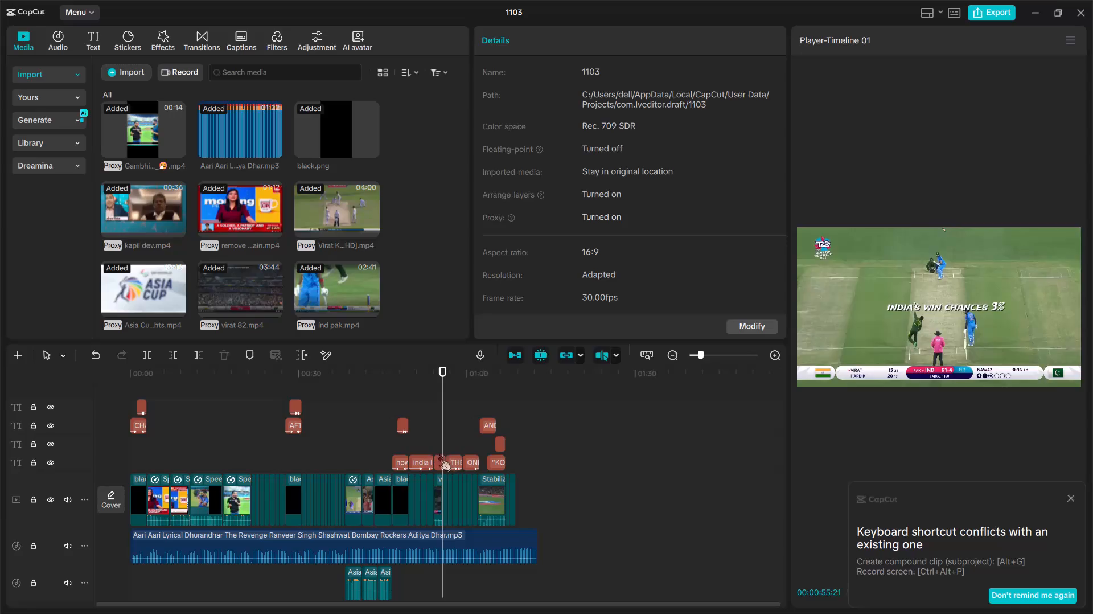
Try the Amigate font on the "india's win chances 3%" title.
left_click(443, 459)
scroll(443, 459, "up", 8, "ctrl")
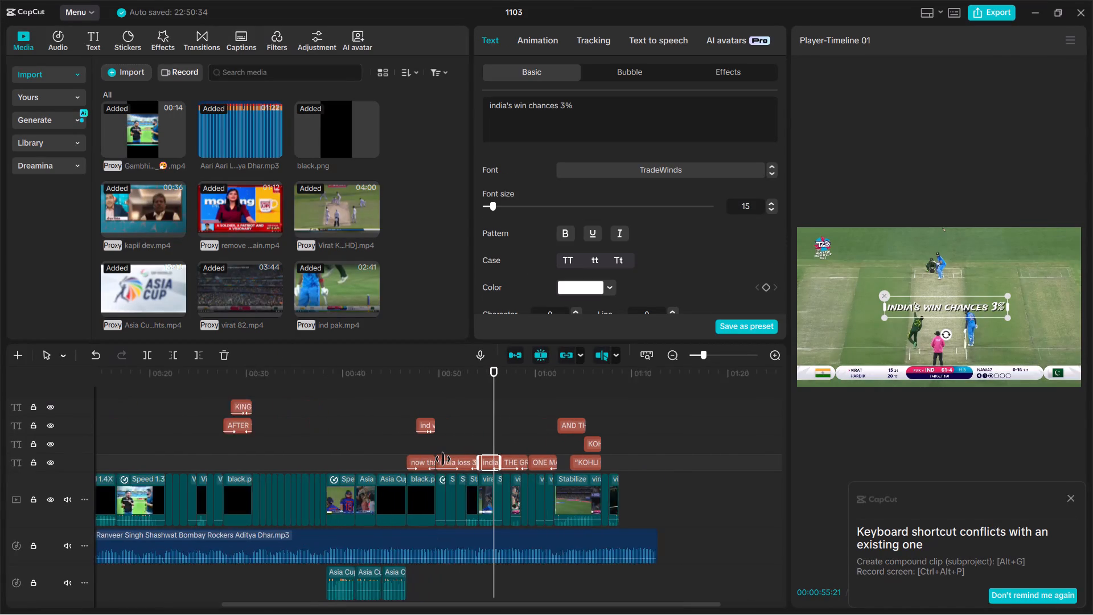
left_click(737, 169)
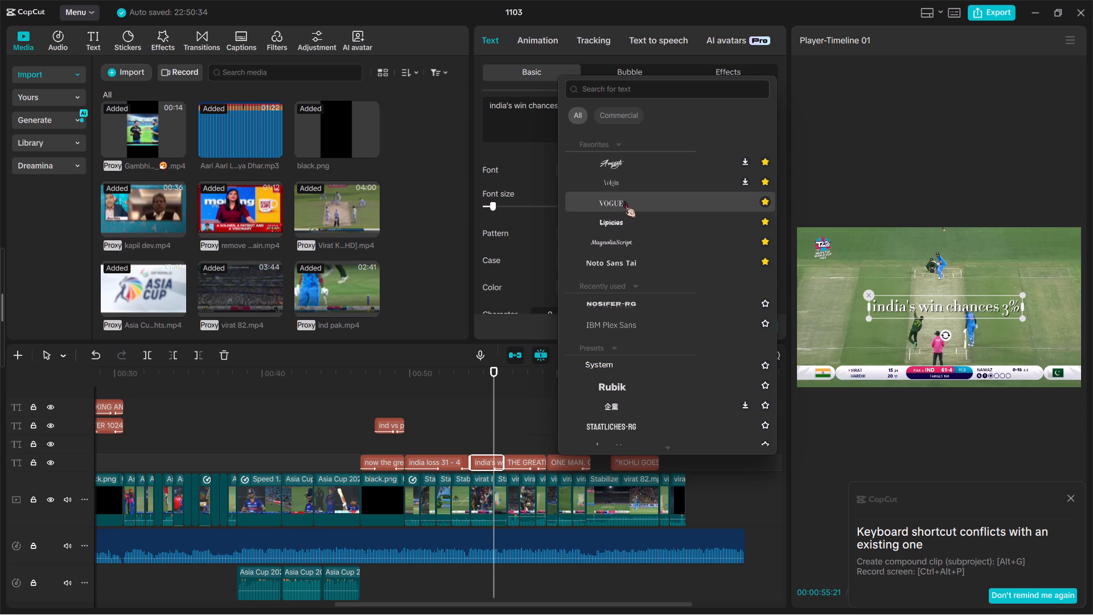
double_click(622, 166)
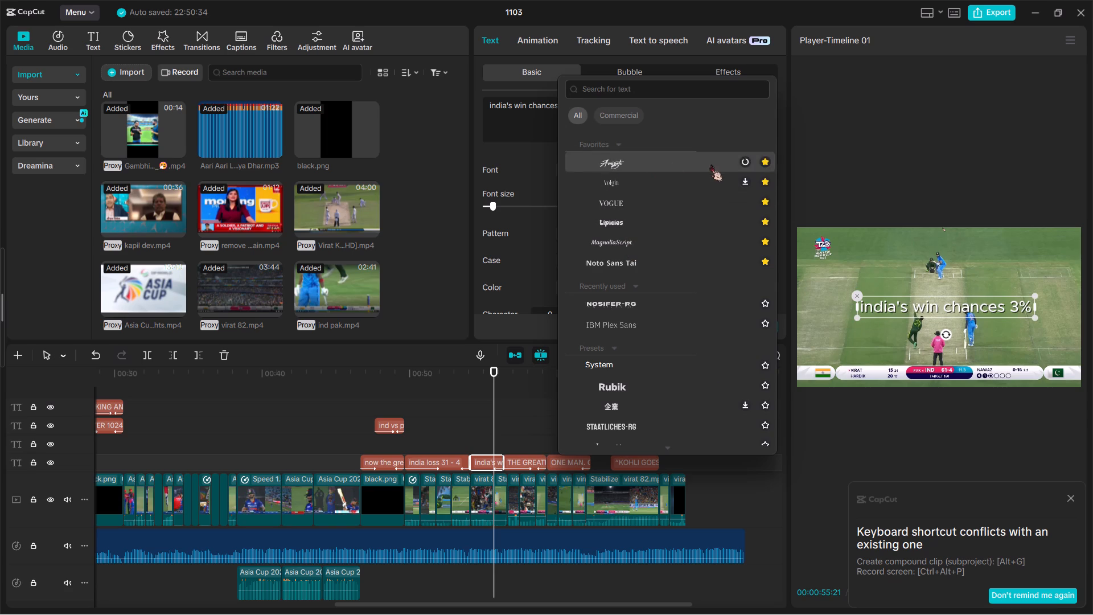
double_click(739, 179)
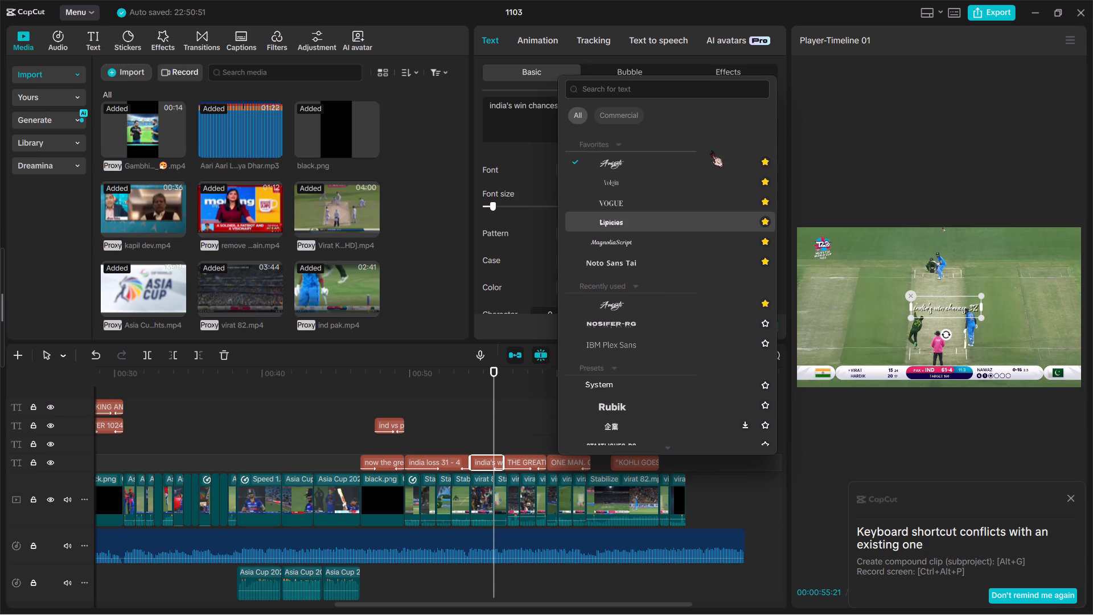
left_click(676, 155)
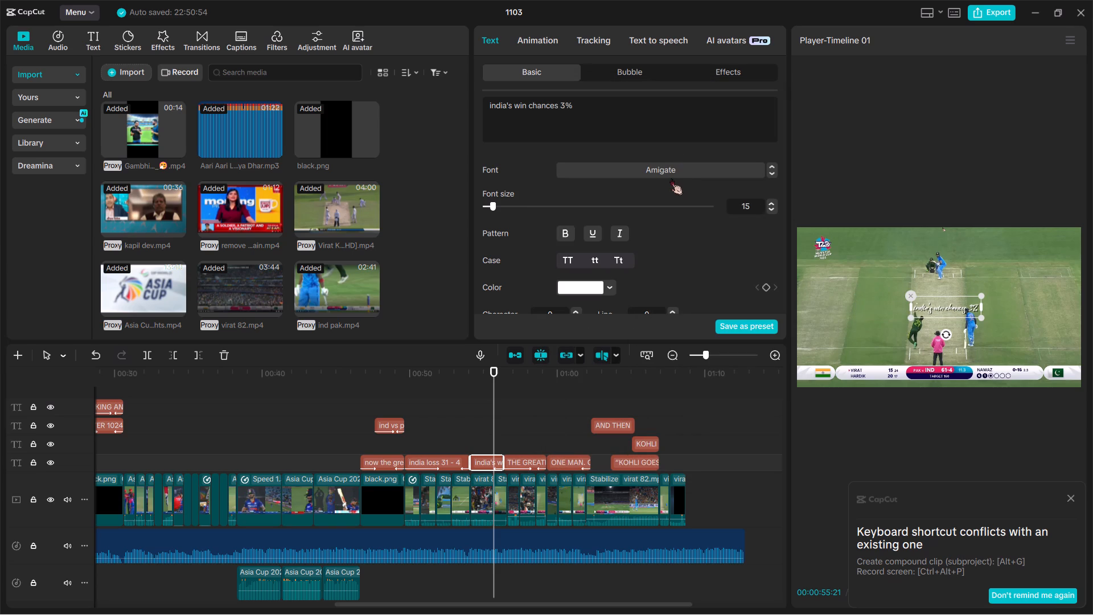
Try Poppins-Bd on the "india's win chances 3%" title, settle on PlayfairDisplay-Bd, and add that font to the favourites.
left_click(673, 170)
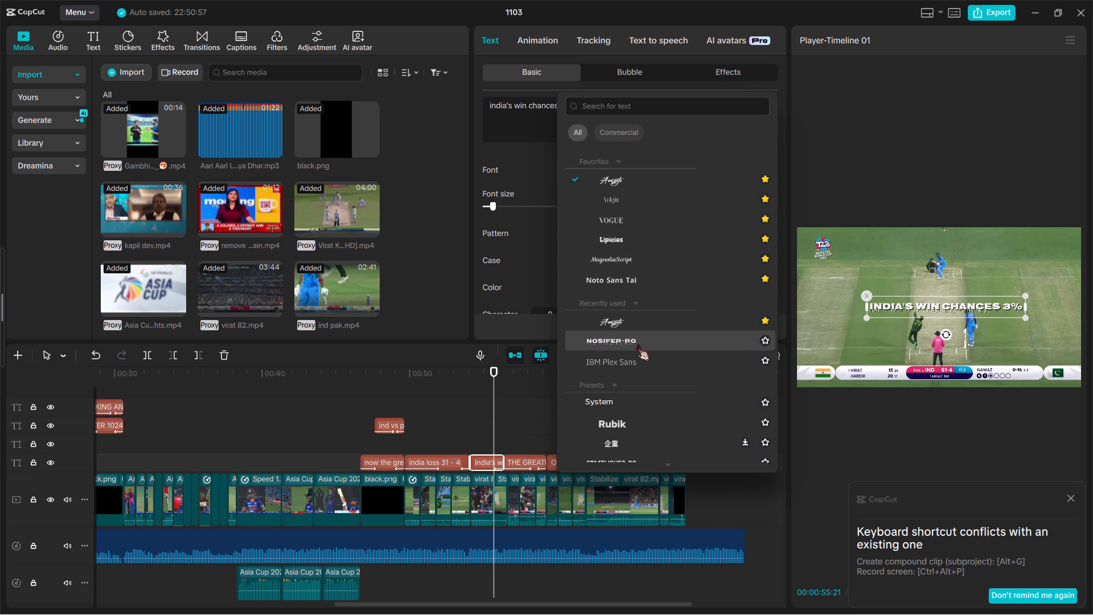
scroll(630, 366, "down", 1)
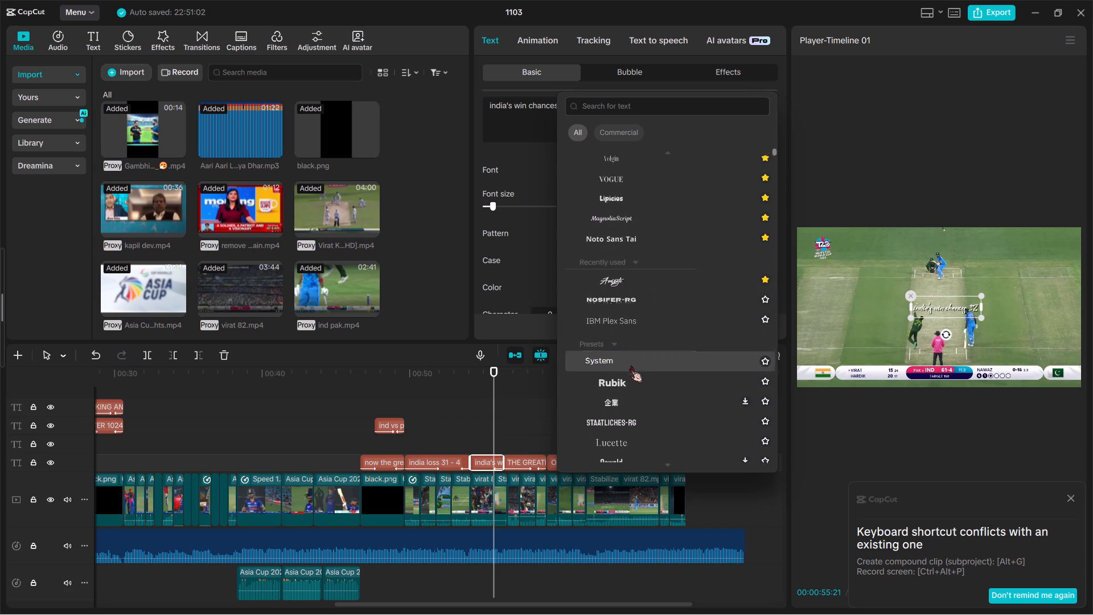
scroll(630, 366, "down", 1)
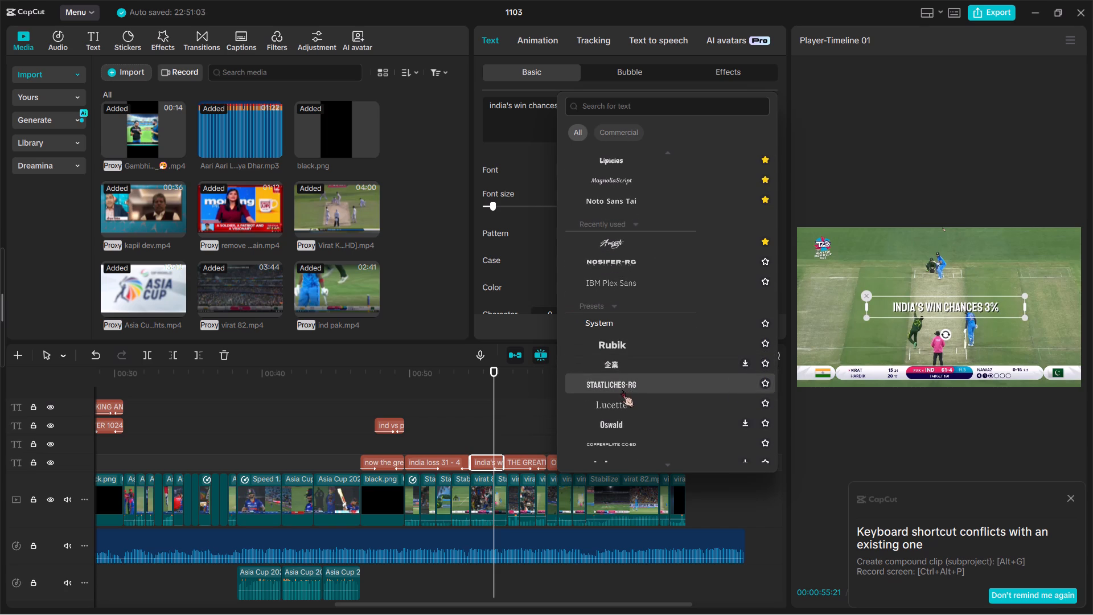
scroll(624, 416, "down", 1)
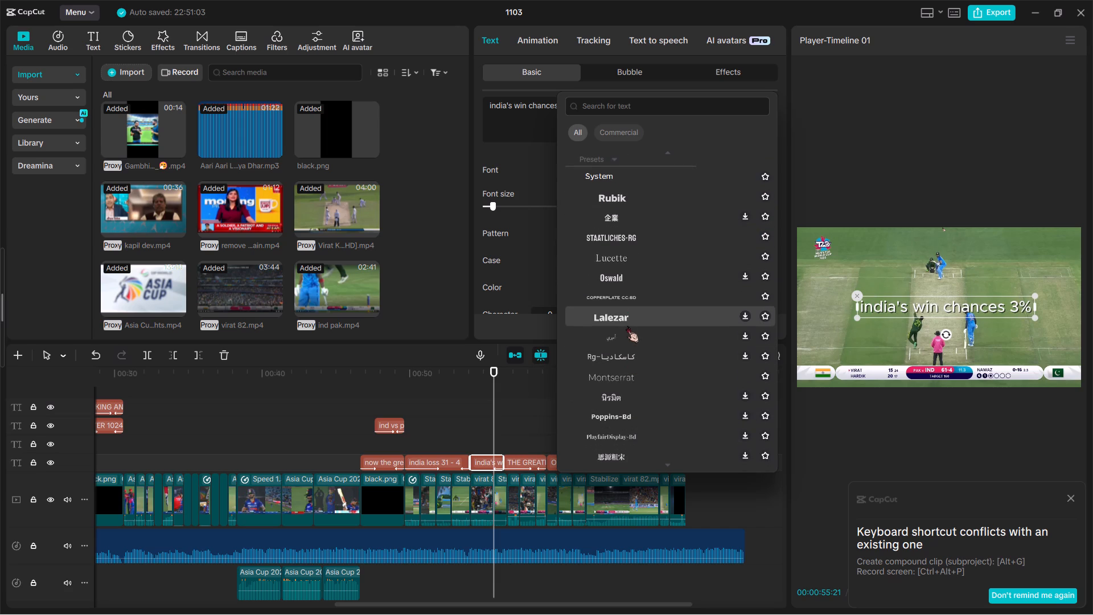
scroll(627, 411, "down", 1)
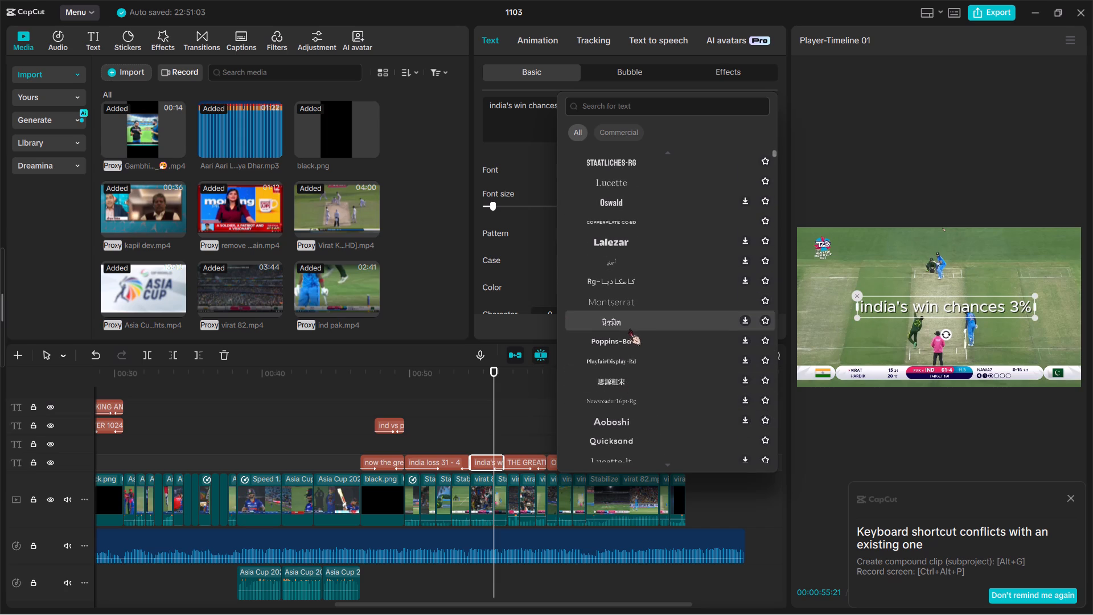
double_click(627, 342)
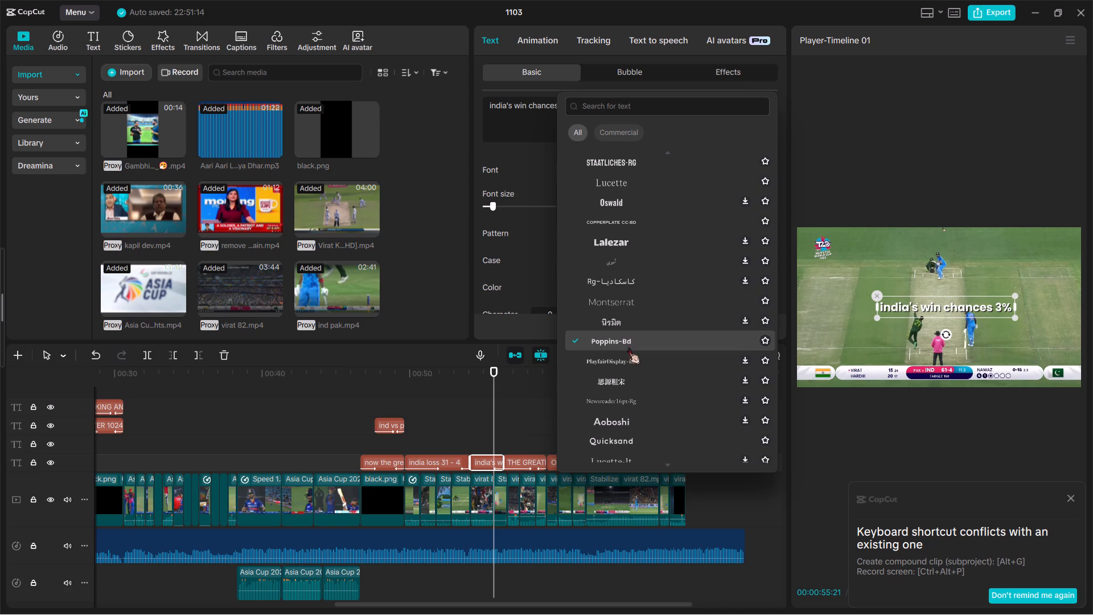
double_click(628, 363)
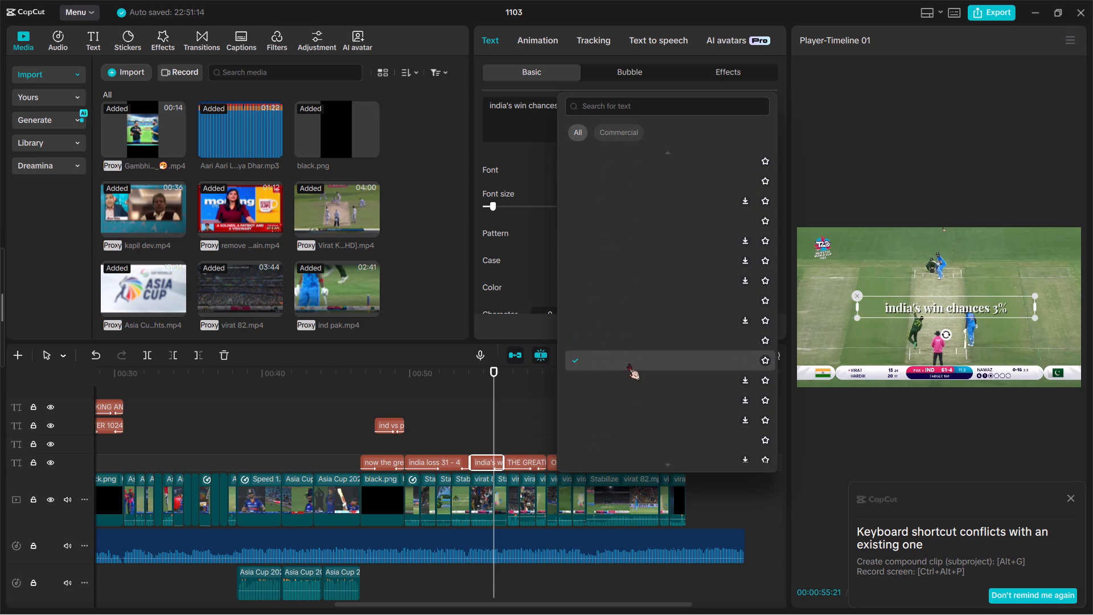
left_click(768, 359)
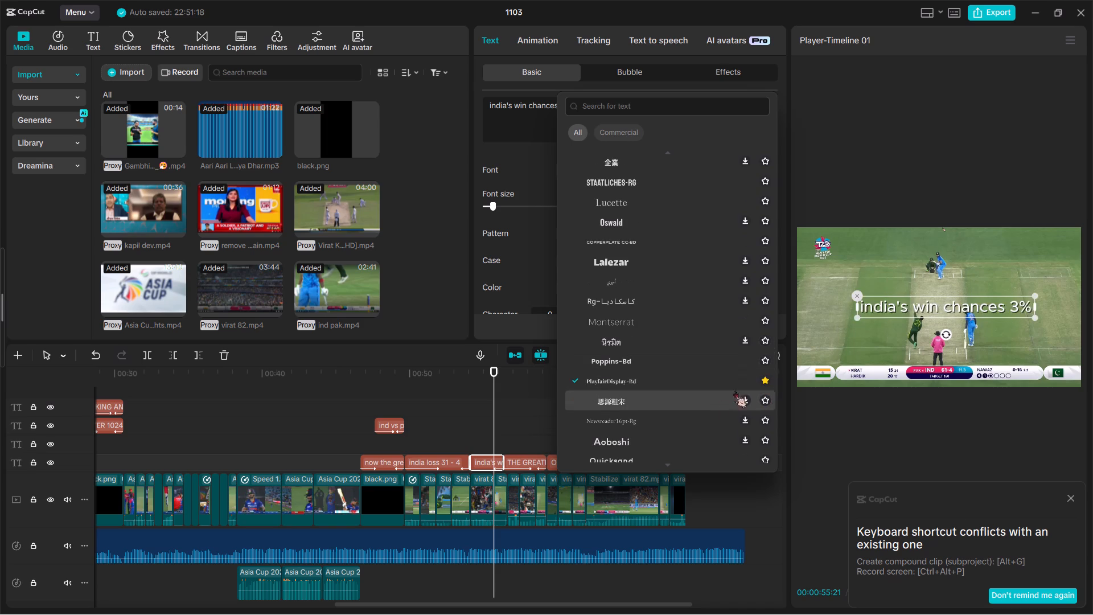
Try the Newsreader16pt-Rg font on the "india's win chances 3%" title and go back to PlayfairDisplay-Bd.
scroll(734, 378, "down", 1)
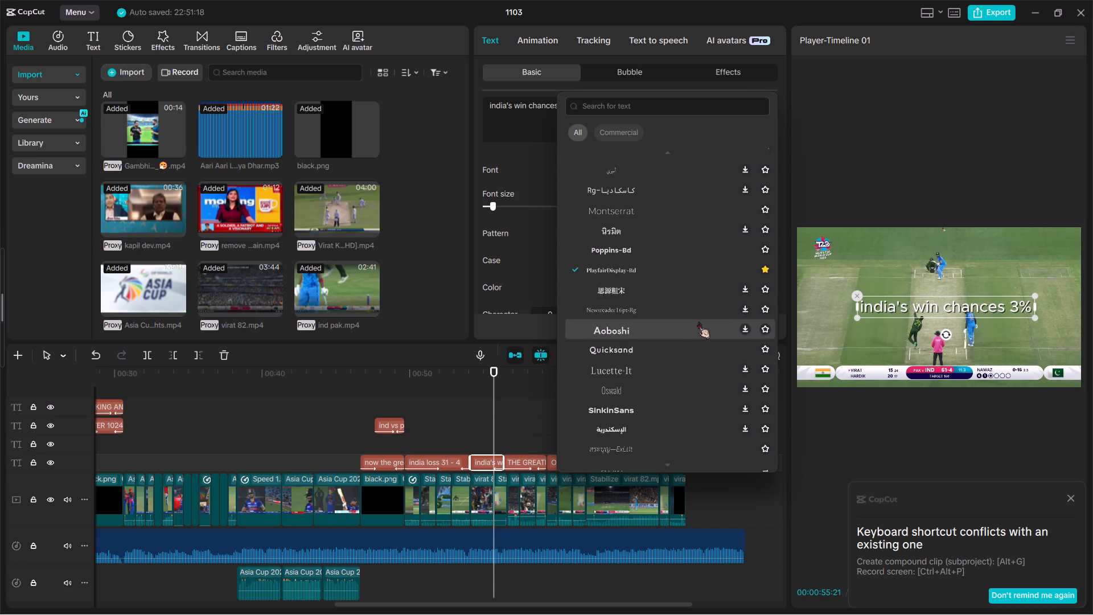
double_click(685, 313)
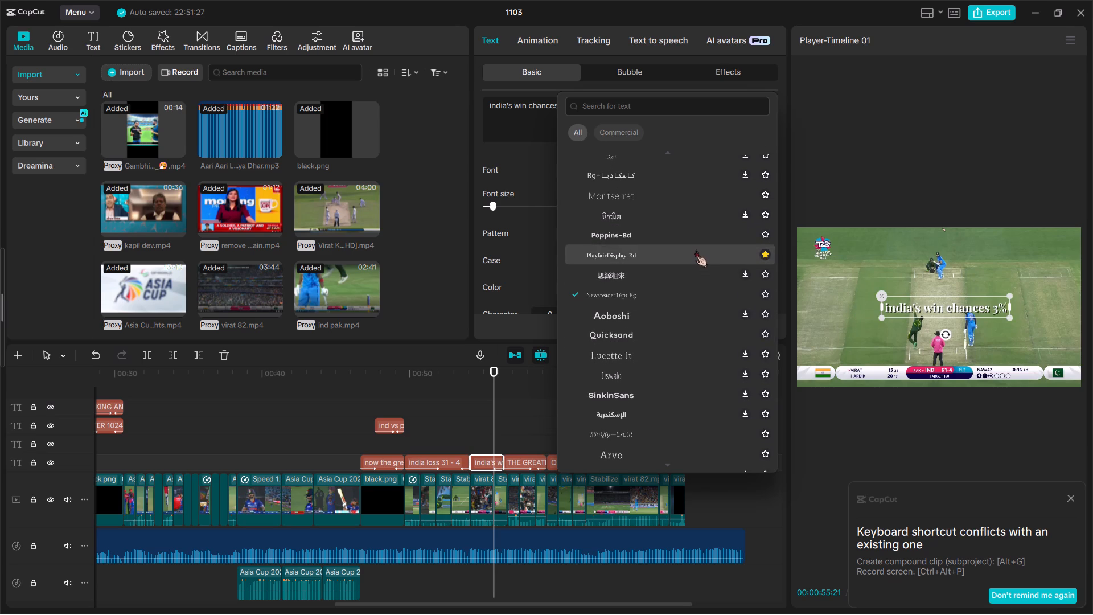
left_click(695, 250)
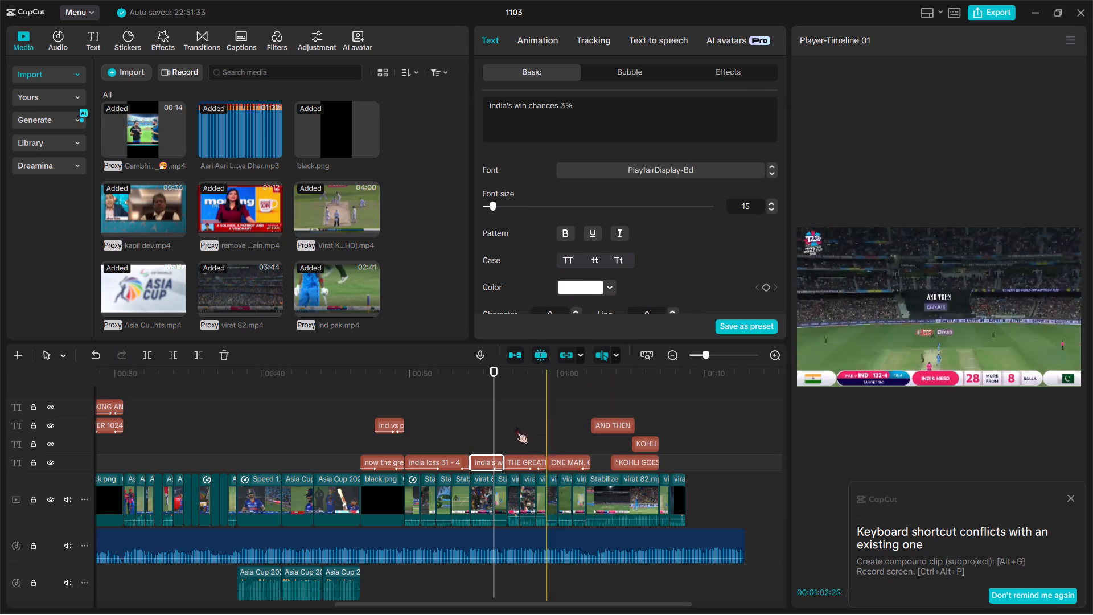
Play the timeline over the start of the "india loss 31 - 4" title to preview it.
key("space")
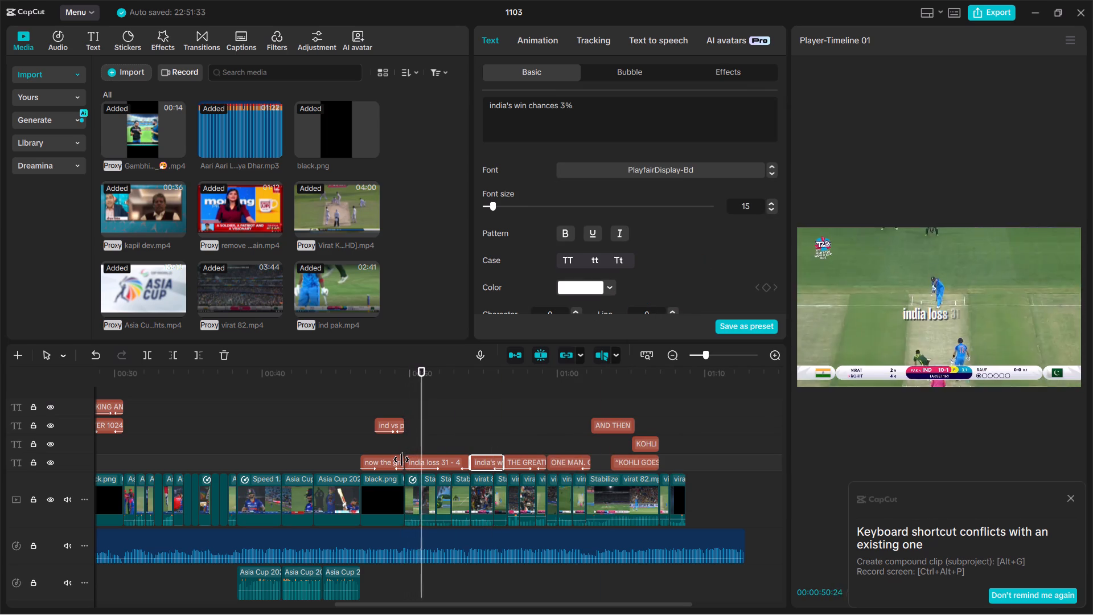
key("space")
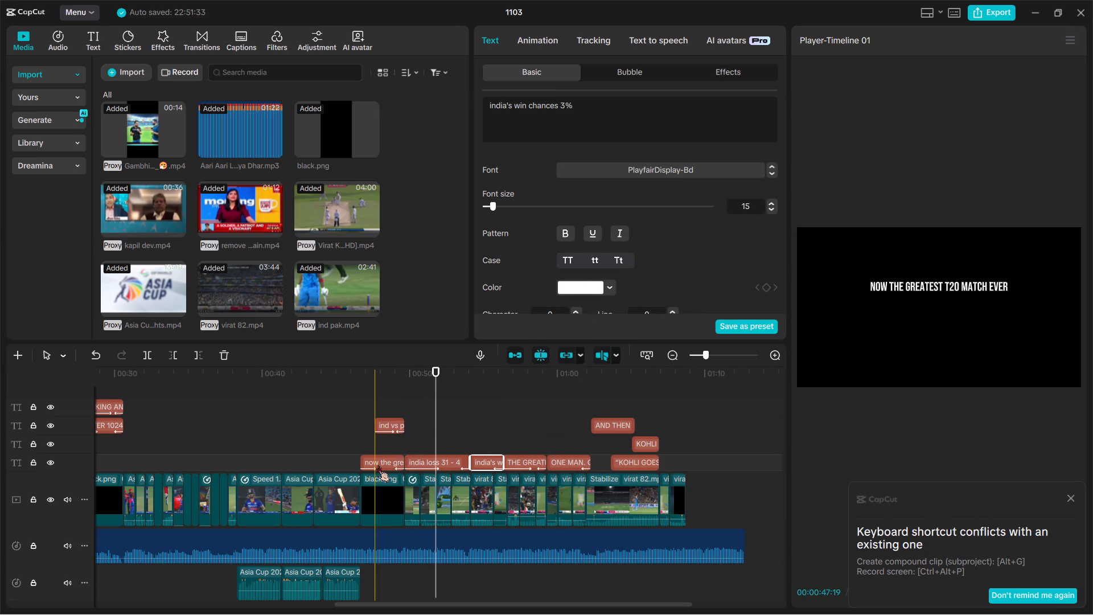
Set the font of the "india loss 31 - 4" title to the favourite PlayfairDisplay-Bd.
scroll(377, 465, "up", 8, "ctrl")
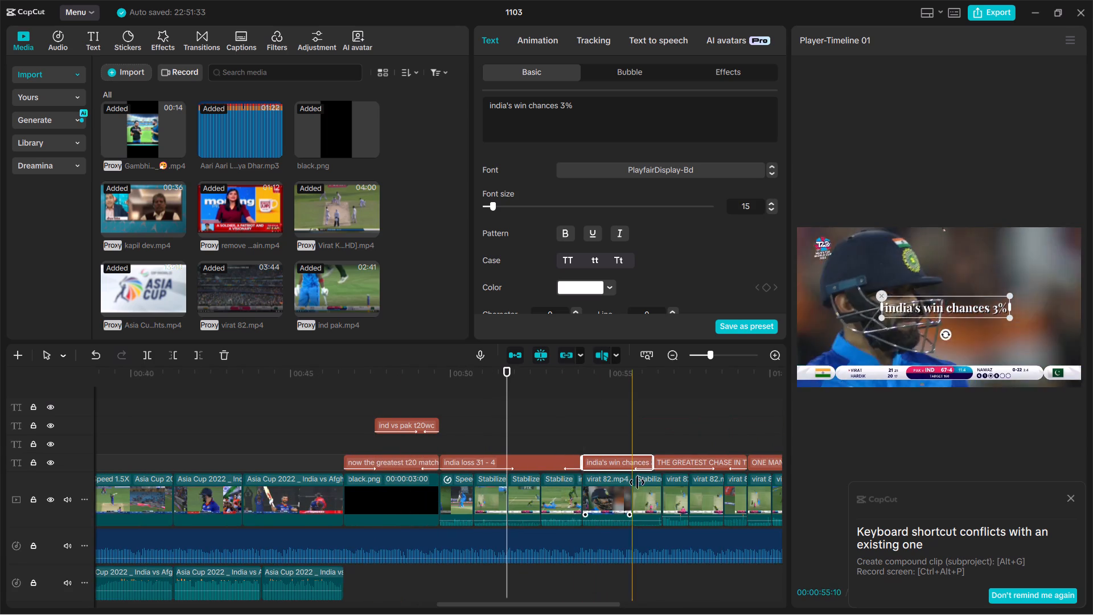
left_click(533, 456)
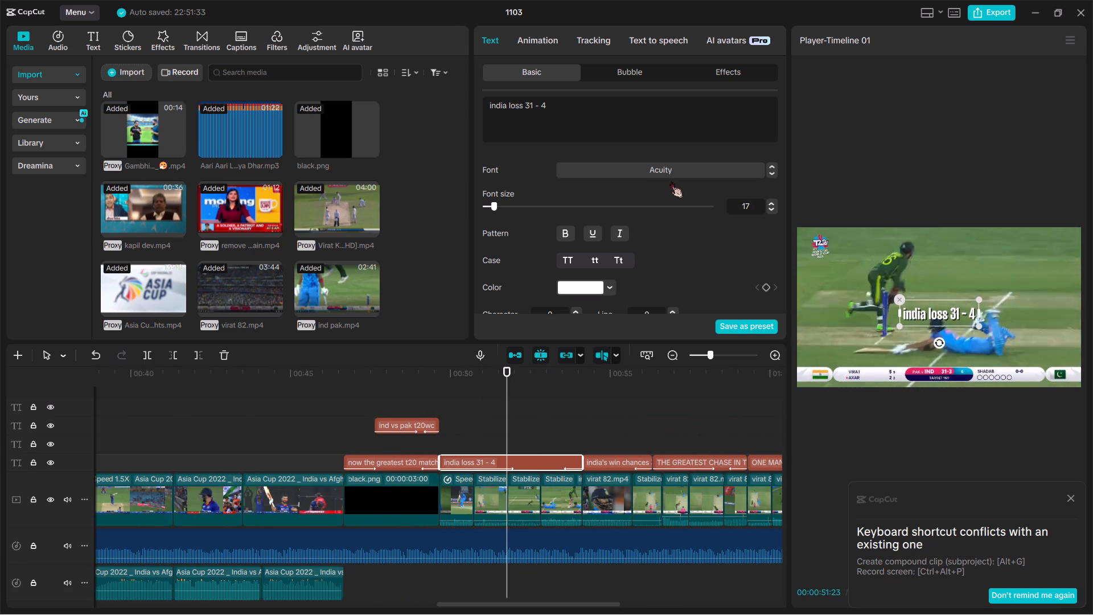
left_click(692, 170)
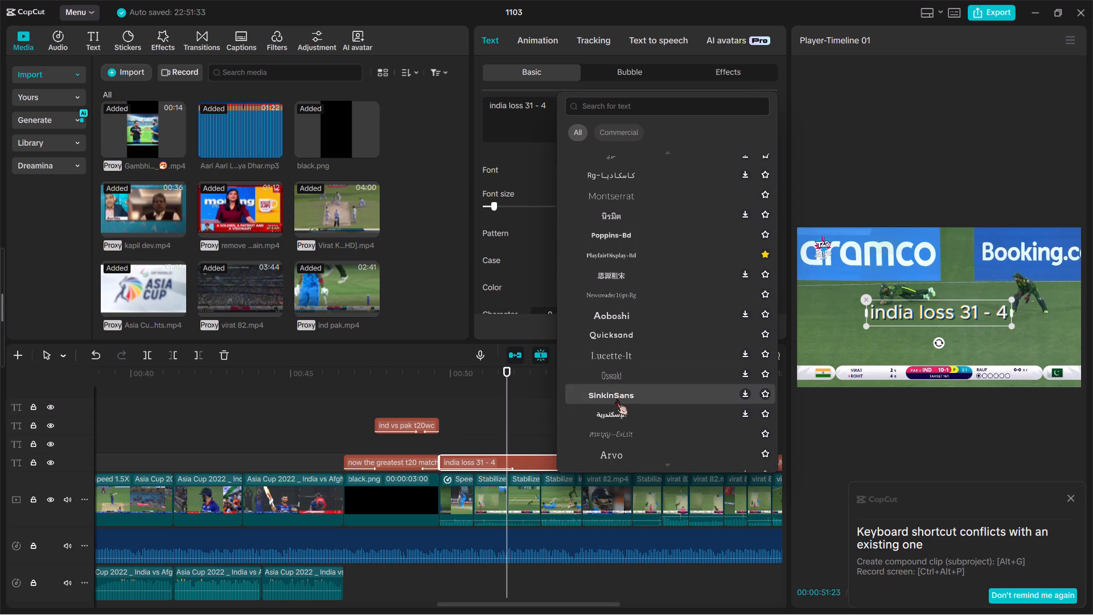
scroll(616, 399, "down", 1)
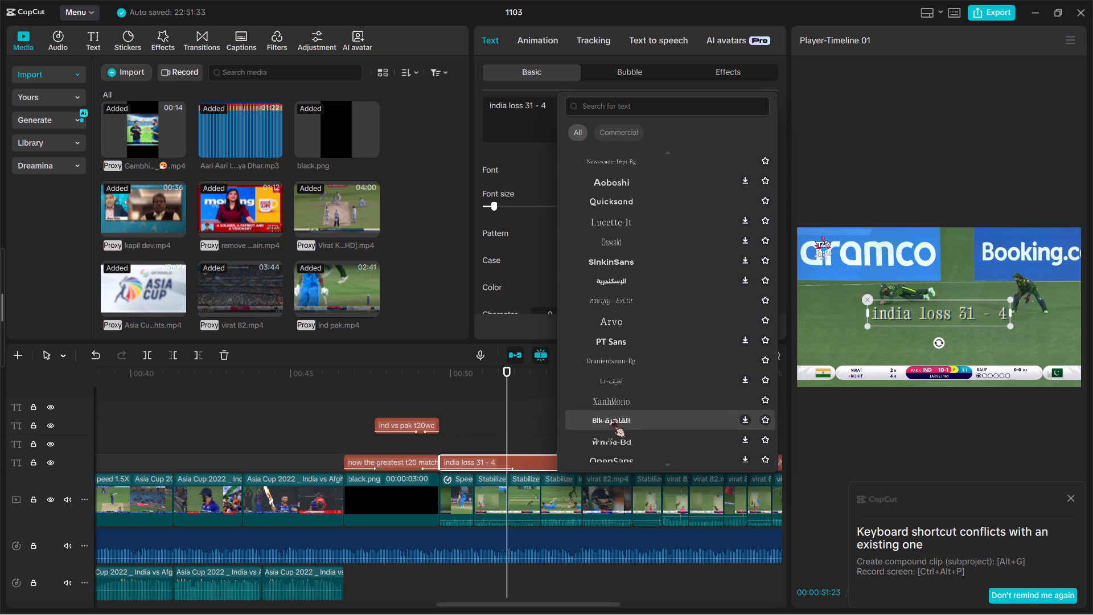
scroll(614, 432, "down", 2)
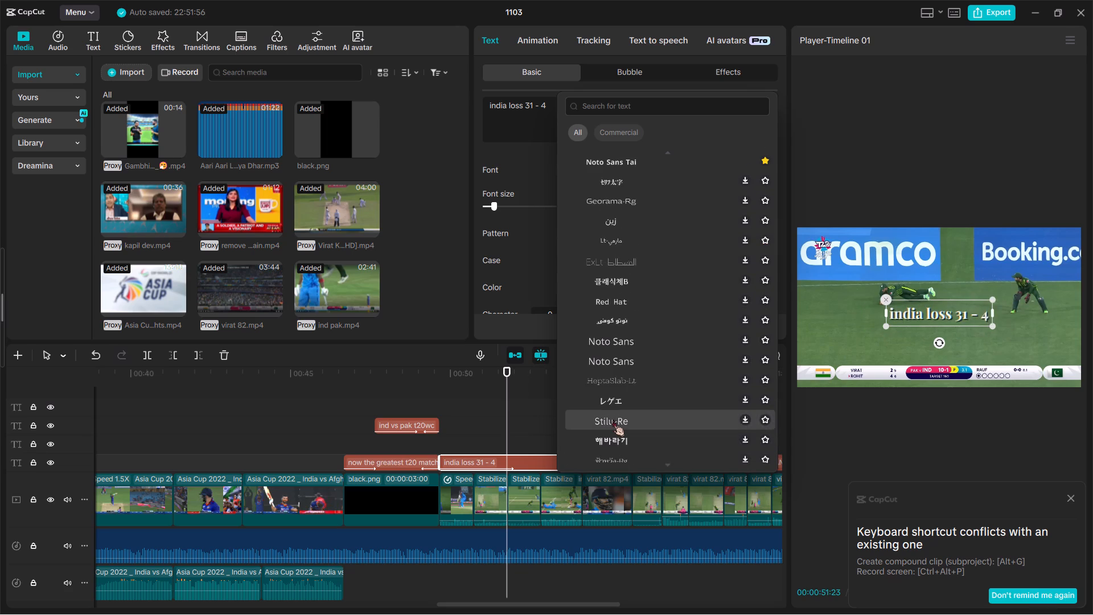
scroll(613, 420, "down", 1)
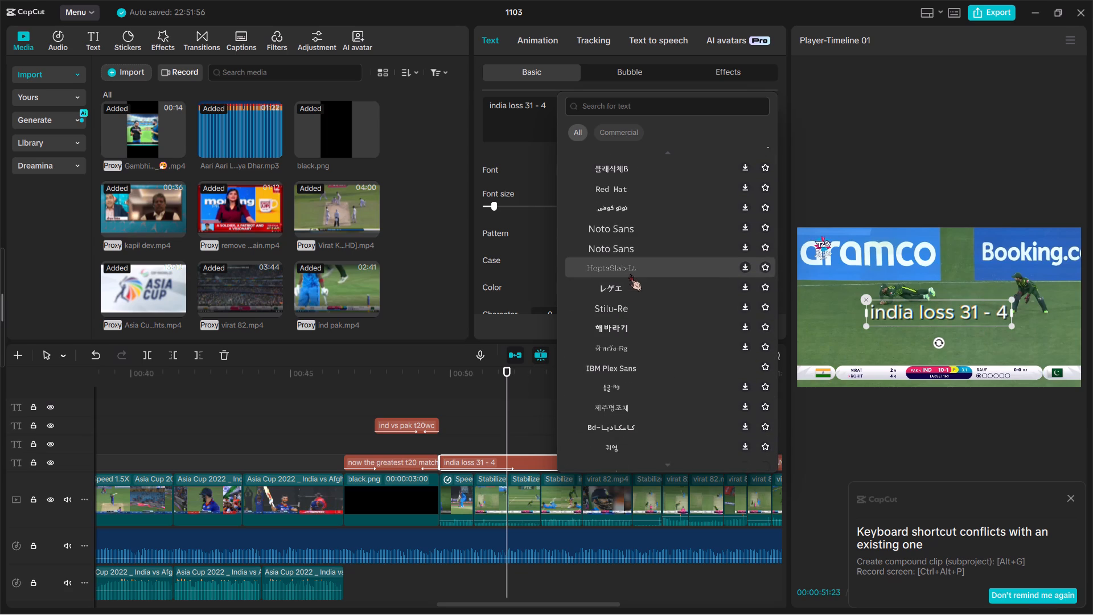
scroll(619, 425, "down", 1)
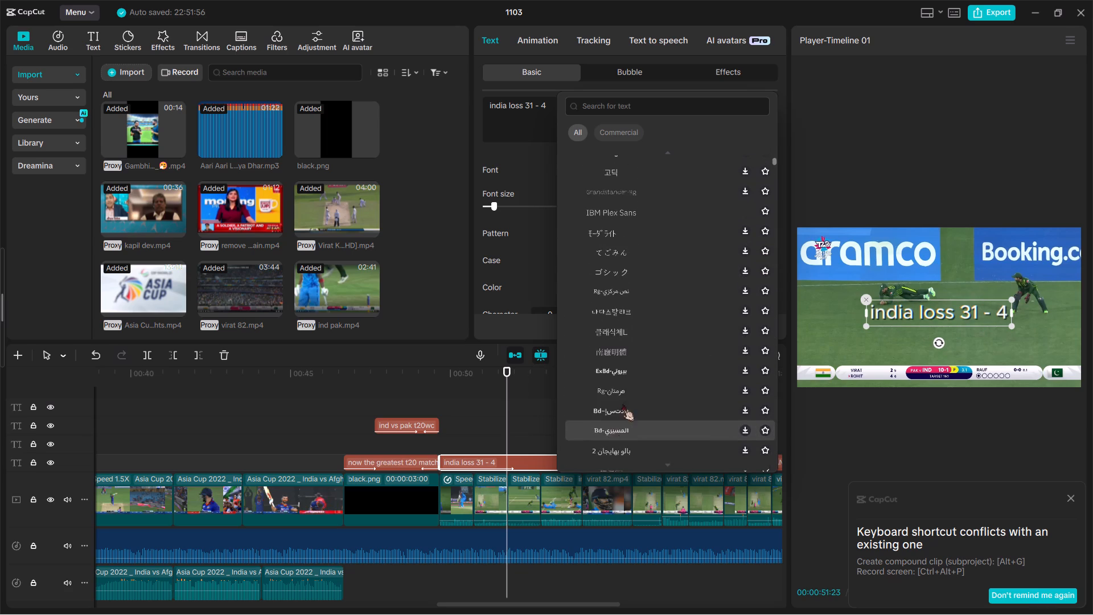
scroll(634, 319, "up", 11)
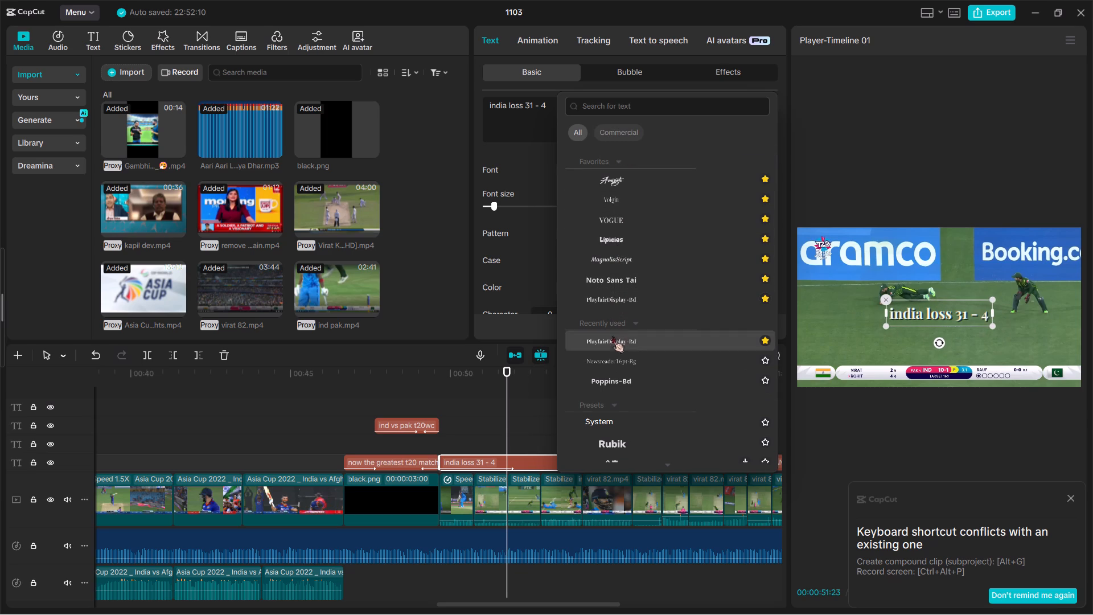
left_click(607, 292)
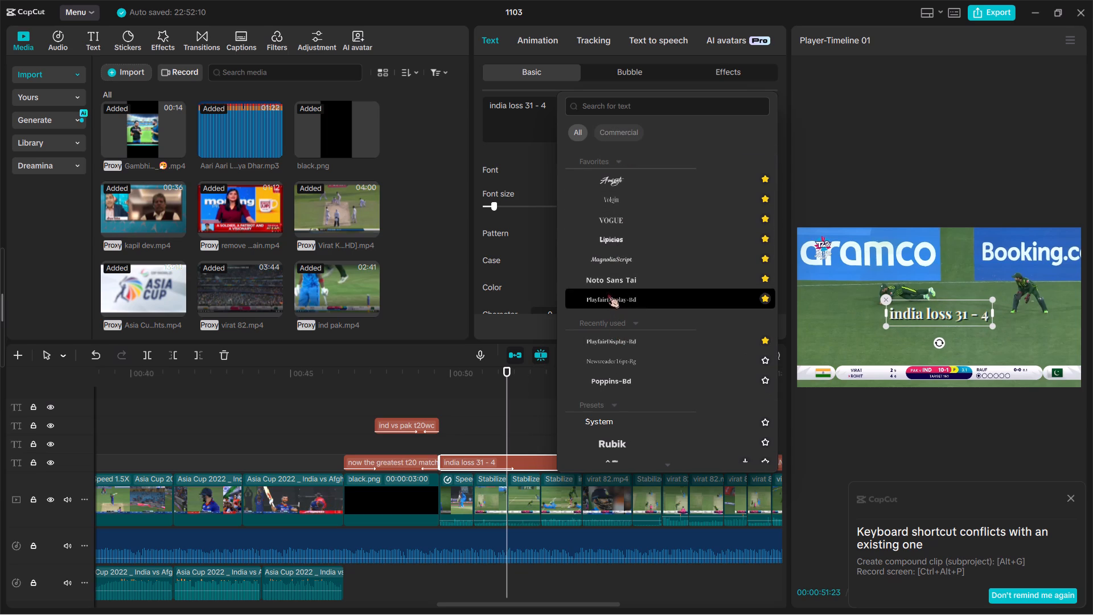
left_click(993, 326)
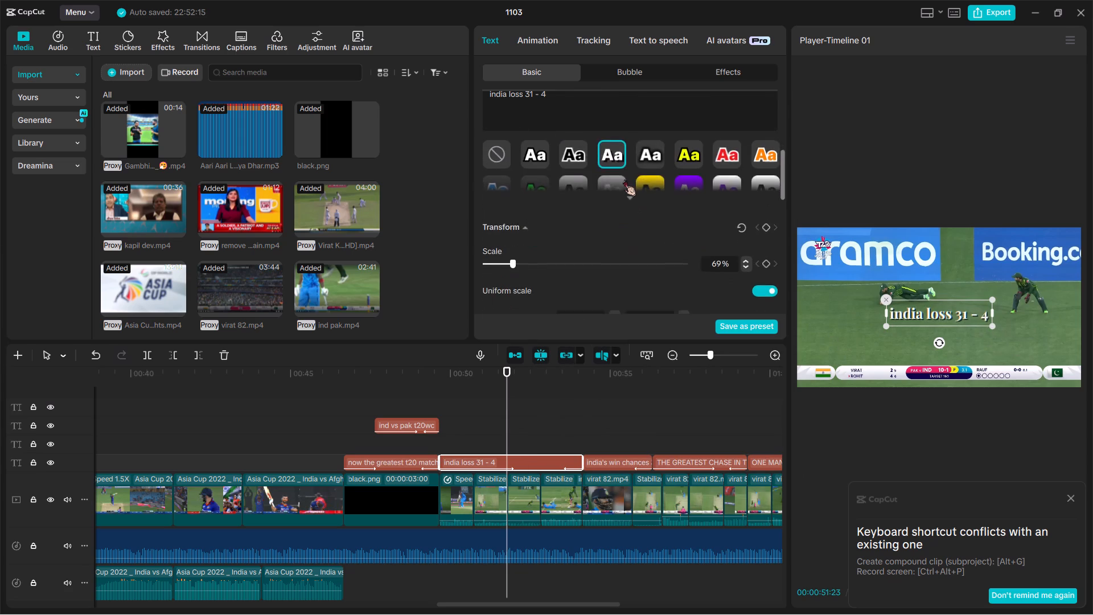
Apply the favourite Fade In entrance animation to the "india loss 31 - 4" title.
left_click(542, 48)
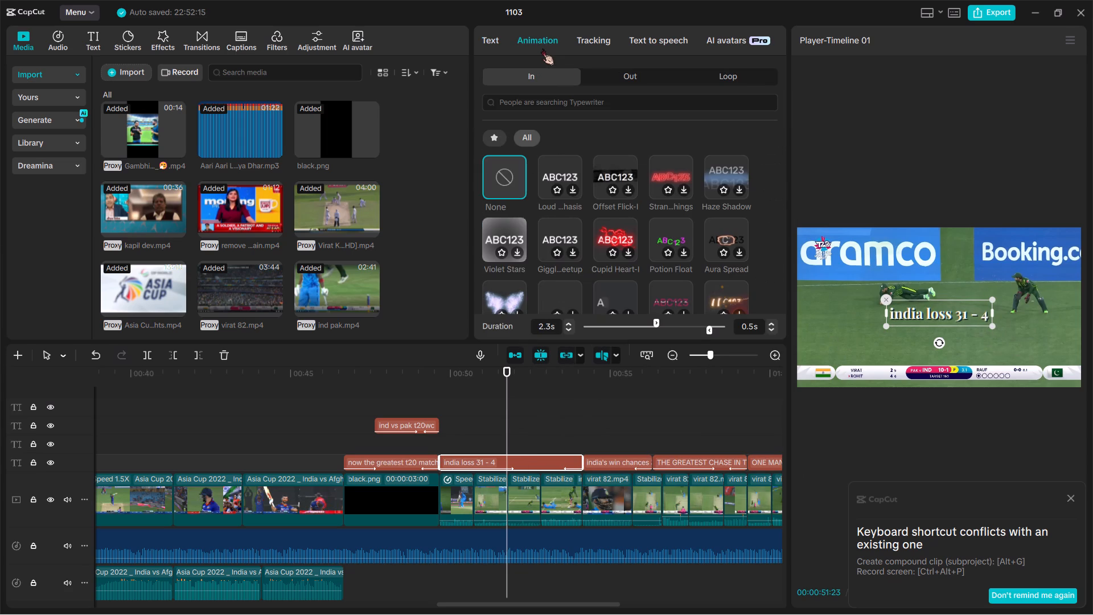
left_click(499, 137)
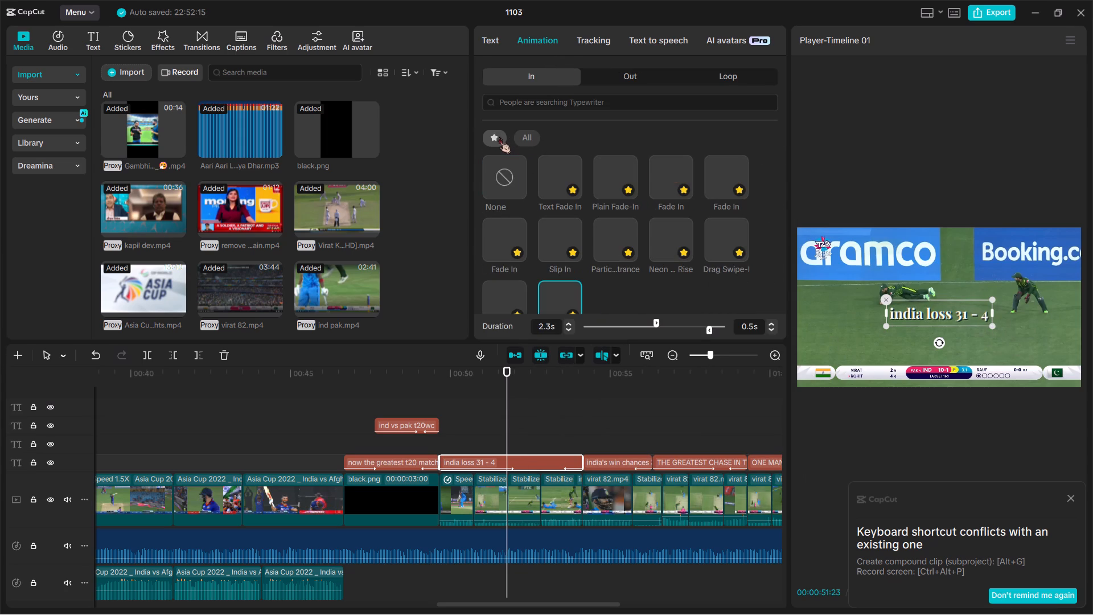
double_click(672, 188)
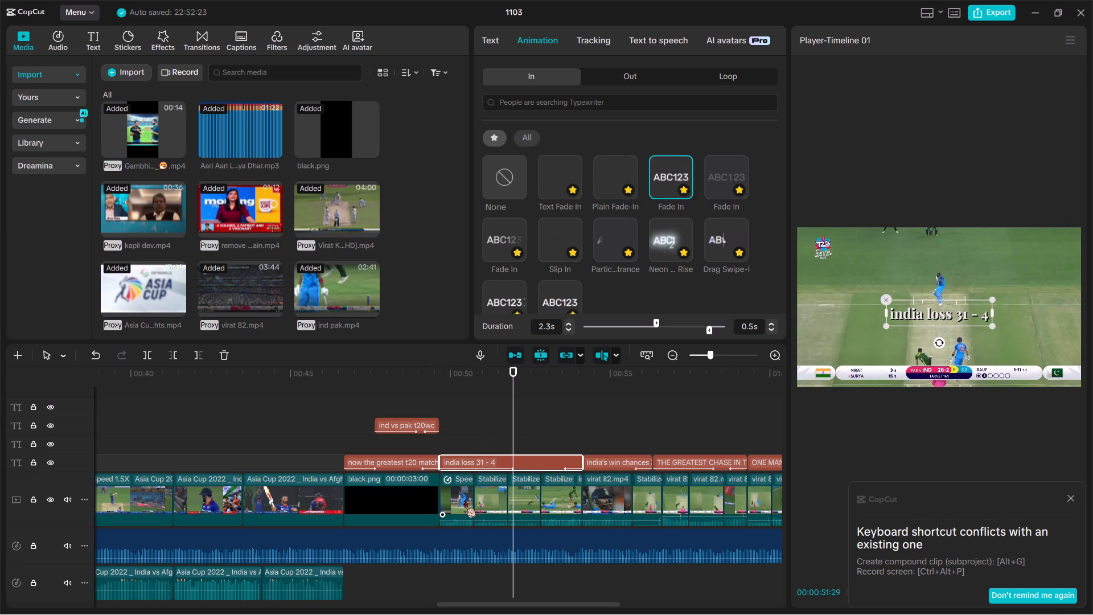
Play the "india loss 31 - 4" title through to the following title to check the animation.
key("space")
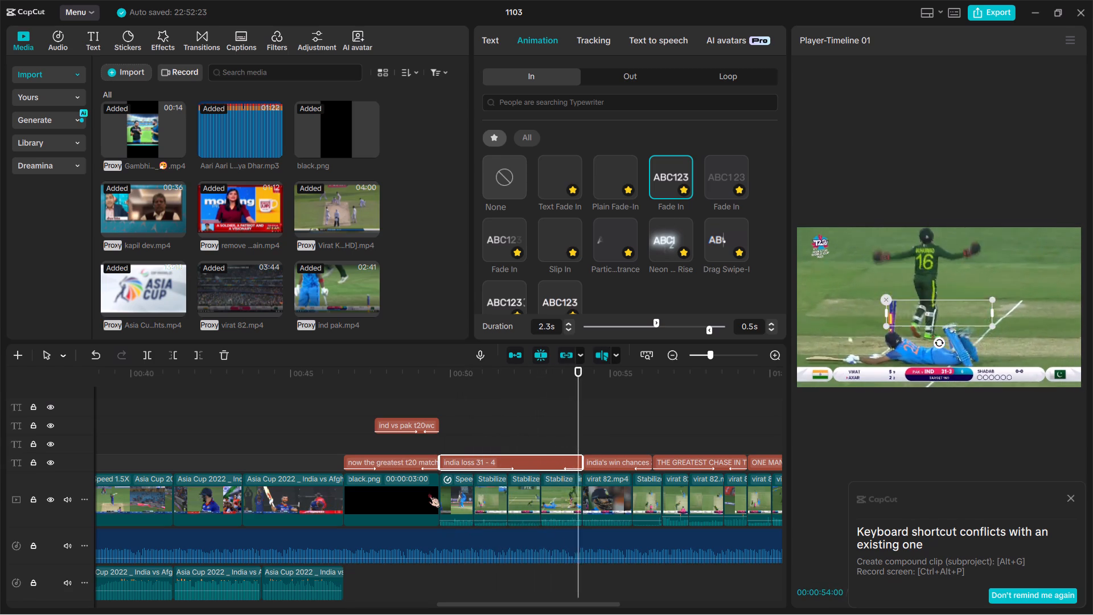
key("space")
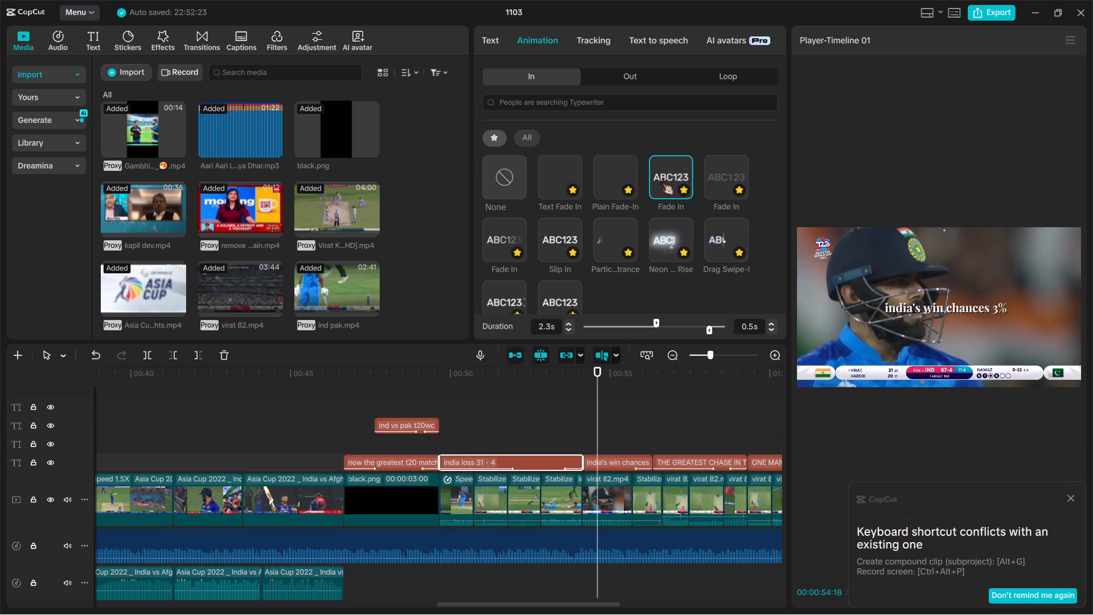
Compare the favourite fade-in entrance animations on the "india's win chances 3%" title and apply the second one named Fade In.
left_click(604, 465)
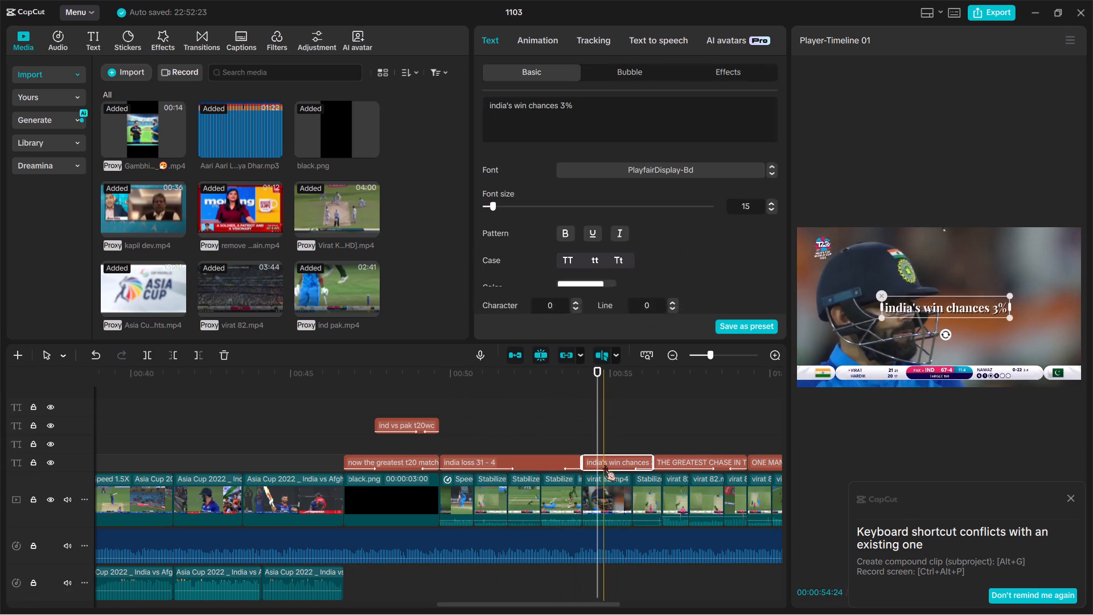
left_click(531, 34)
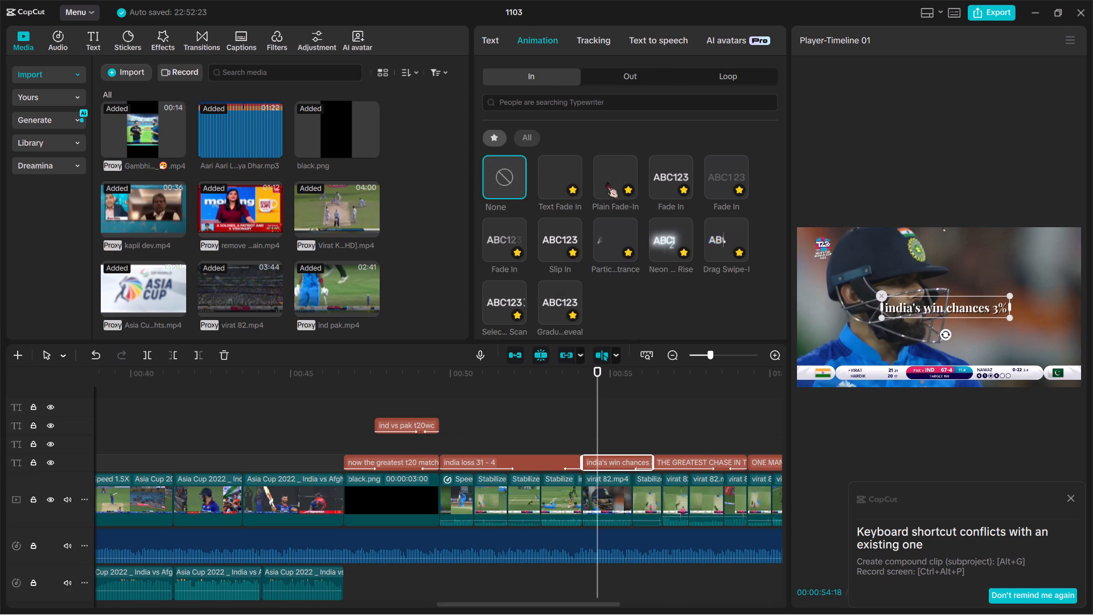
double_click(658, 178)
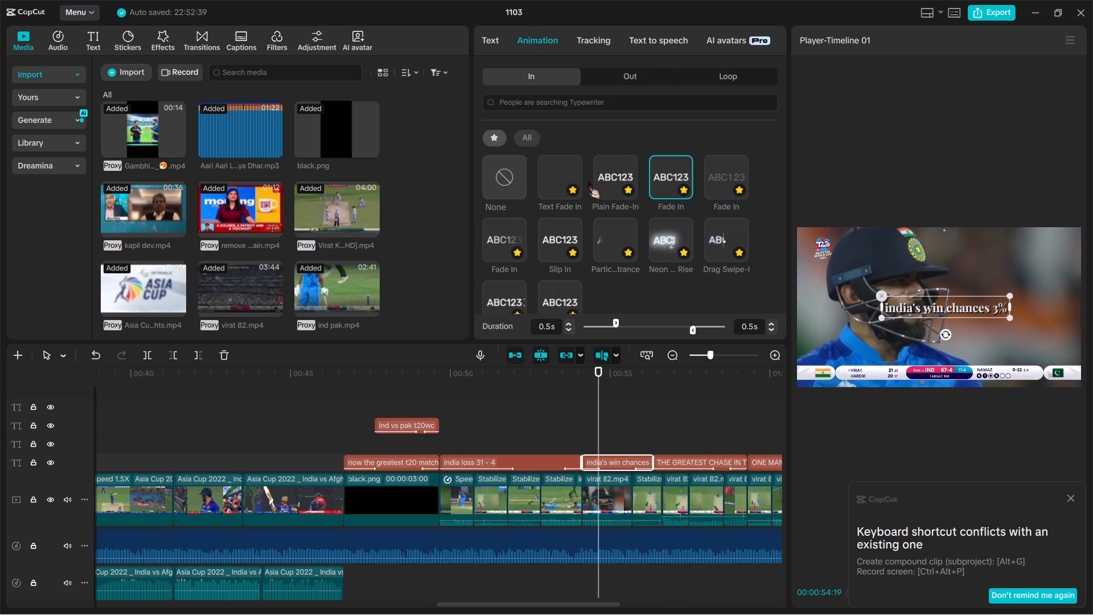
double_click(611, 177)
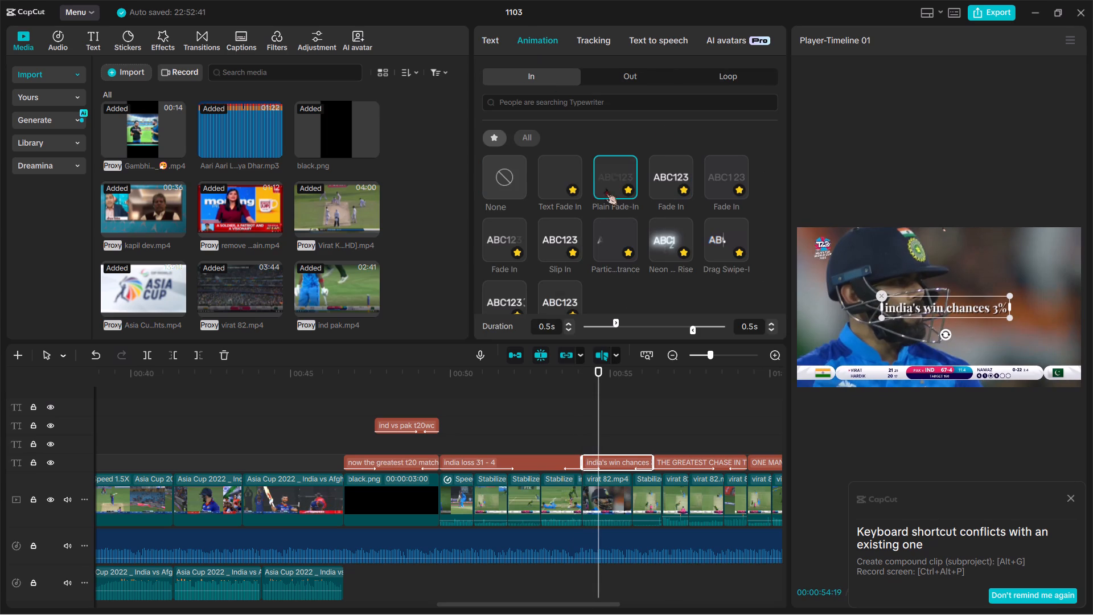
double_click(661, 182)
double_click(722, 188)
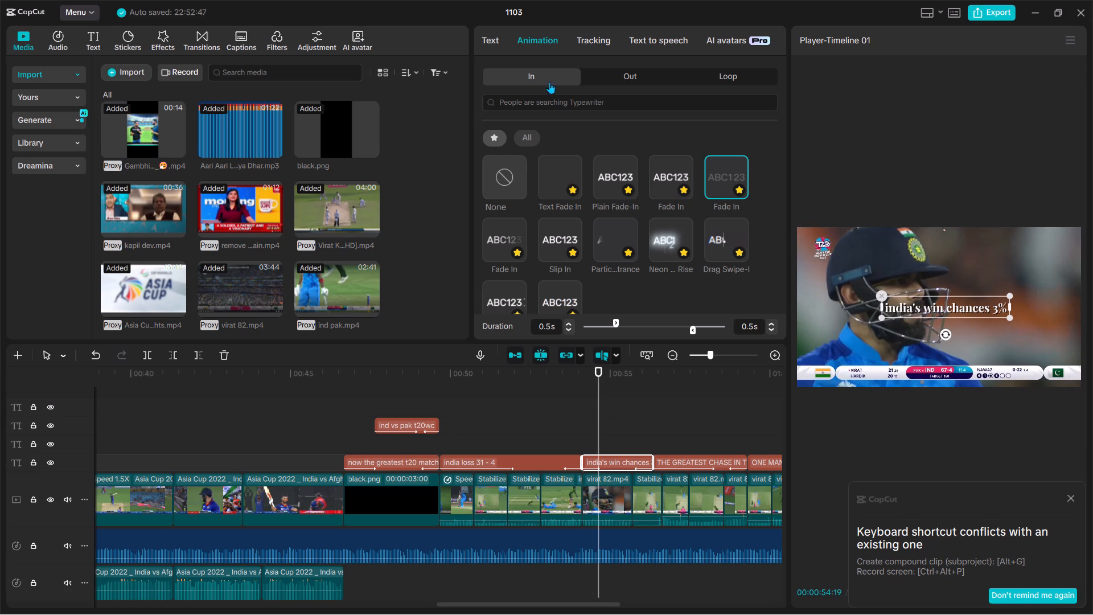
Browse the full collection of text entrance animations for the "india's win chances 3%" title and return to the favourites.
left_click(530, 137)
scroll(578, 255, "up", 1)
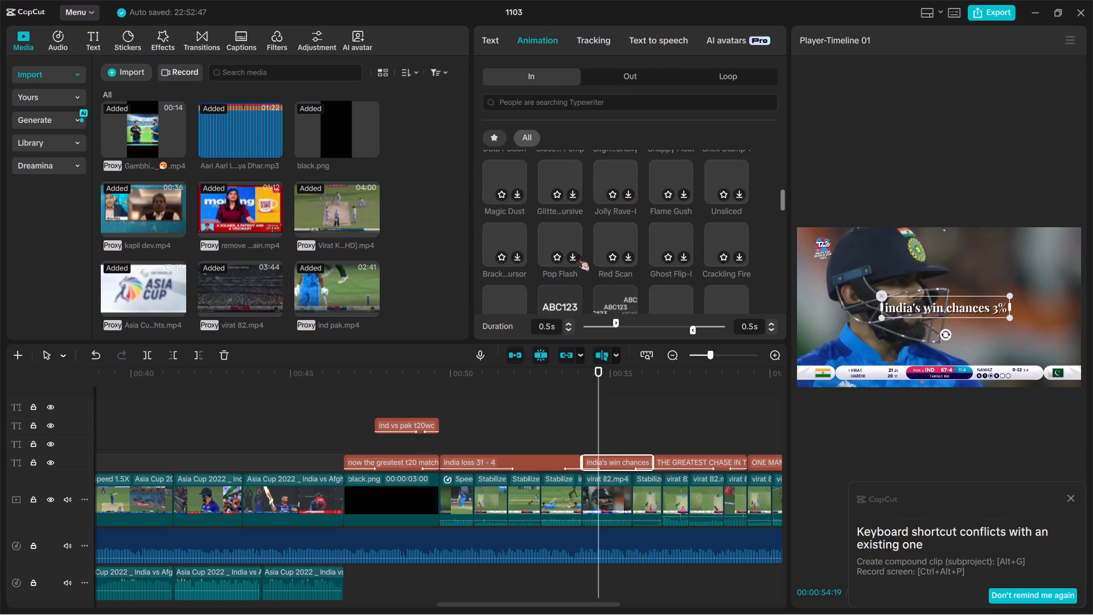
scroll(578, 255, "up", 1)
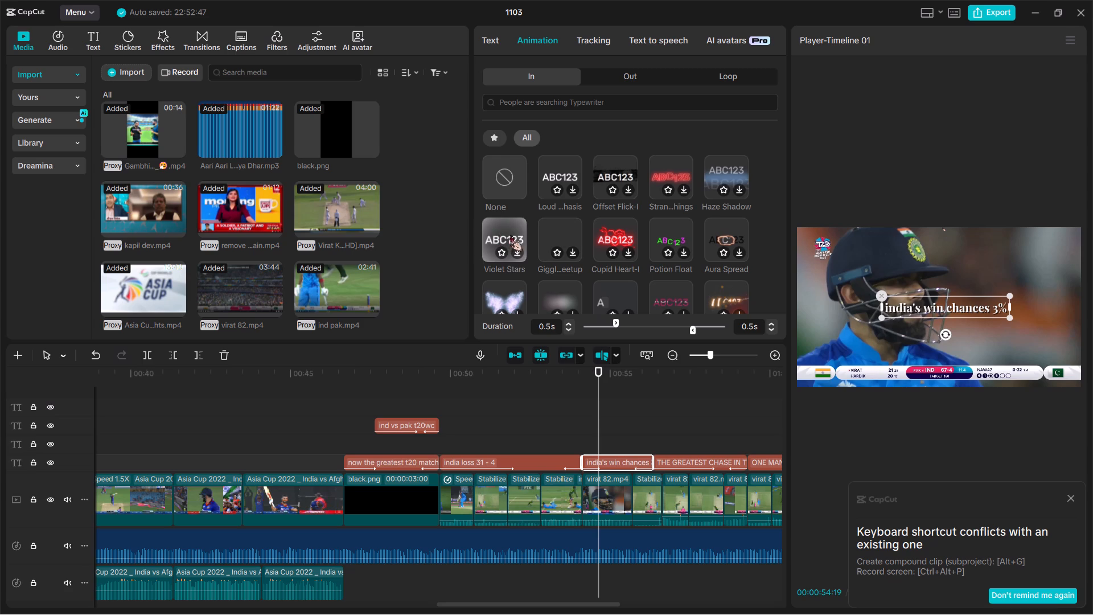
scroll(596, 206, "down", 3)
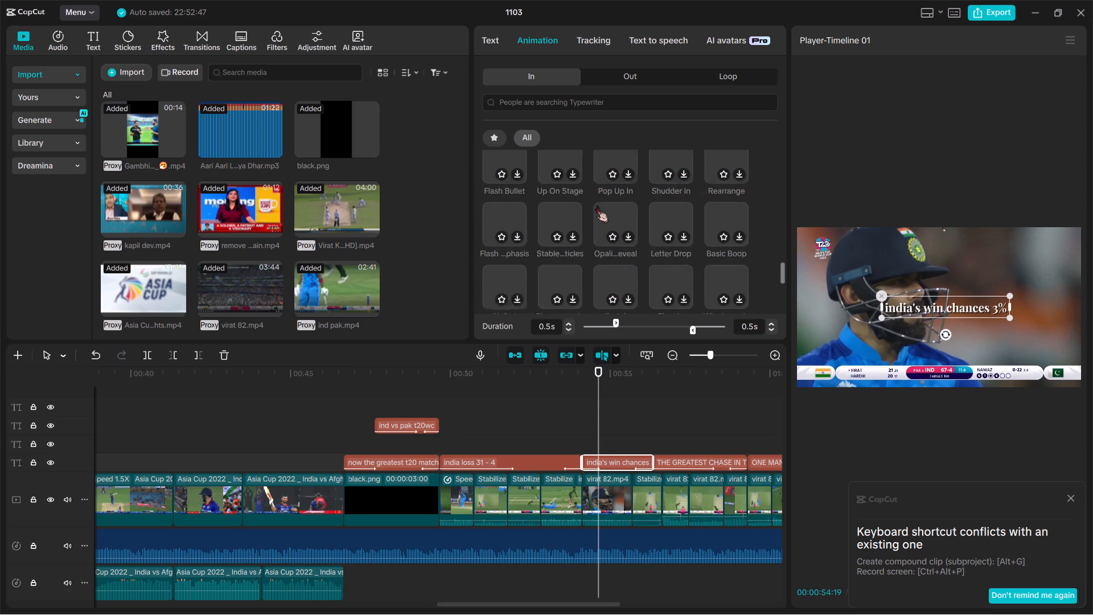
scroll(596, 206, "down", 3)
scroll(596, 206, "up", 4)
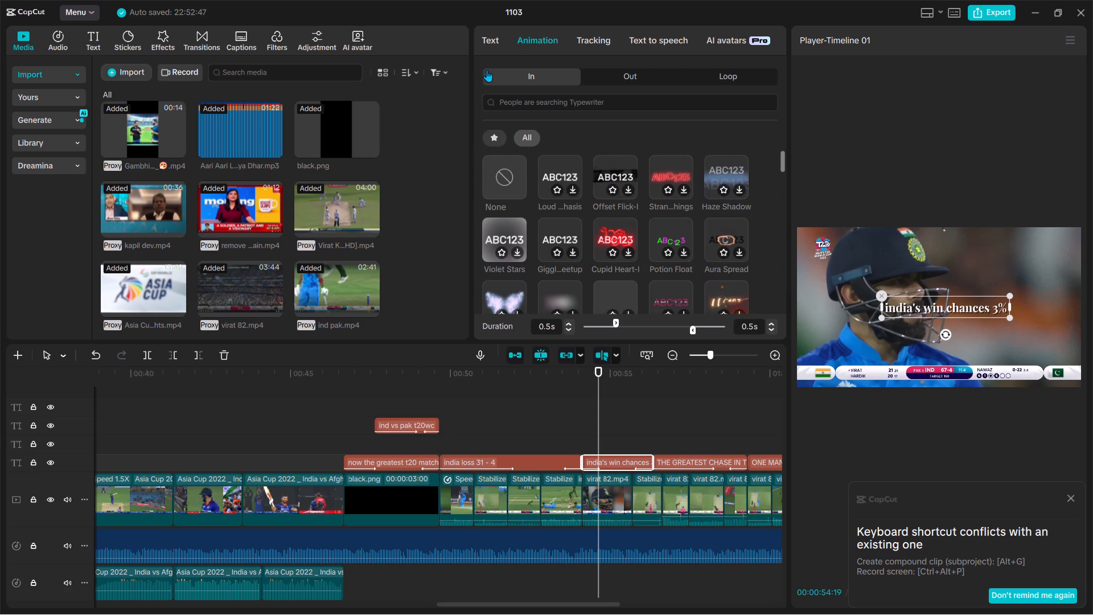
left_click(491, 145)
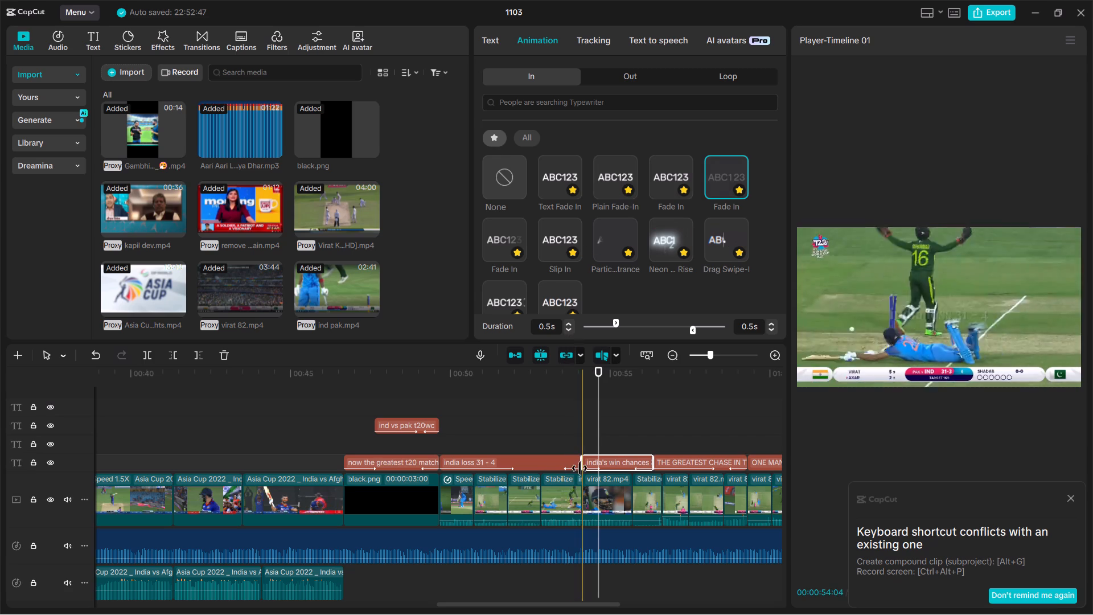
Play the "india's win chances 3%" title to check its entrance animation.
key("space")
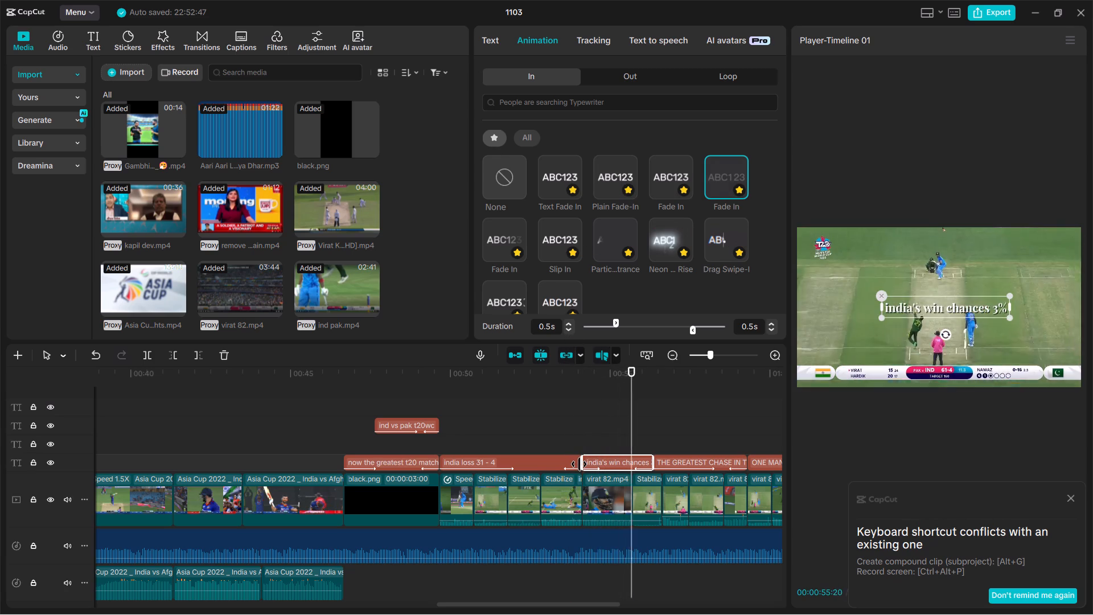
key("space")
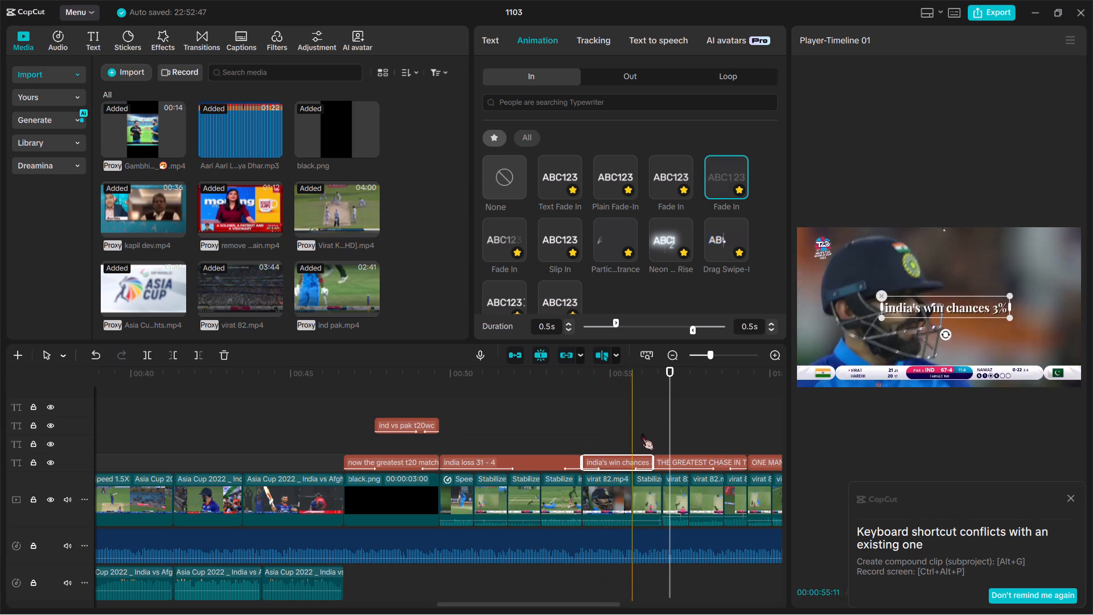
Apply the first favourite Fade In entrance animation to the "THE GREATEST CHASE IN T20 HISTORY." title with a duration of 1.3 s.
left_click(685, 458)
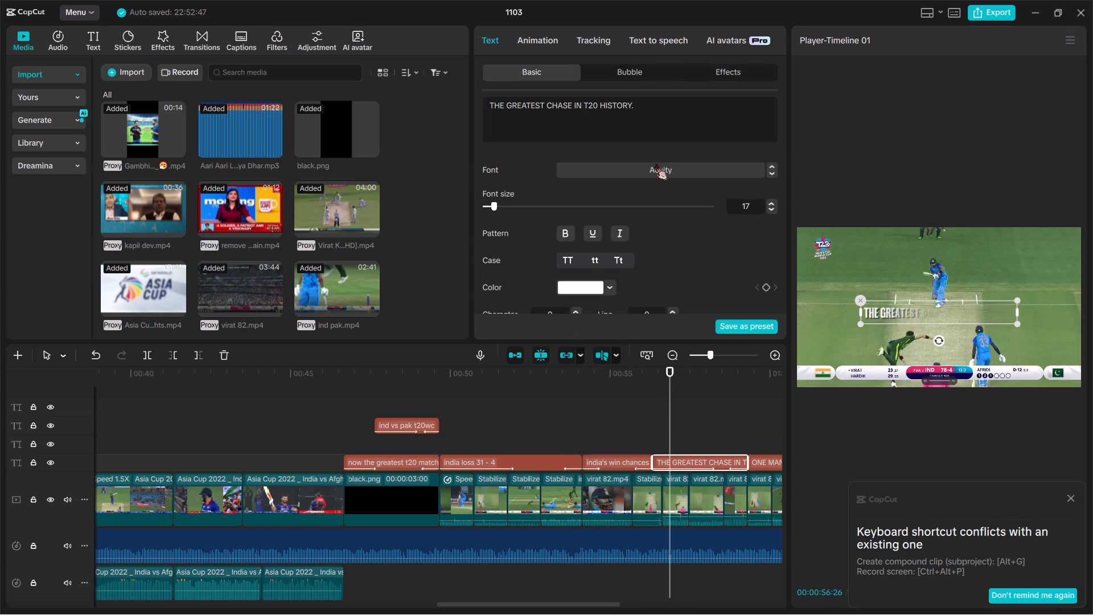
left_click(550, 47)
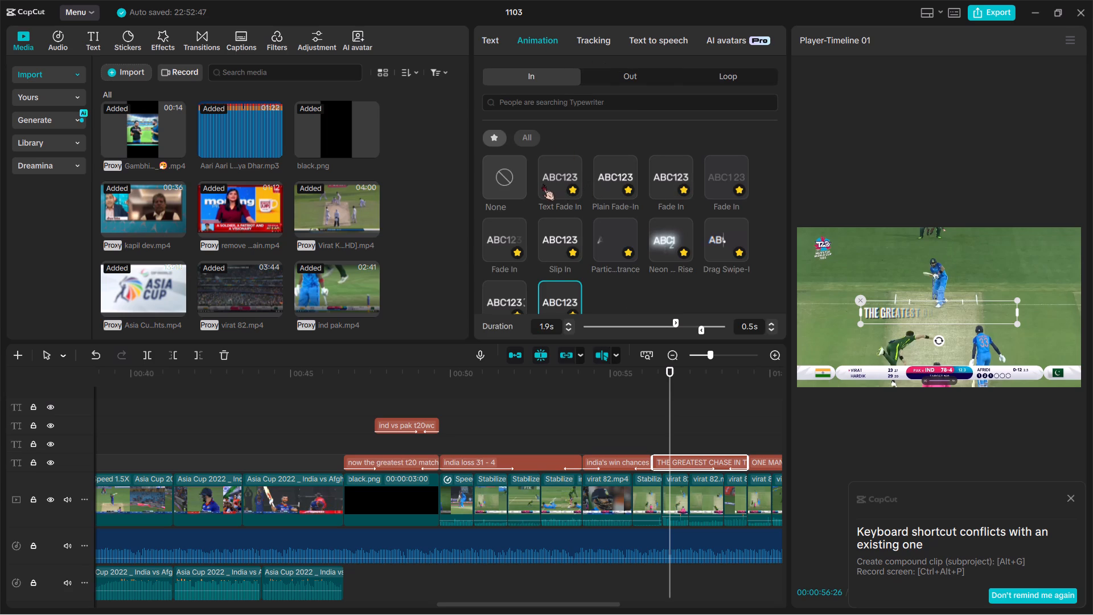
double_click(543, 182)
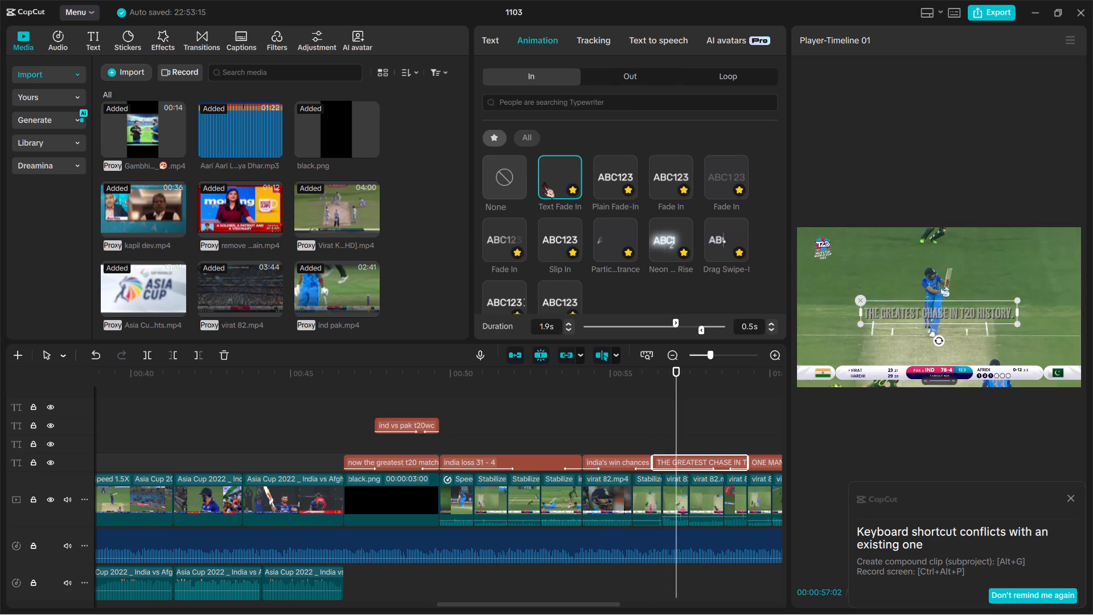
double_click(607, 169)
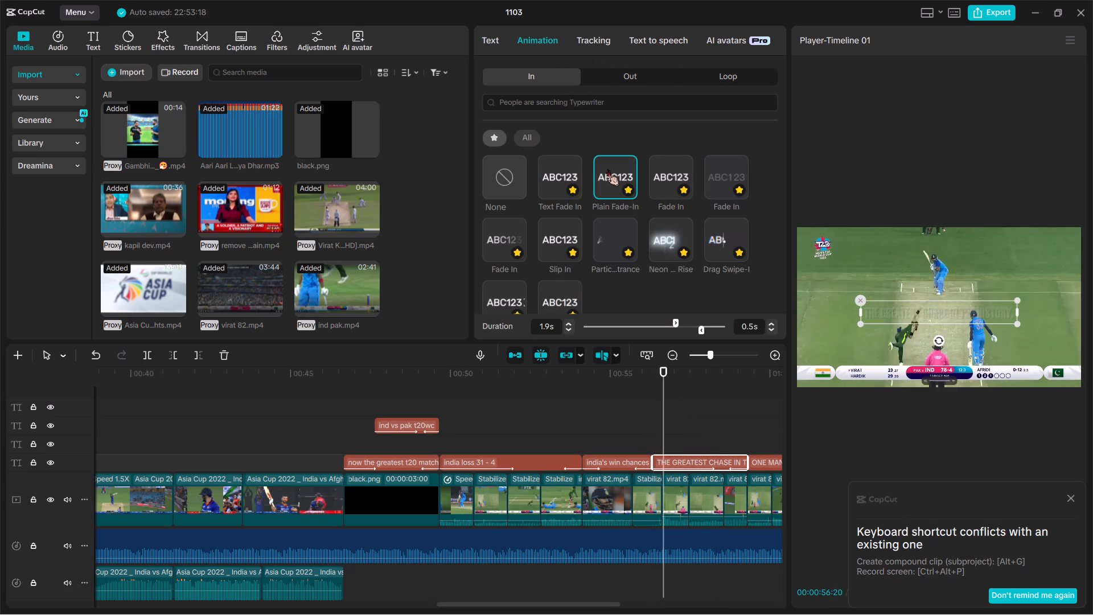
double_click(664, 183)
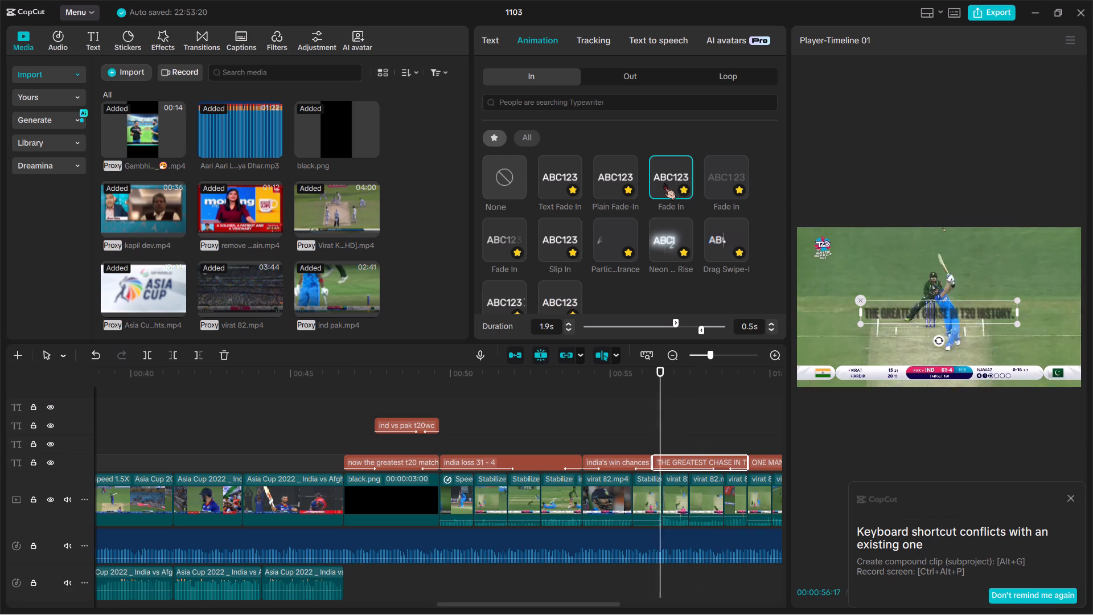
left_click(644, 318)
left_click(644, 323)
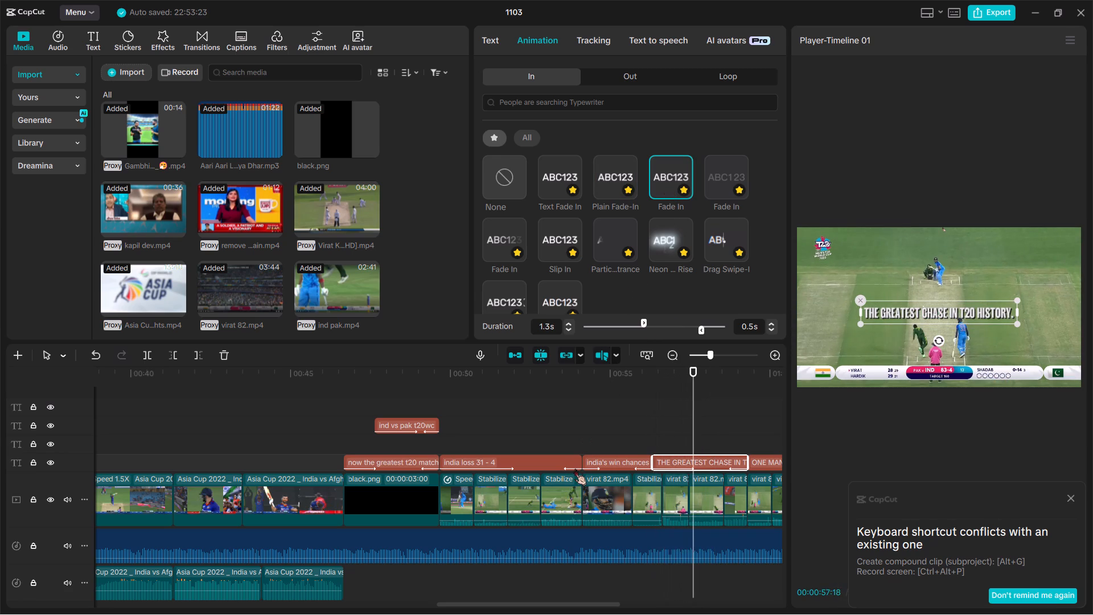
Play the timeline from the "THE GREATEST CHASE IN T20 HISTORY." title into the following title.
key("space")
scroll(574, 469, "left", 1)
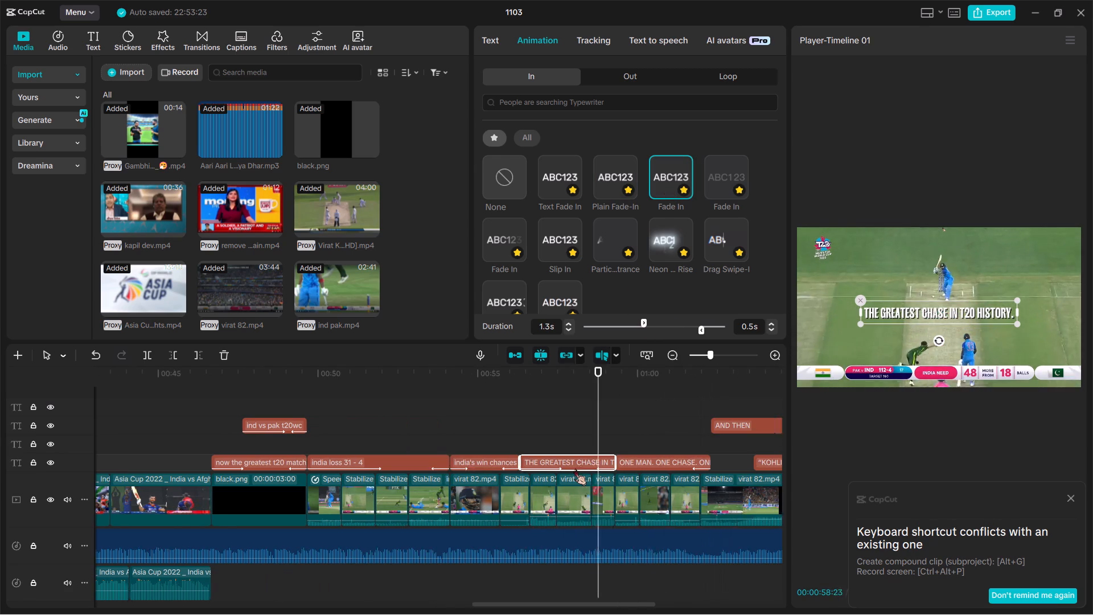
scroll(574, 469, "left", 1)
key("space")
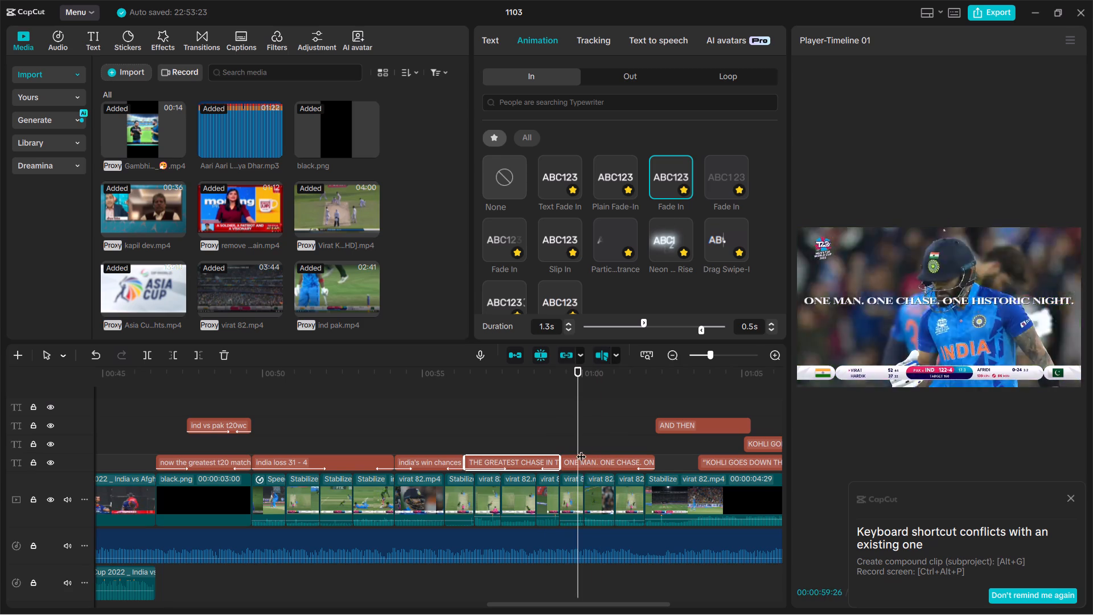
Apply the first favourite Fade In entrance animation to the "ONE MAN. ONE CHASE. ONE HISTORIC NIGHT." title with a duration of 1.1 s.
left_click(583, 463)
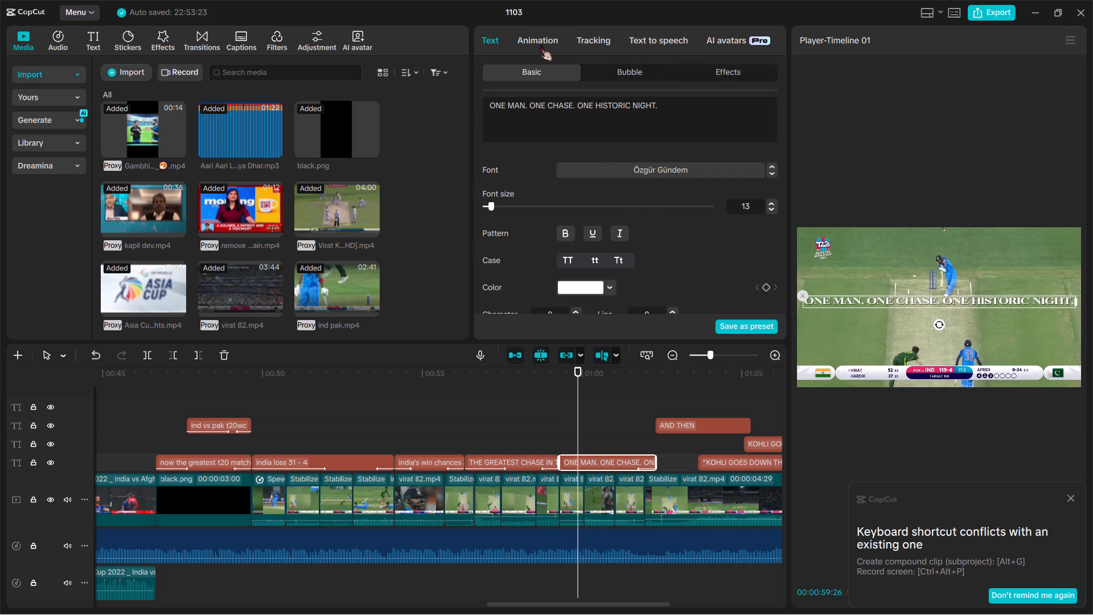
left_click(543, 46)
double_click(647, 187)
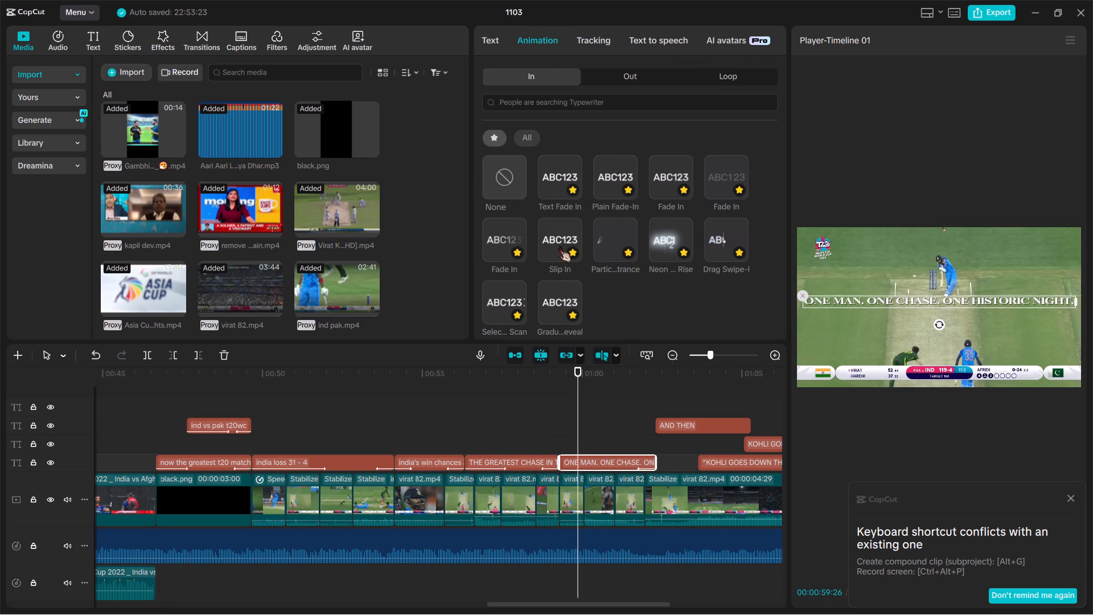
double_click(504, 247)
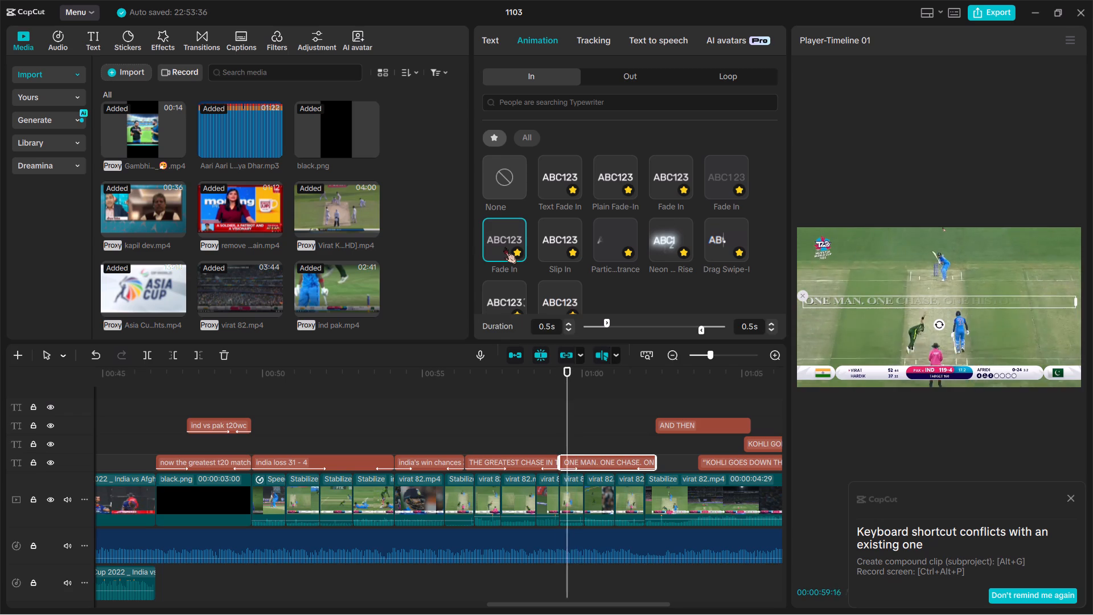
scroll(501, 301, "down", 1)
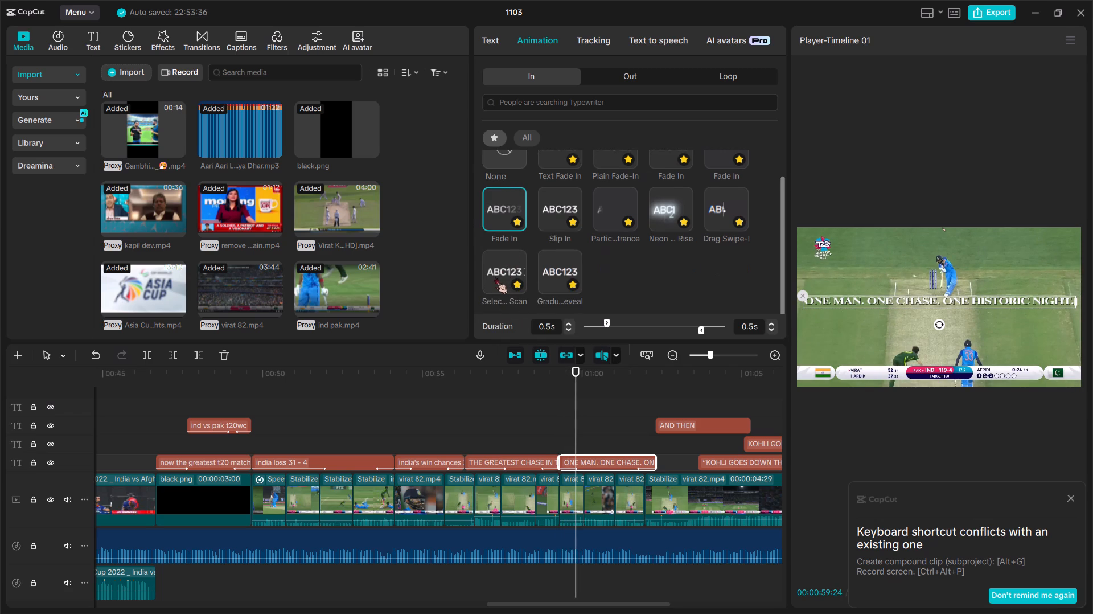
double_click(496, 279)
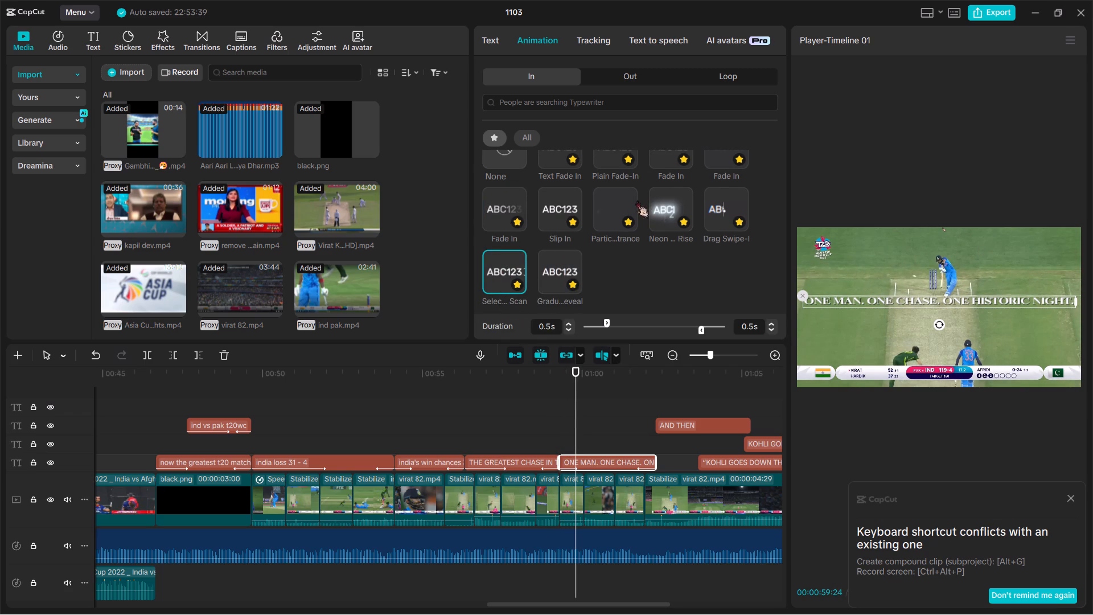
scroll(664, 215, "up", 1)
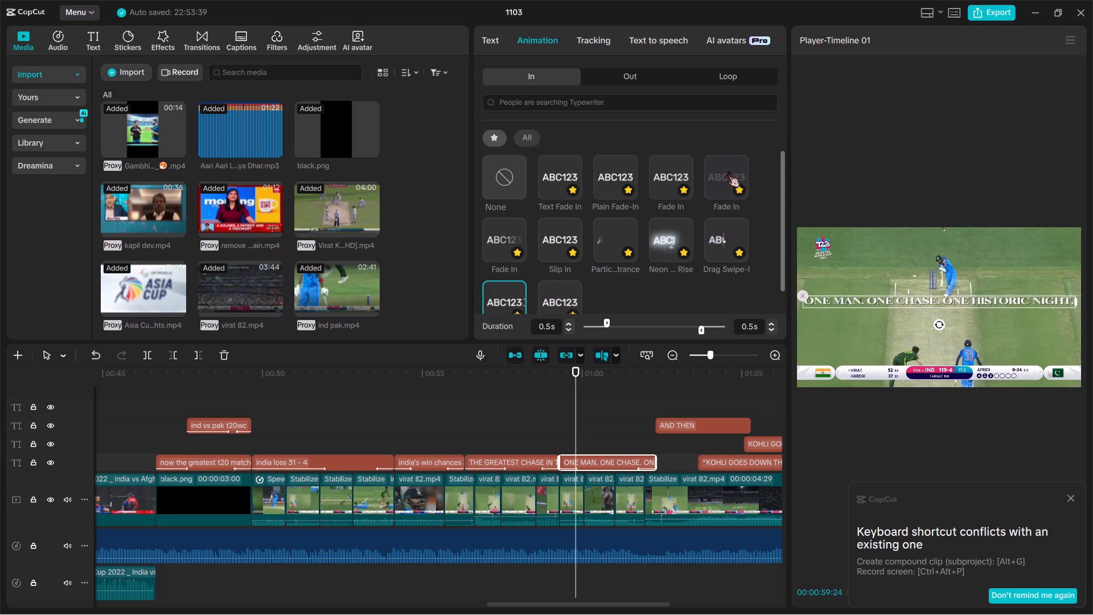
double_click(728, 171)
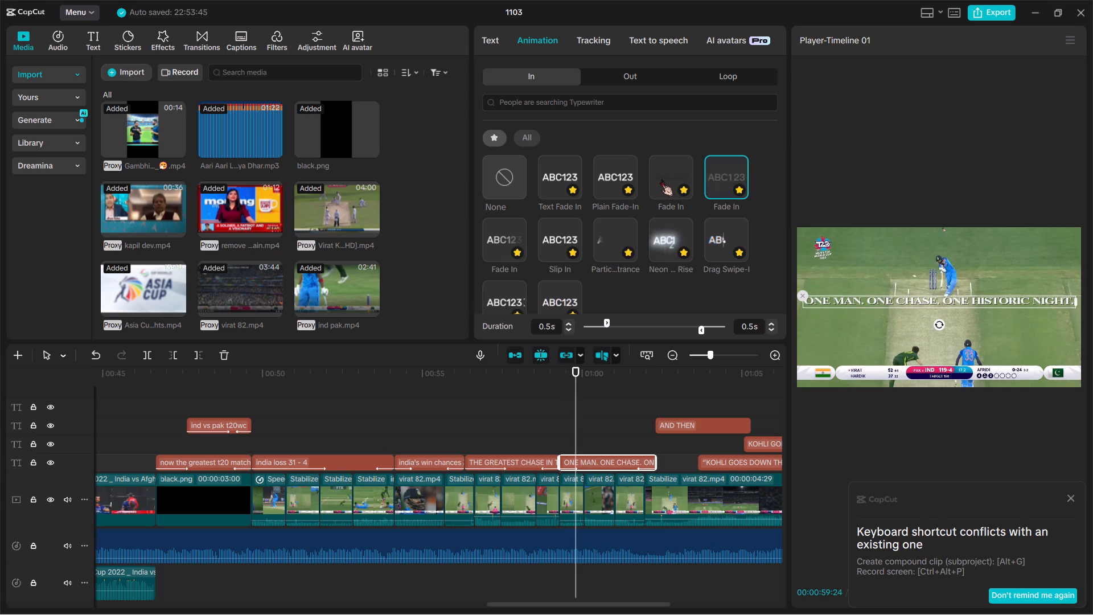
double_click(661, 179)
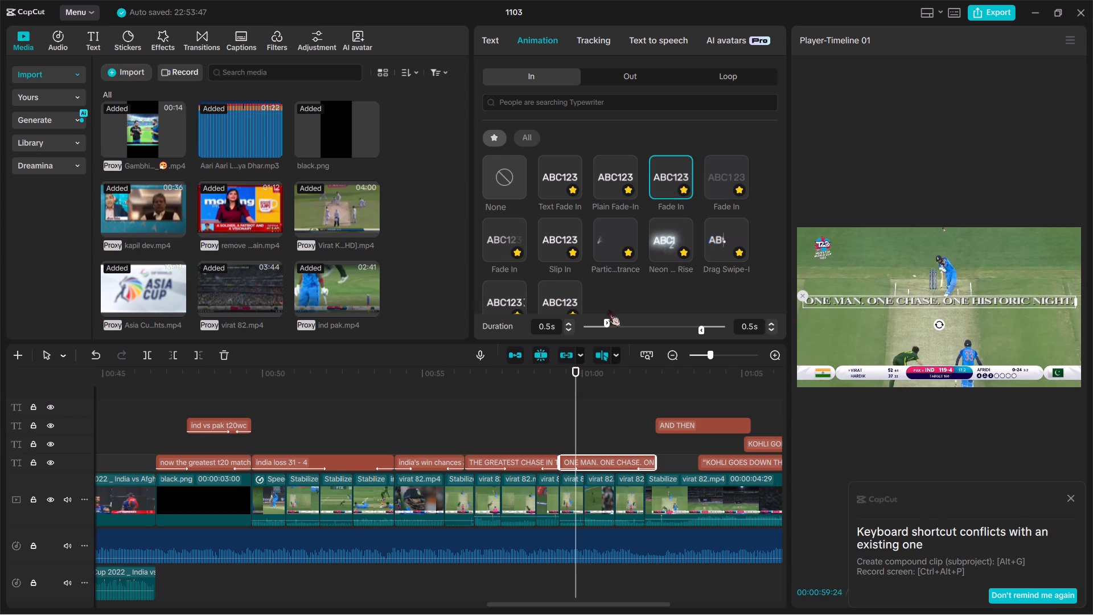
left_click_drag(604, 321, 614, 328)
left_click_drag(614, 328, 634, 321)
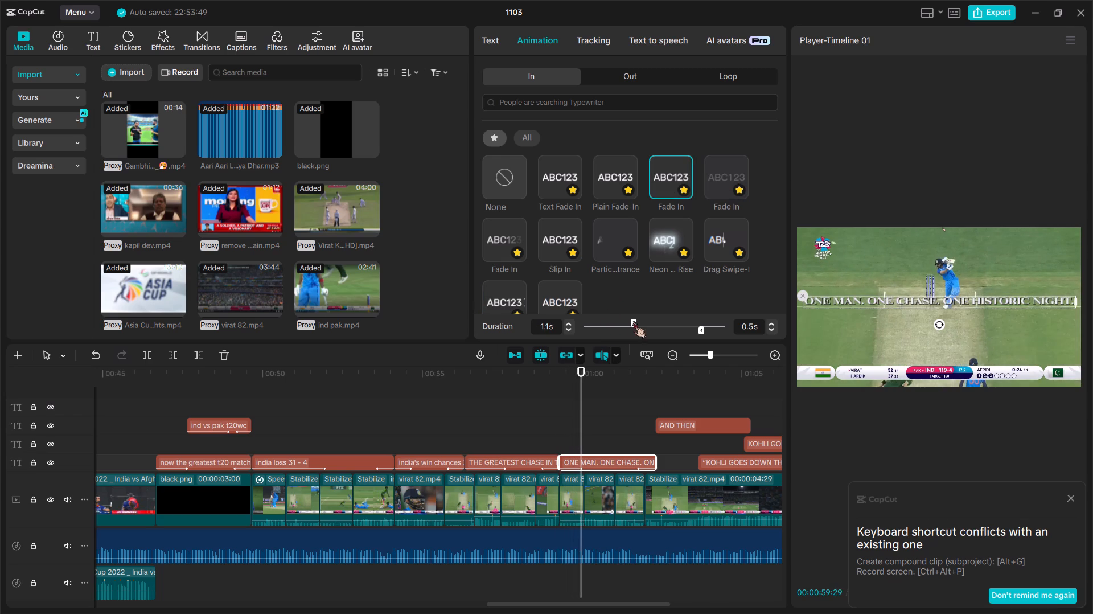
left_click_drag(634, 321, 634, 322)
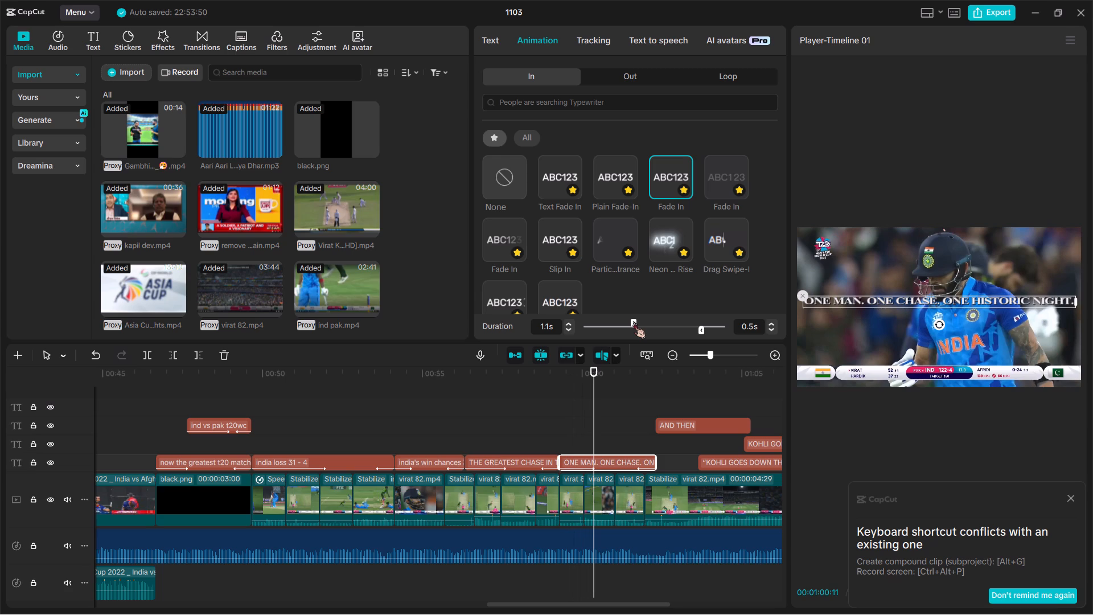
Set the font of the "ONE MAN. ONE CHASE. ONE HISTORIC NIGHT." title to the favourite Magnolia Script.
left_click(491, 35)
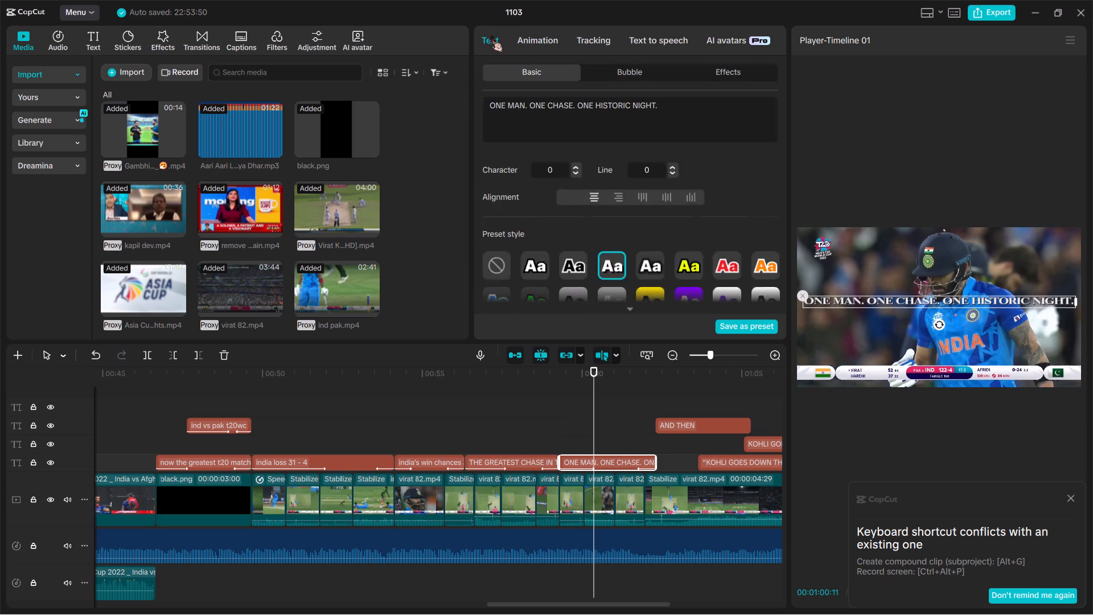
left_click(687, 175)
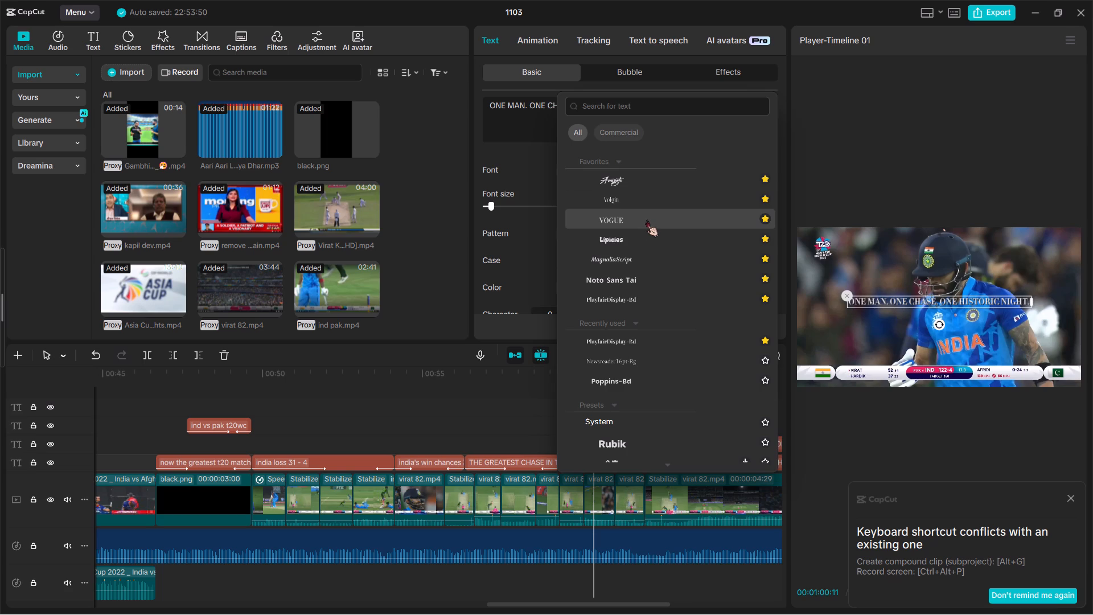
left_click(625, 261)
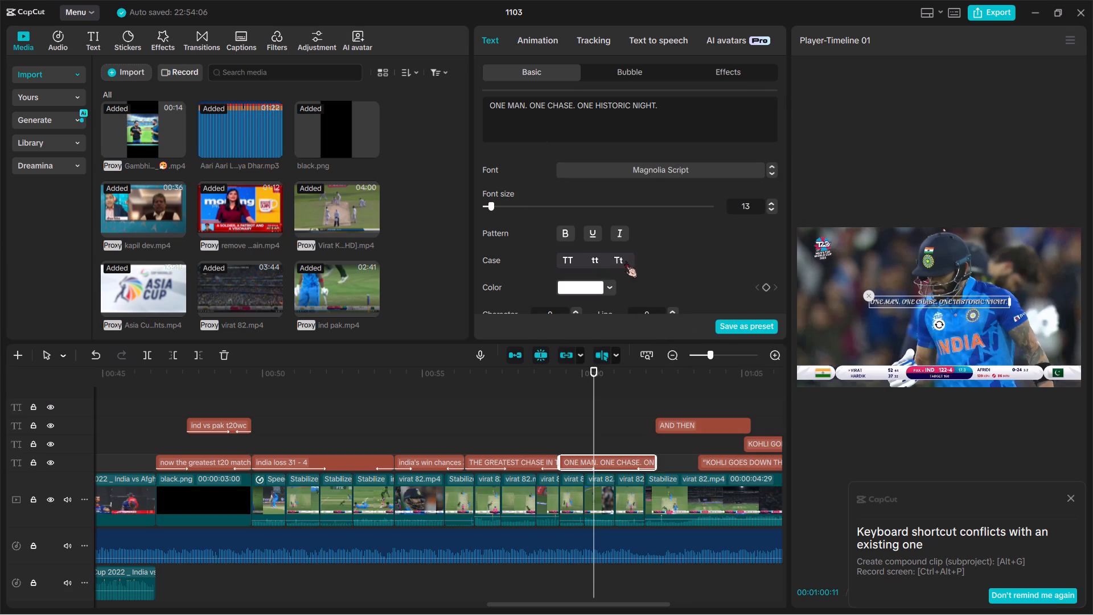
Enlarge the "ONE MAN. ONE CHASE. ONE HISTORIC NIGHT." title in the preview to span about three quarters of the frame width.
scroll(961, 312, "up", 3, "ctrl")
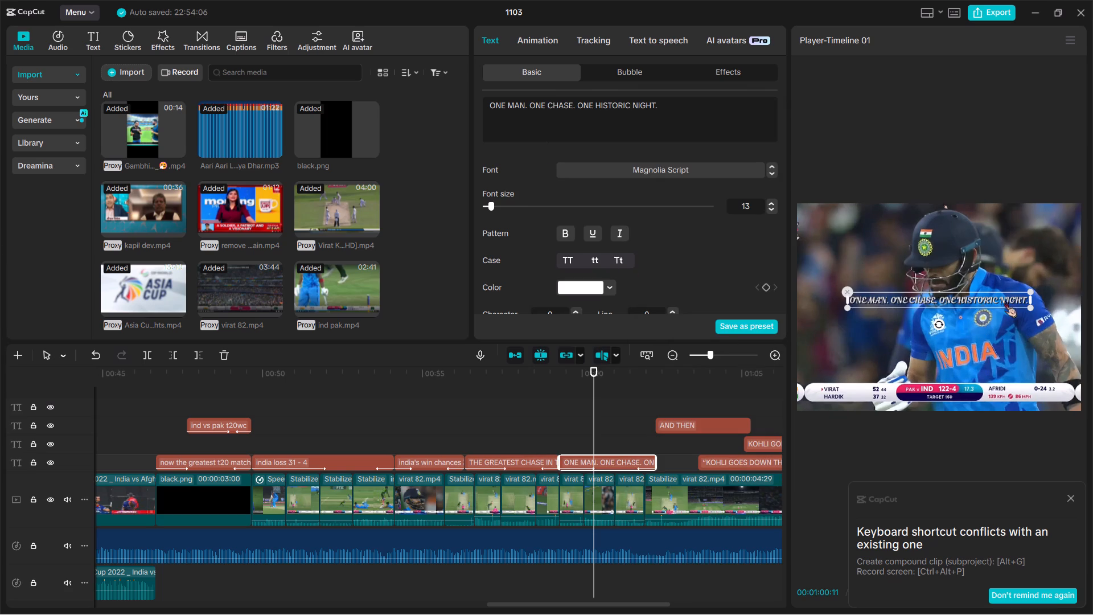
left_click_drag(1030, 307, 1059, 392)
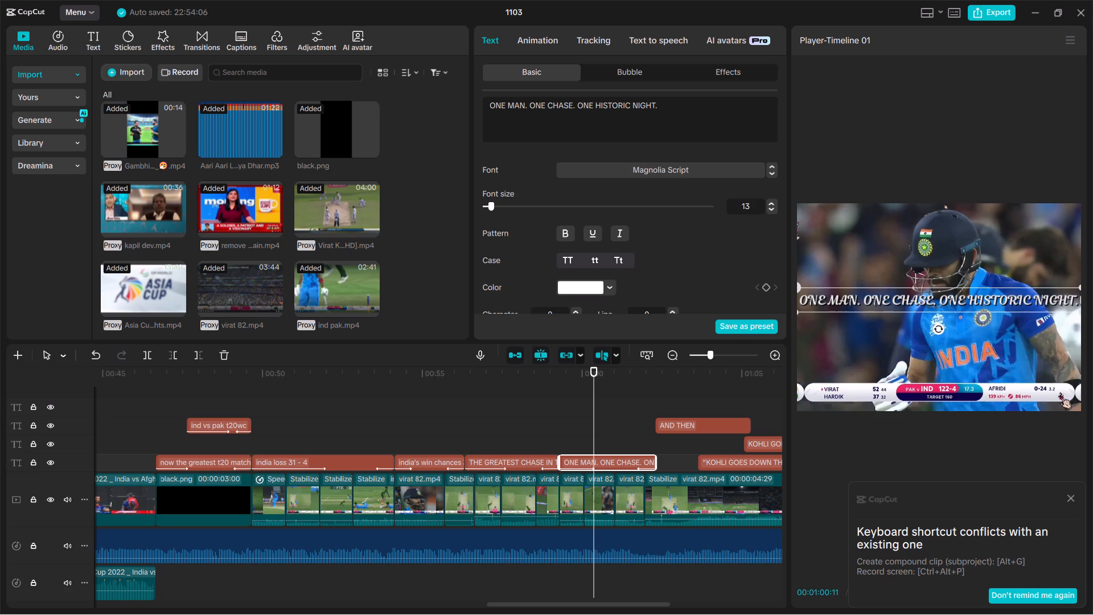
scroll(942, 382, "down", 3, "ctrl")
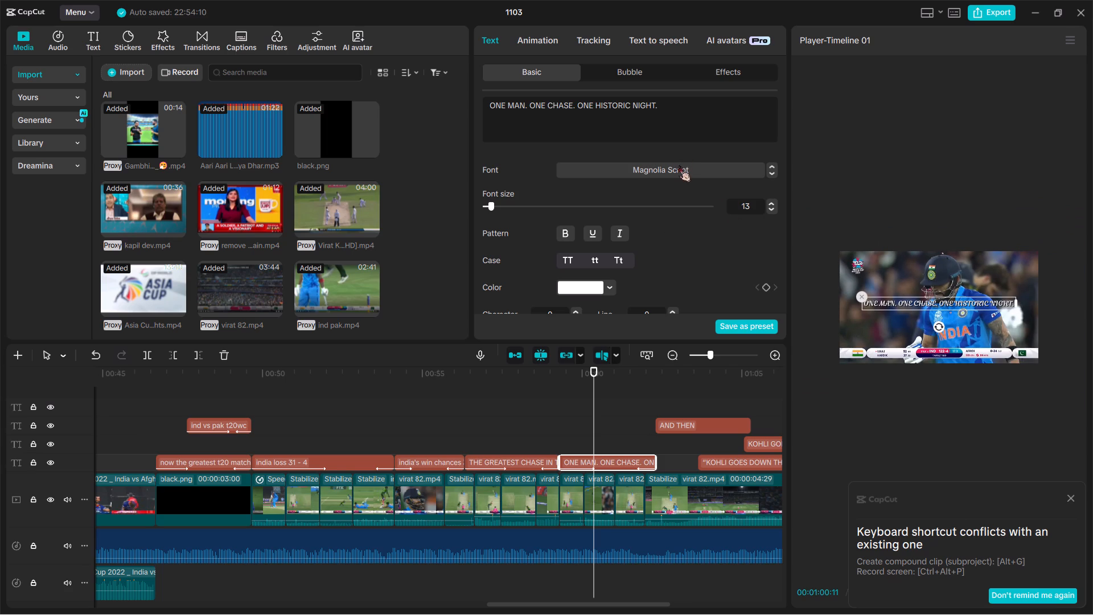
Set the font of the "ONE MAN. ONE CHASE. ONE HISTORIC NIGHT." title to the favourite PlayfairDisplay-Bd.
left_click(679, 165)
scroll(867, 402, "up", 2, "ctrl")
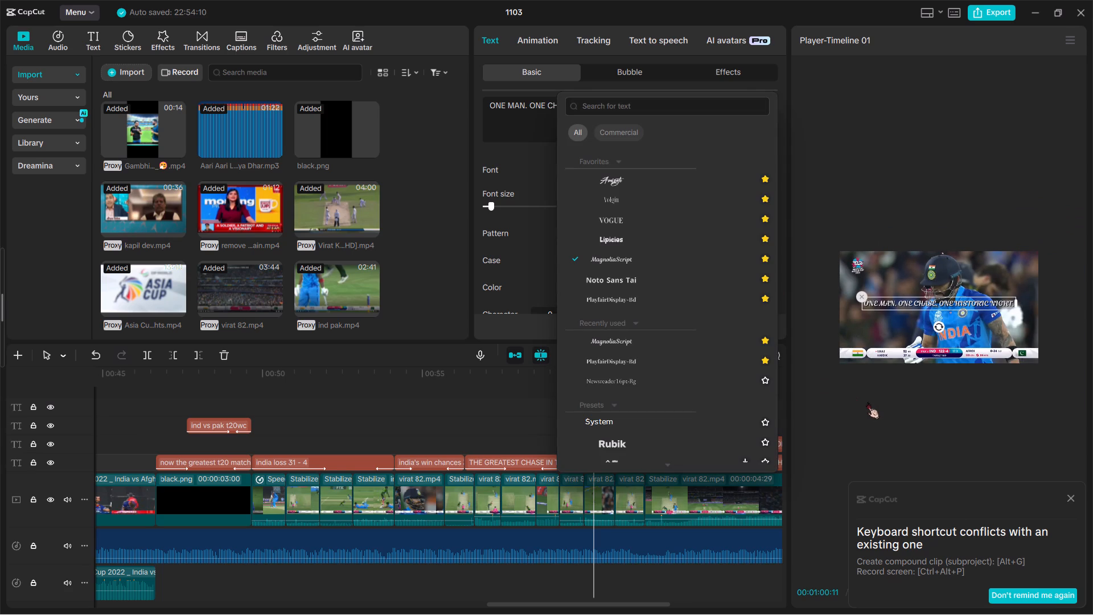
scroll(867, 402, "up", 5, "ctrl")
scroll(867, 402, "down", 3, "ctrl")
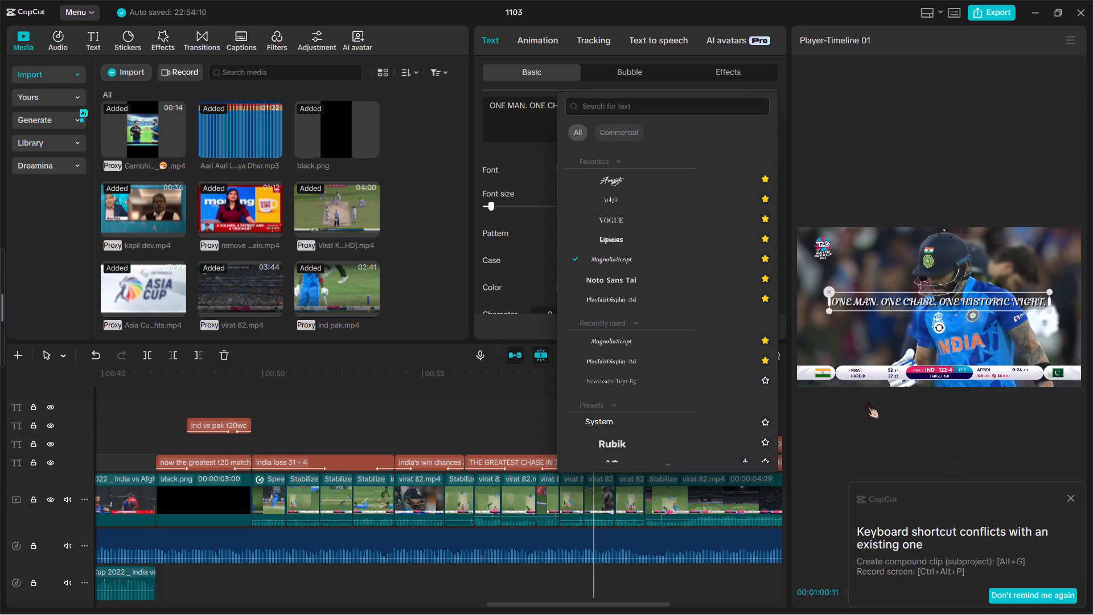
left_click(586, 300)
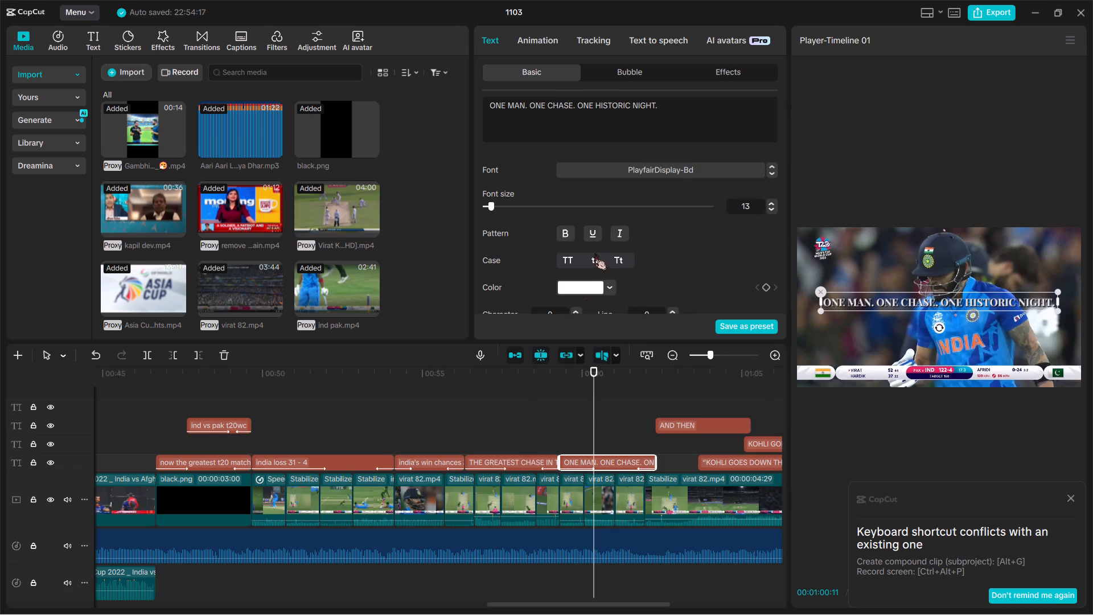
scroll(594, 253, "down", 1)
scroll(594, 253, "up", 2)
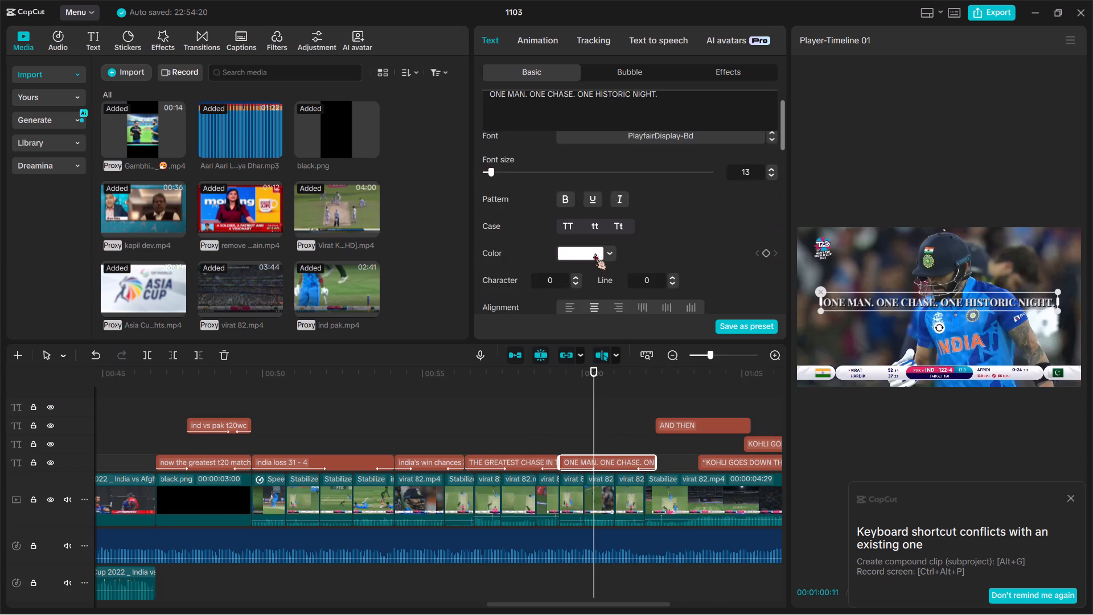
Play the timeline from the "ONE MAN. ONE CHASE." title through the Kohli titles, and briefly replay the "india loss 31 - 4" section.
key("space")
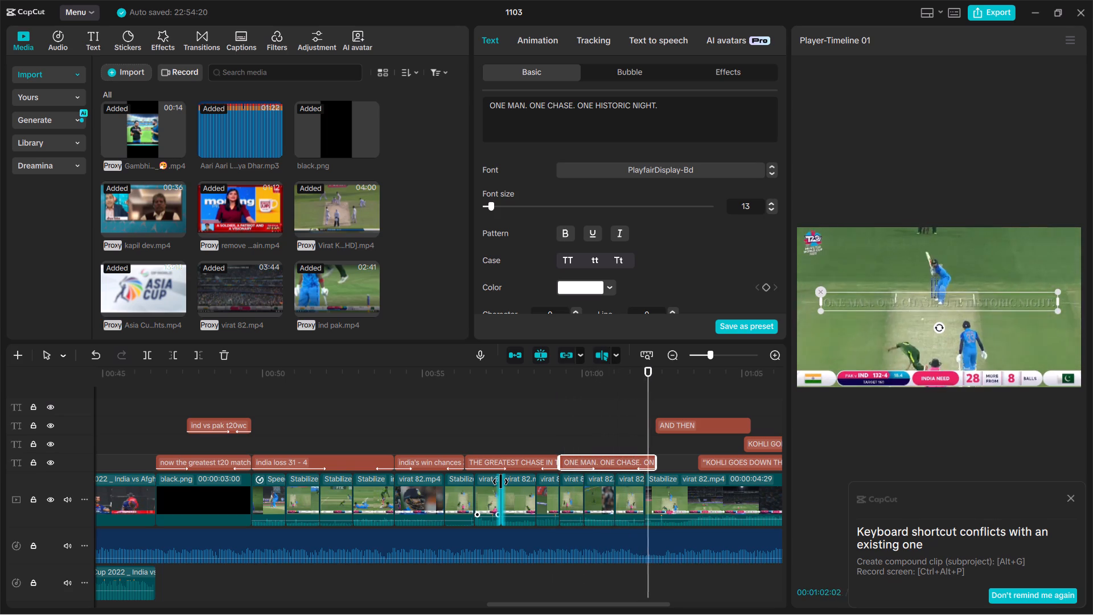
key("space")
key("space")
scroll(500, 482, "left", 1)
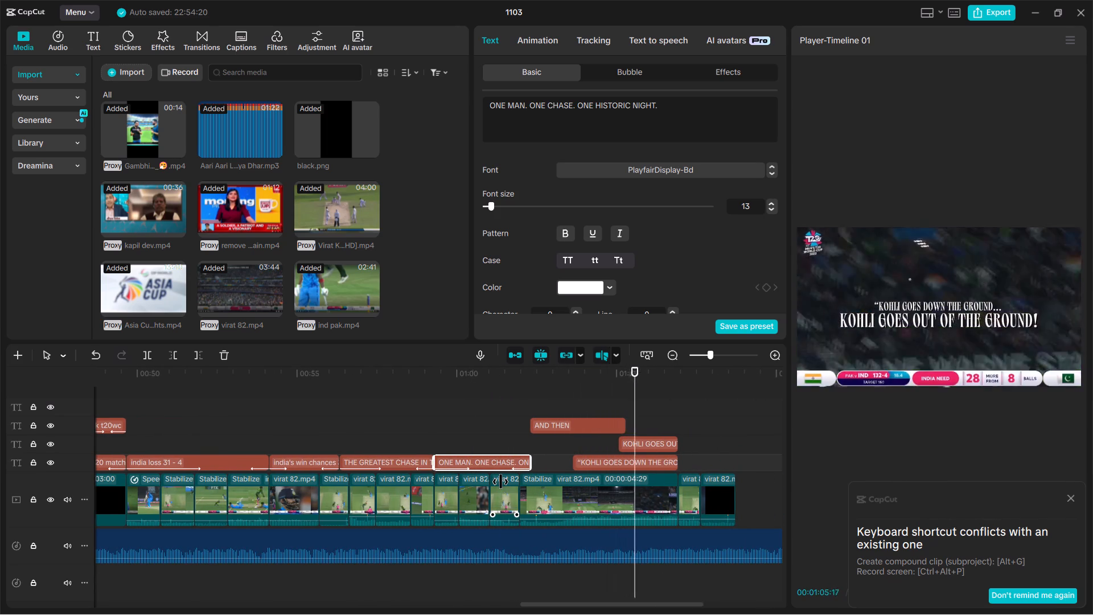
key("space")
scroll(500, 482, "right", 1)
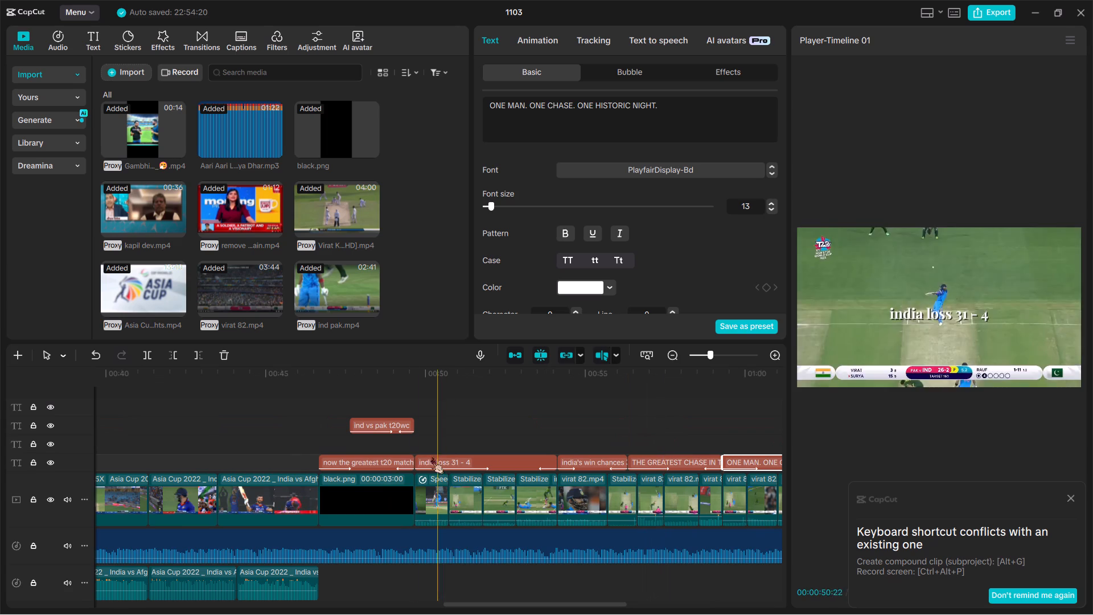
key("space")
key("space")
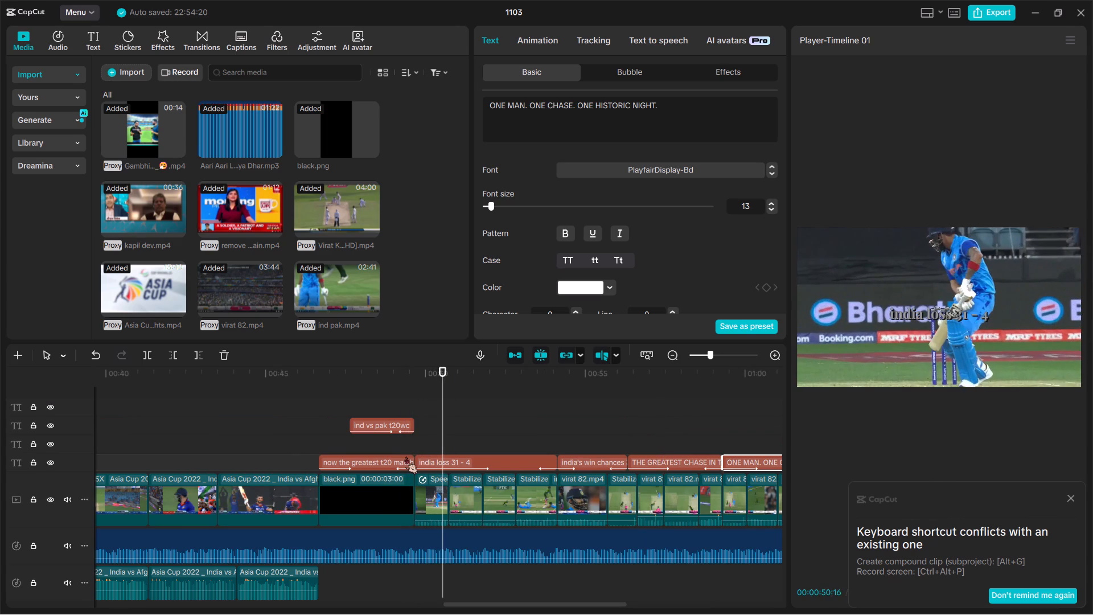
Set the font of the "ind vs pak t20wc" title over the black clip to the favourite PlayfairDisplay-Bd.
left_click(395, 461)
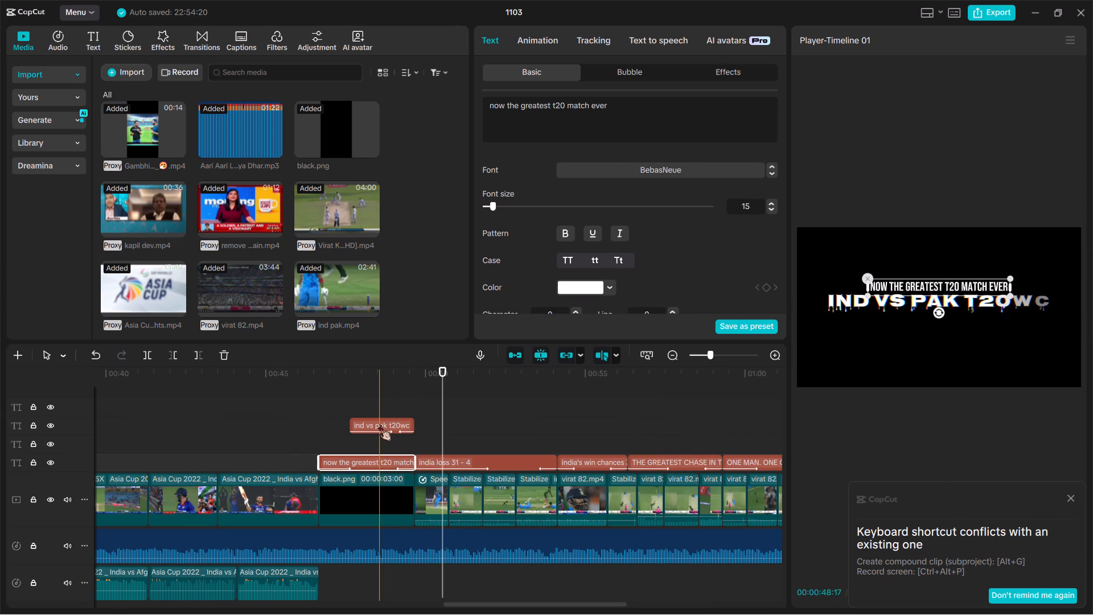
left_click(379, 424)
left_click(632, 167)
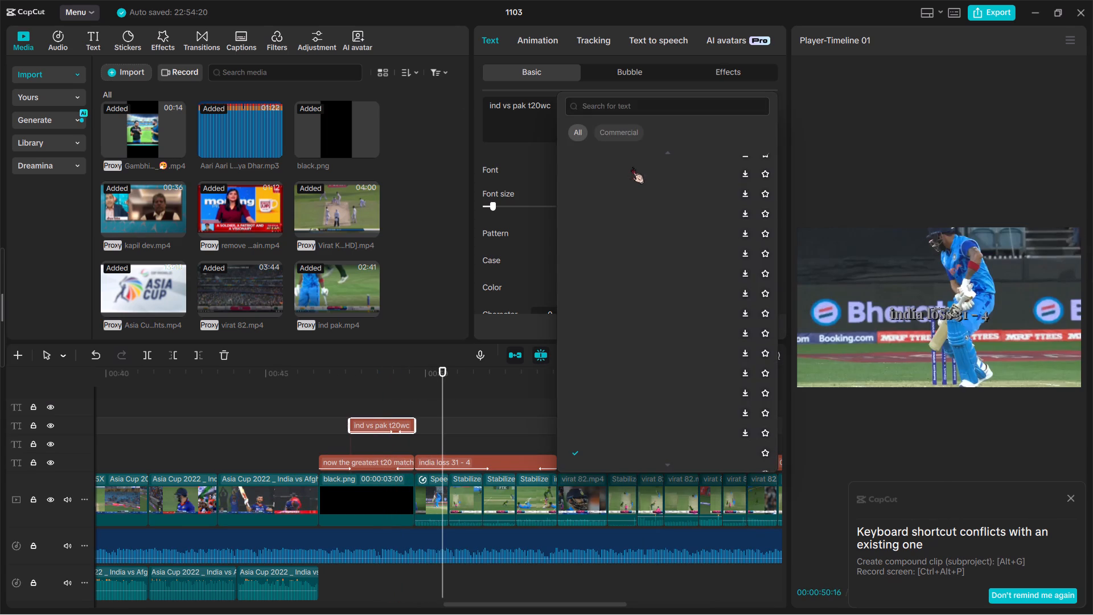
left_click(373, 386)
left_click(381, 429)
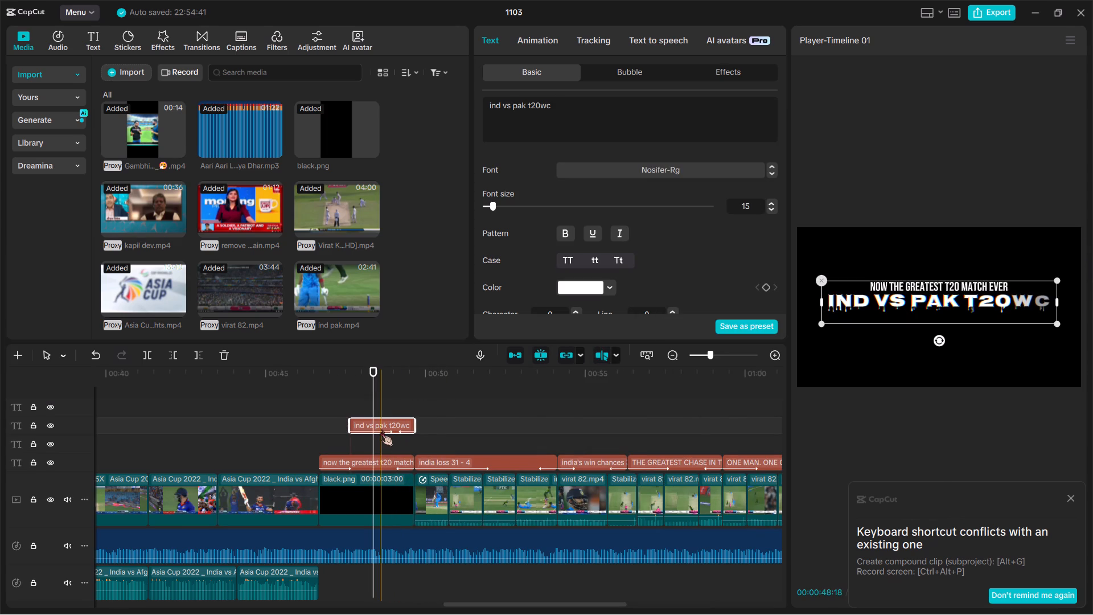
left_click(644, 175)
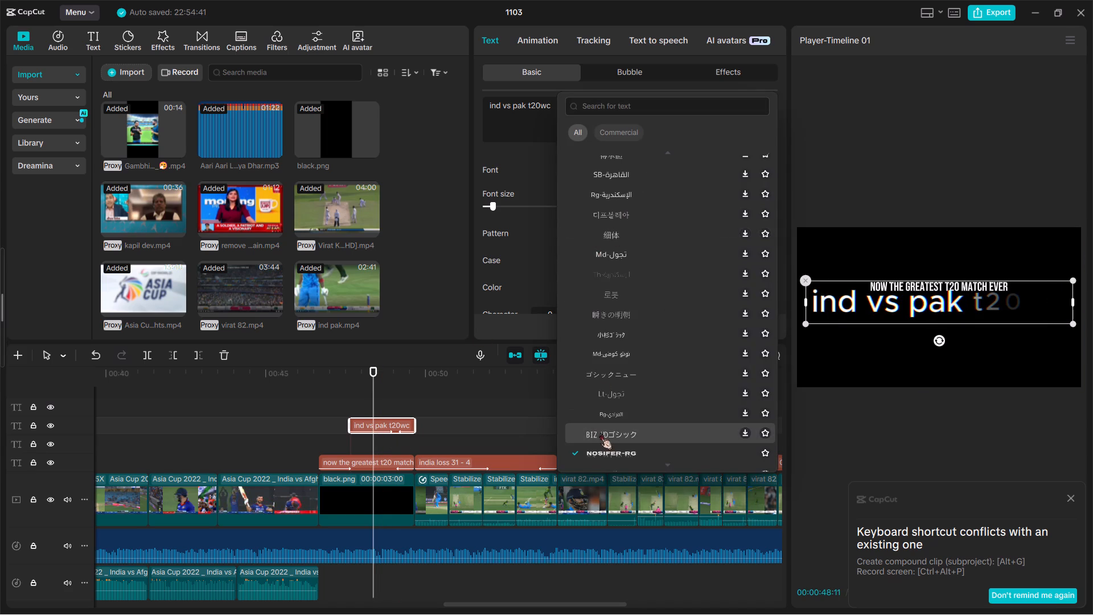
scroll(626, 339, "up", 6)
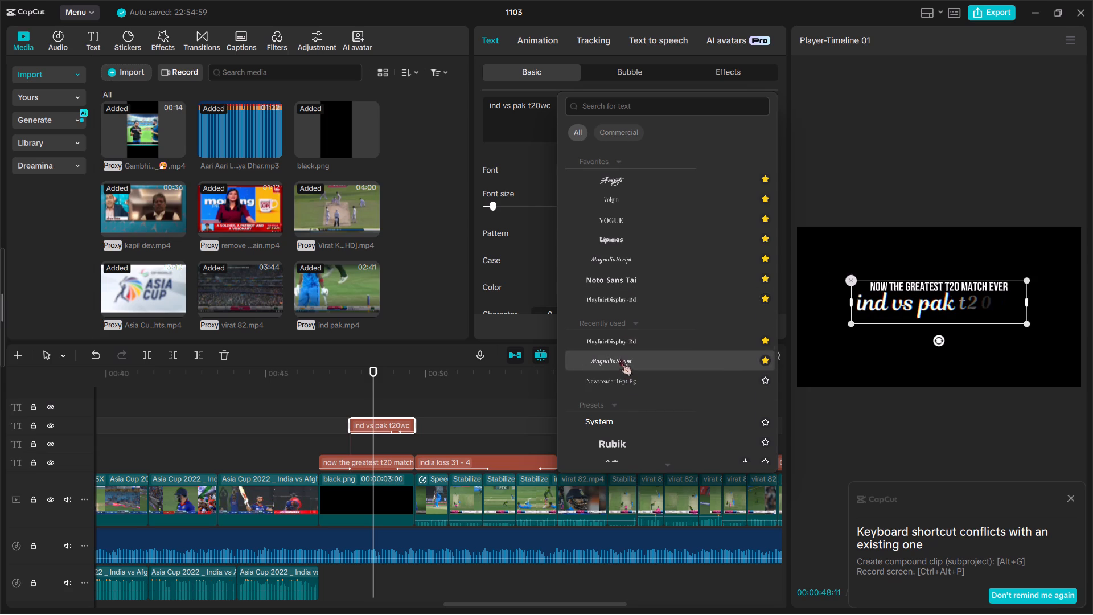
left_click(625, 294)
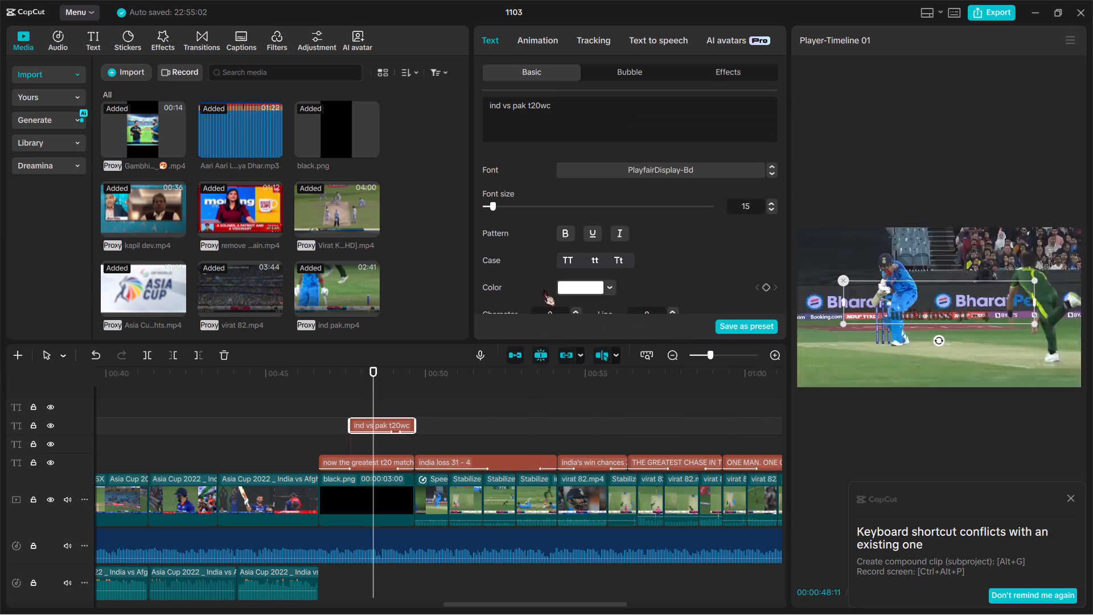
Replace "ind vs pak" in the title's text with "IND vs PAK", keeping "t20wc" after it.
left_click_drag(525, 109, 462, 99)
key("BackSpace")
type("IND")
type("VS")
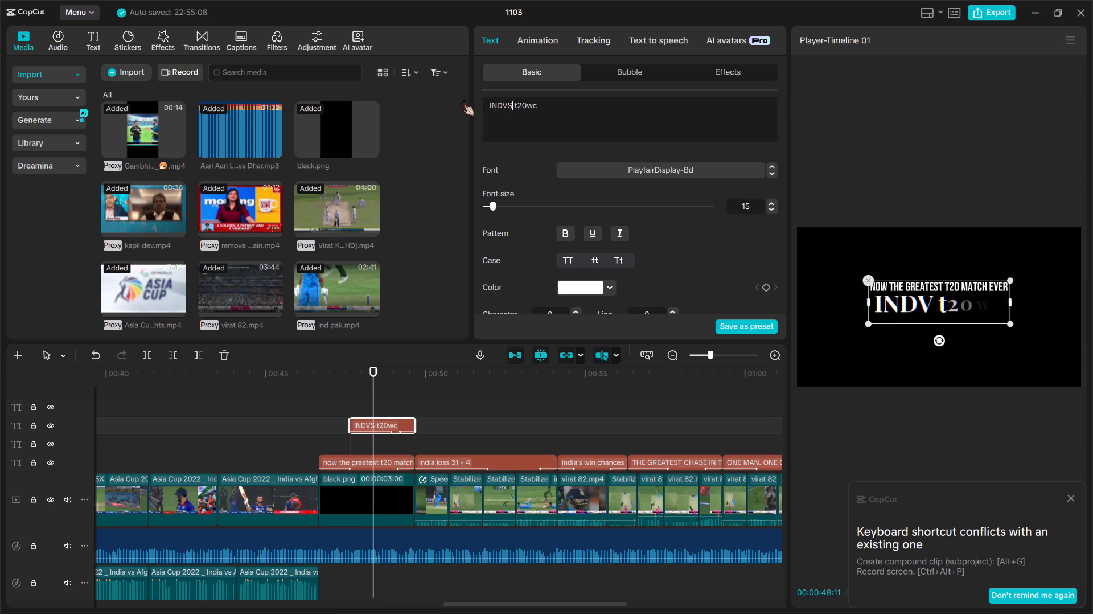
key("BackSpace")
key("BackSpace")
key("space")
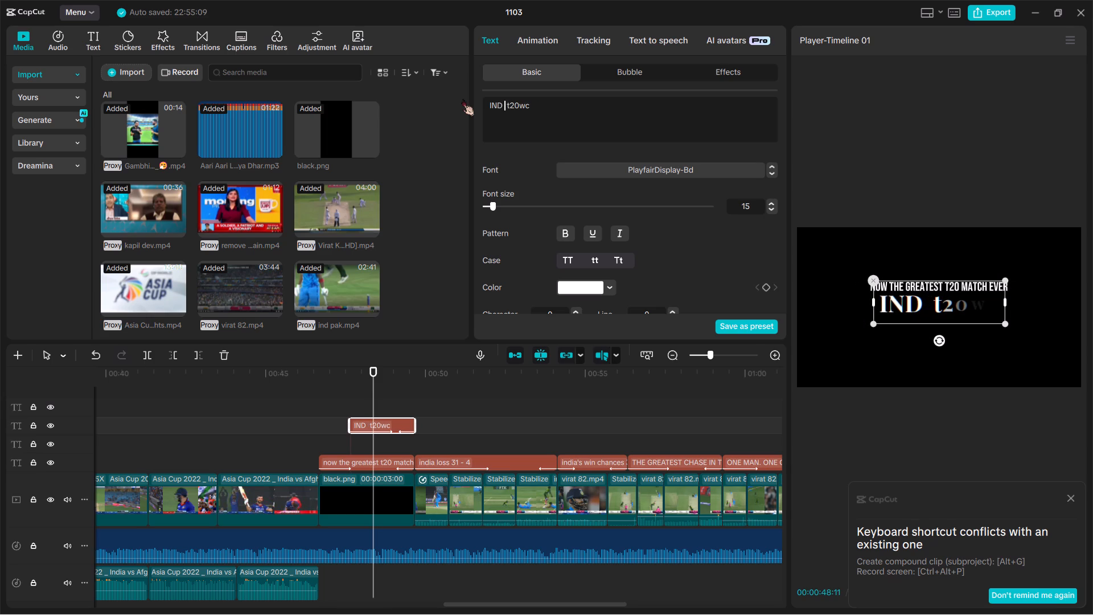
type("vs")
key("space")
type("PA")
key("k")
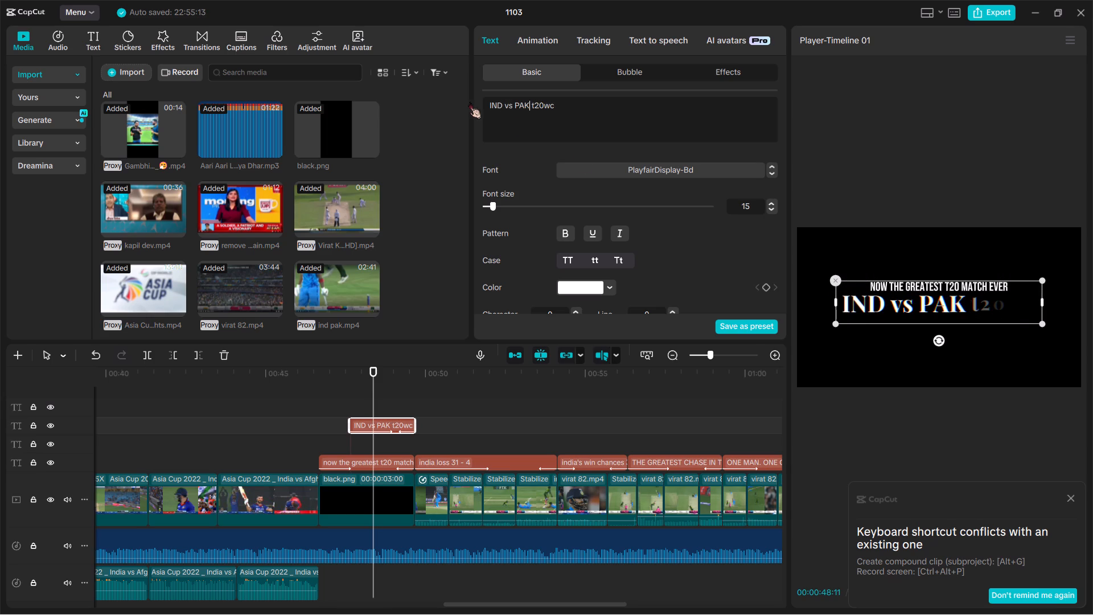
key("space")
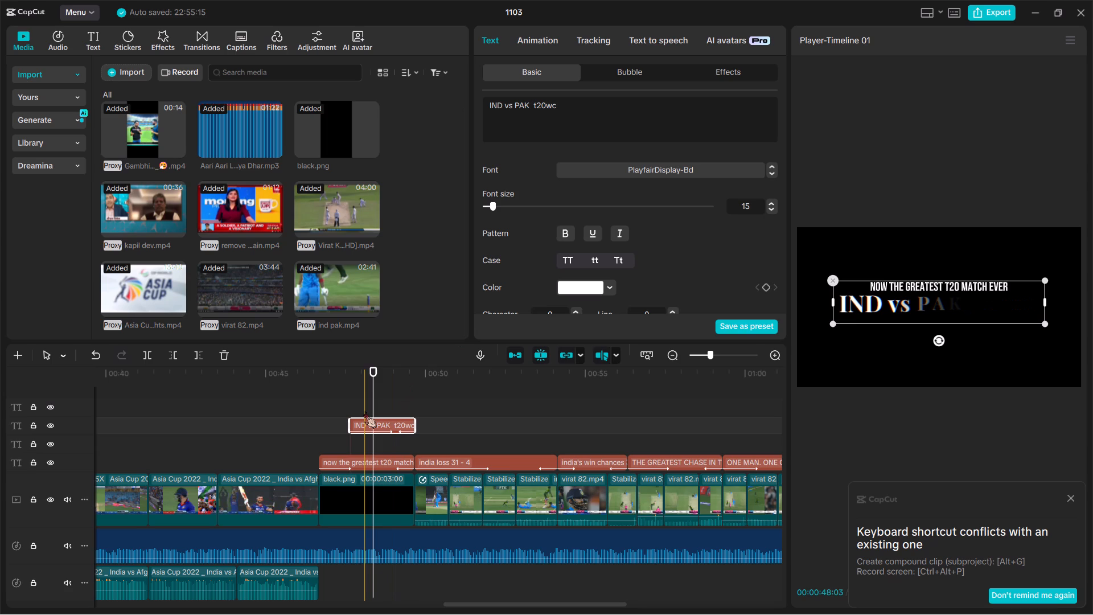
key("BackSpace")
key("space")
key("space")
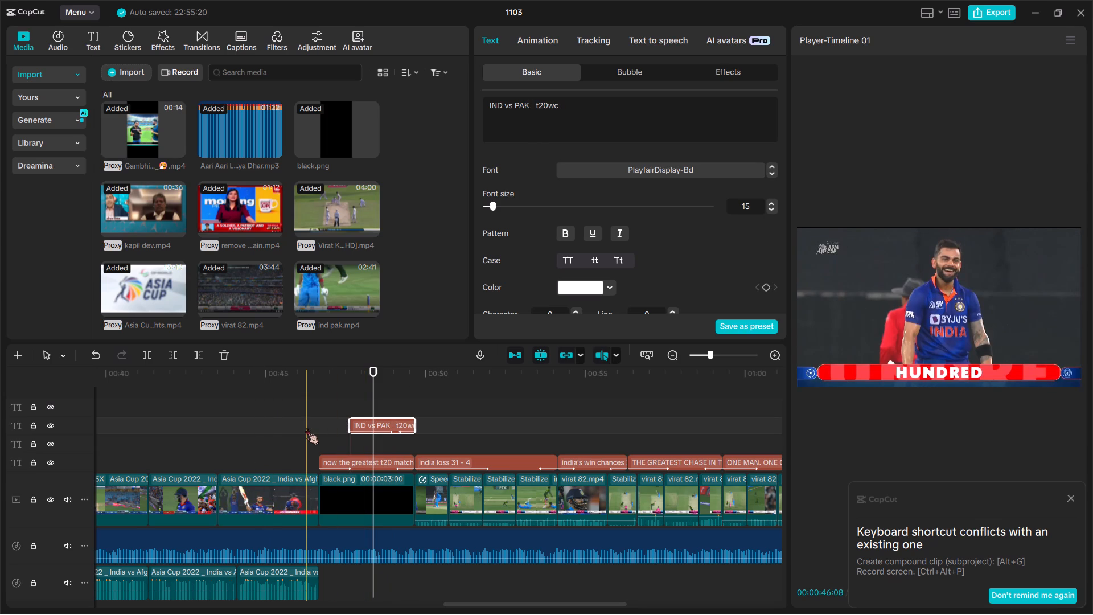
Play the black clip's titles from the start of "now the greatest t20 match ever".
left_click(324, 436)
key("space")
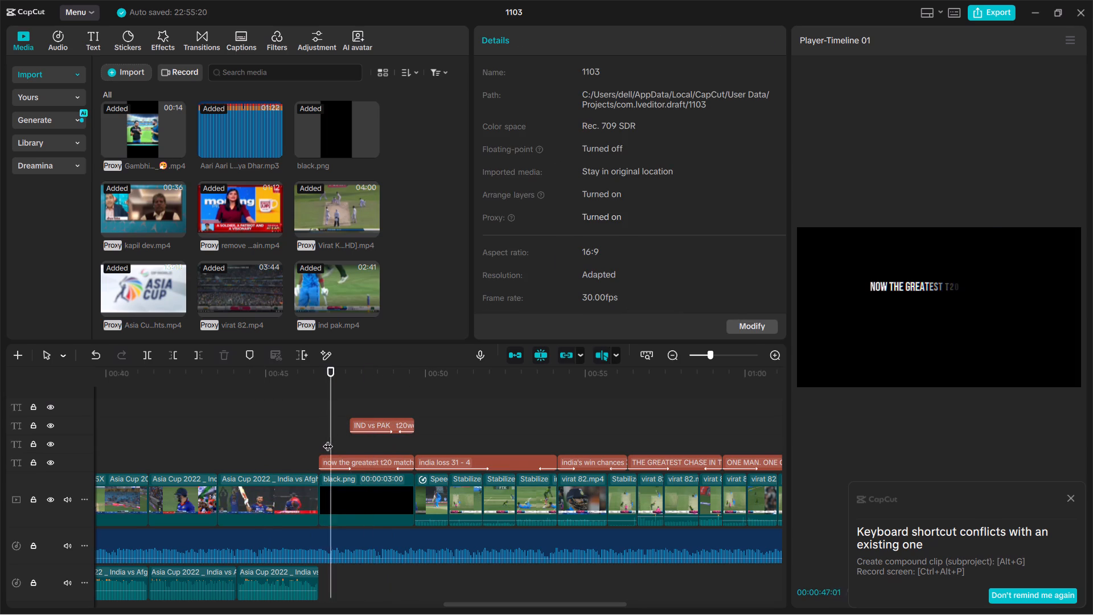
key("space")
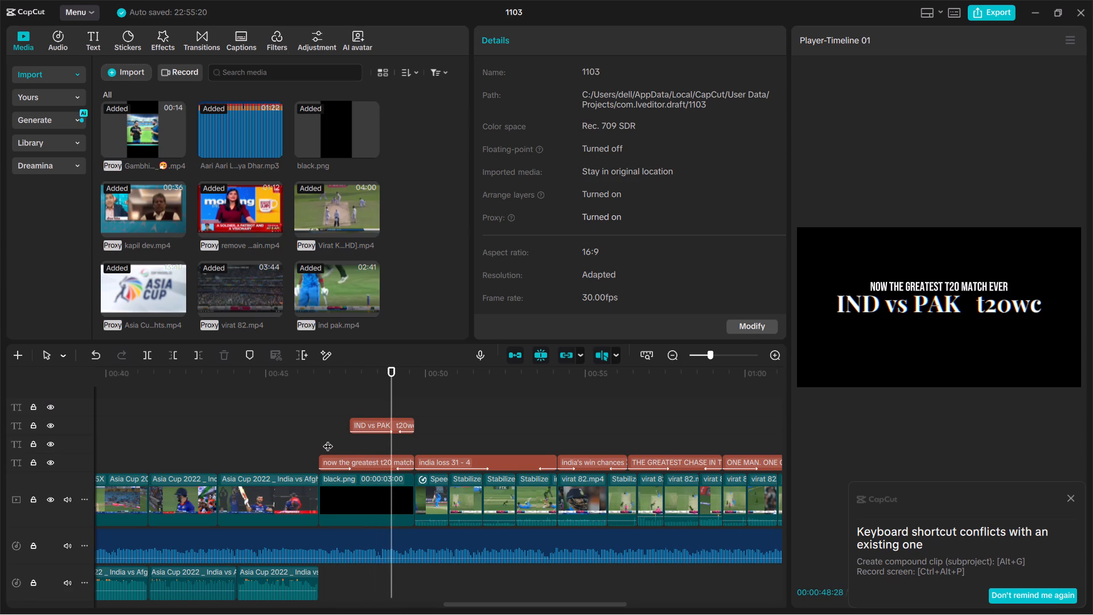
Remove the extra spaces between "PAK" and "t20wc" so the title's text reads "IND vs PAK t20wc".
left_click(373, 428)
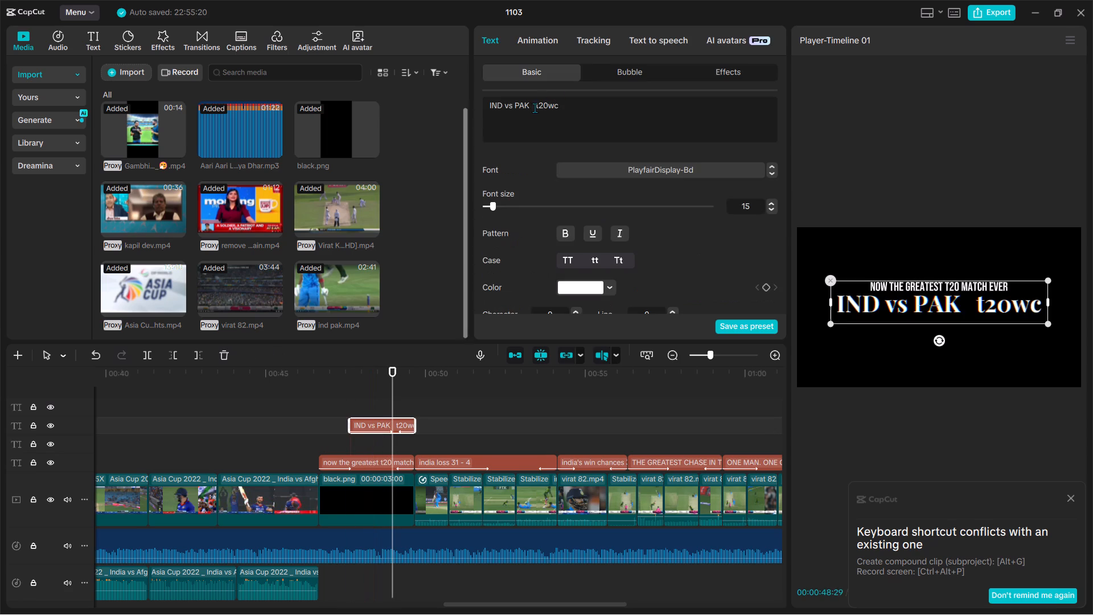
left_click(532, 109)
key("BackSpace")
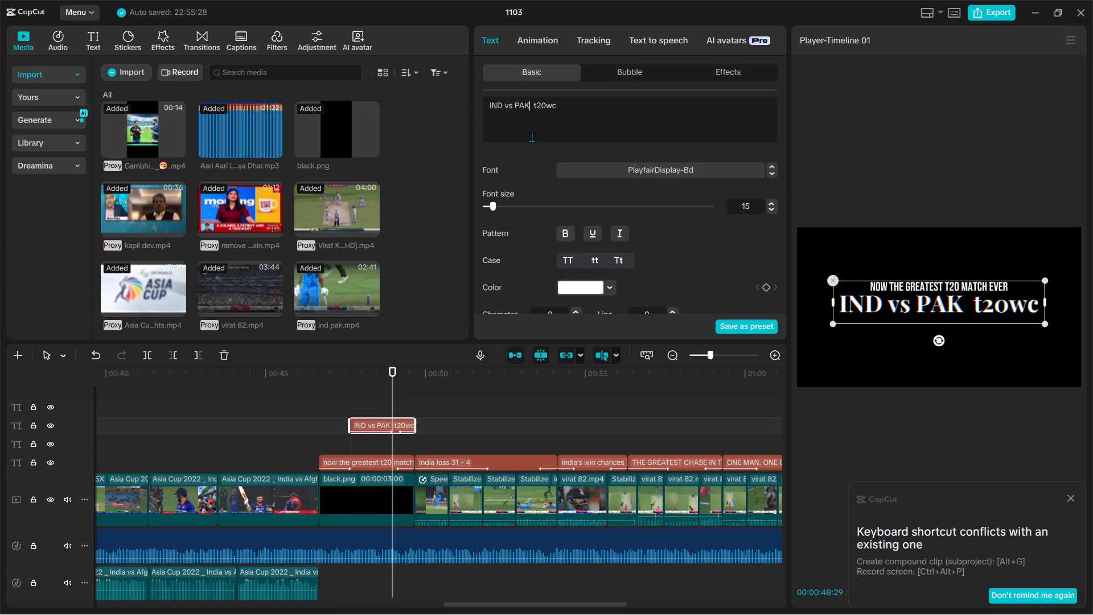
left_click(533, 108)
key("BackSpace")
Apply the favourite Plain Fade-In entrance animation to the "IND vs PAK t20wc" title and preview it.
left_click(541, 41)
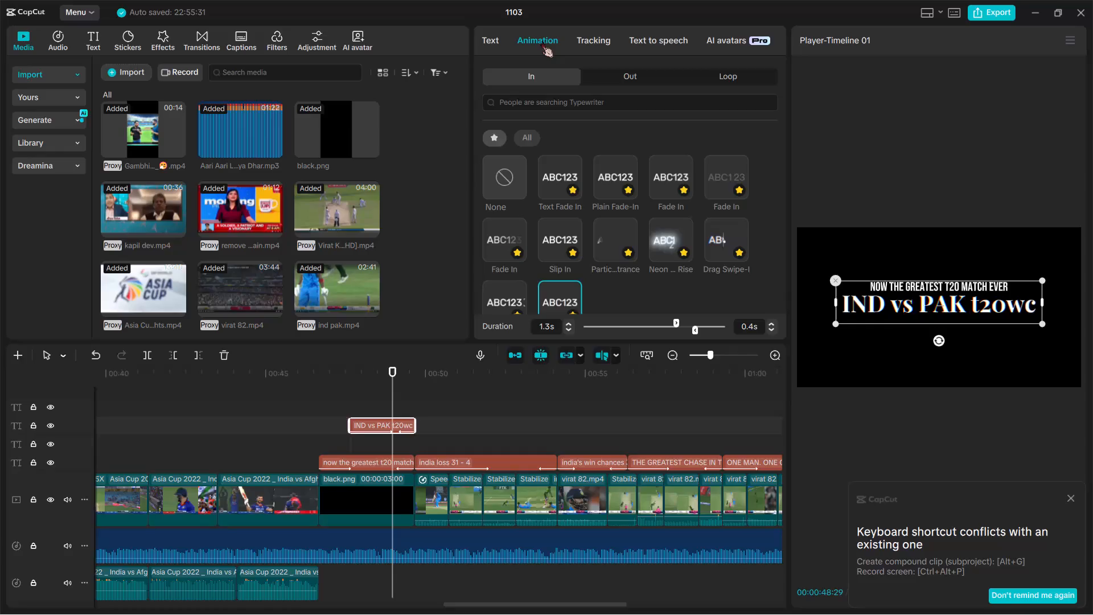
double_click(603, 177)
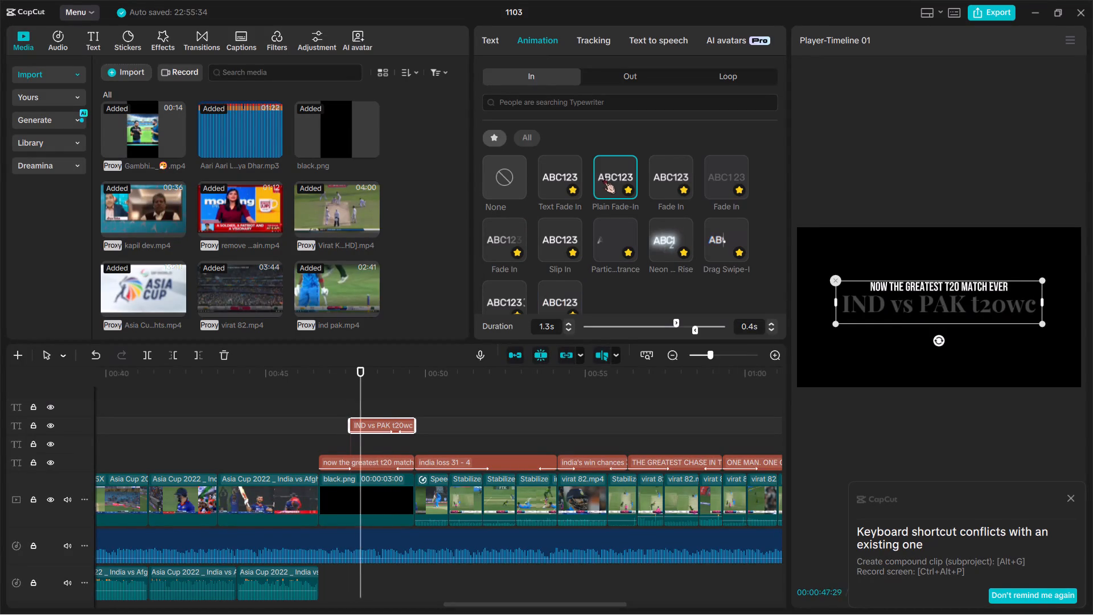
key("space")
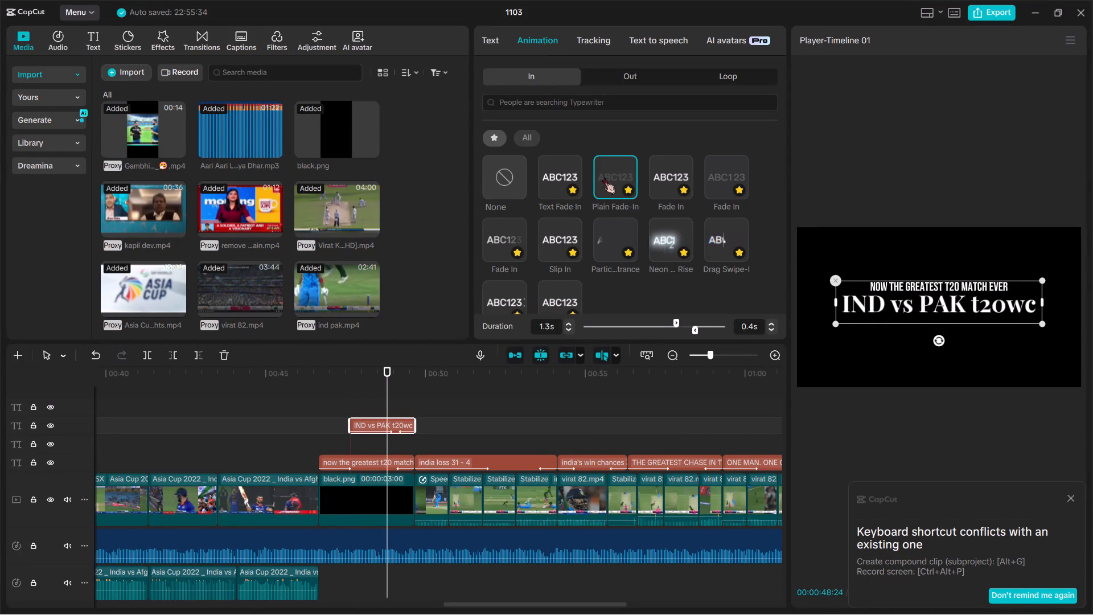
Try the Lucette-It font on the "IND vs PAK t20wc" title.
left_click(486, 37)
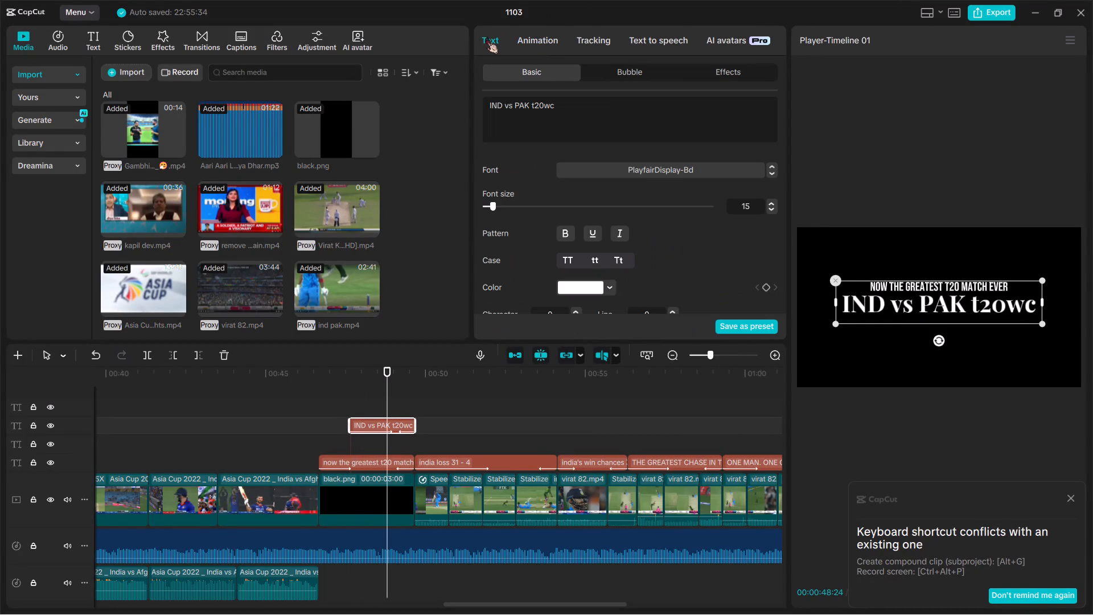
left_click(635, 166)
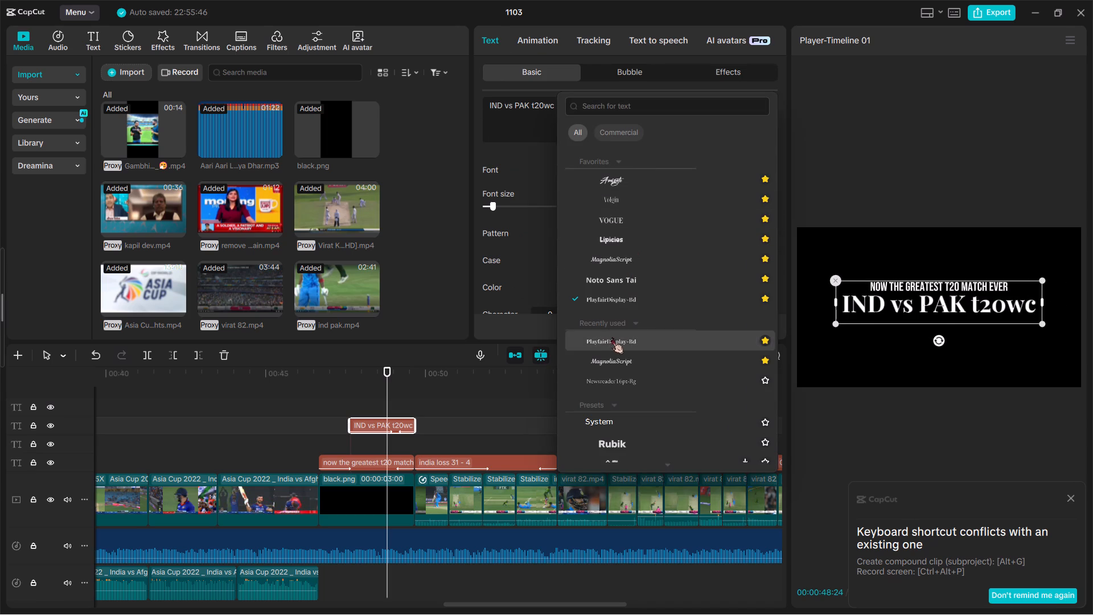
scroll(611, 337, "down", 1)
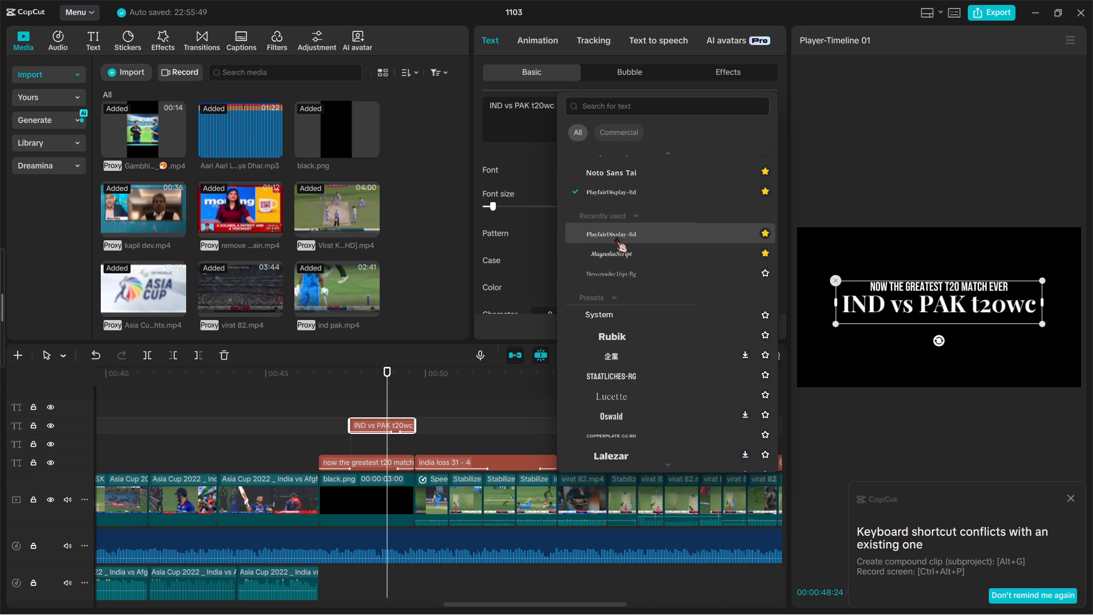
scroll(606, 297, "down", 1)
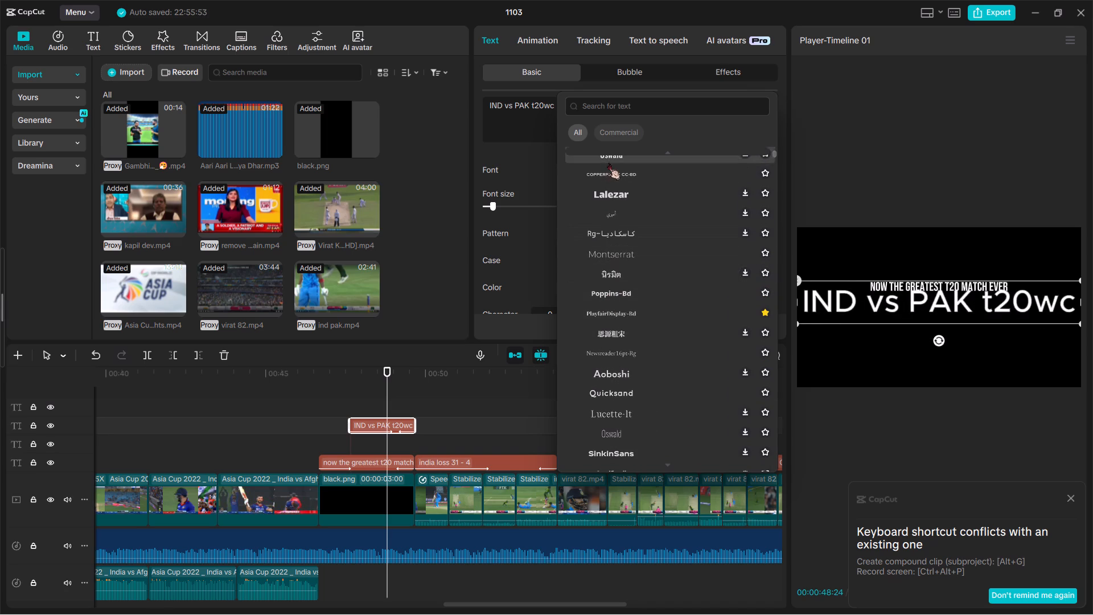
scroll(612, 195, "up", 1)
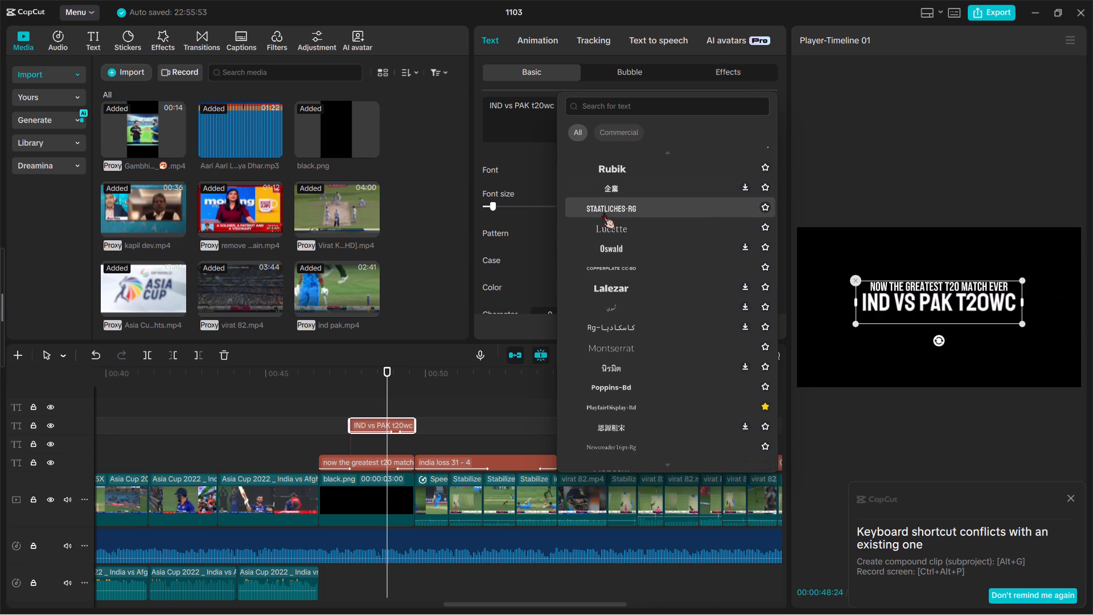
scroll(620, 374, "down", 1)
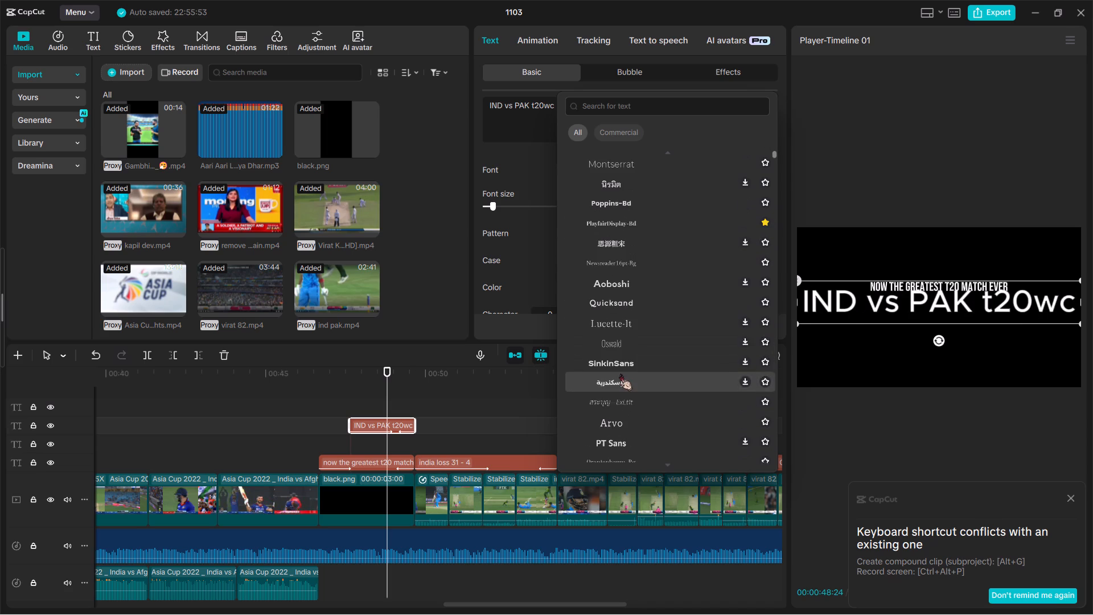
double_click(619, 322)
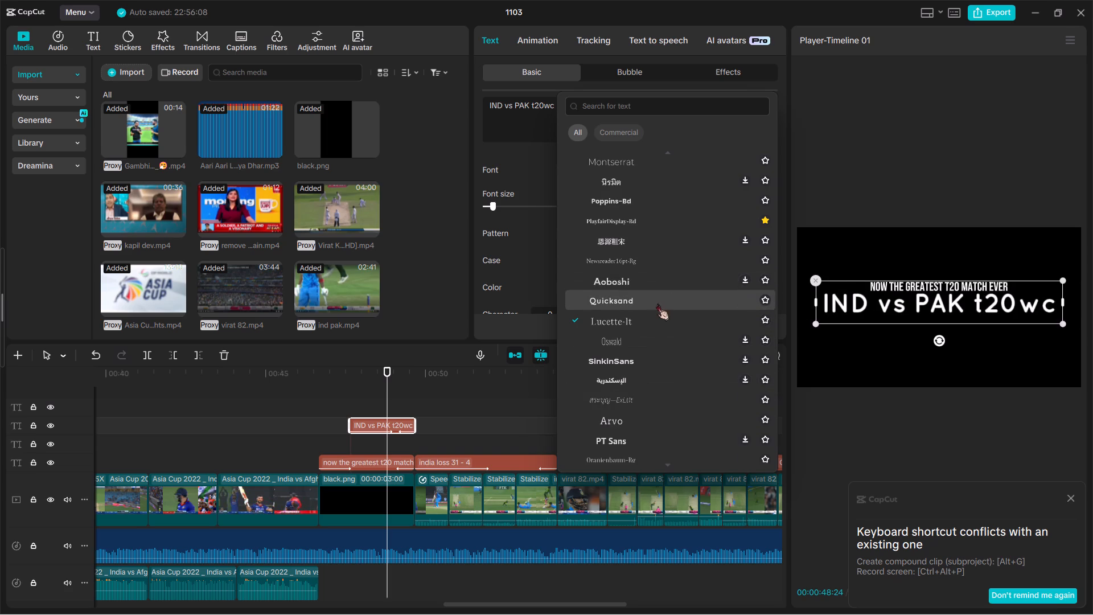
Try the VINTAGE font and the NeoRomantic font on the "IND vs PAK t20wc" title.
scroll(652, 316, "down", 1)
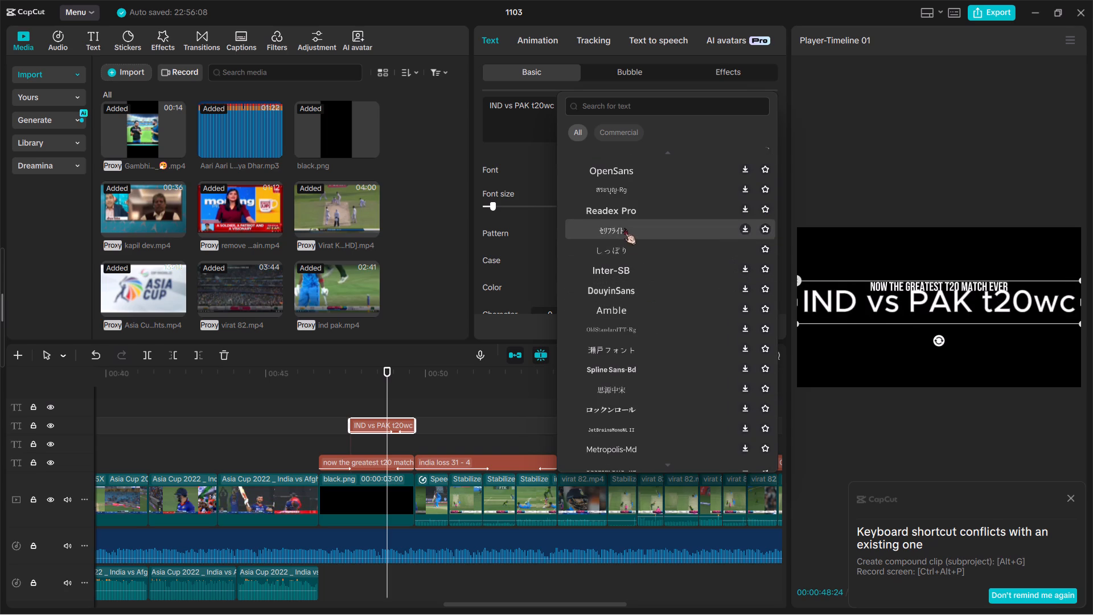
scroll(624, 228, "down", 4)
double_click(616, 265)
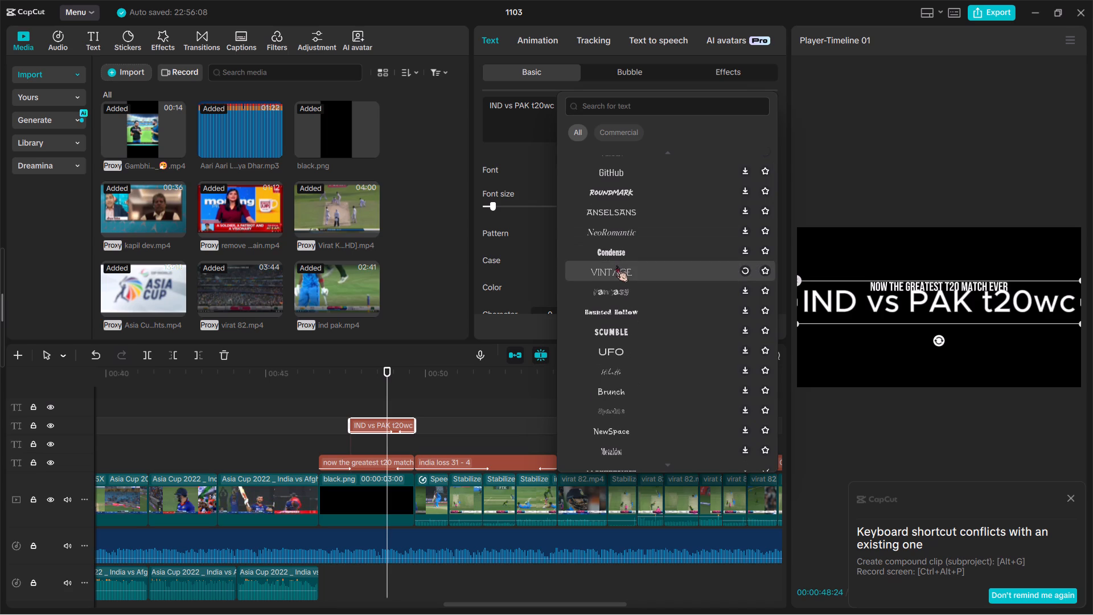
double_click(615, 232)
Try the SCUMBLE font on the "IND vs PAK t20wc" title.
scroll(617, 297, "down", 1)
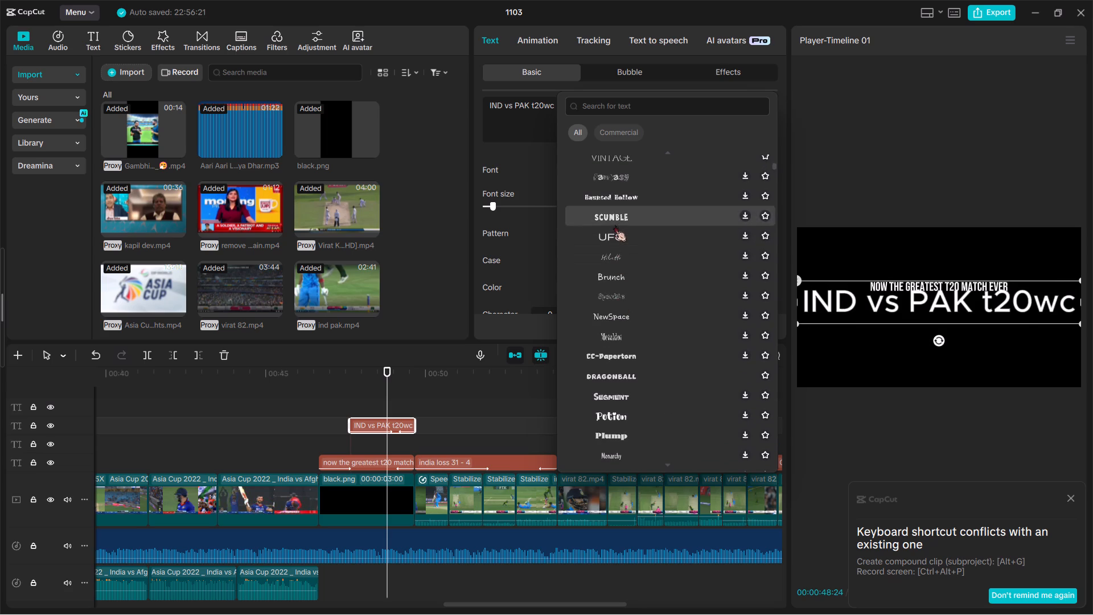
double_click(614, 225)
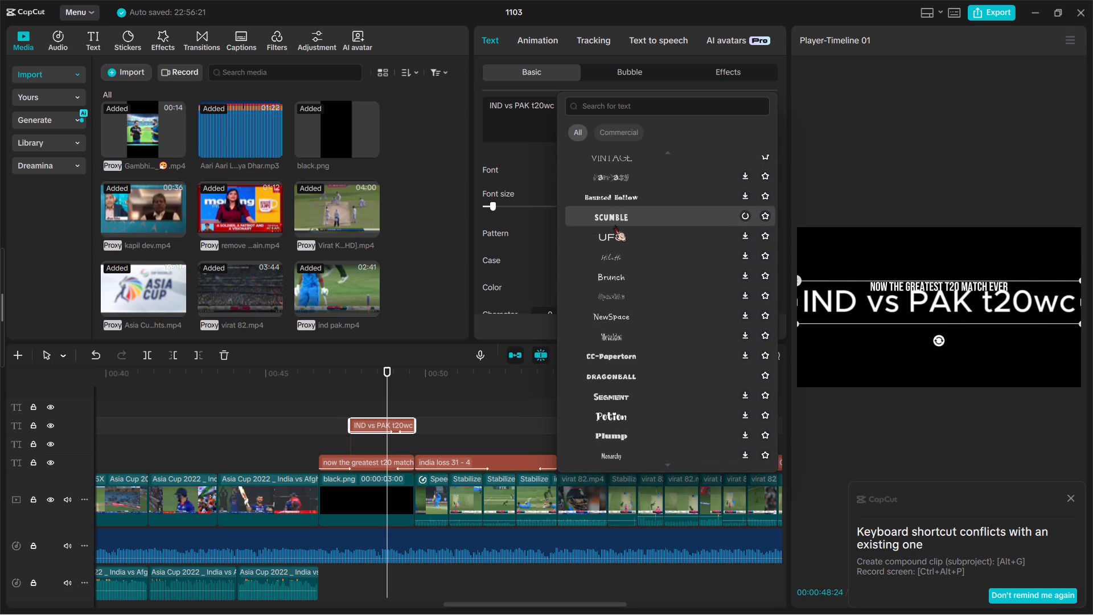
Mark the NeoRomantic font as a favourite.
scroll(626, 208, "up", 1)
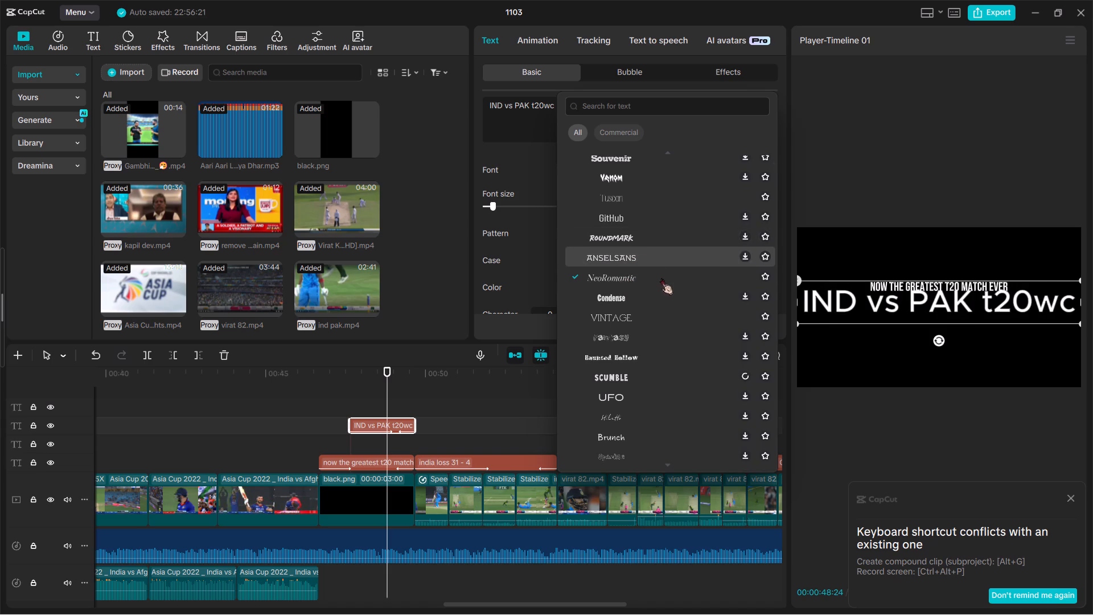
left_click(765, 276)
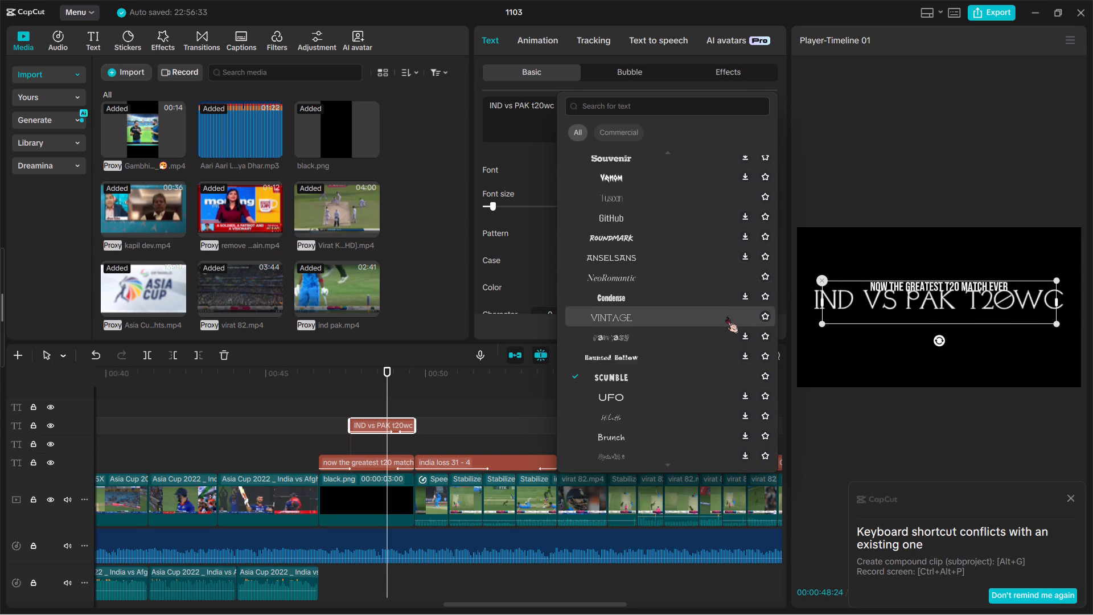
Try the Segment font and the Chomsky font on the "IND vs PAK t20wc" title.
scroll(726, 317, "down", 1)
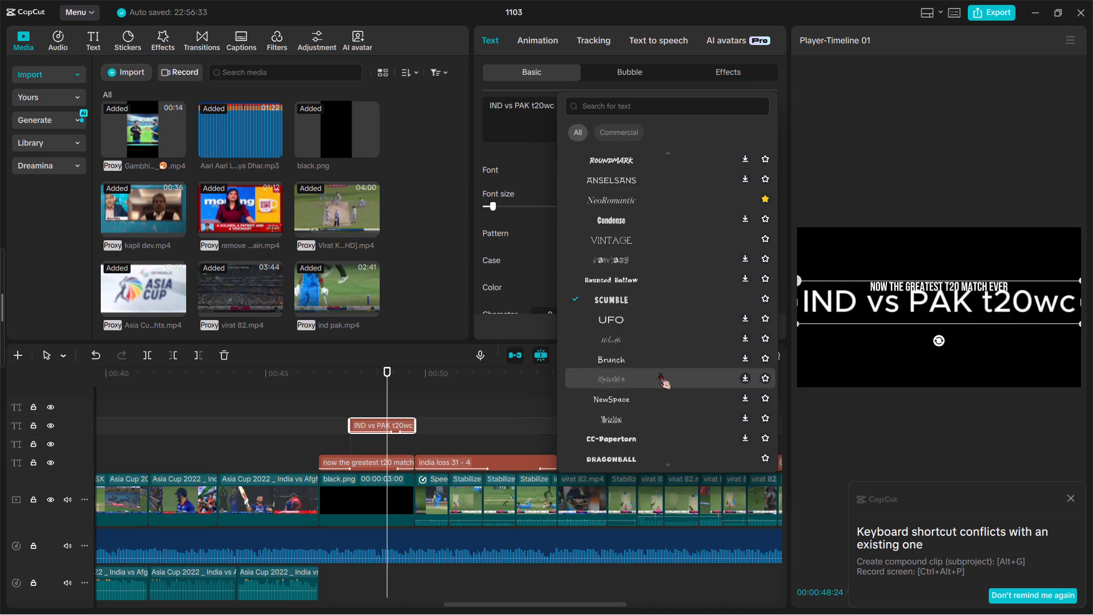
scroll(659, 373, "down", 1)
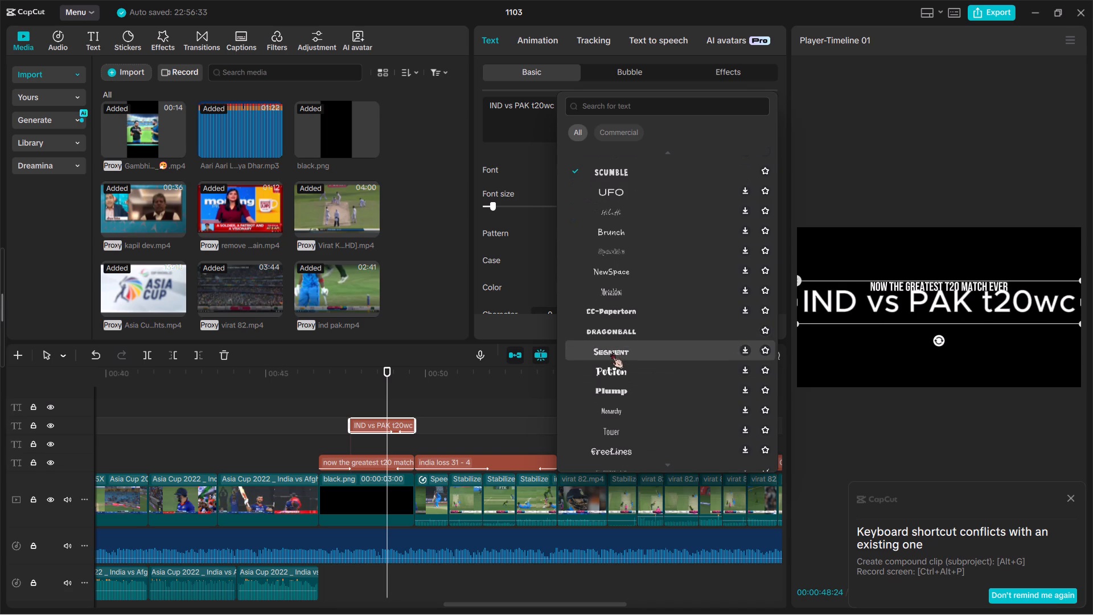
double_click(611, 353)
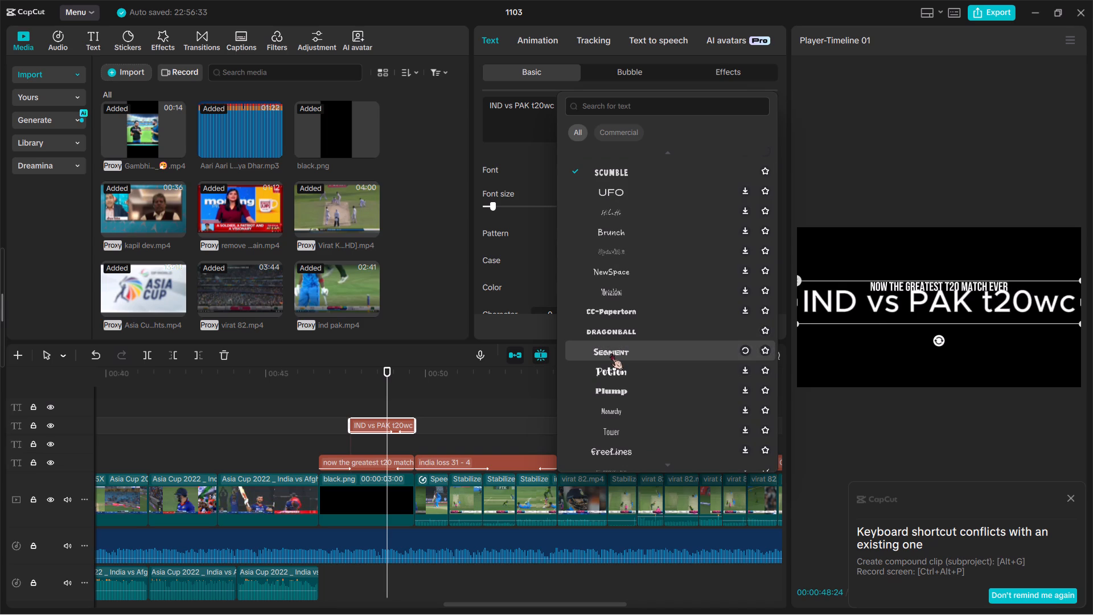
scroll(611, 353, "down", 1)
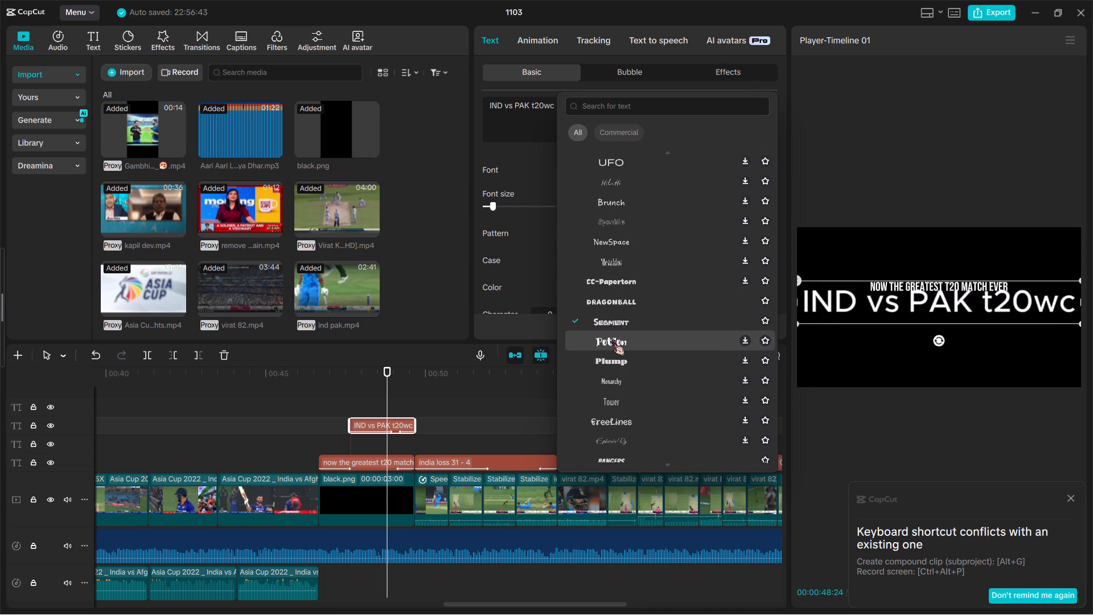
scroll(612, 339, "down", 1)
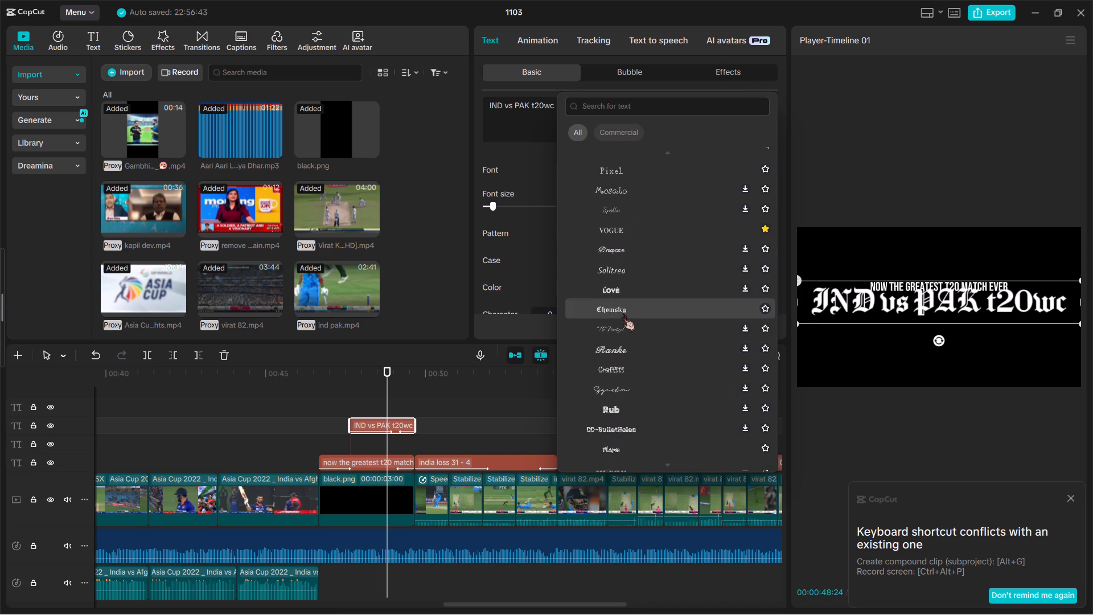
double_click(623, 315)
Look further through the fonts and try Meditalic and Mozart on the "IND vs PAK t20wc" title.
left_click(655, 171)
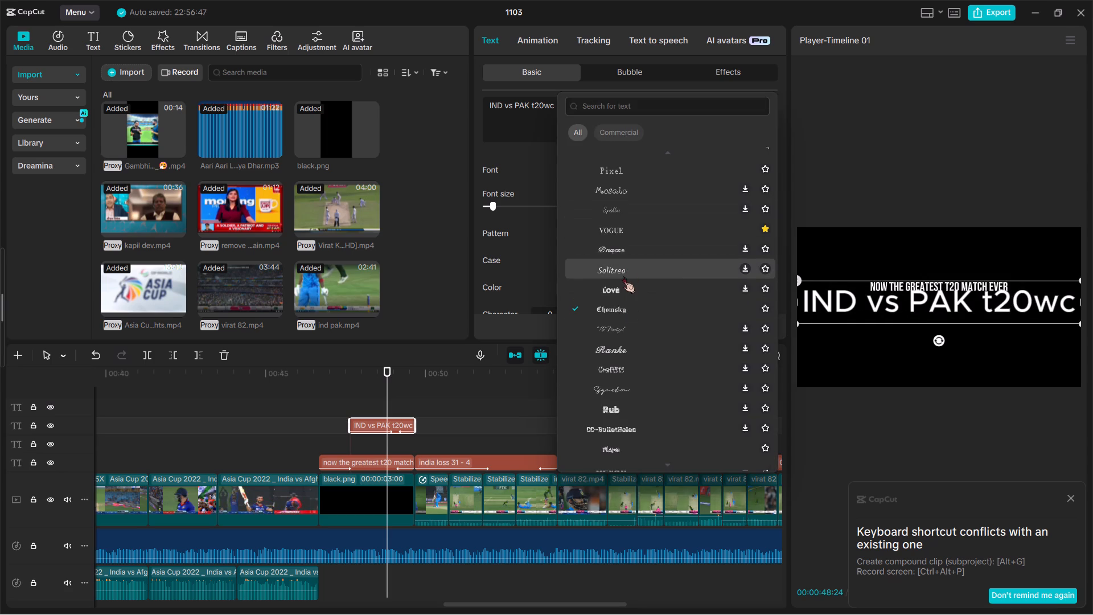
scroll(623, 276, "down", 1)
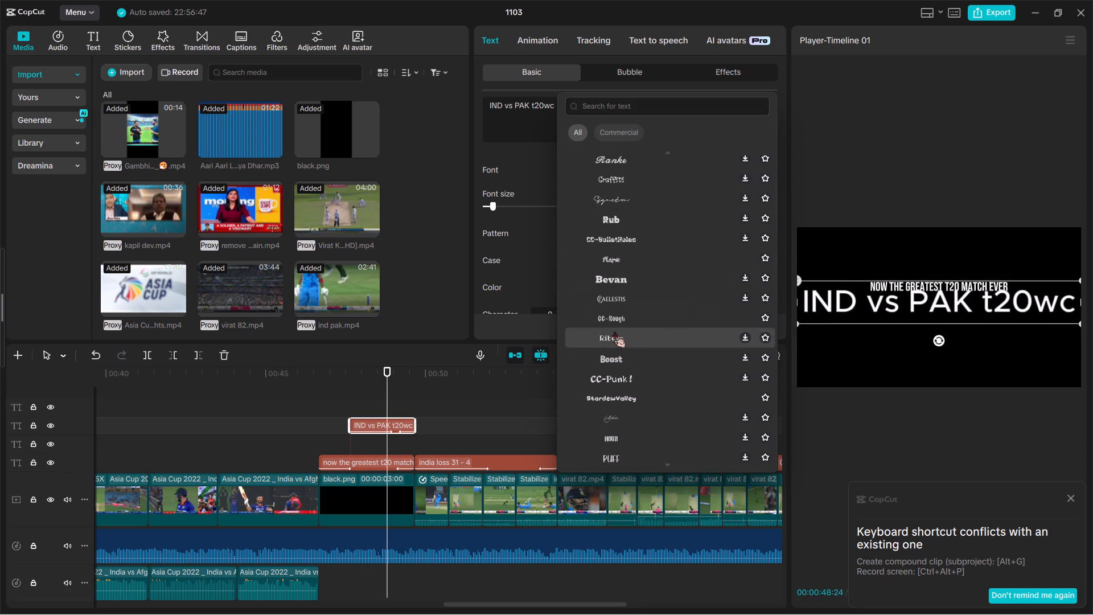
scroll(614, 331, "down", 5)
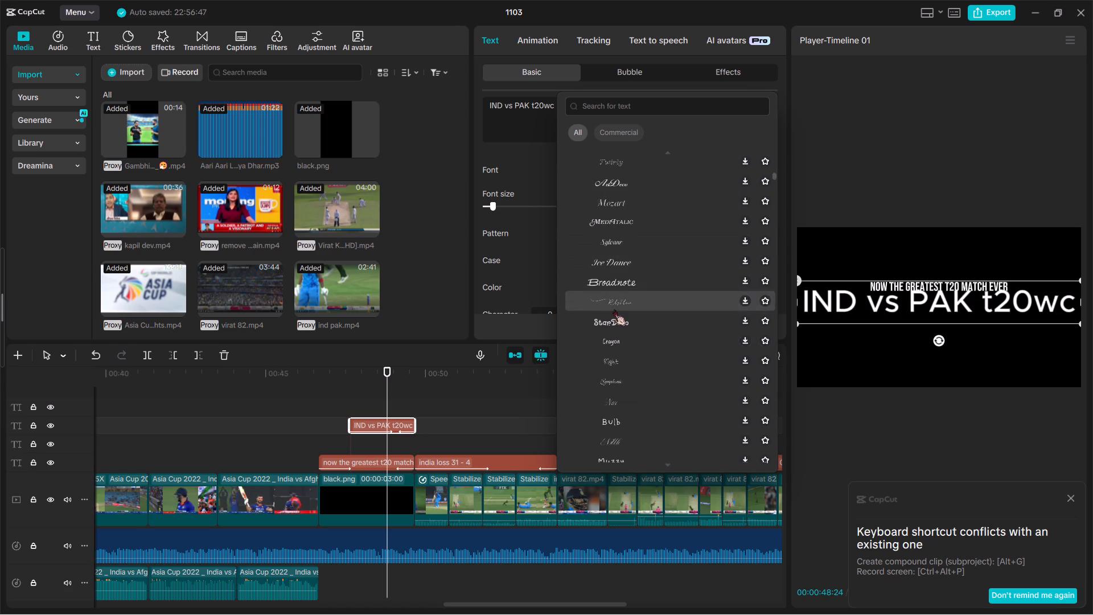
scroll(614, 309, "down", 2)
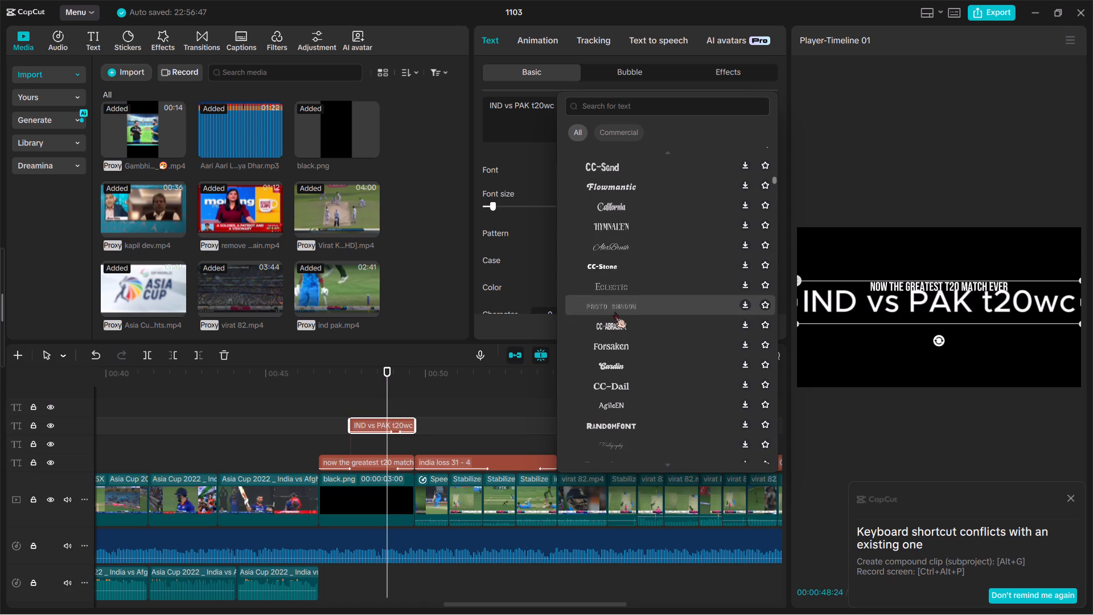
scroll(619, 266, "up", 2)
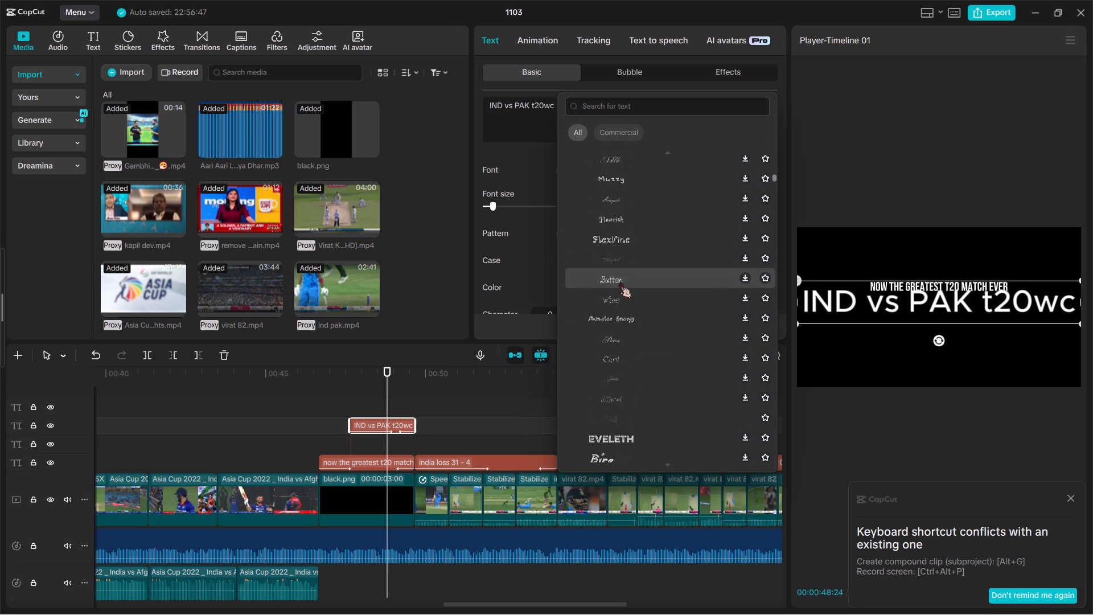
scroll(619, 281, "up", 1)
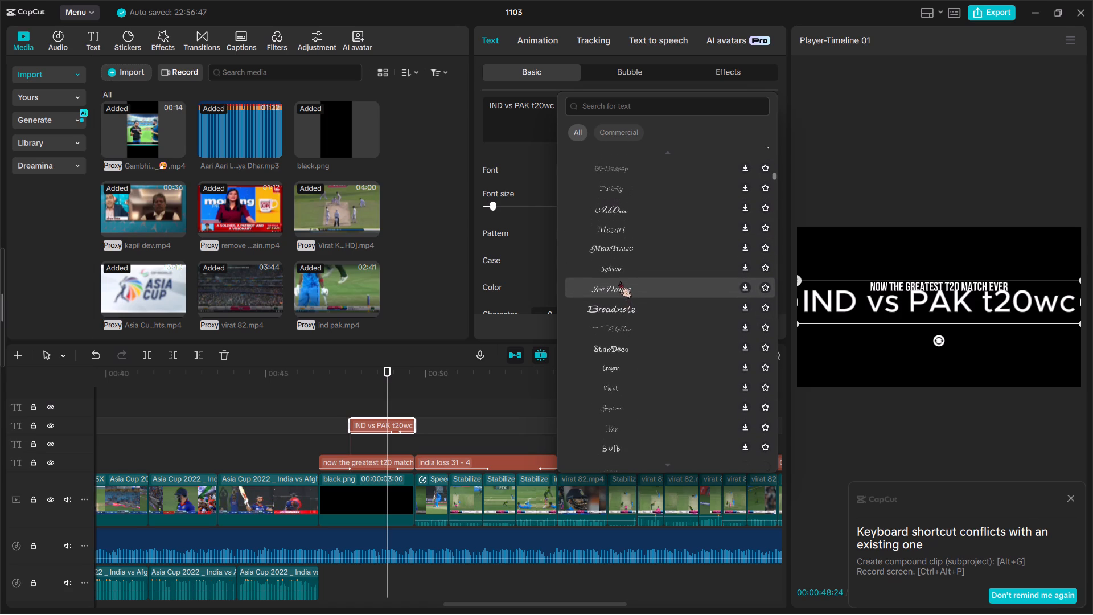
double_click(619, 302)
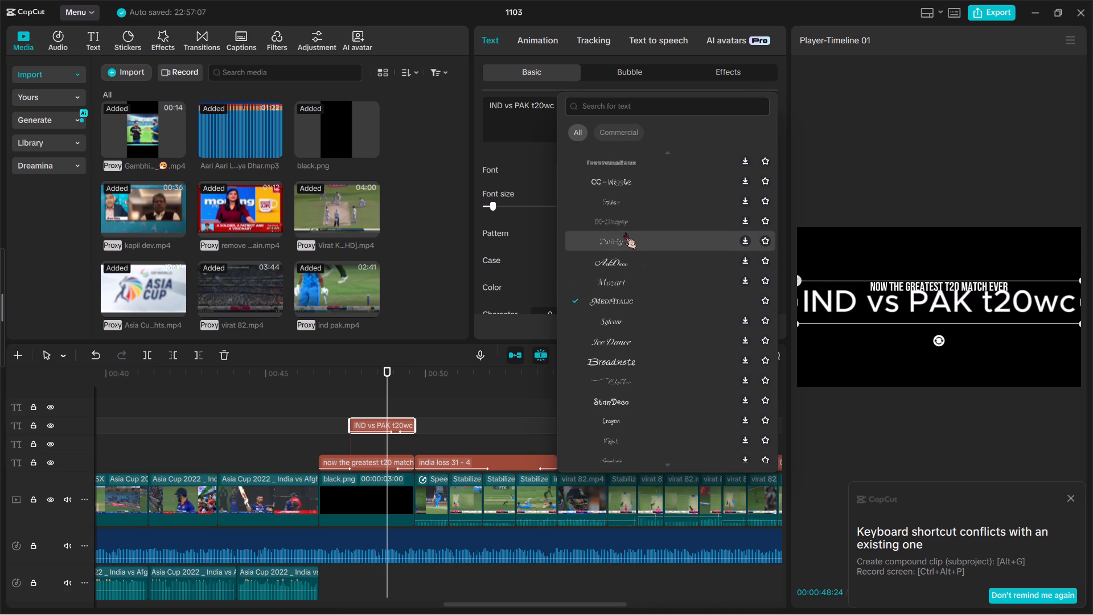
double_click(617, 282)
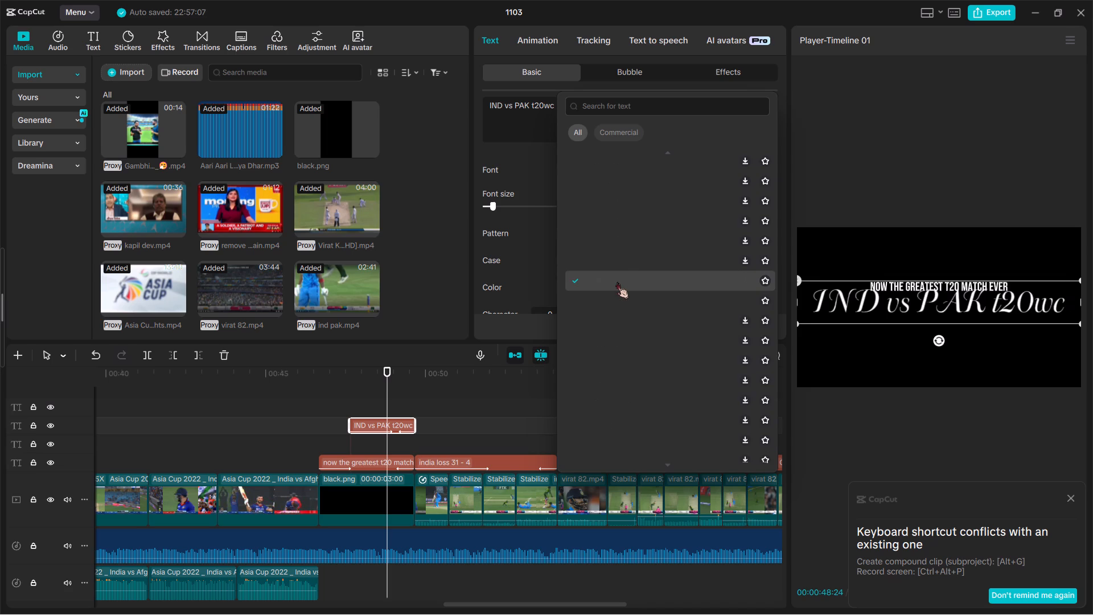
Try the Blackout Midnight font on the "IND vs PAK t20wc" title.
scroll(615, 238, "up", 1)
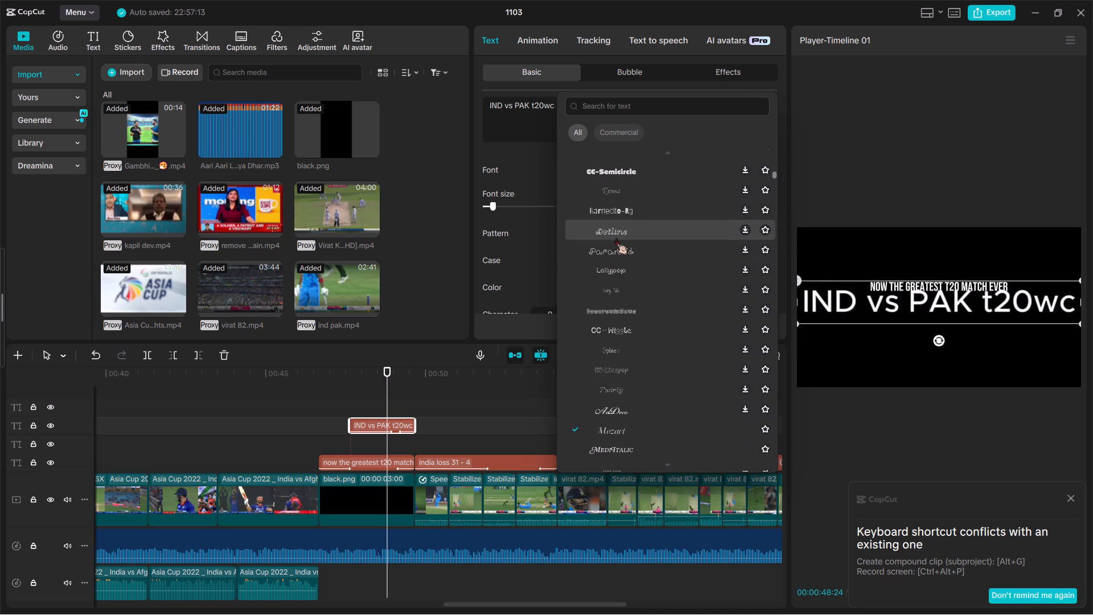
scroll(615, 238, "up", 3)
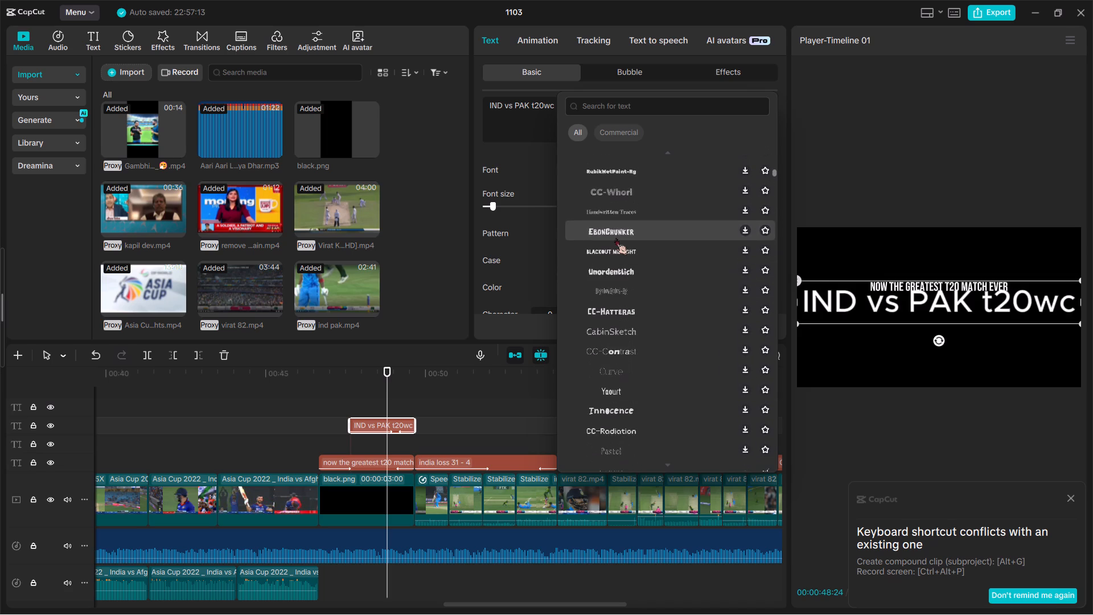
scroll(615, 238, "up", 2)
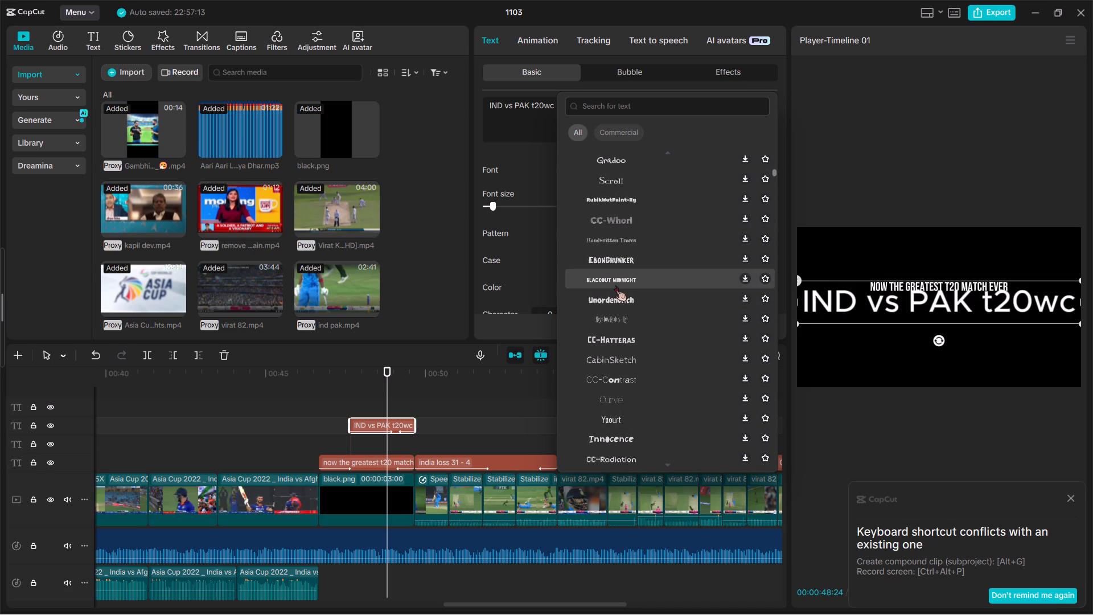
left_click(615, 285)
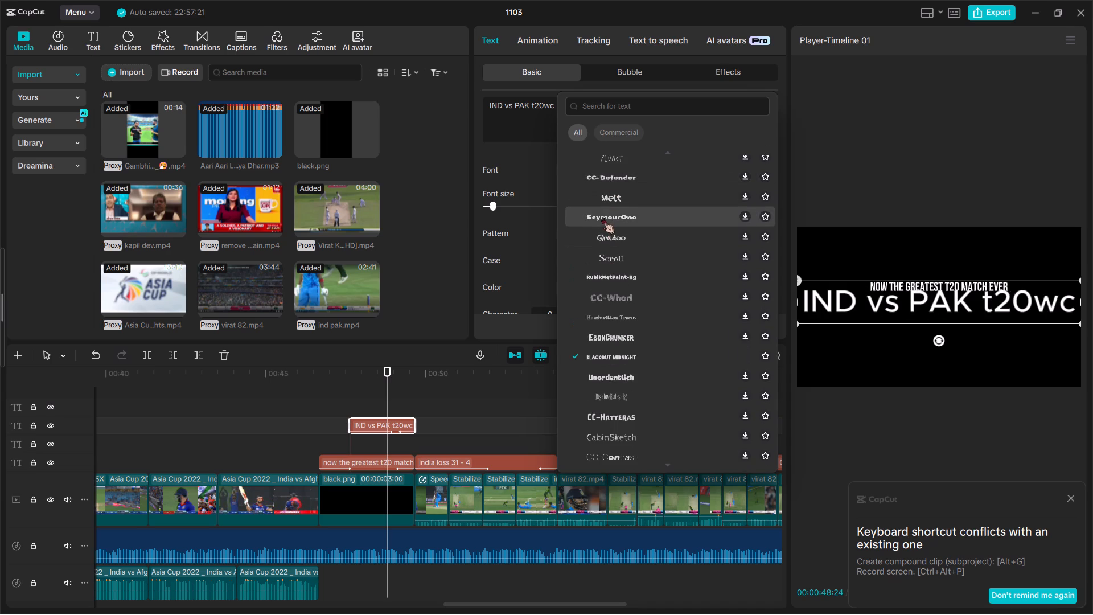
Set the font of the "IND vs PAK t20wc" title to Puff.
scroll(602, 217, "up", 2)
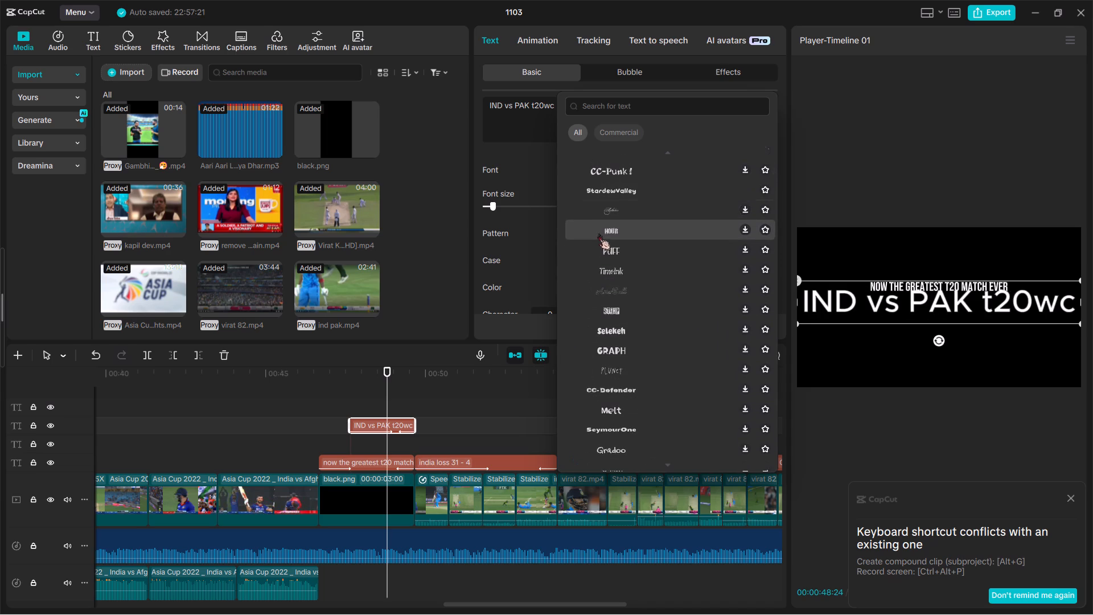
double_click(600, 244)
scroll(600, 244, "up", 1)
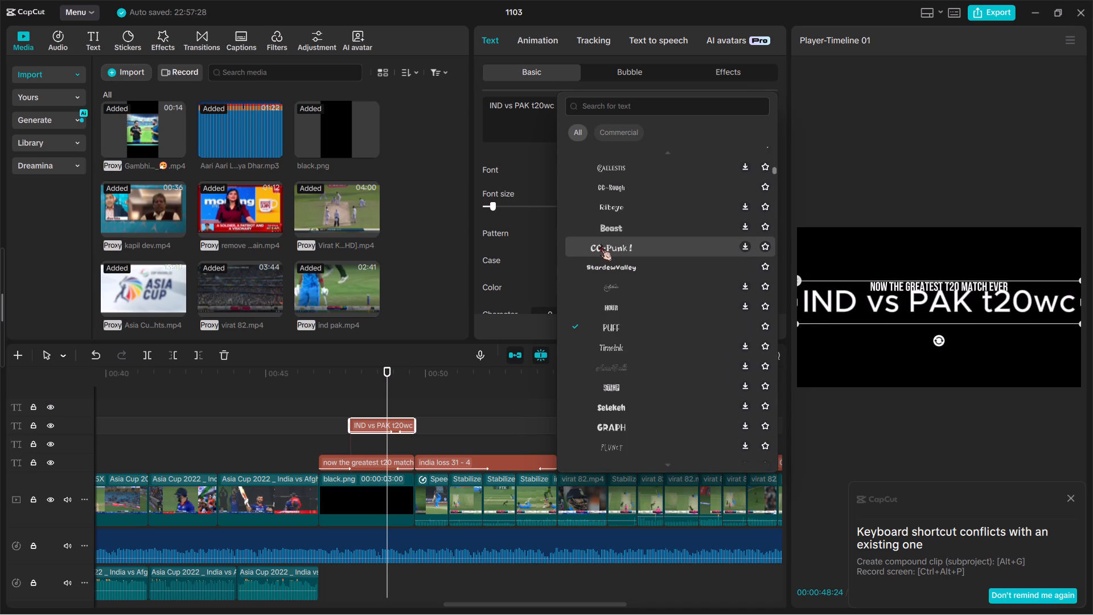
left_click(597, 330)
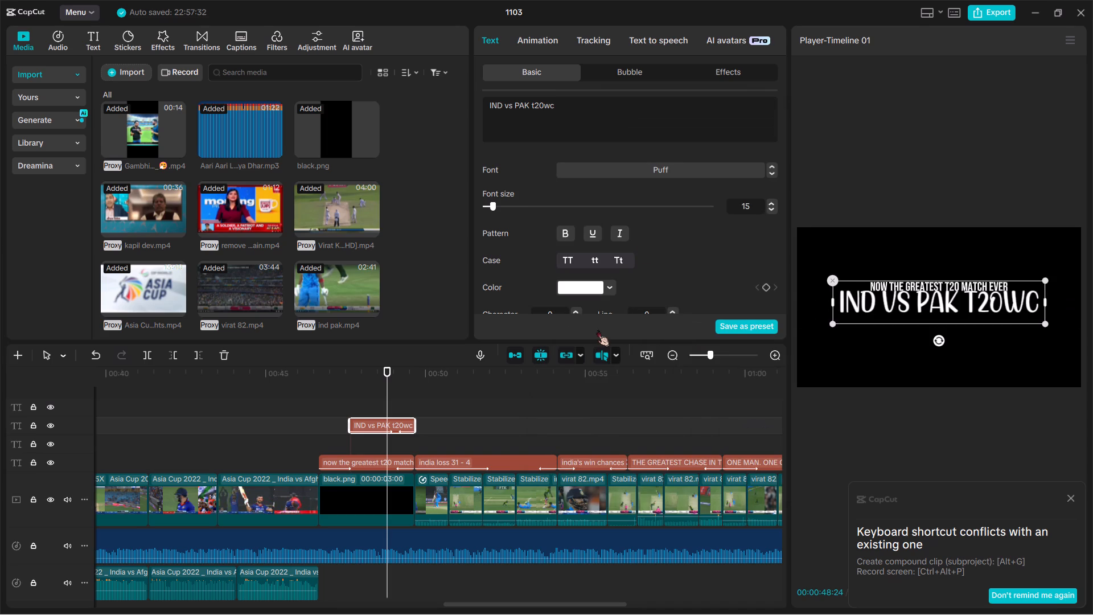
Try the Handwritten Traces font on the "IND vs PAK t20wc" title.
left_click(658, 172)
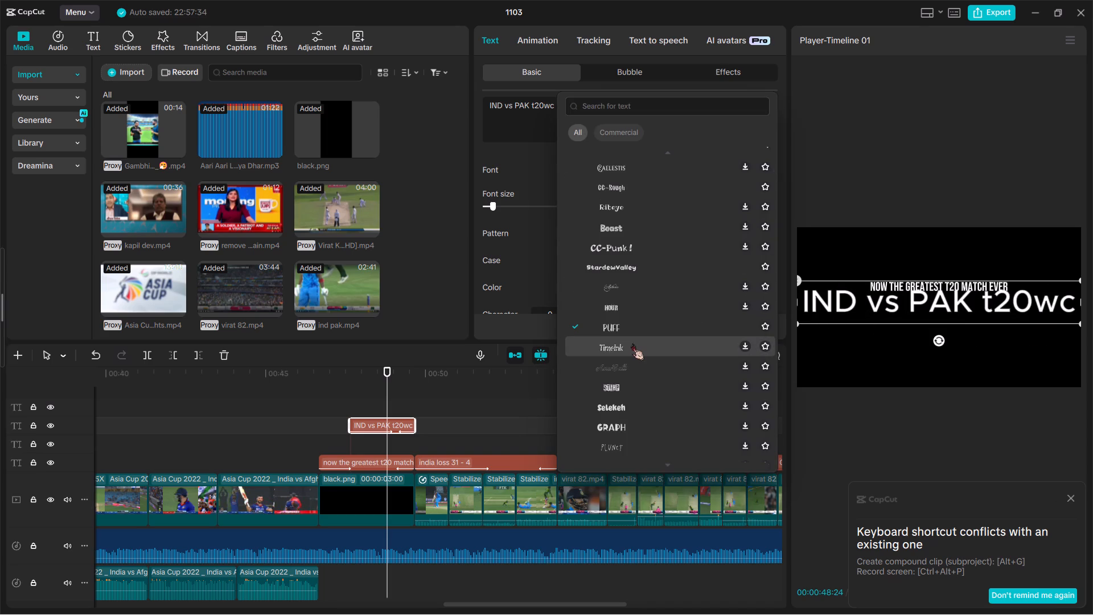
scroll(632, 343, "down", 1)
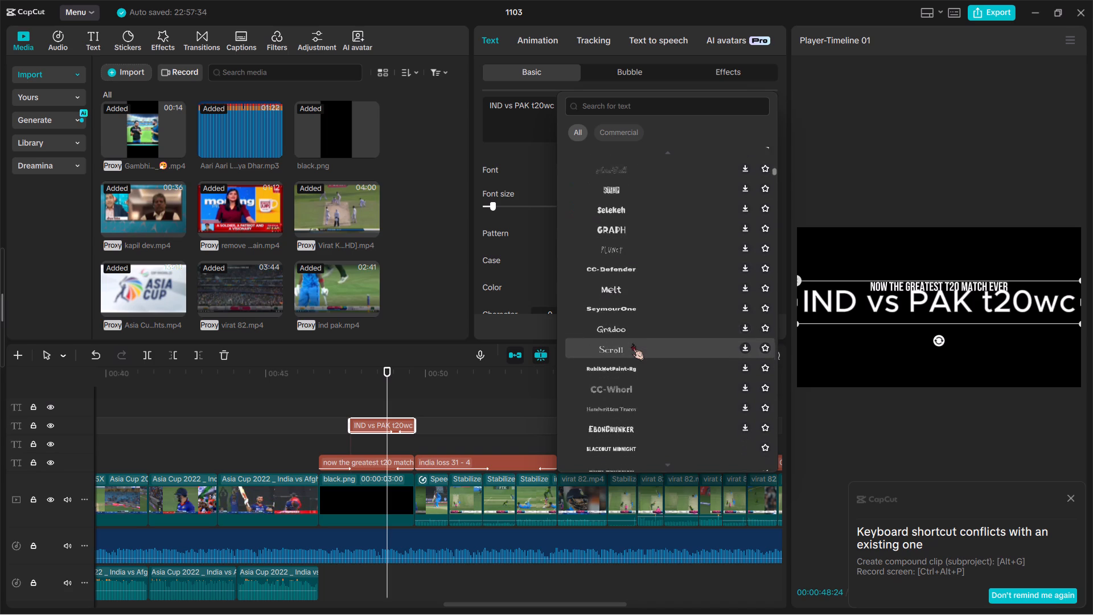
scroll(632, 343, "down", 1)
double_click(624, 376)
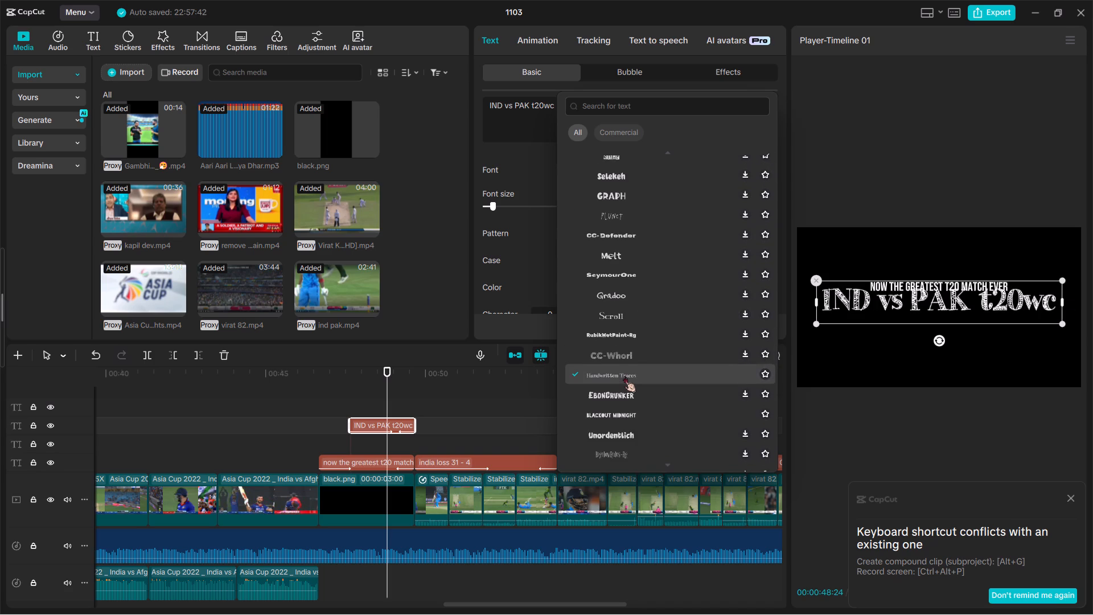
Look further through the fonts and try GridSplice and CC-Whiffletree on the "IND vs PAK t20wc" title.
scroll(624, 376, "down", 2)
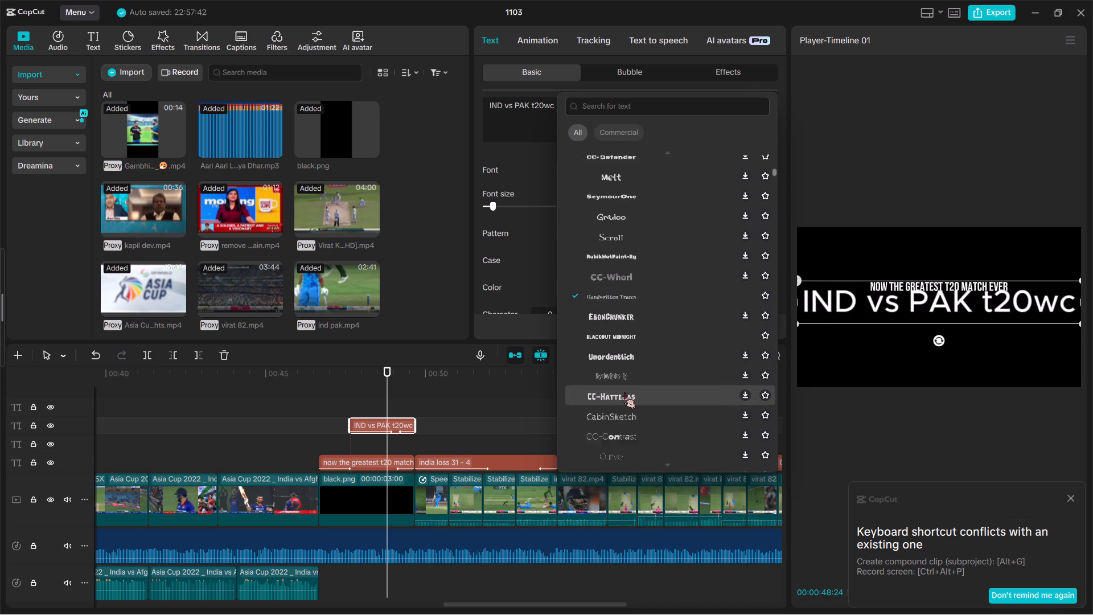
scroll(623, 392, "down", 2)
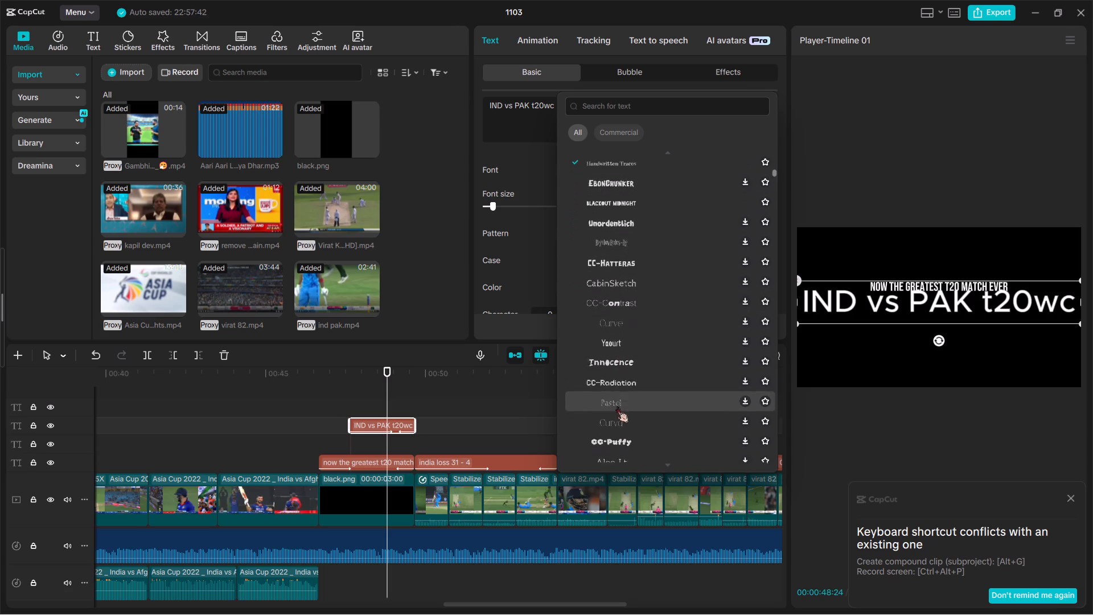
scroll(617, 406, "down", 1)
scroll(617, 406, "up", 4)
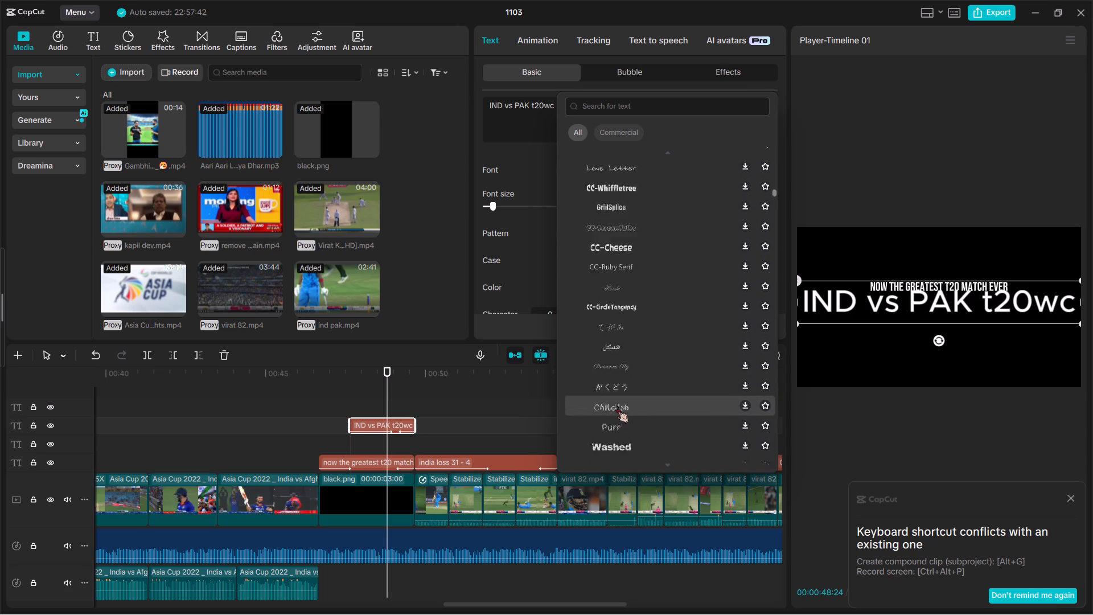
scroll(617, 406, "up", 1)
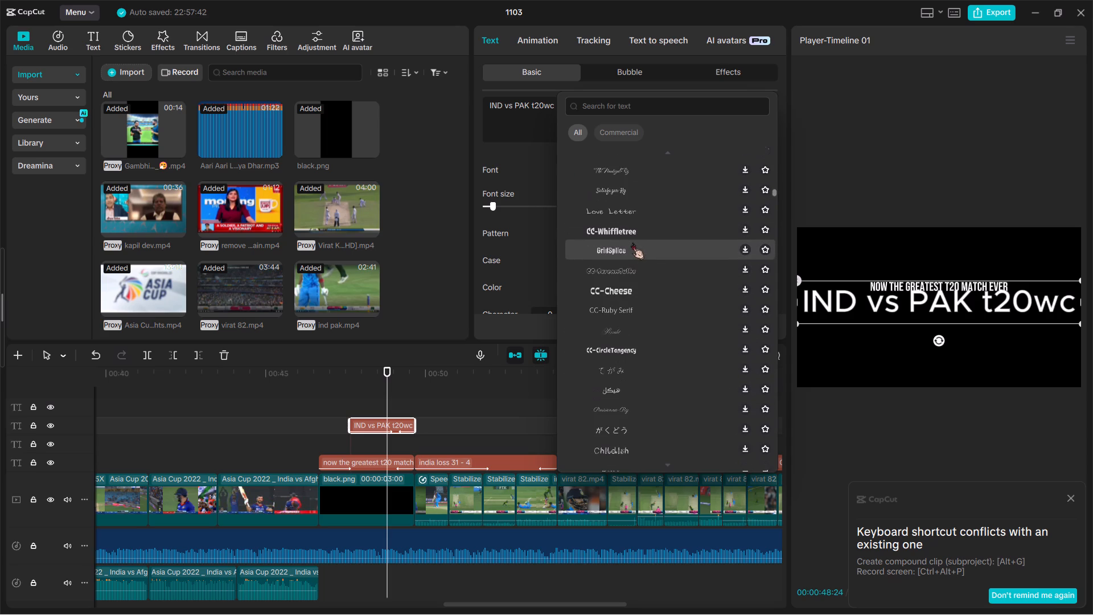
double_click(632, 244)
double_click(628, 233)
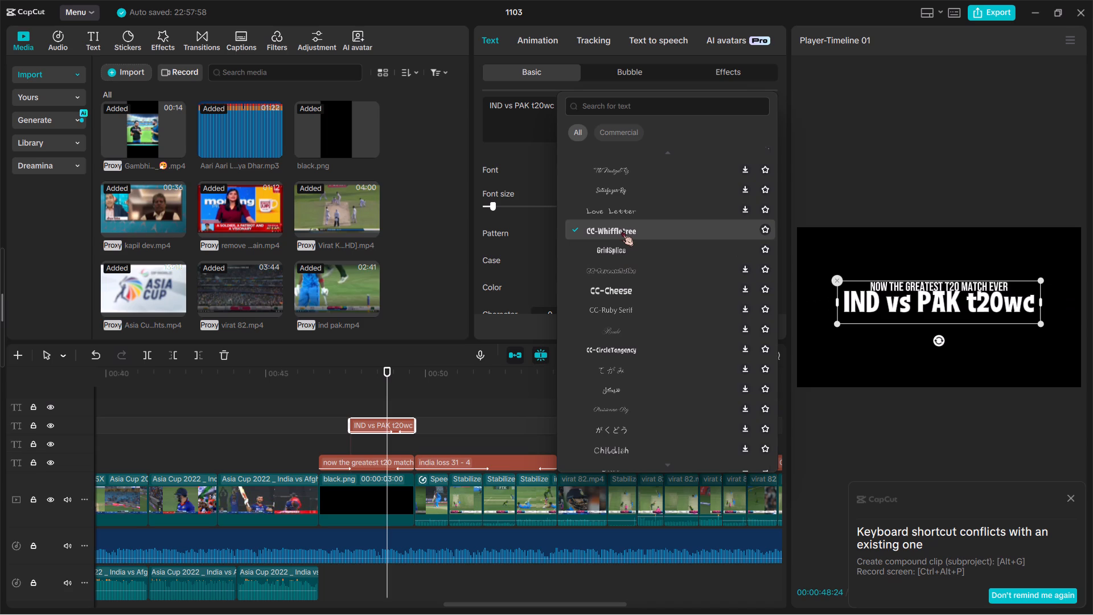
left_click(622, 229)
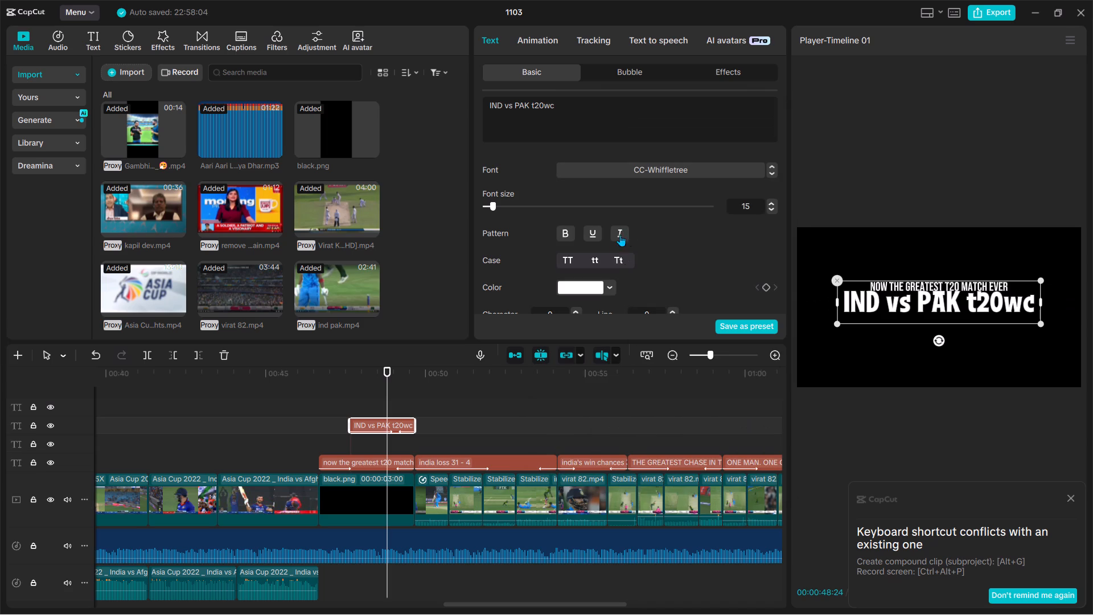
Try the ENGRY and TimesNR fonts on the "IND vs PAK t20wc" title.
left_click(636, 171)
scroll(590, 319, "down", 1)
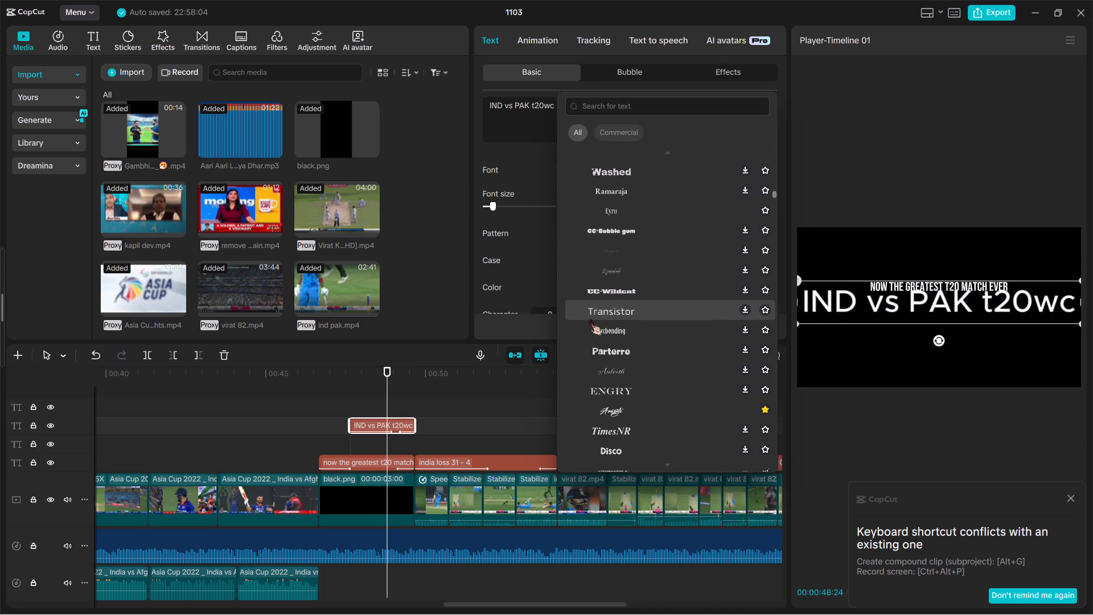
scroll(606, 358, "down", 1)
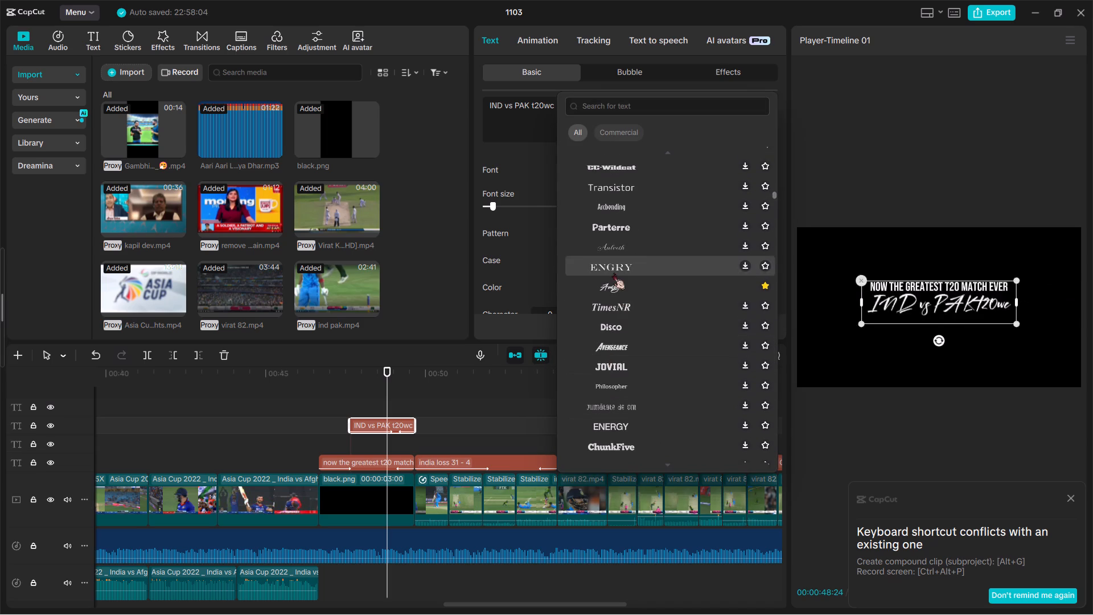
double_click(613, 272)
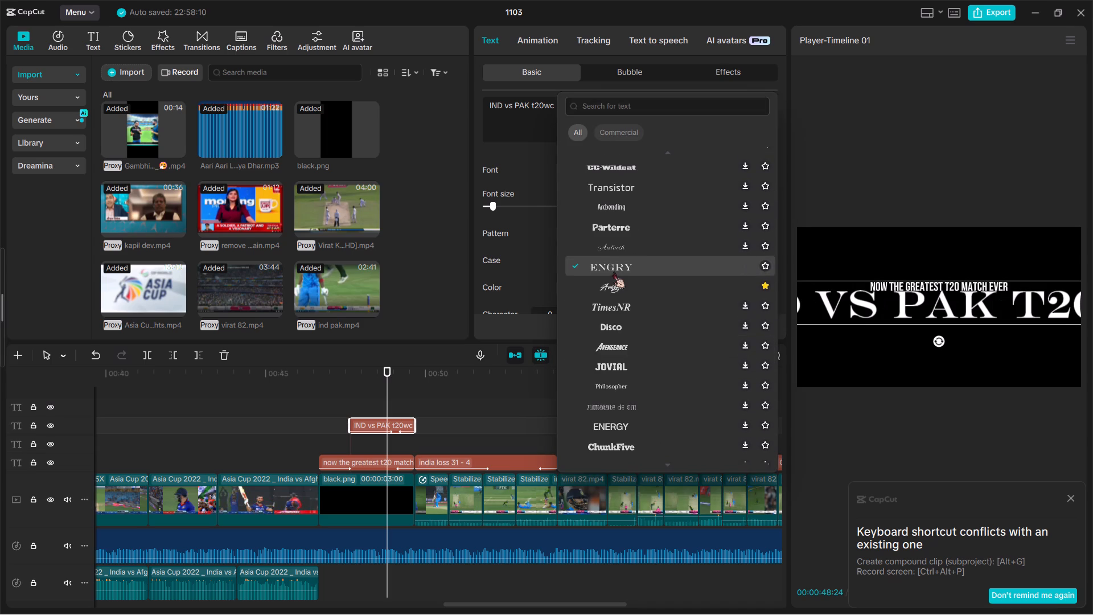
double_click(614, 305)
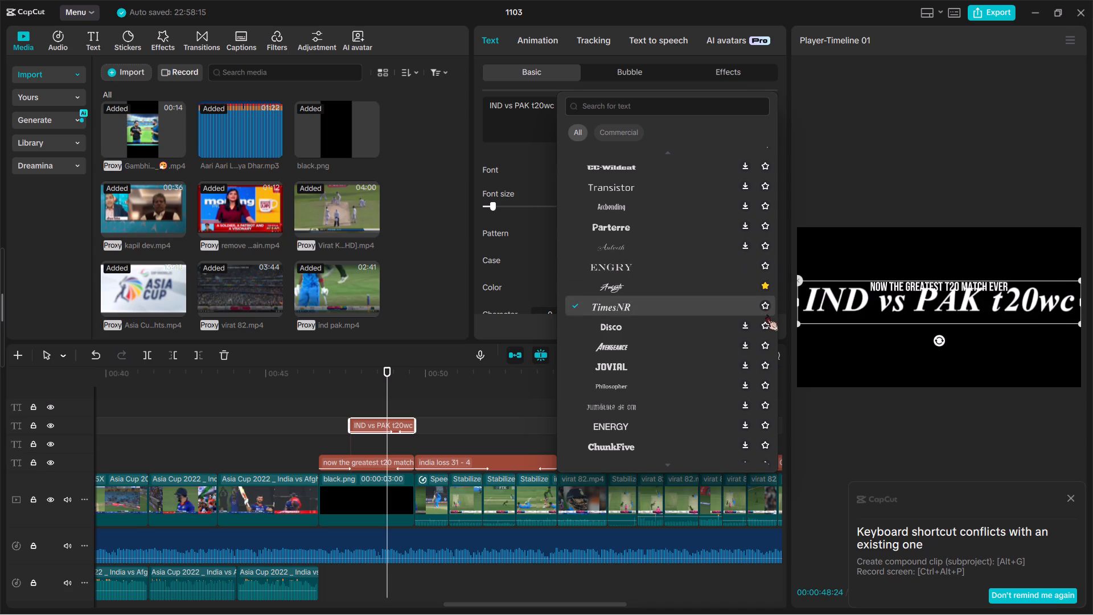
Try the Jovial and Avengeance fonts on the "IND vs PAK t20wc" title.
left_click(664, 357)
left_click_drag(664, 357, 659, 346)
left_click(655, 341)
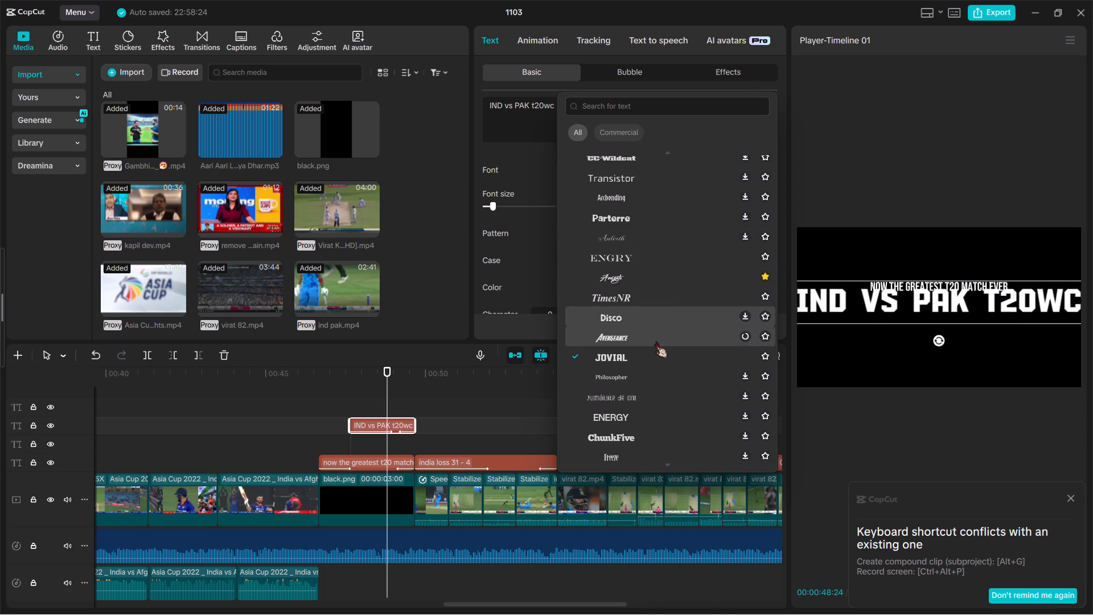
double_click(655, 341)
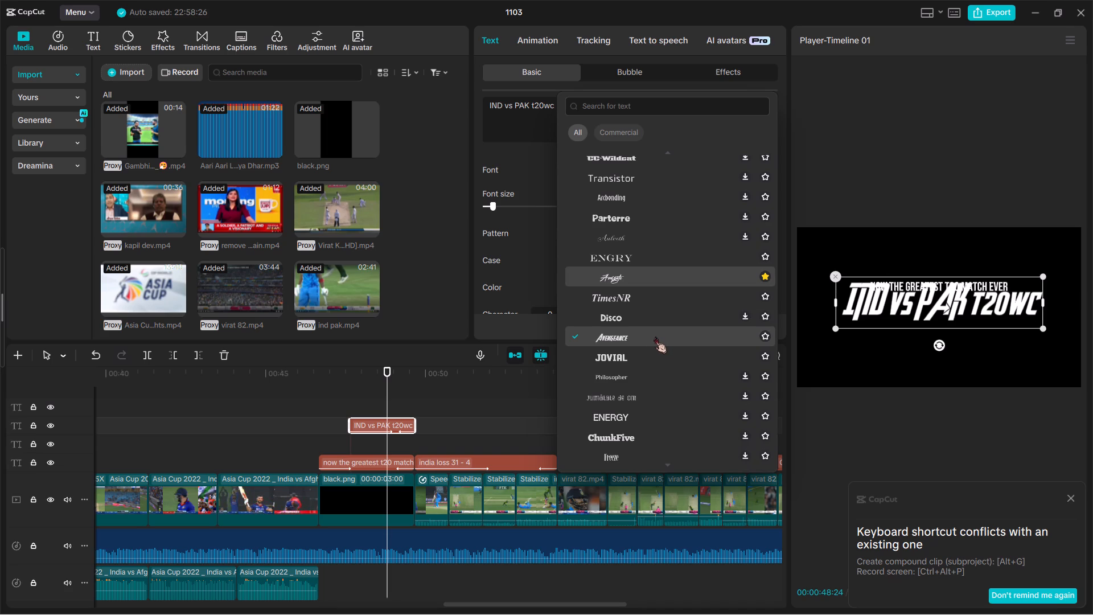
Apply the Philosopher font to the "IND vs PAK t20wc" title and mark that font as a favourite.
double_click(638, 378)
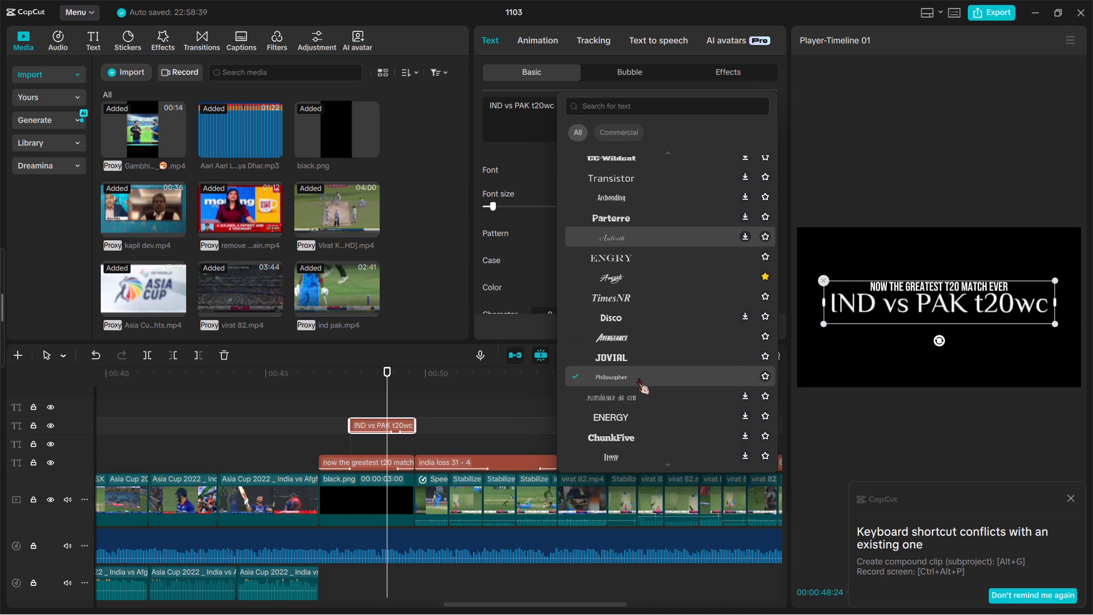
scroll(638, 378, "down", 1)
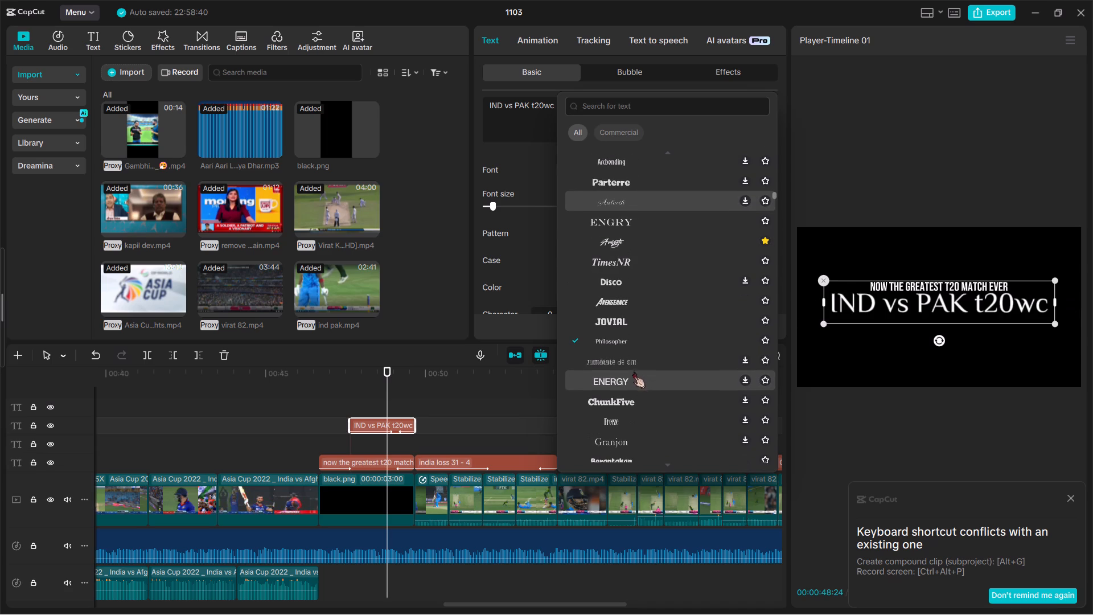
left_click(768, 339)
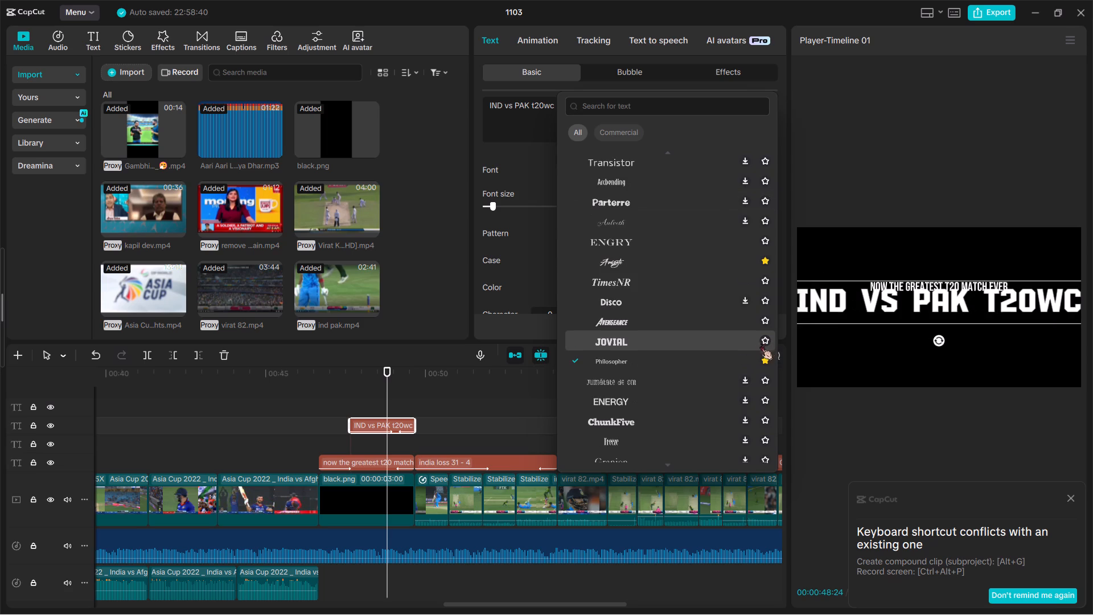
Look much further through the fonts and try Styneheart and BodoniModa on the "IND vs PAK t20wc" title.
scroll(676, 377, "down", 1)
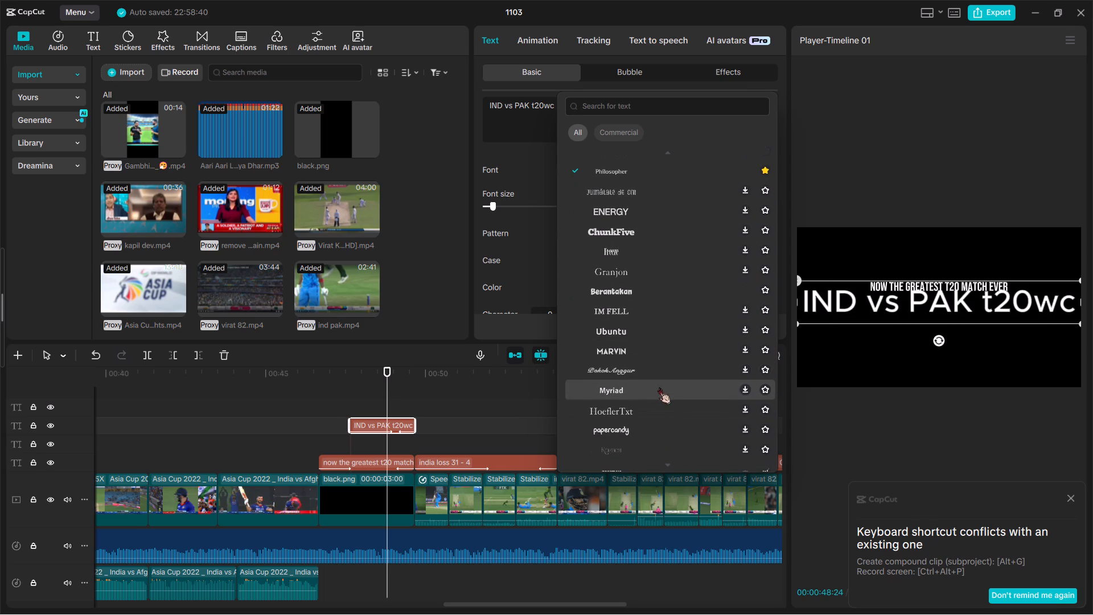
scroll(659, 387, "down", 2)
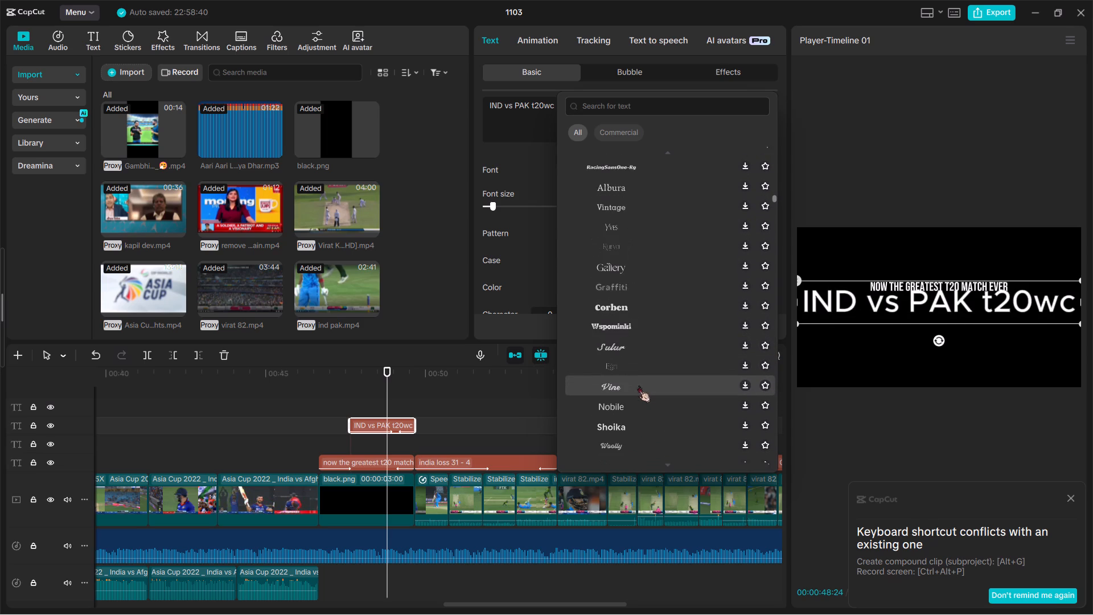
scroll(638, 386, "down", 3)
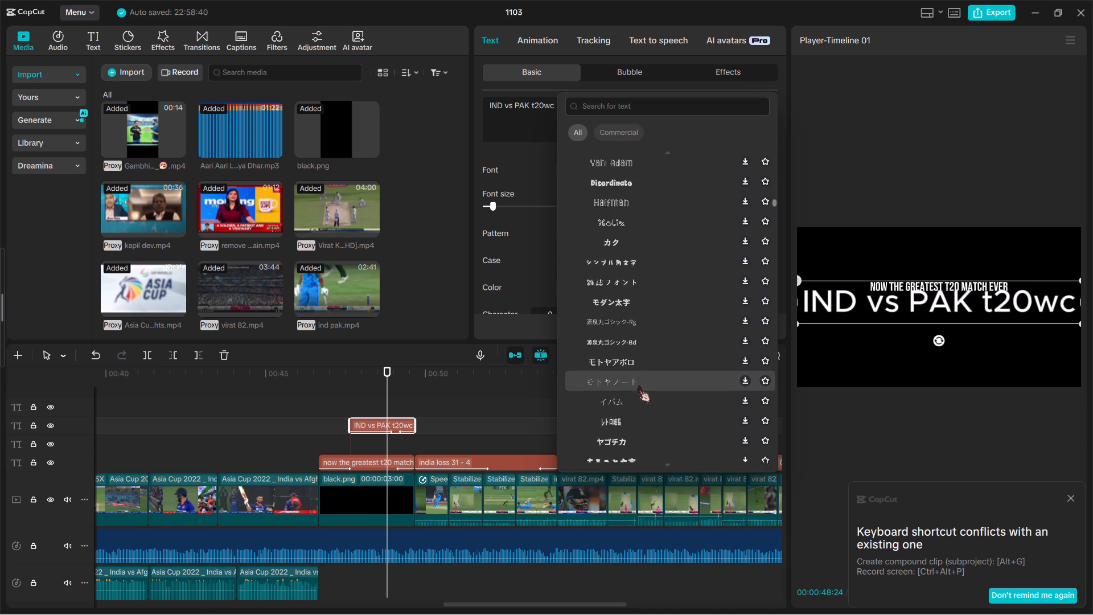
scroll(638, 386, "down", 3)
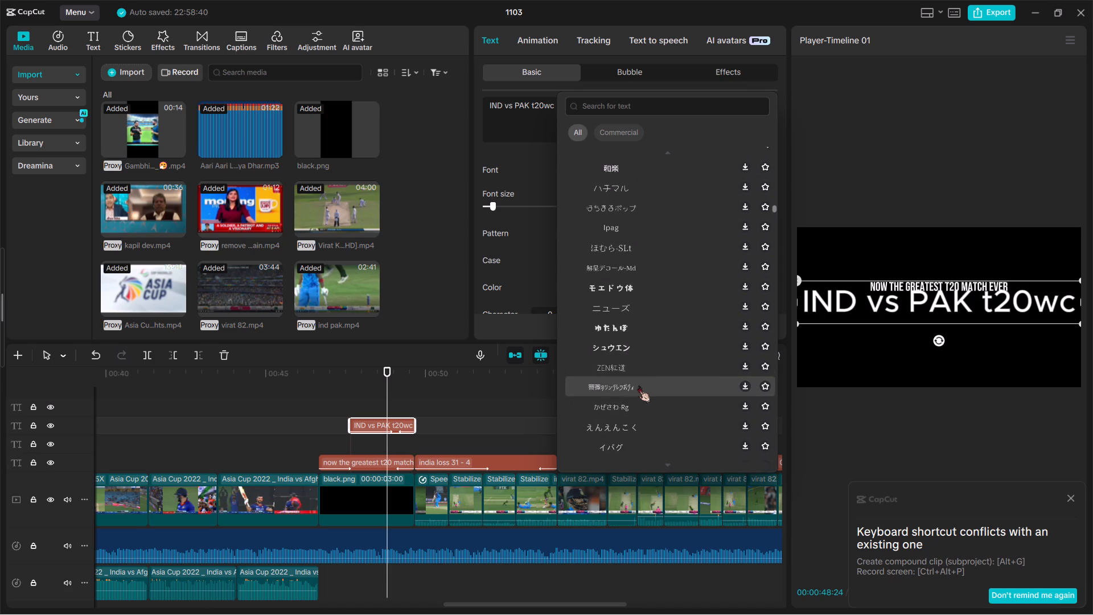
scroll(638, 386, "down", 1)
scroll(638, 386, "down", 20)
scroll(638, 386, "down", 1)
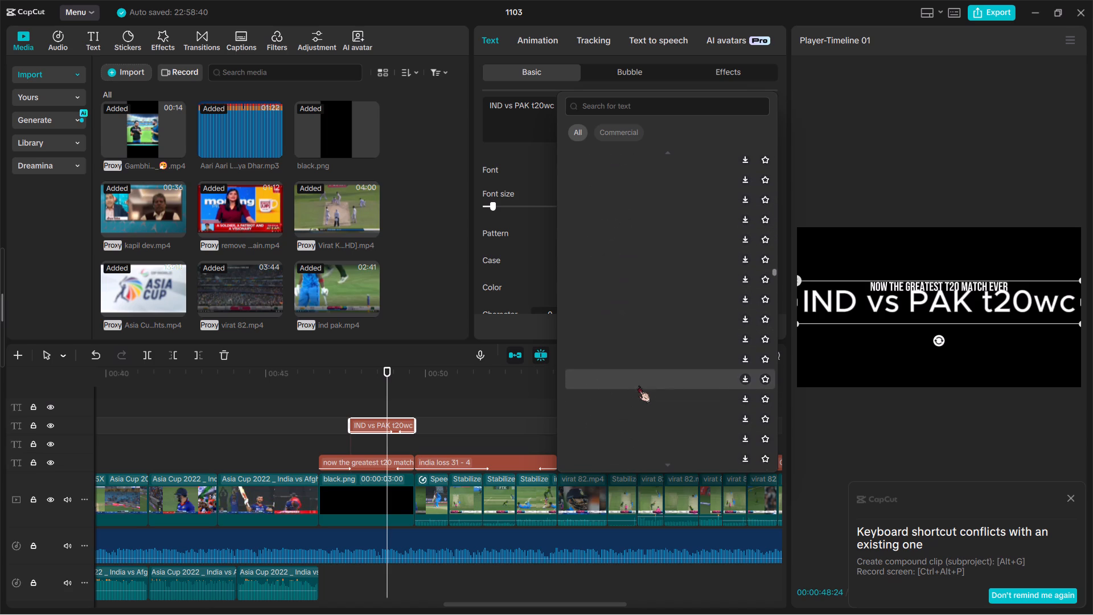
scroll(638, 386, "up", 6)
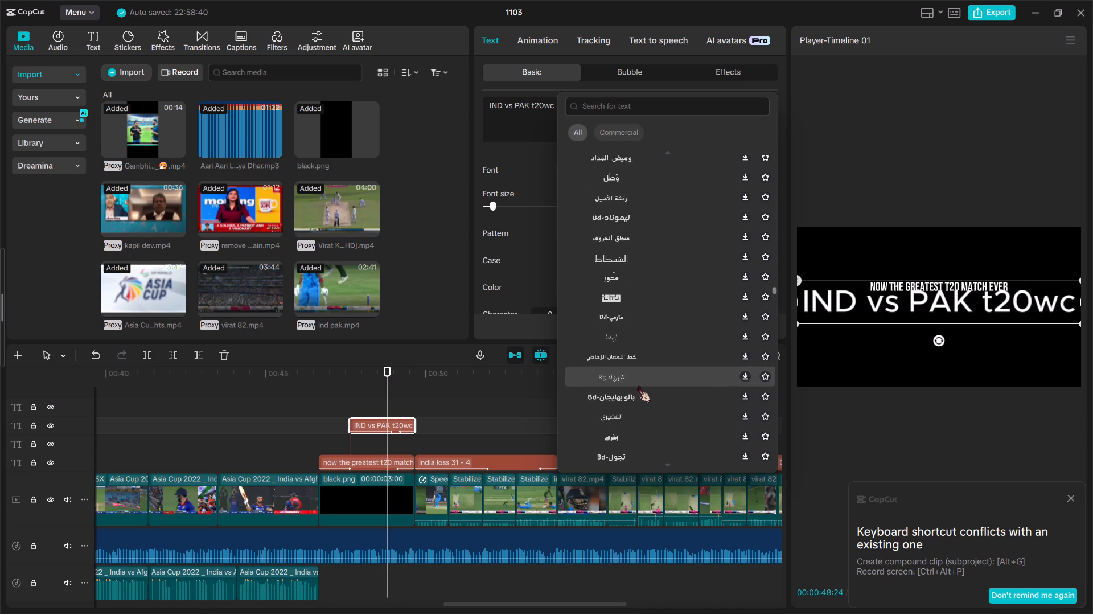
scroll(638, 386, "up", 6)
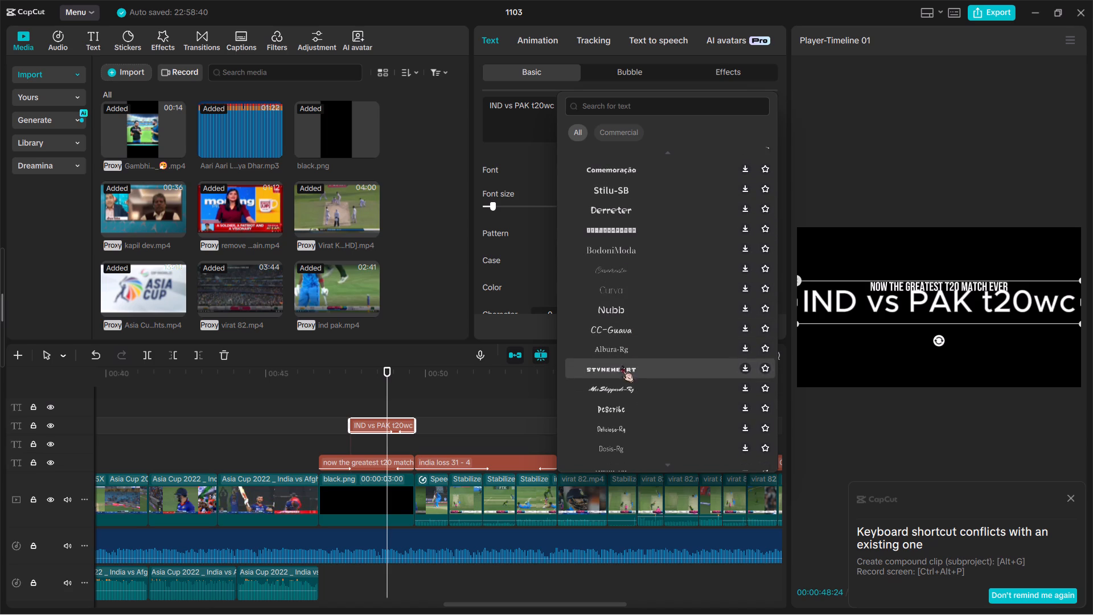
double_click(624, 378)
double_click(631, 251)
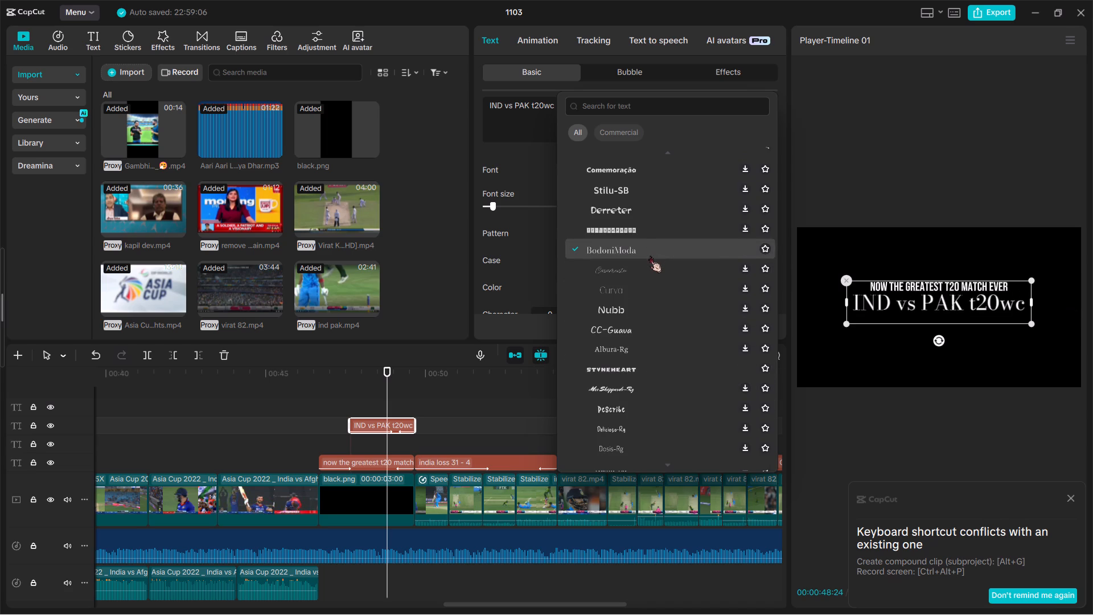
Set the font of the "IND vs PAK t20wc" title to CINZEL.
scroll(649, 255, "down", 7)
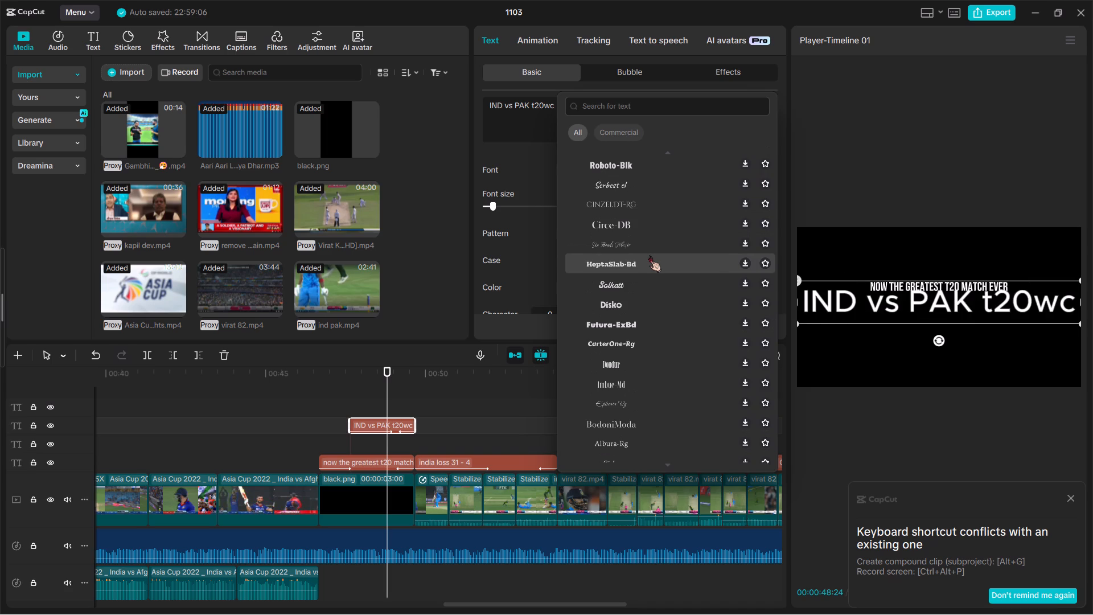
scroll(642, 198, "down", 1)
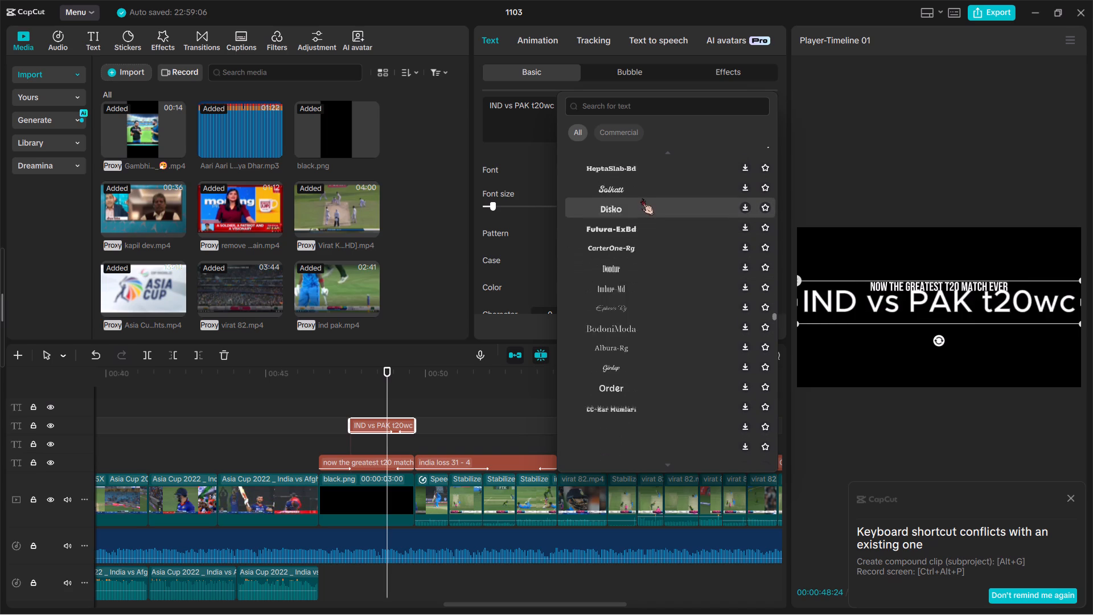
scroll(642, 198, "down", 3)
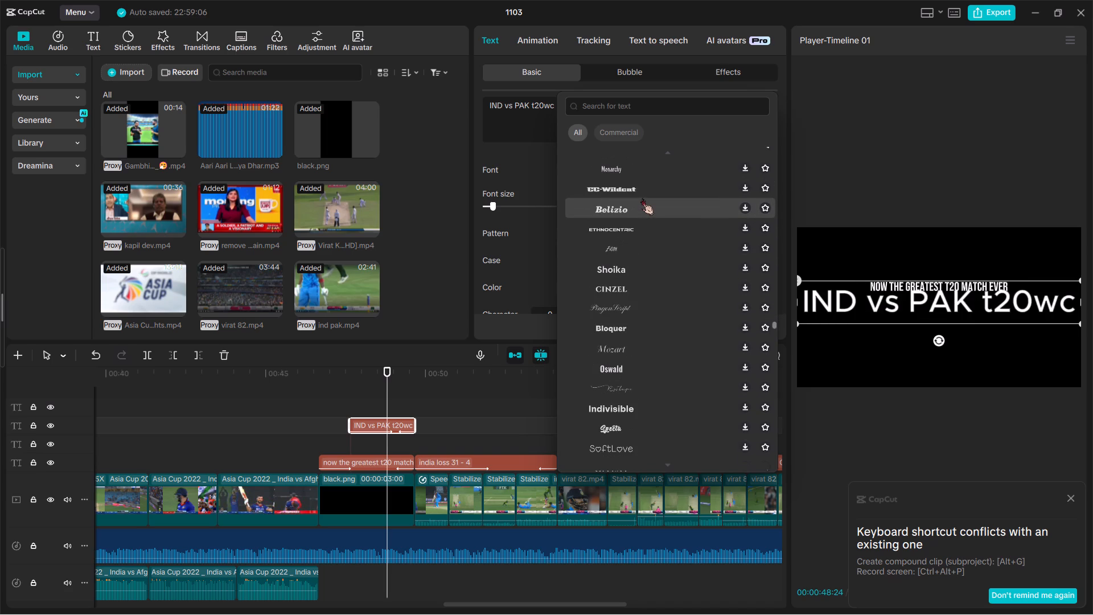
scroll(642, 198, "down", 1)
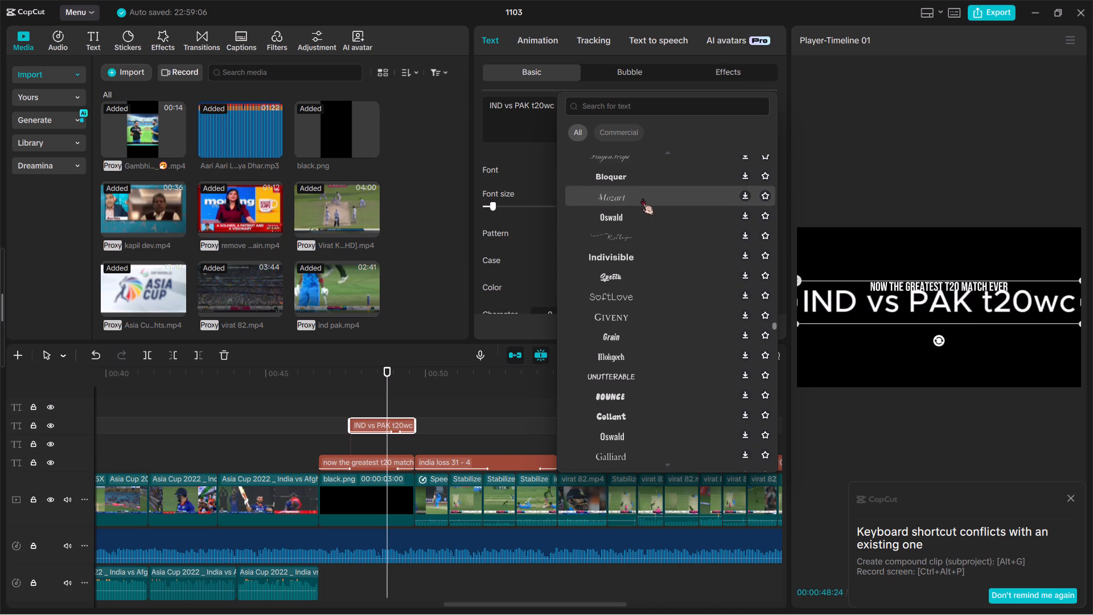
scroll(642, 198, "up", 1)
double_click(636, 219)
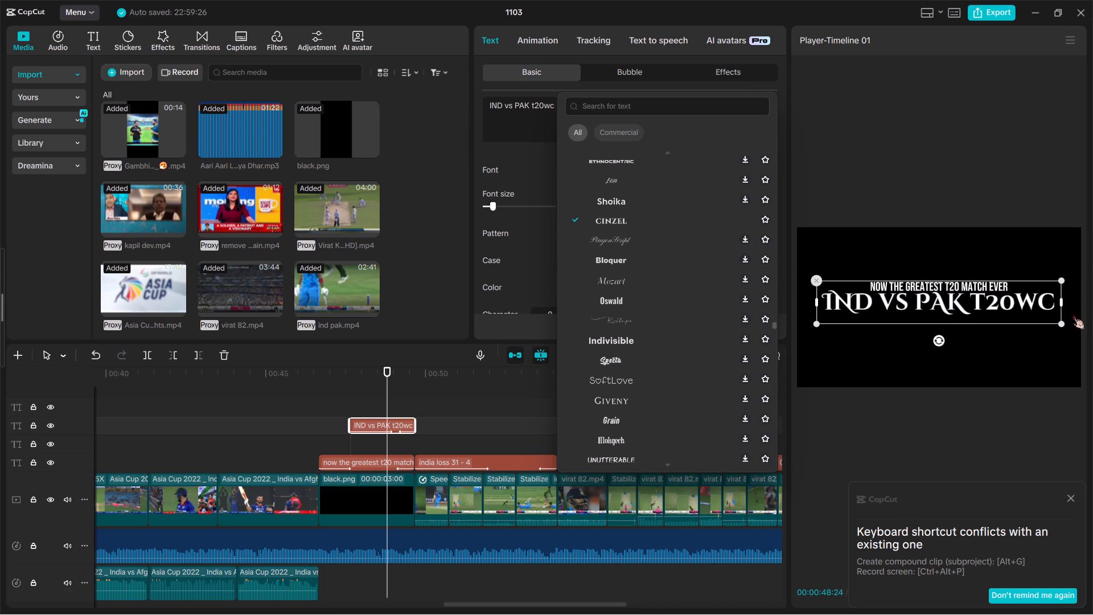
Scale the "IND vs PAK t20wc" title down in the preview, keeping it slightly wider than the "now the greatest t20 match ever" line.
left_click_drag(1061, 324, 1029, 309)
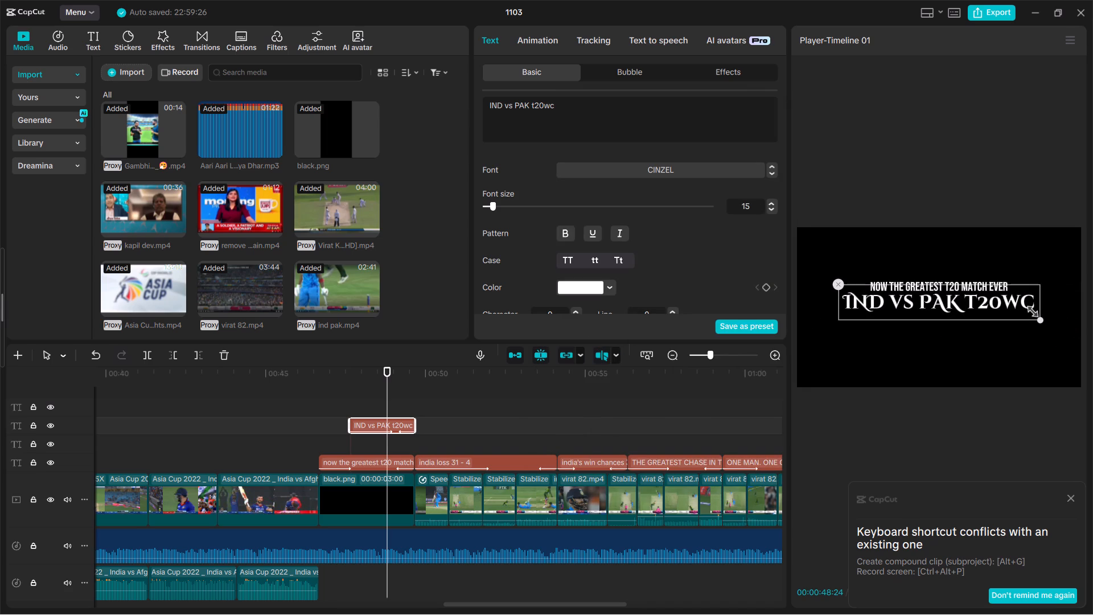
left_click_drag(1029, 309, 1022, 305)
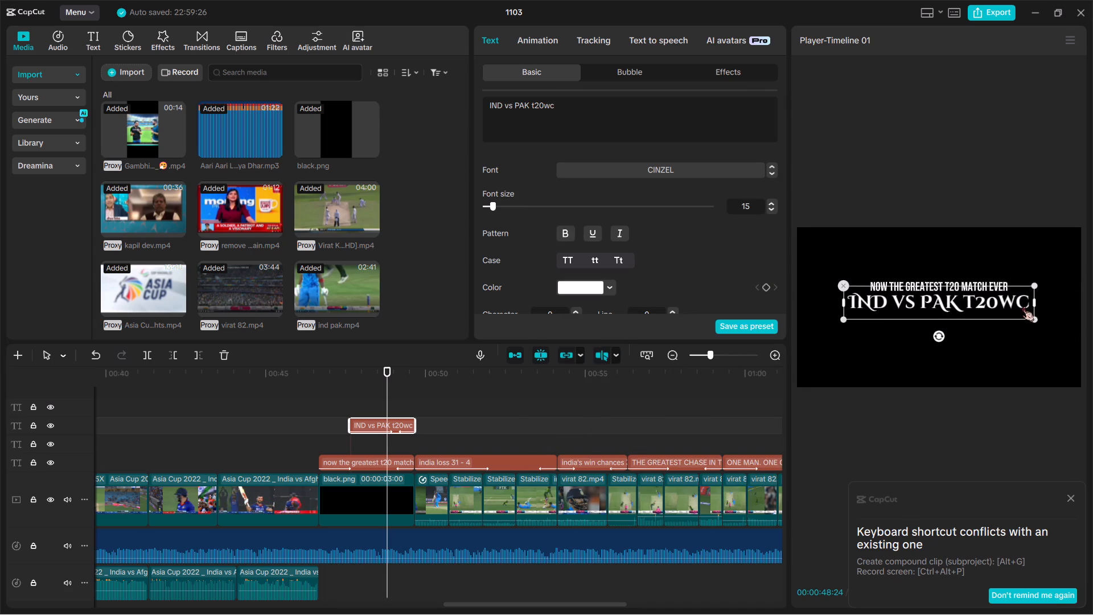
Try the Dewa Perang font on the "IND vs PAK t20wc" title.
left_click(673, 165)
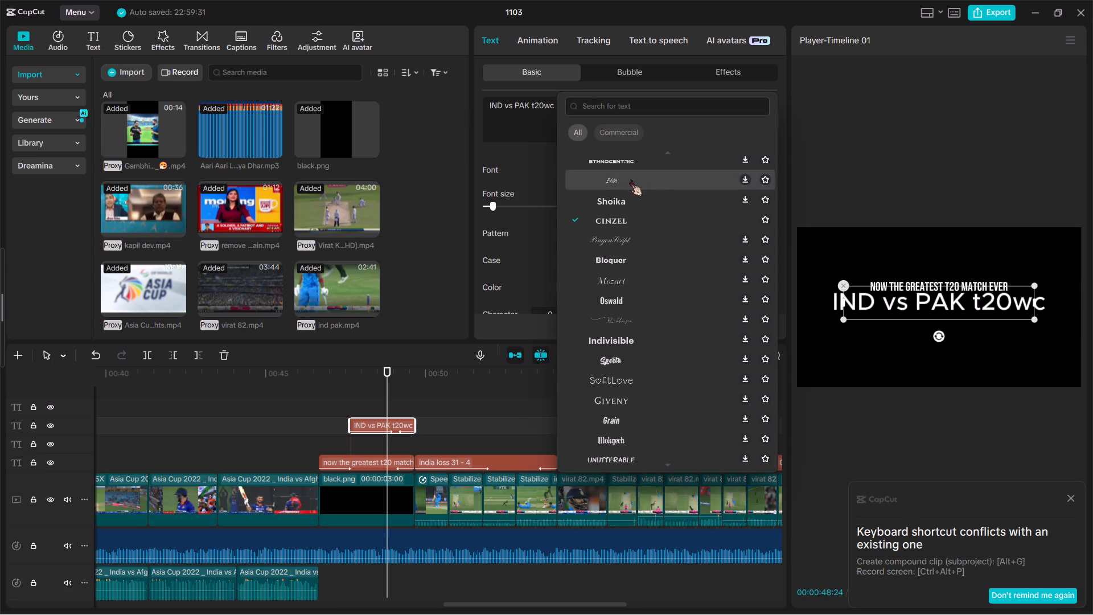
scroll(622, 392, "down", 12)
scroll(622, 392, "up", 1)
double_click(622, 392)
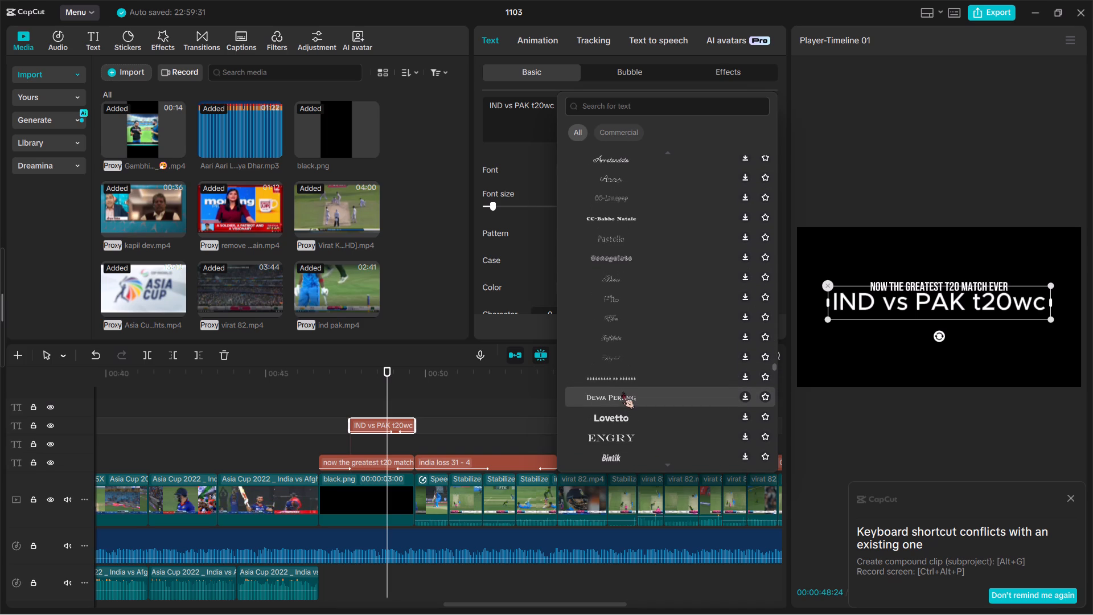
Add the Dewa Perang and Lindqvist fonts to the favourites.
left_click(764, 395)
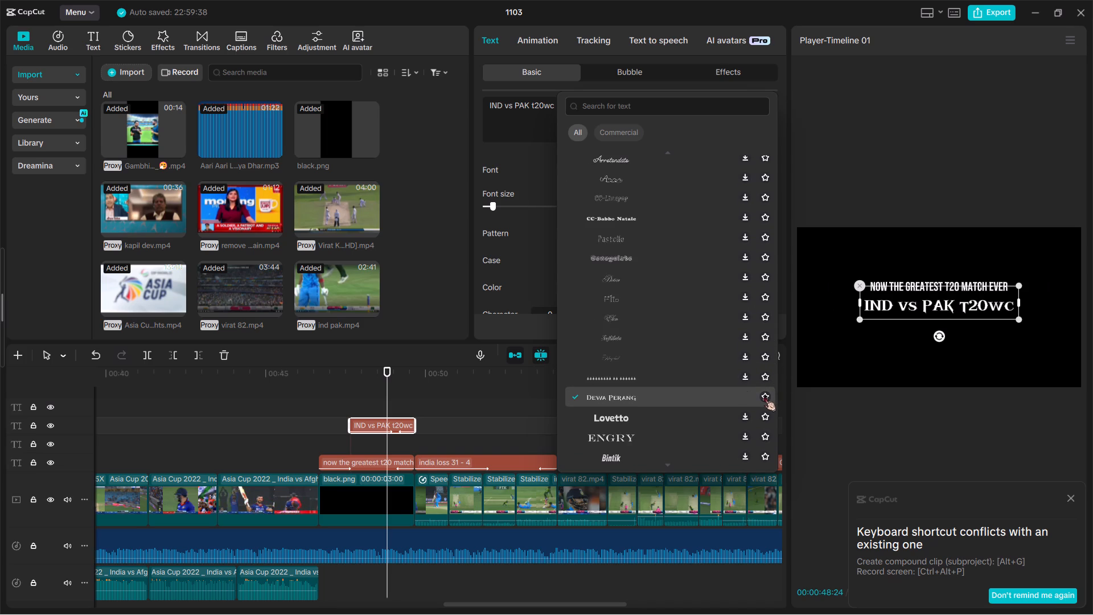
left_click(763, 396)
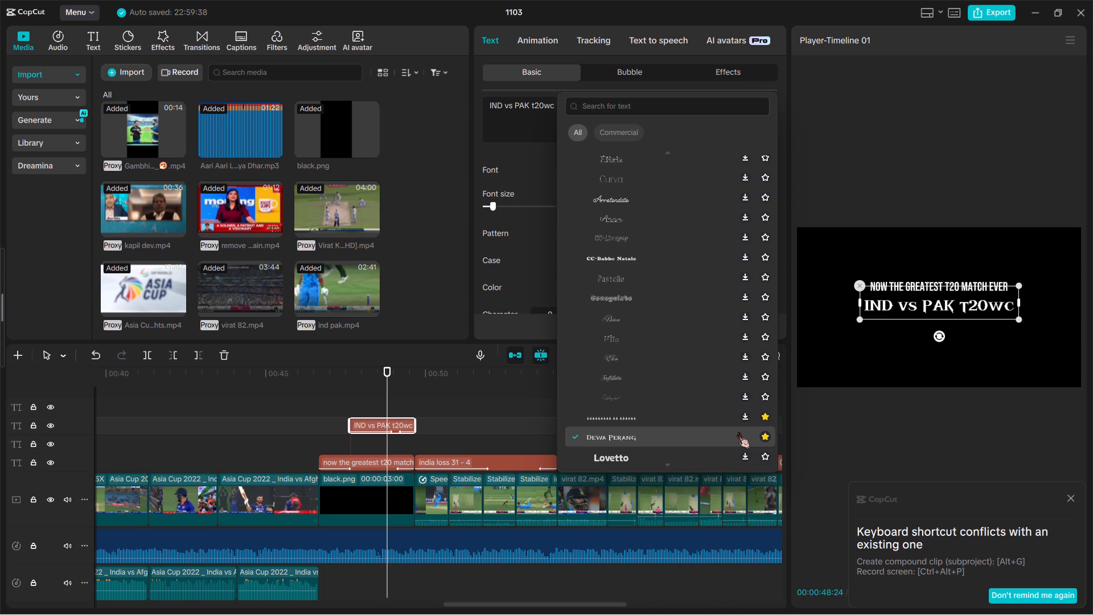
left_click(766, 415)
scroll(732, 432, "down", 1)
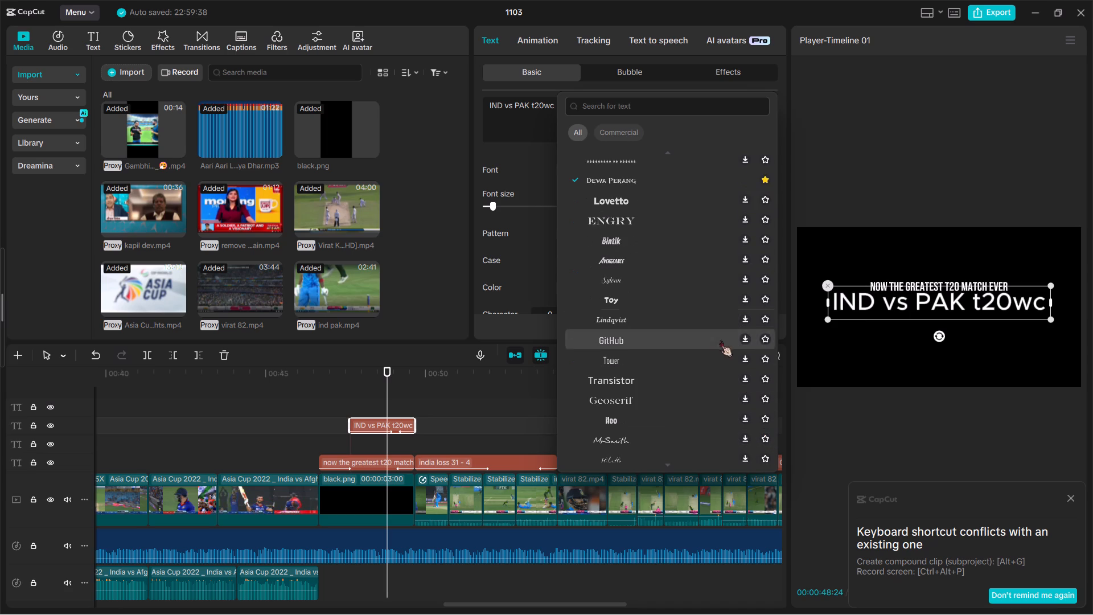
double_click(700, 321)
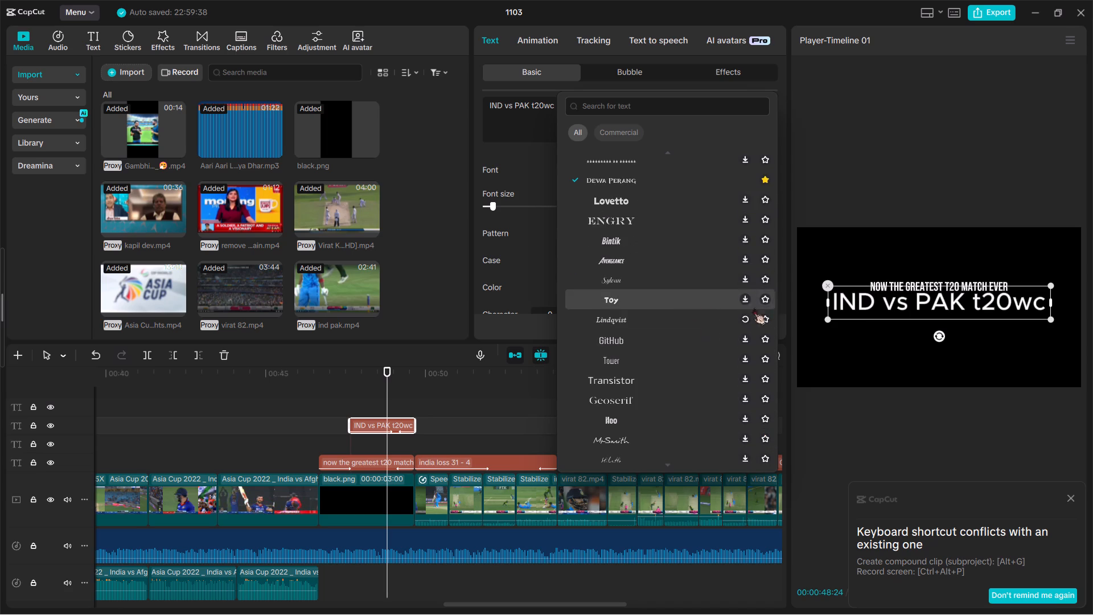
left_click(763, 318)
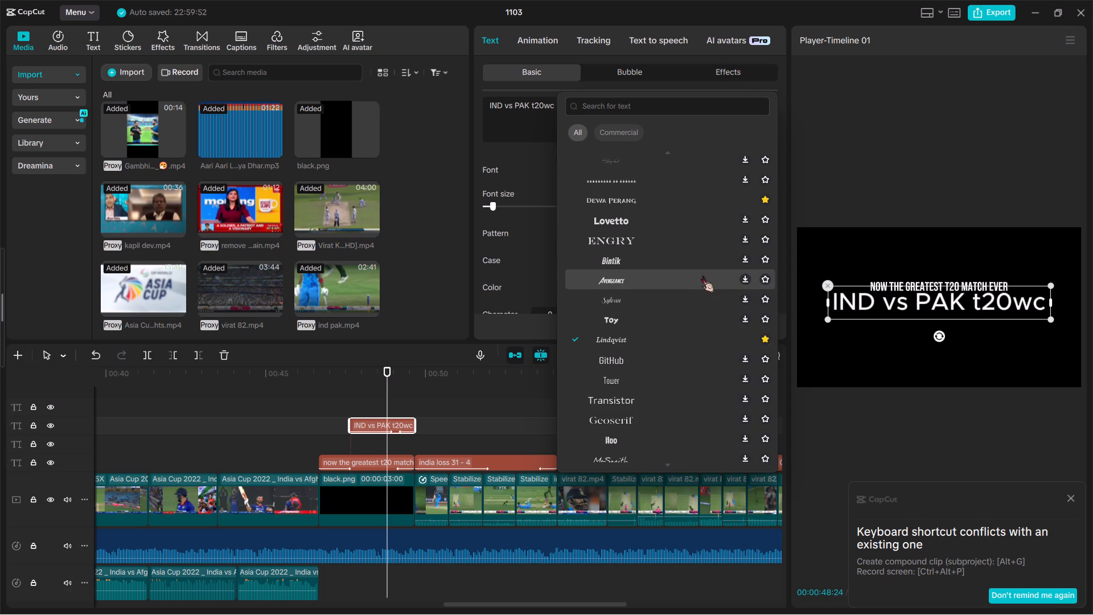
Set the "IND vs PAK t20wc" title back to the Dewa Perang font and enlarge it in the preview, clearly wider than the line above.
double_click(706, 260)
left_click(676, 204)
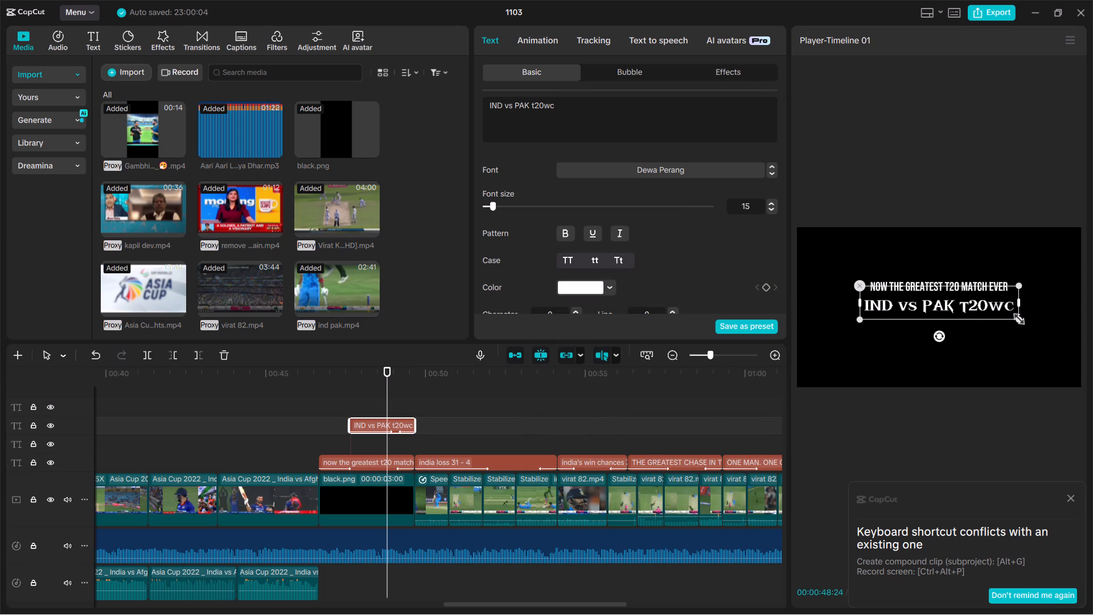
left_click_drag(1016, 317, 1031, 350)
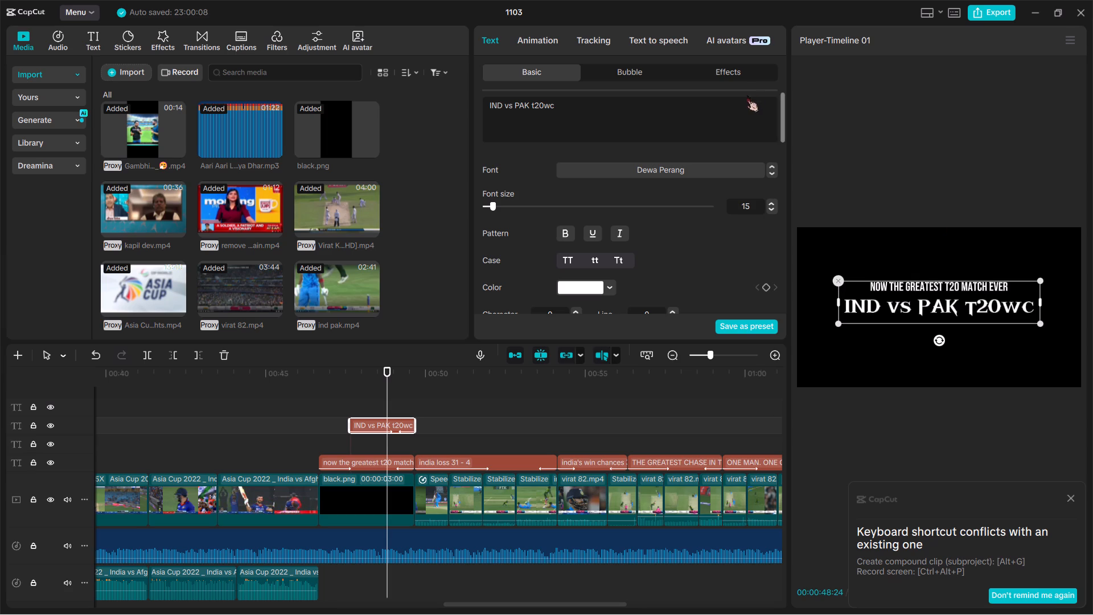
Look through the font list again and reapply Dewa Perang from the favourites to the "IND vs PAK t20wc" title.
left_click(707, 174)
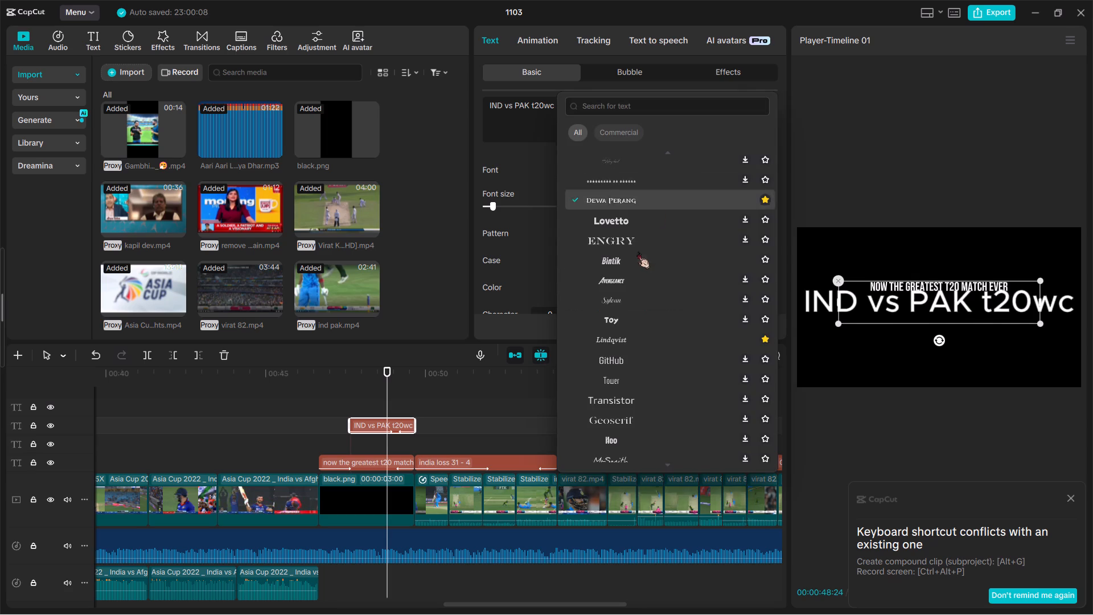
scroll(639, 259, "up", 8)
scroll(639, 259, "down", 8)
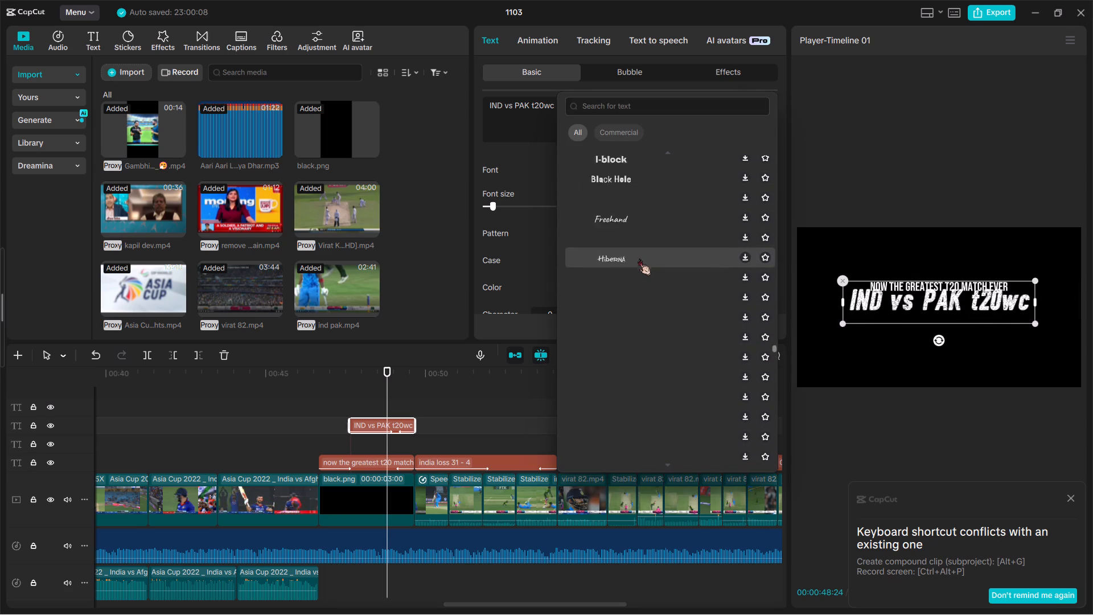
scroll(639, 259, "down", 4)
scroll(639, 259, "up", 6)
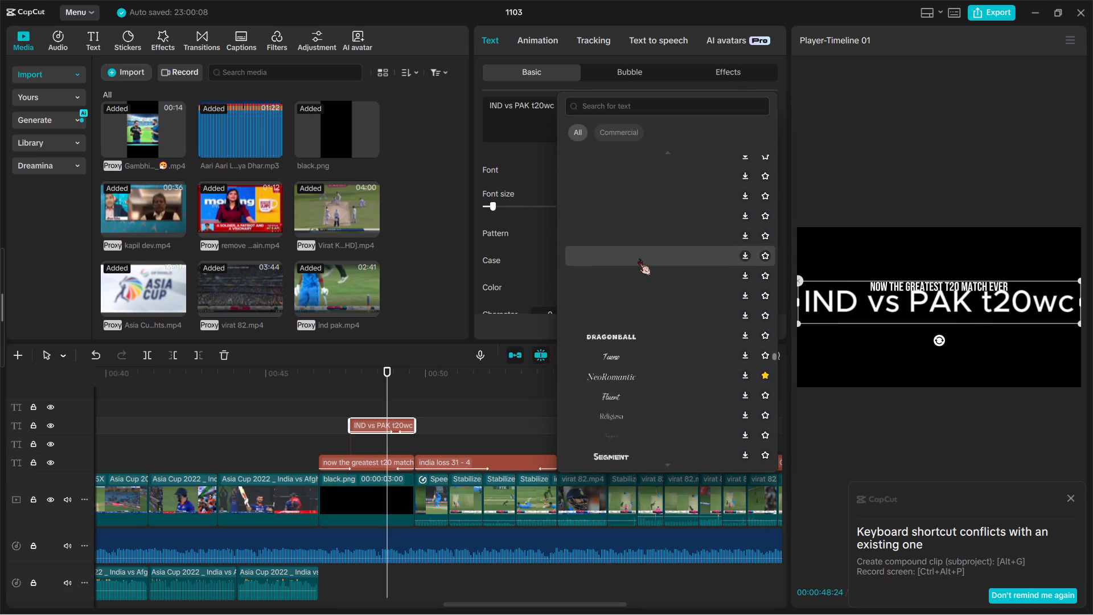
scroll(639, 259, "up", 15)
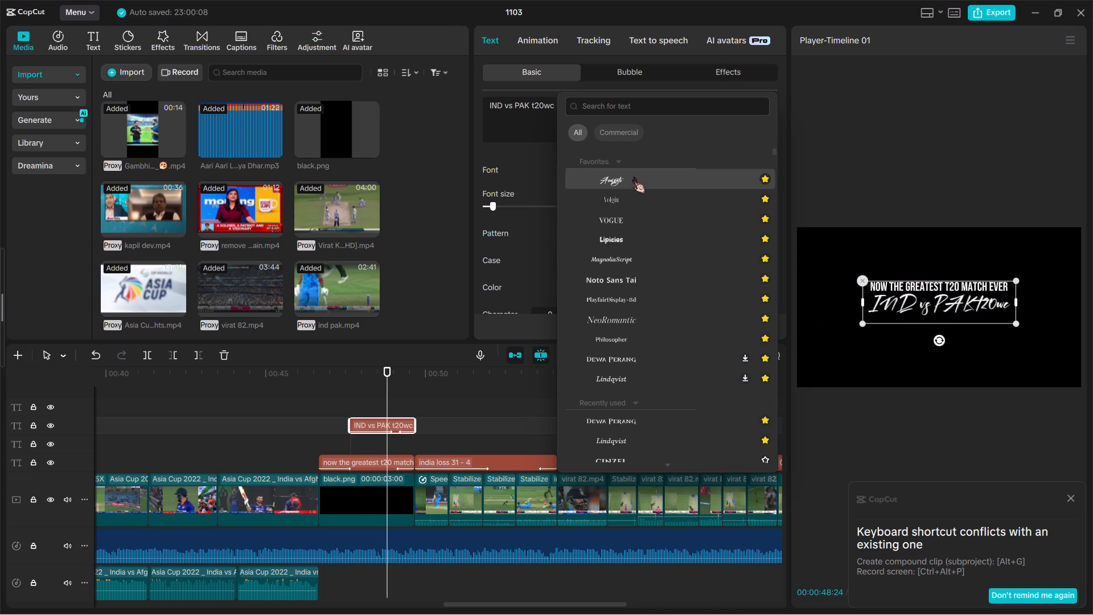
left_click(743, 358)
double_click(722, 362)
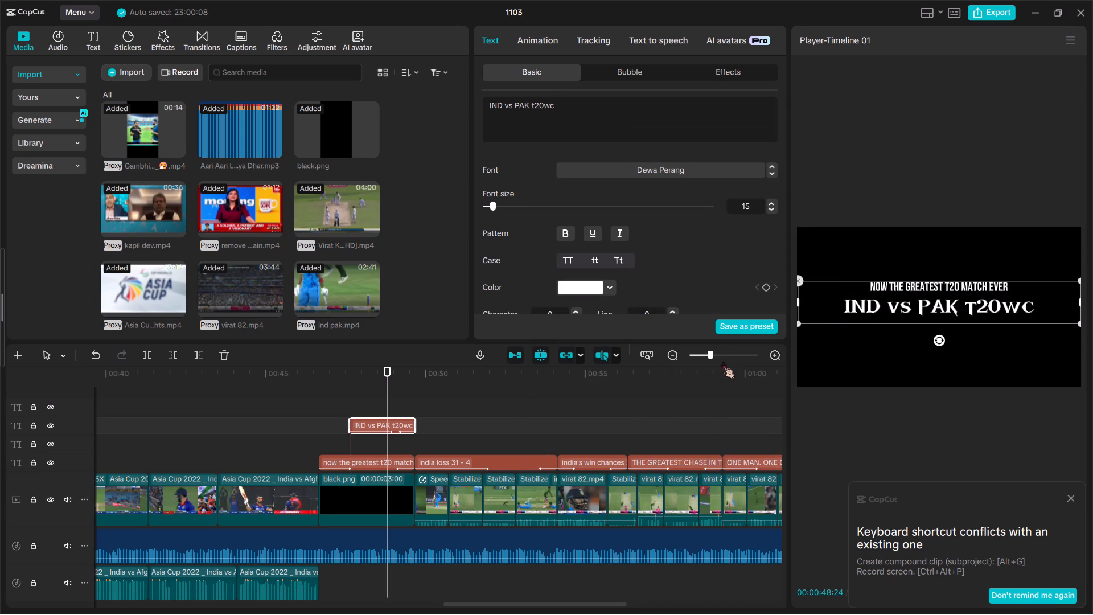
Set the font of the "now the greatest t20 match ever" title to Vogue.
left_click(358, 460)
left_click(683, 174)
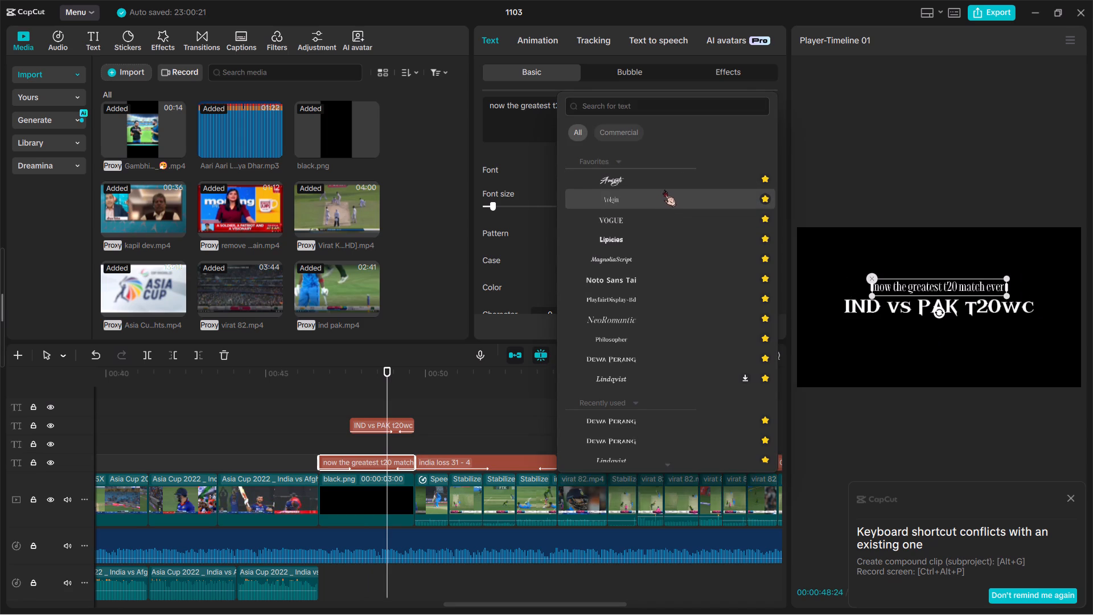
left_click(657, 212)
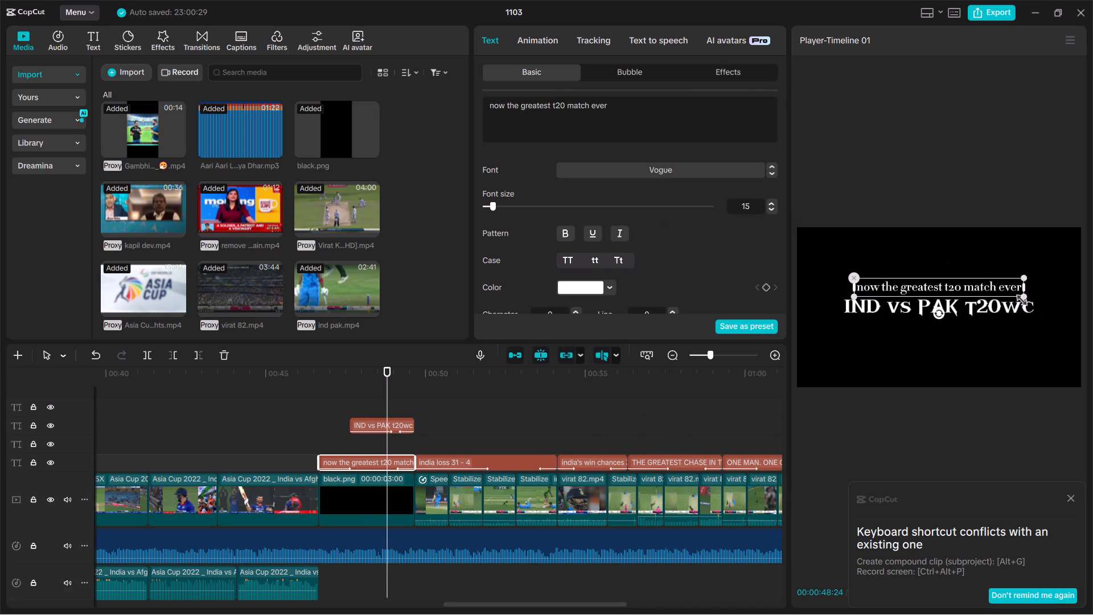
Shrink the "now the greatest t20 match ever" title and move it down slightly, close above "IND vs PAK t20wc".
left_click_drag(1018, 298, 992, 293)
left_click_drag(954, 284, 950, 290)
left_click(909, 370)
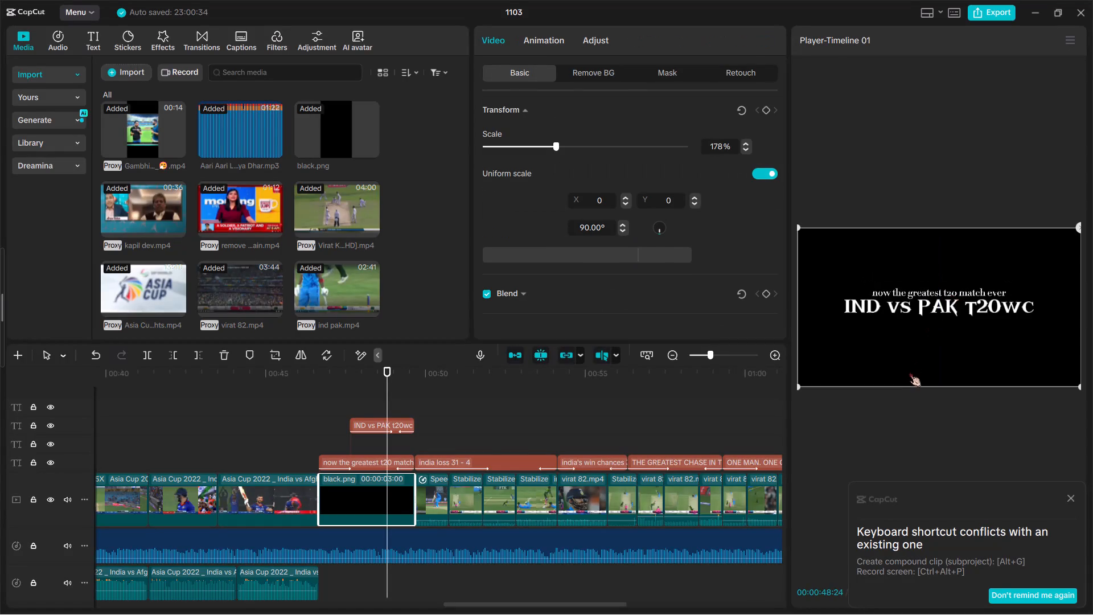
Play the earlier black-screen titles and set the font of the "AFTER 1024 DAYS" title to Dewa Perang.
scroll(284, 446, "right", 2)
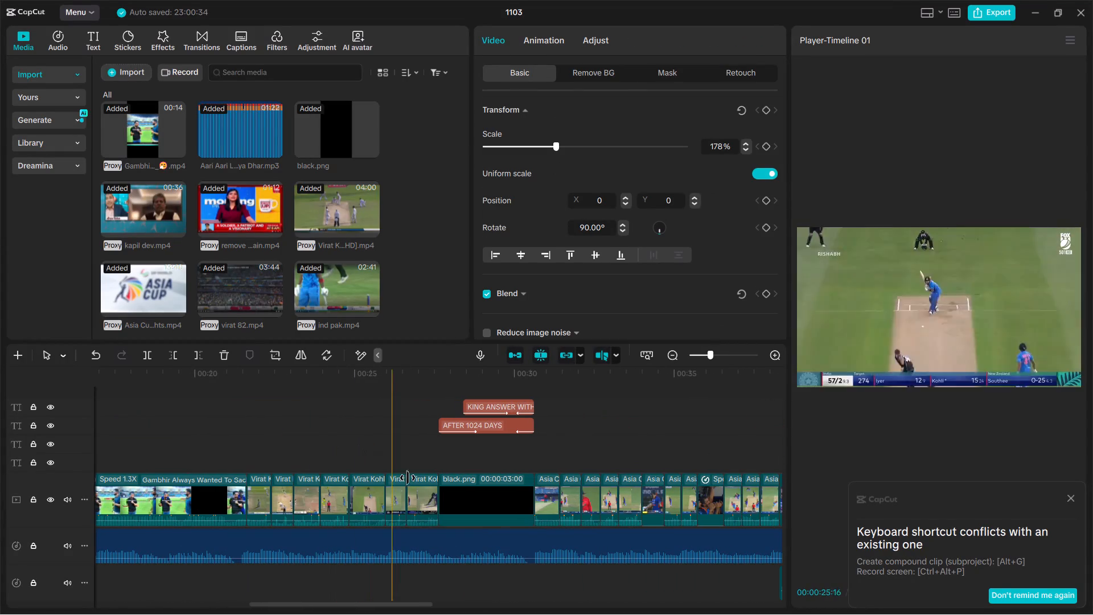
key("space")
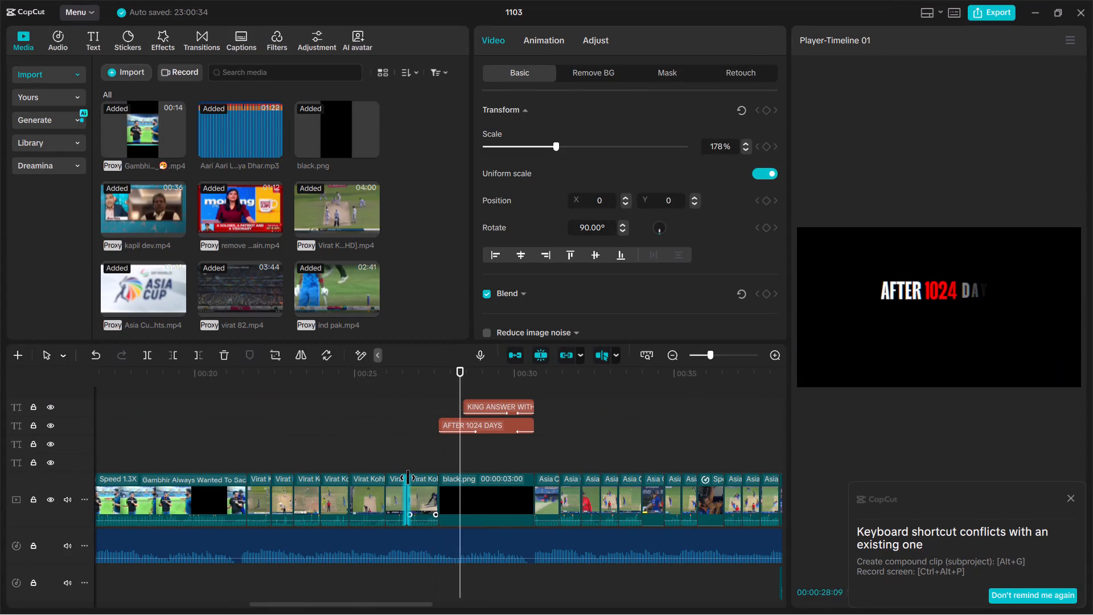
key("space")
left_click(499, 407)
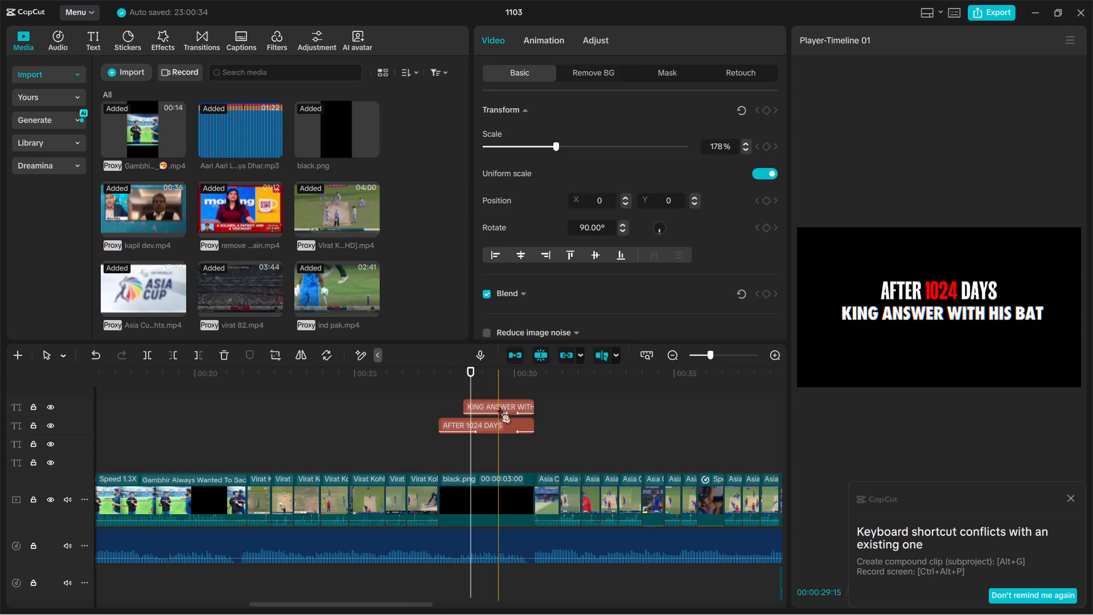
left_click(481, 418)
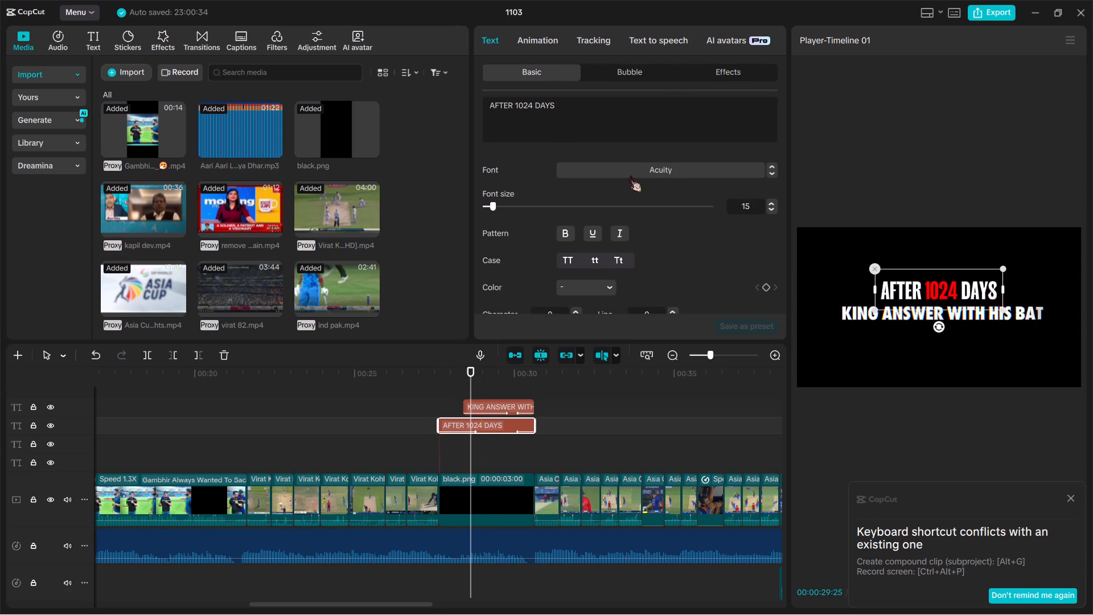
left_click(688, 173)
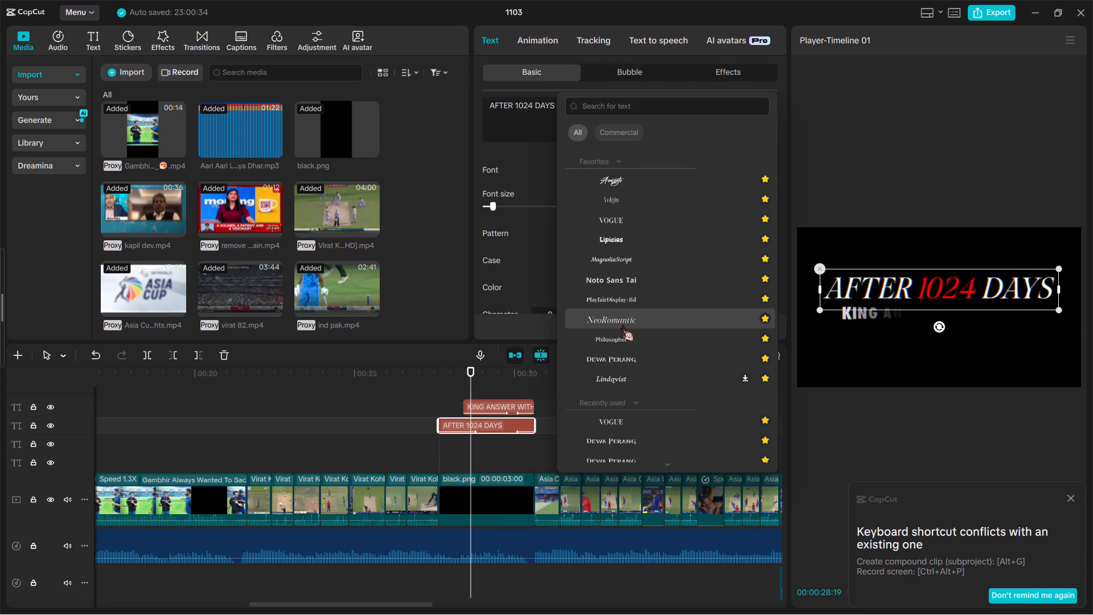
left_click(620, 364)
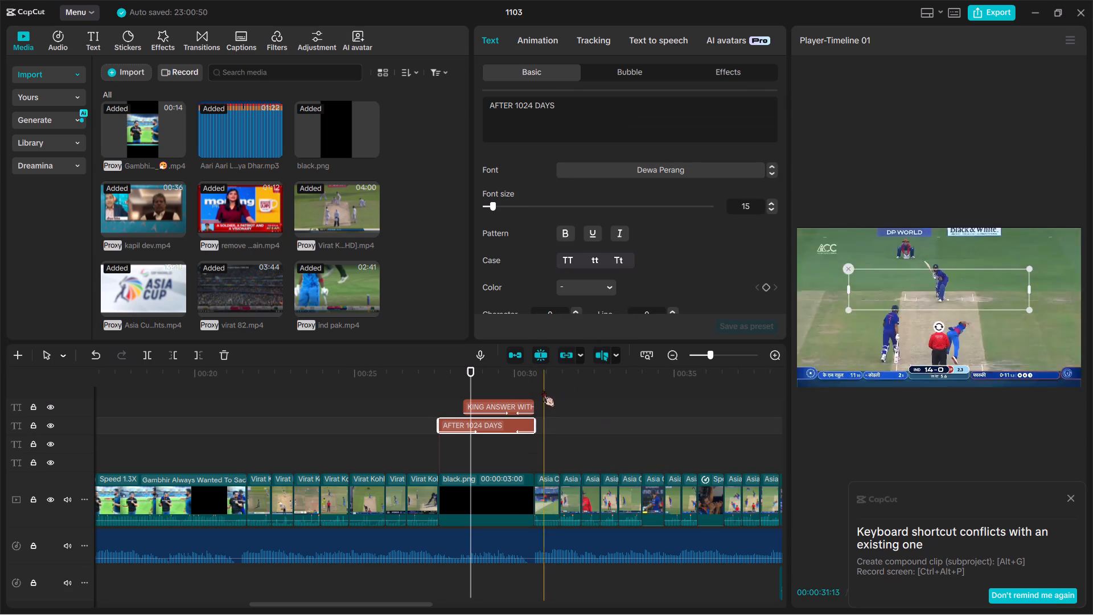
Raise the font size of only the red "1024" in the "AFTER 1024 DAYS" title to 22.
left_click(519, 428)
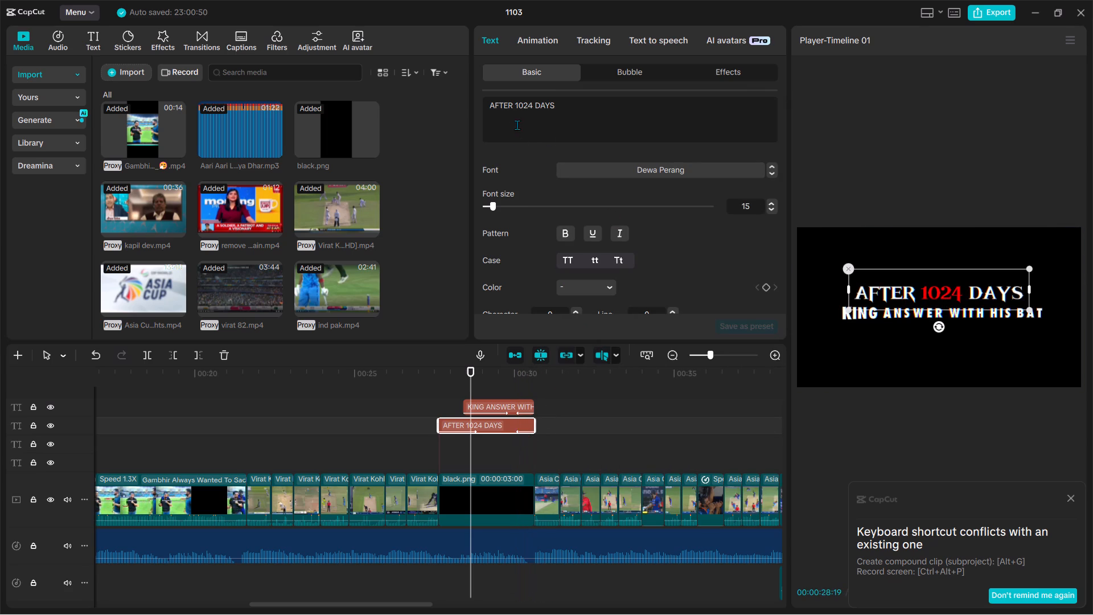
left_click_drag(517, 110, 532, 110)
left_click(532, 110)
left_click_drag(532, 110, 521, 108)
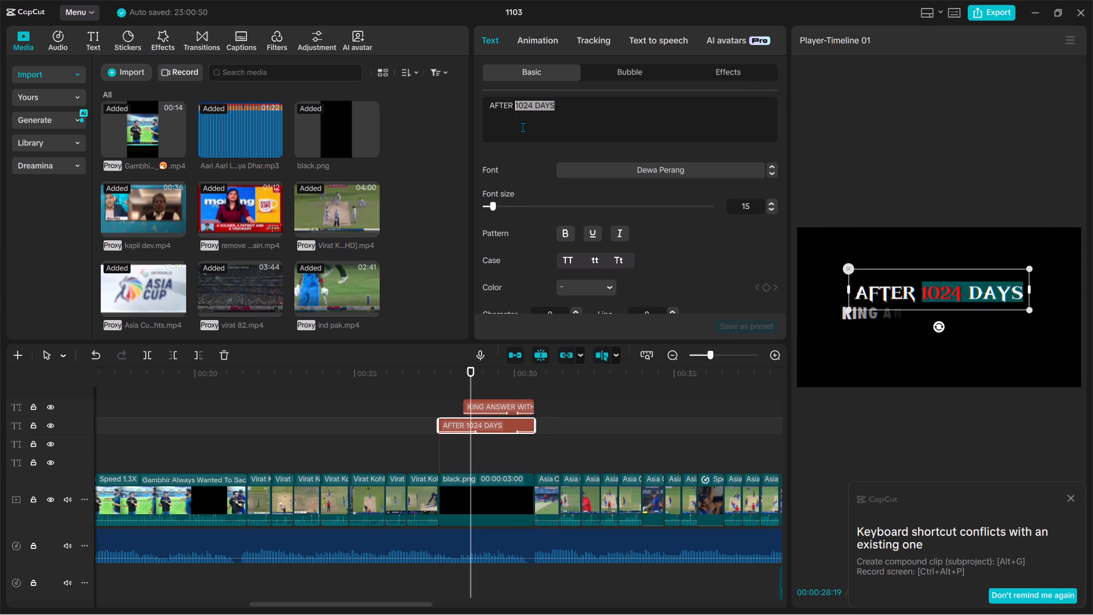
left_click(523, 127)
left_click_drag(532, 106, 516, 105)
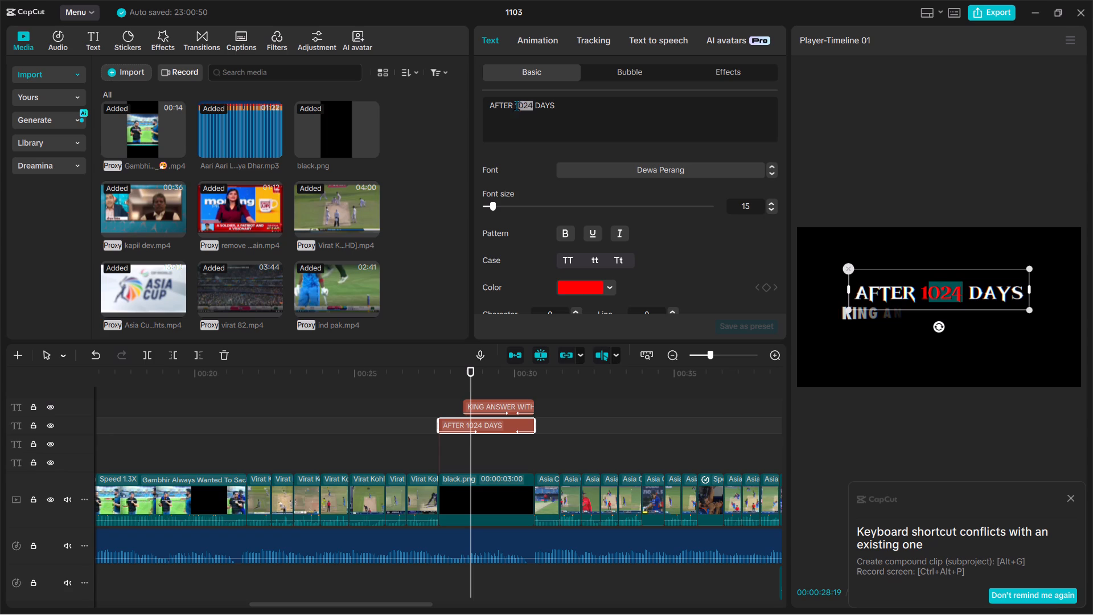
left_click_drag(516, 105, 514, 104)
left_click(769, 200)
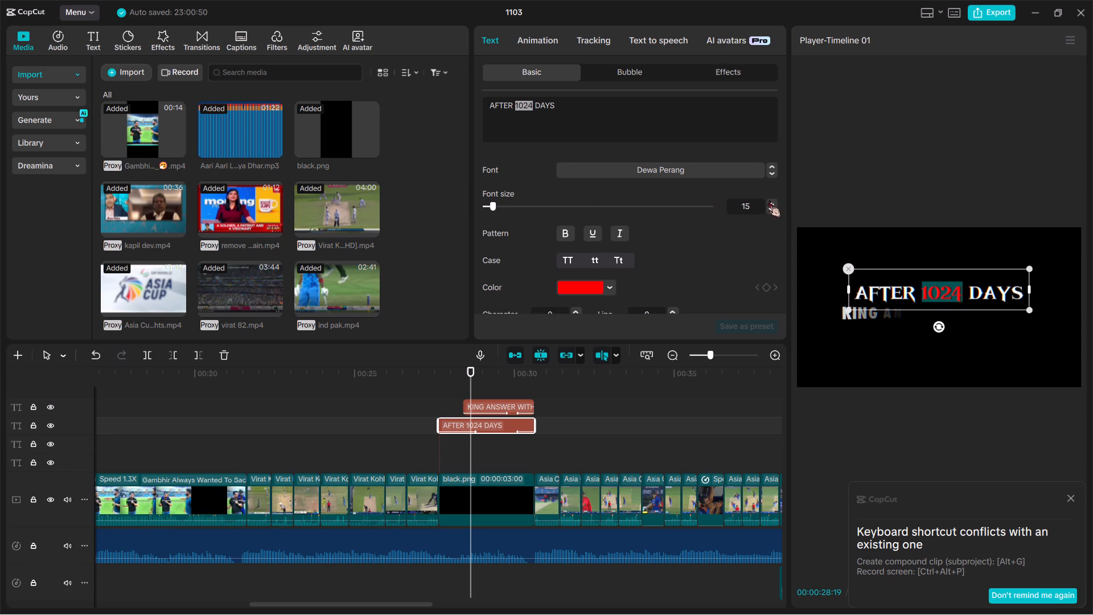
left_click(771, 200)
triple_click(771, 200)
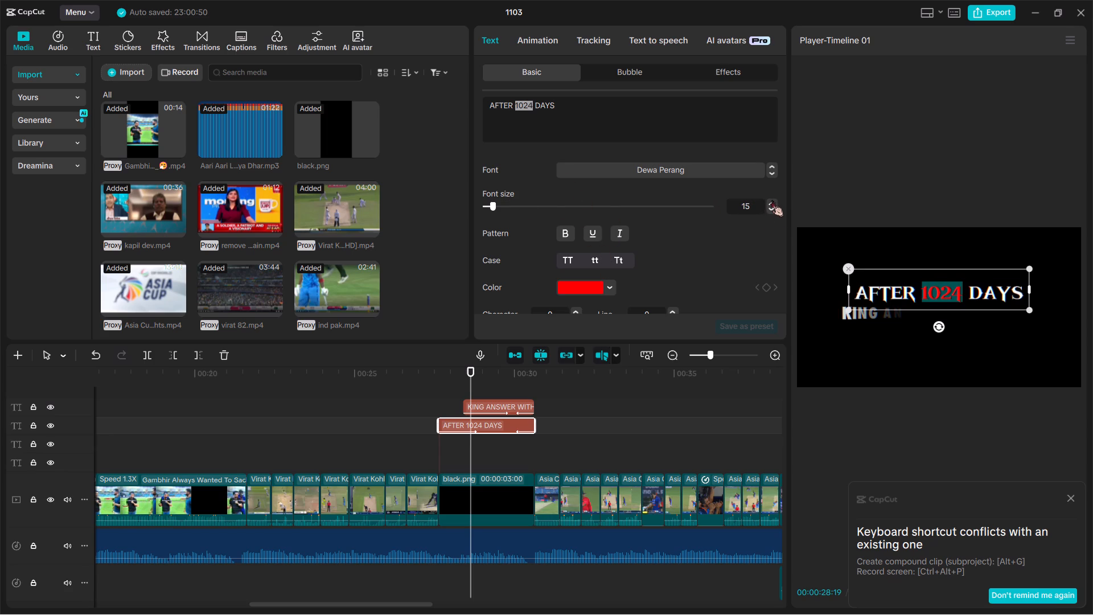
triple_click(771, 200)
left_click(771, 200)
left_click(771, 200)
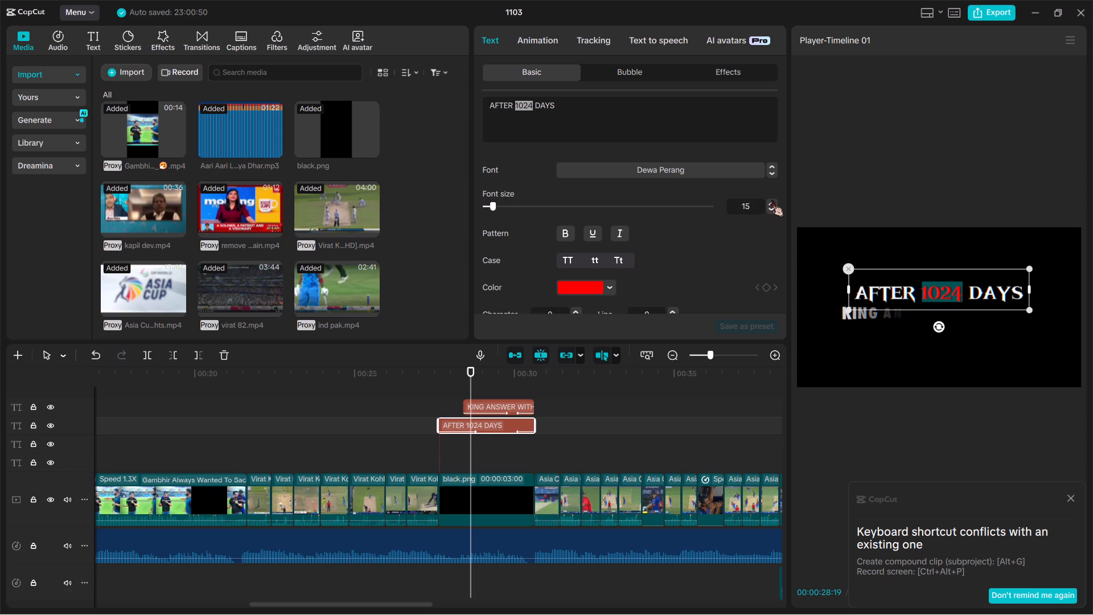
triple_click(770, 202)
triple_click(770, 202)
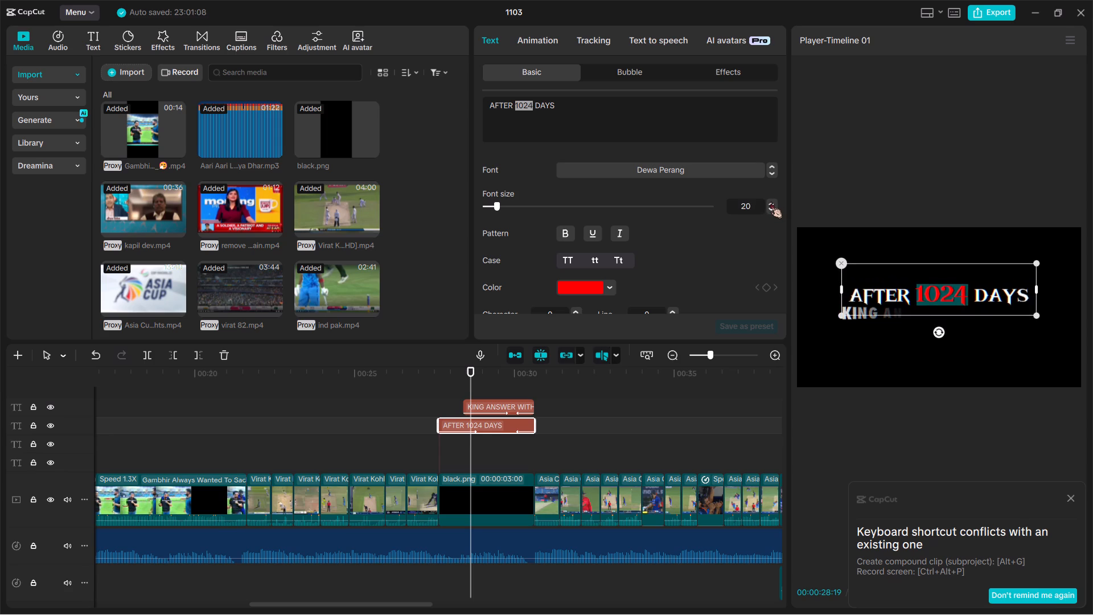
left_click(770, 202)
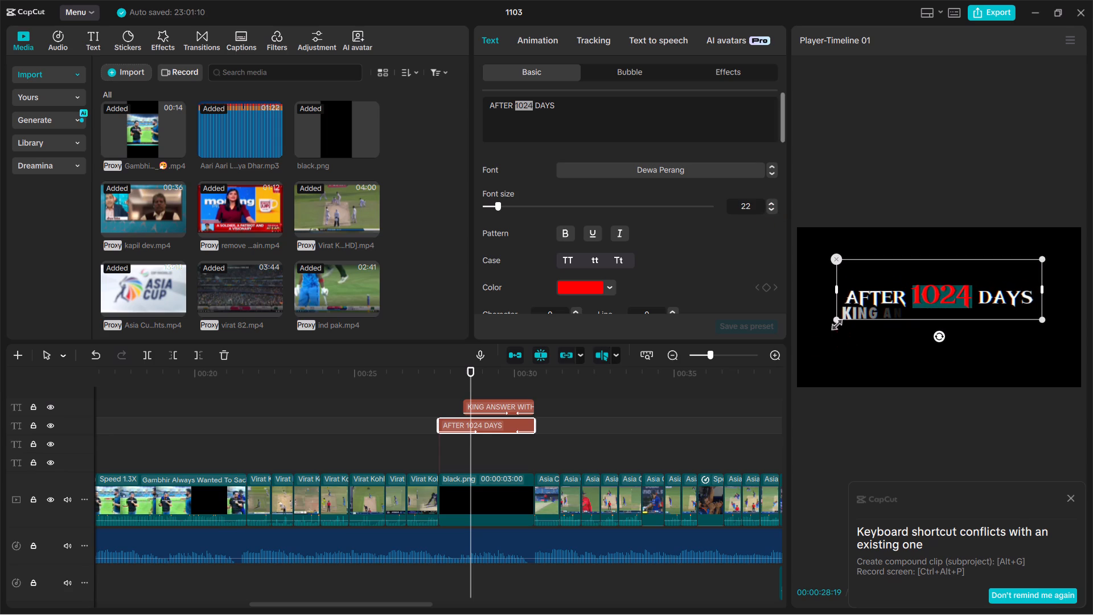
left_click(835, 328)
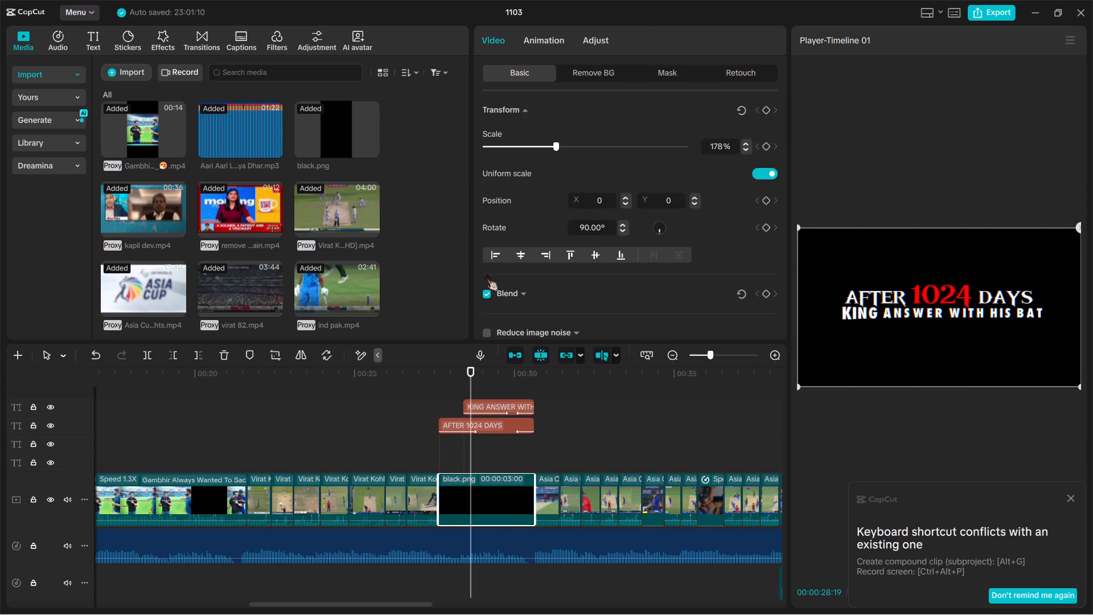
Set the font of the "KING ANSWER WITH HIS BAT" title to Magnolia Script.
left_click(492, 404)
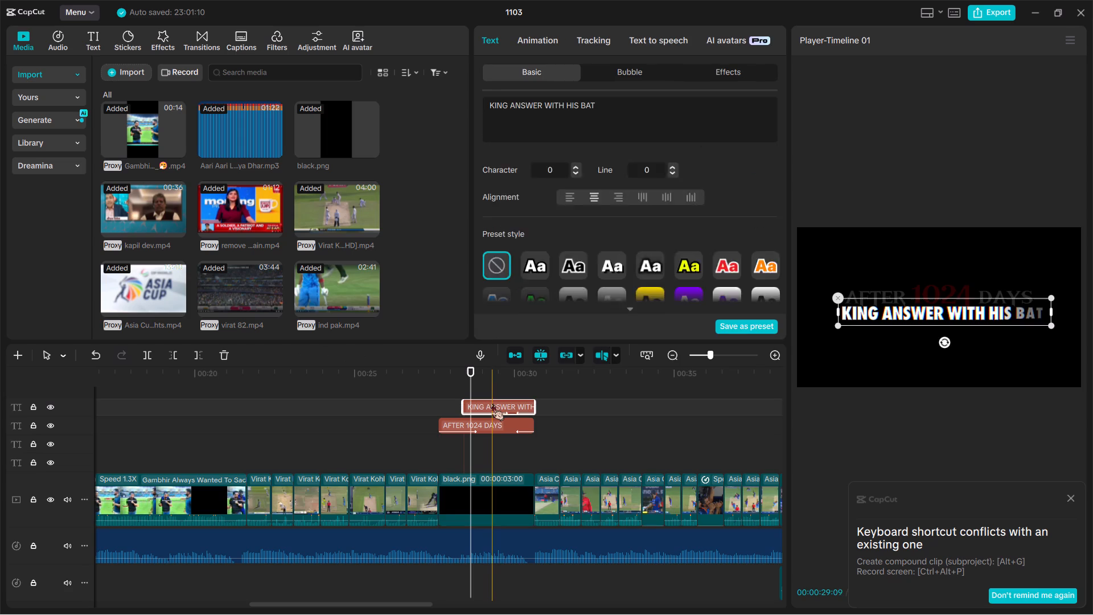
left_click(671, 166)
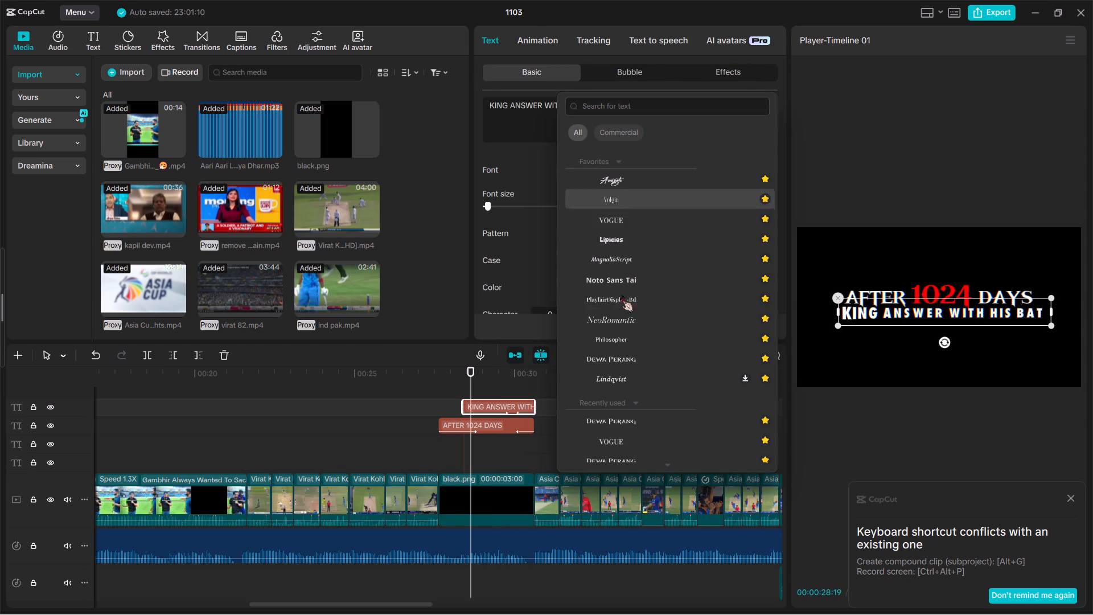
left_click(609, 259)
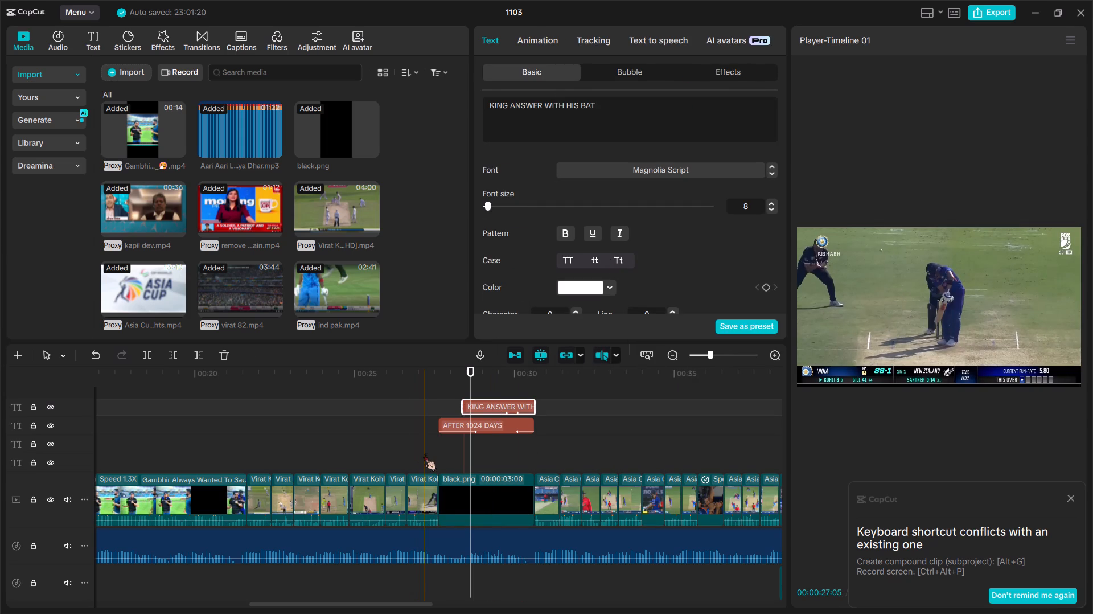
Play the black-screen titles and set the font of the "KING ANSWER WITH HIS BAT" title to PlayfairDisplay-Bd.
key("space")
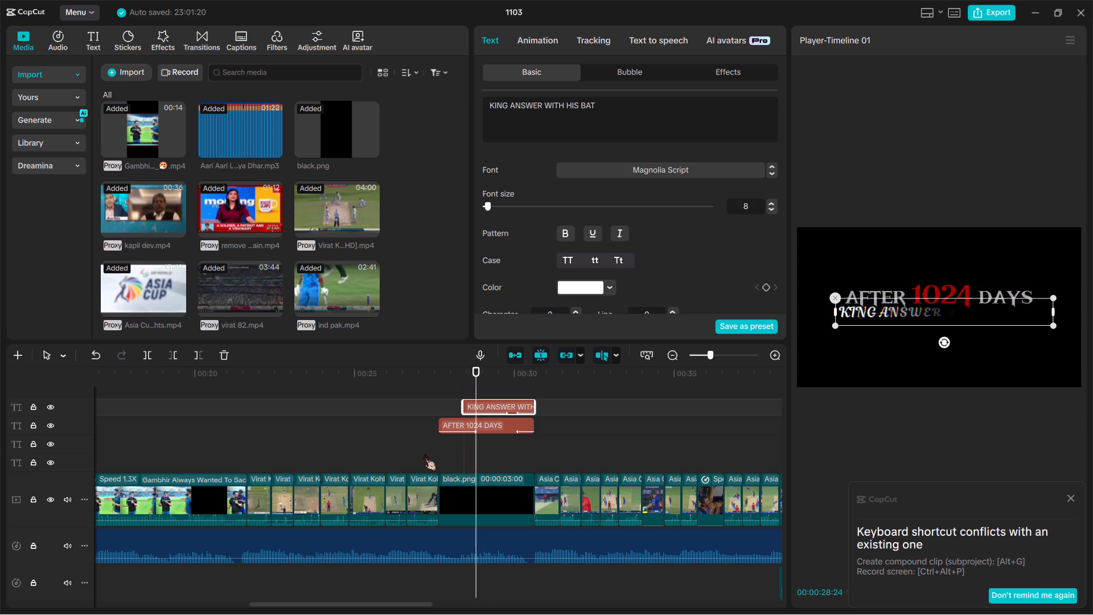
key("space")
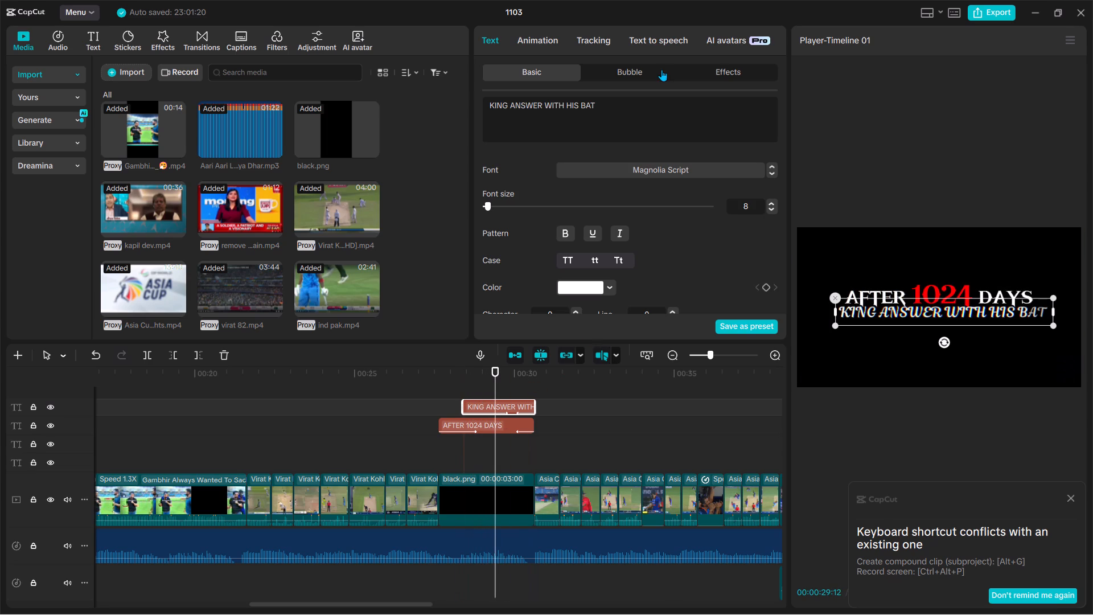
left_click(664, 168)
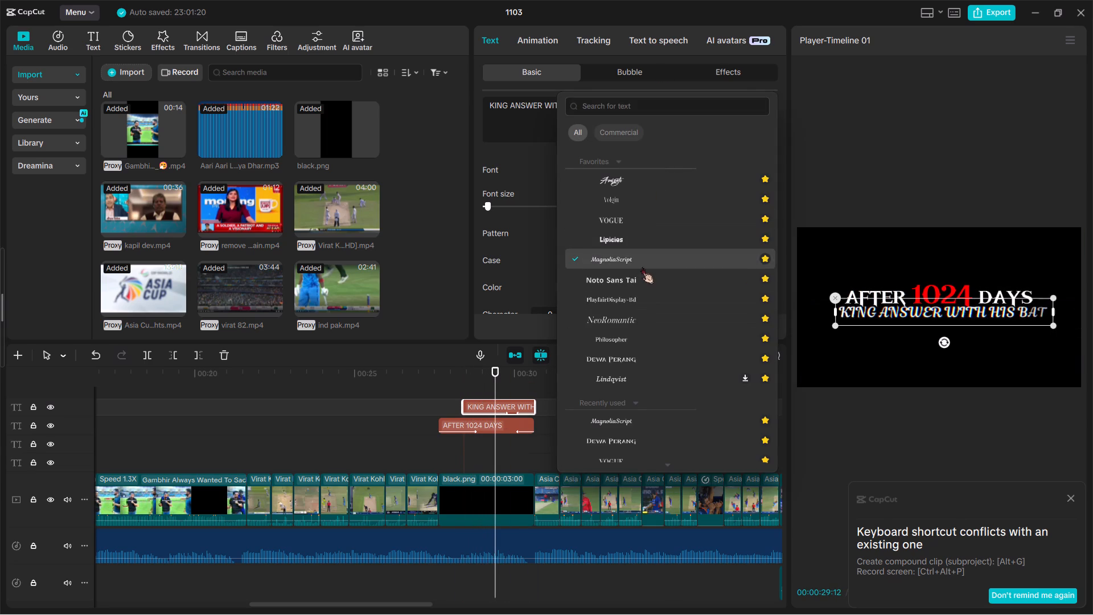
left_click(639, 289)
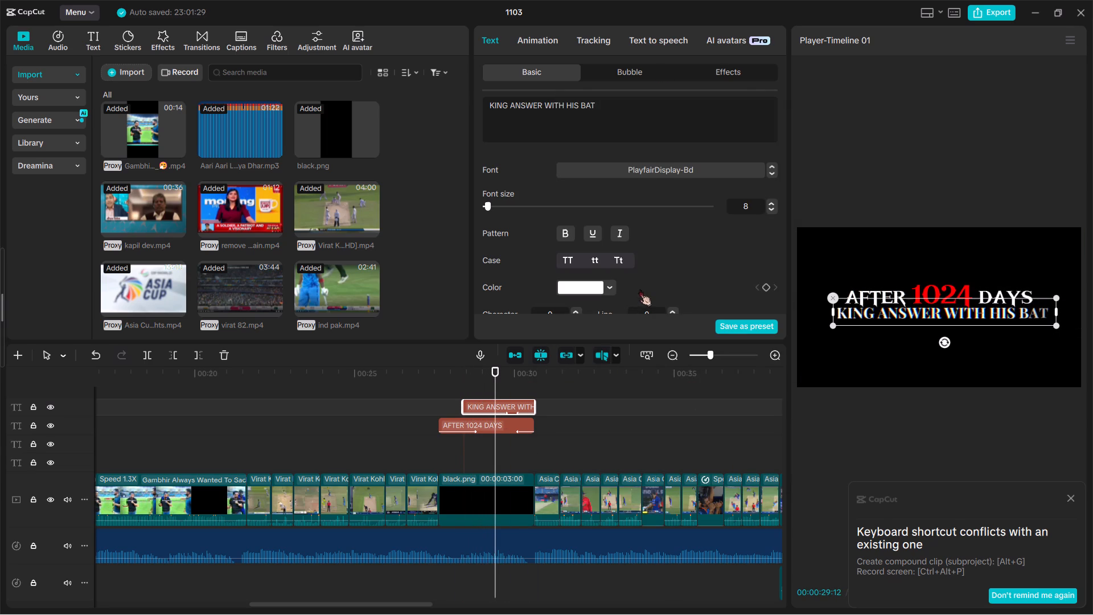
Shrink the "KING ANSWER WITH HIS BAT" title slightly and move it a little lower beneath "AFTER 1024 DAYS".
left_click_drag(1053, 322, 1037, 319)
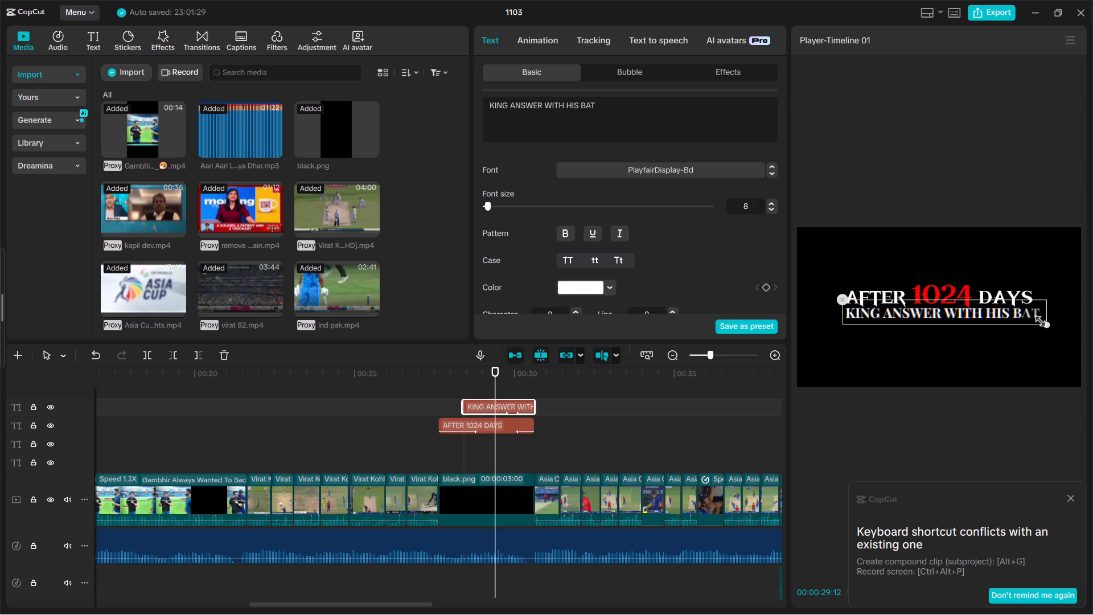
left_click_drag(1037, 319, 1035, 317)
left_click(983, 307)
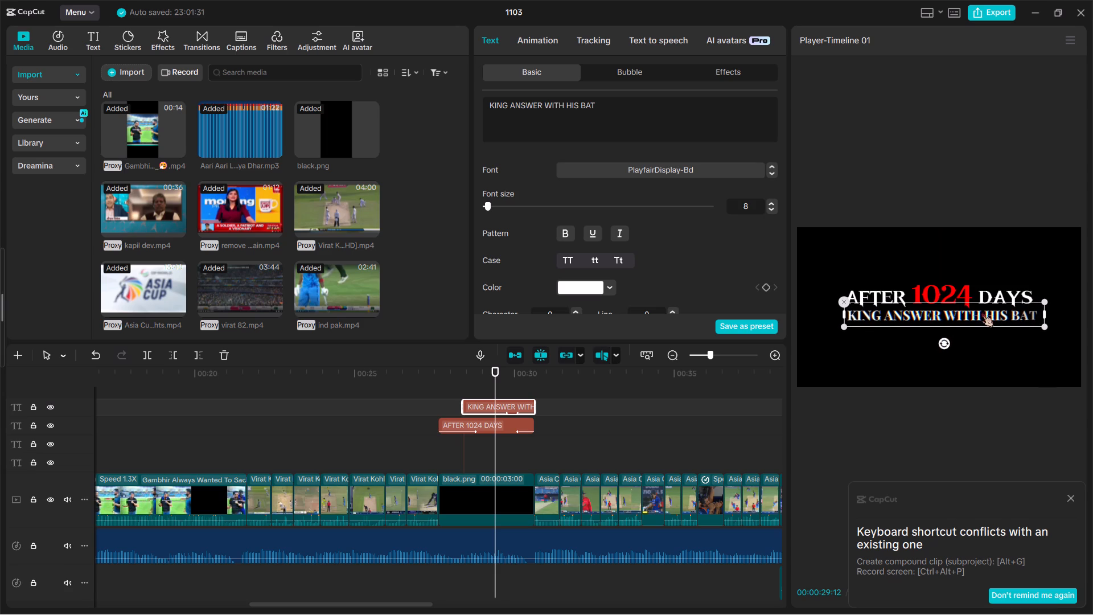
Apply the Plain Fade-In entrance animation to the "KING ANSWER WITH HIS BAT" title.
left_click(540, 43)
double_click(619, 174)
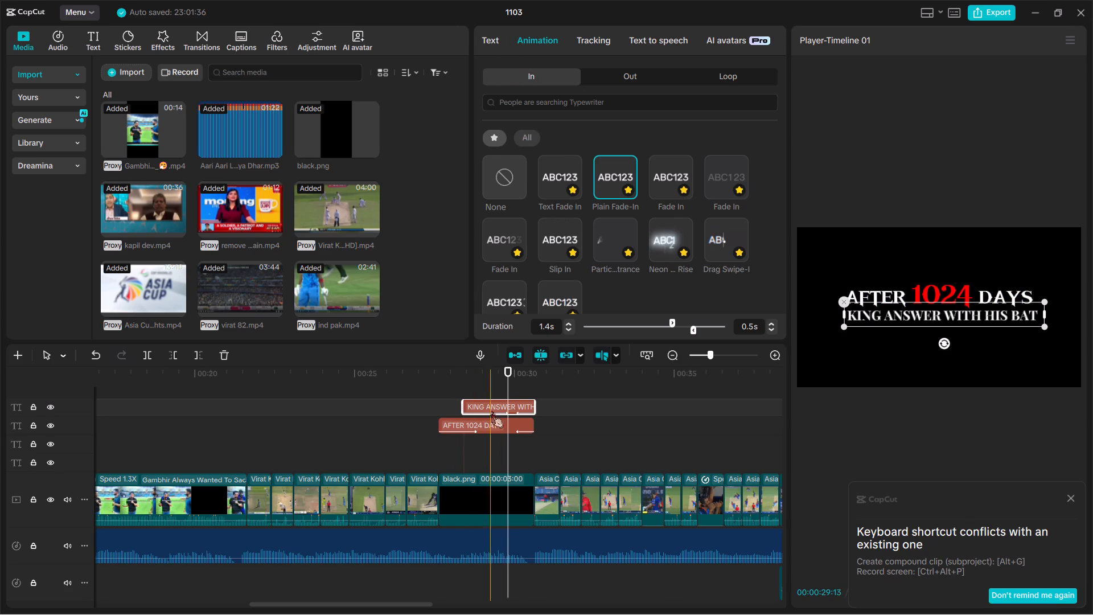
Apply the Fade In entrance animation to the "AFTER 1024 DAYS" title and play back both titles.
left_click(484, 429)
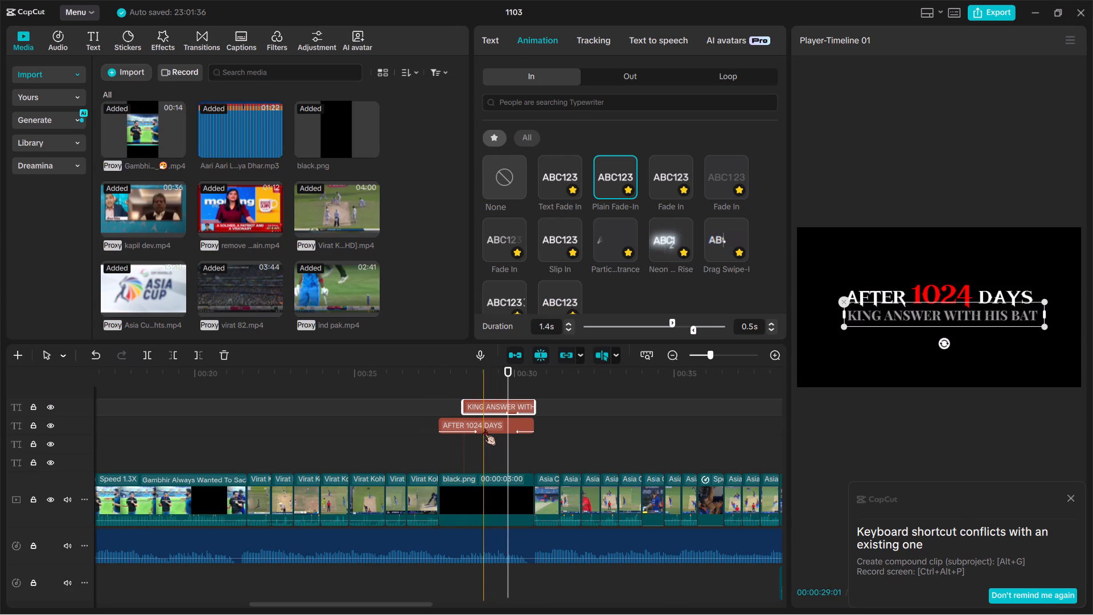
left_click(539, 40)
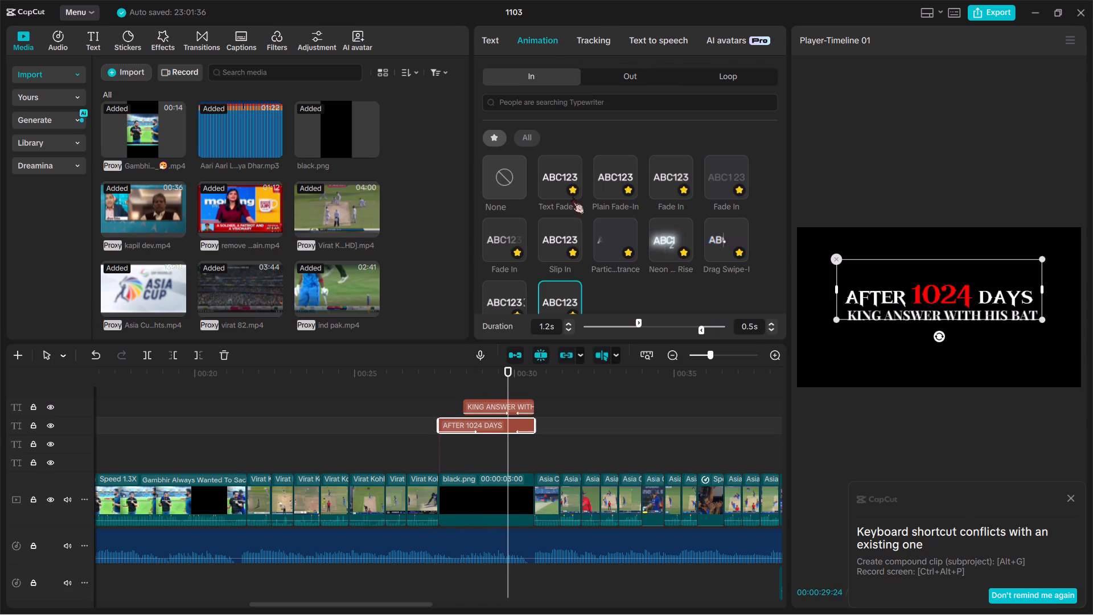
double_click(645, 171)
double_click(659, 178)
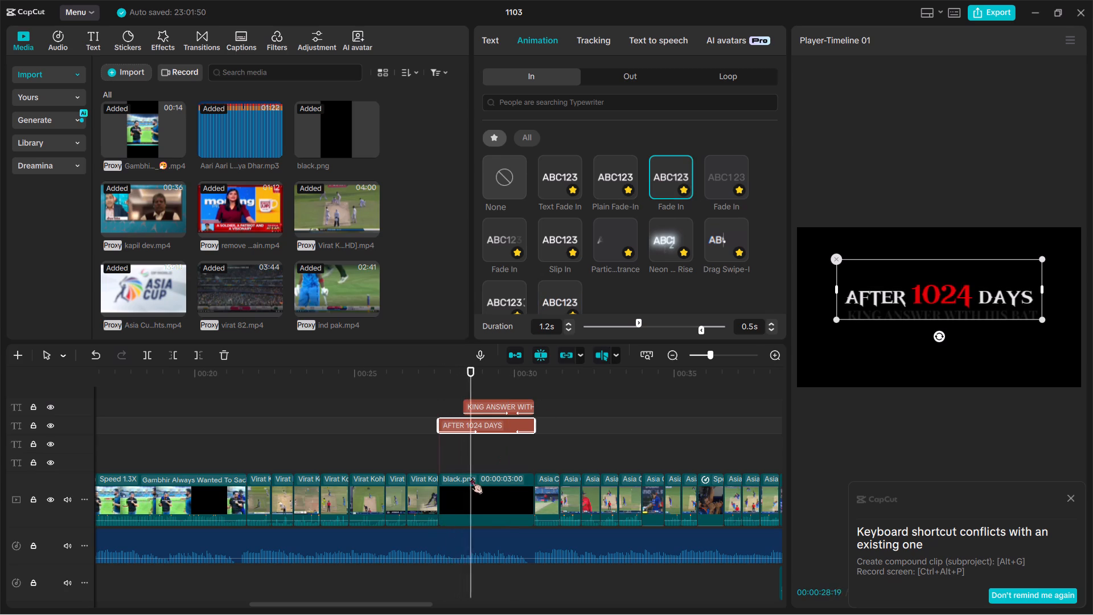
key("space")
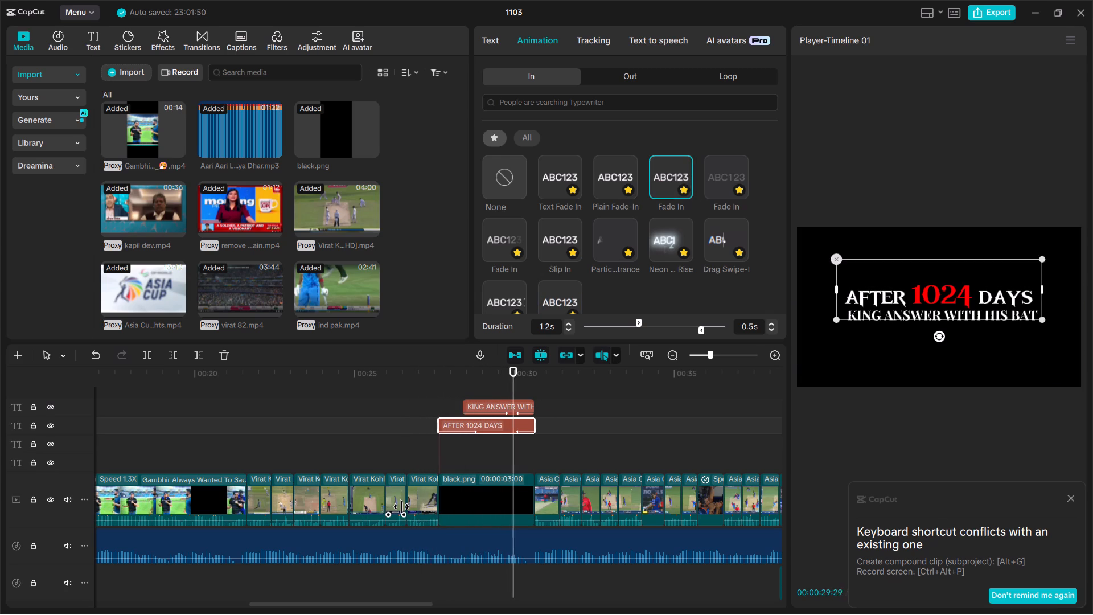
key("space")
key("space")
key("space")
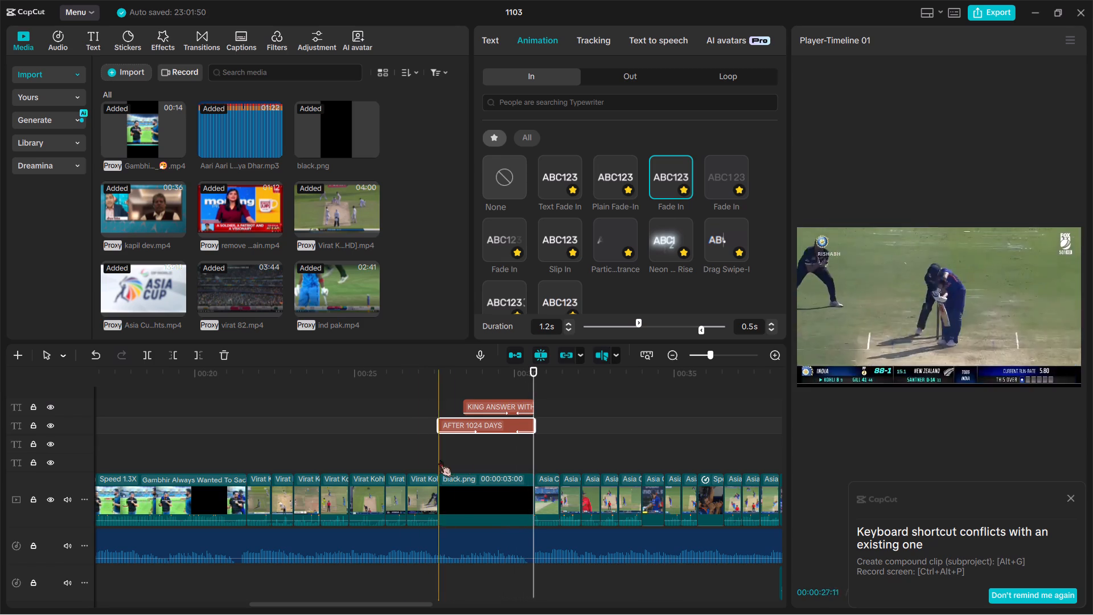
Enlarge the "KING ANSWER WITH HIS BAT" title until it is slightly wider than the "AFTER 1024 DAYS" title above it.
left_click(508, 400)
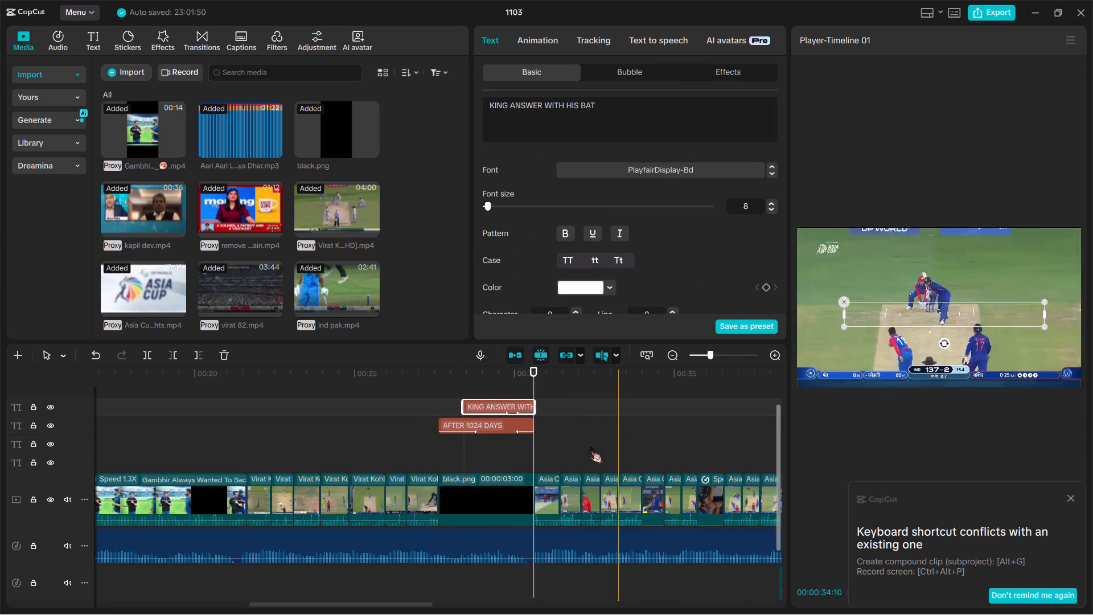
left_click(517, 384)
left_click(516, 405)
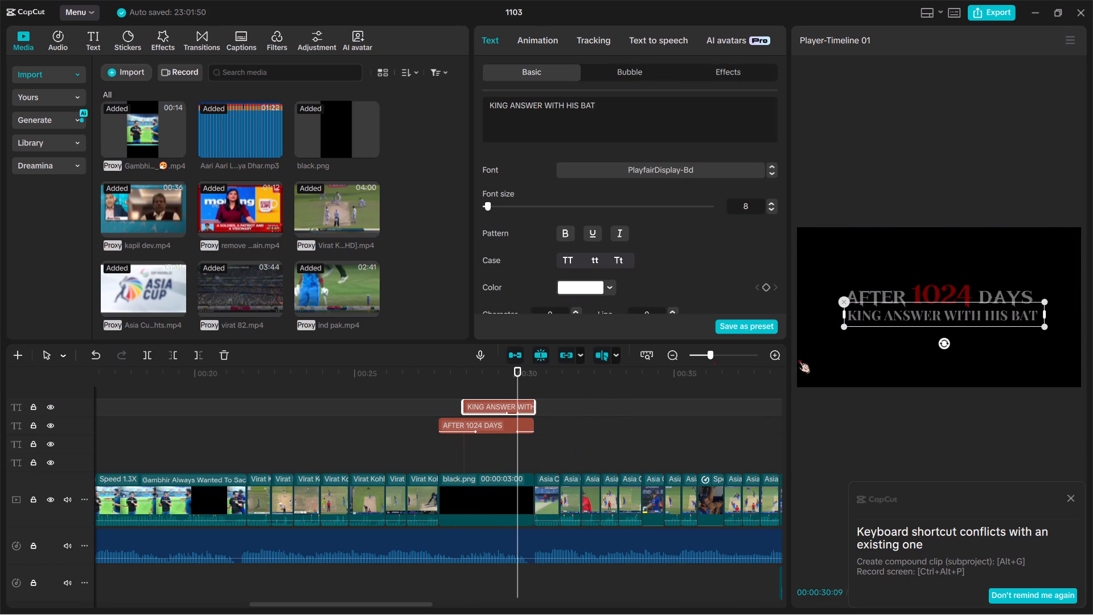
left_click_drag(1047, 330, 1059, 346)
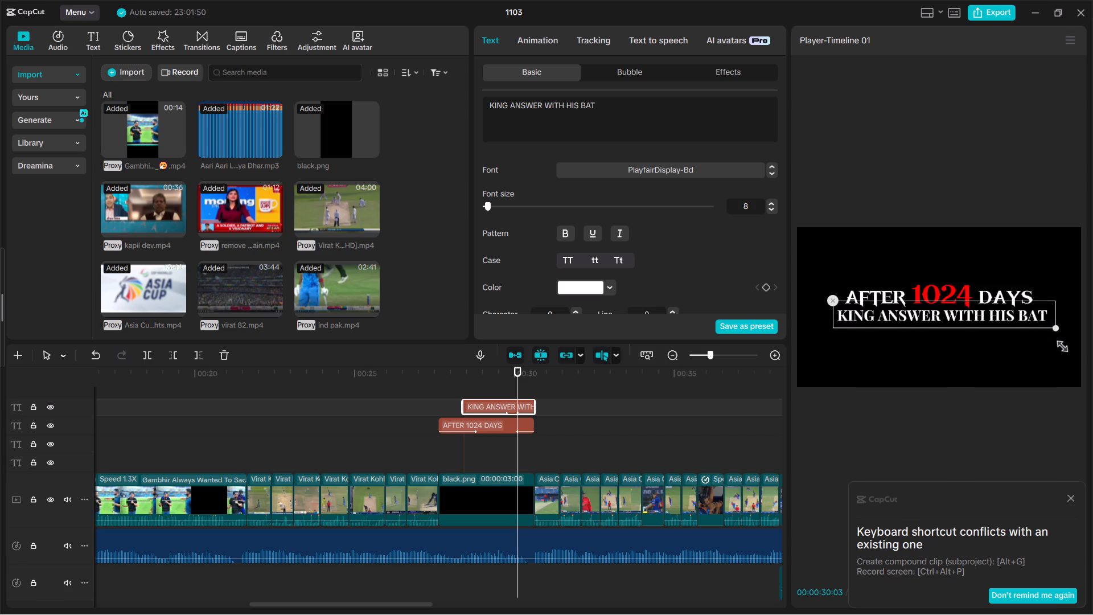
left_click_drag(1059, 346, 1064, 354)
left_click_drag(924, 305, 924, 315)
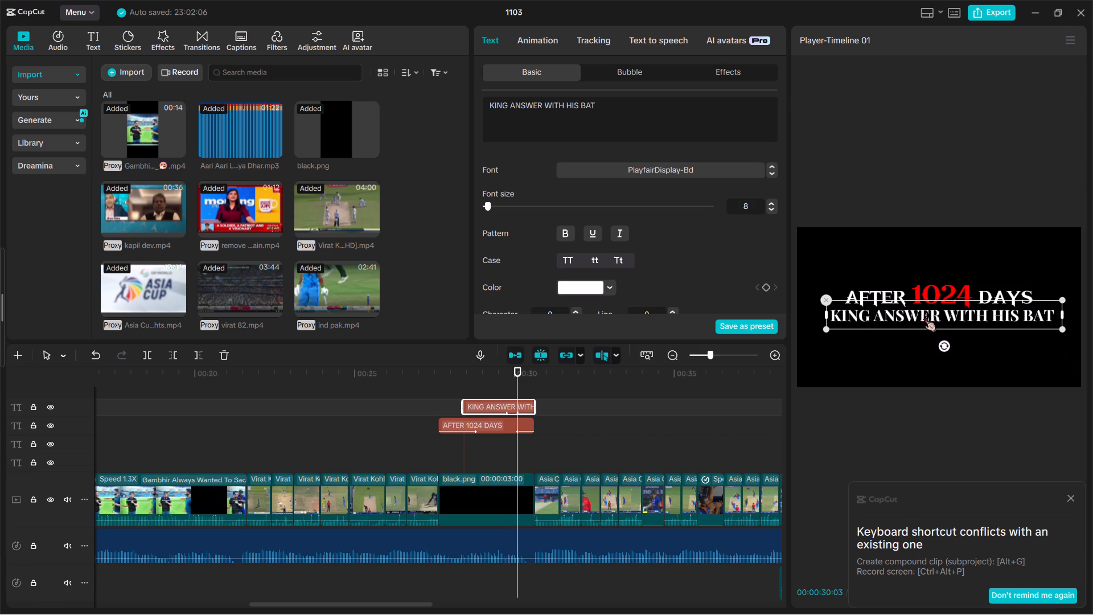
left_click_drag(924, 315, 924, 318)
left_click_drag(924, 318, 924, 334)
Set the font of the red "THE COMEBACK" title at the start of the video to Dewa Perang.
scroll(608, 440, "right", 1)
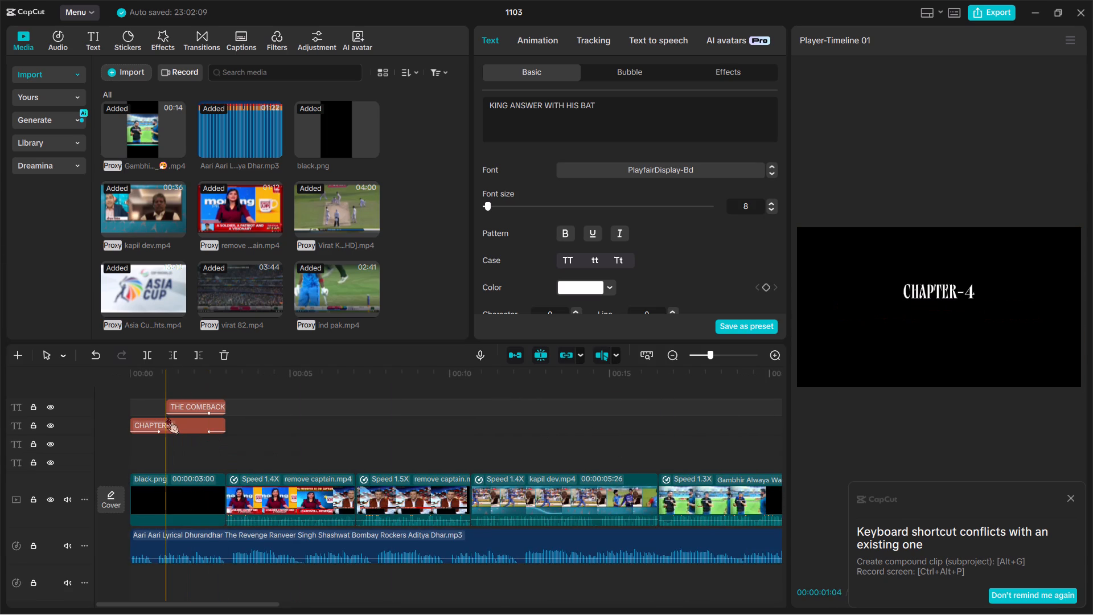
scroll(167, 417, "right", 1)
left_click(181, 403)
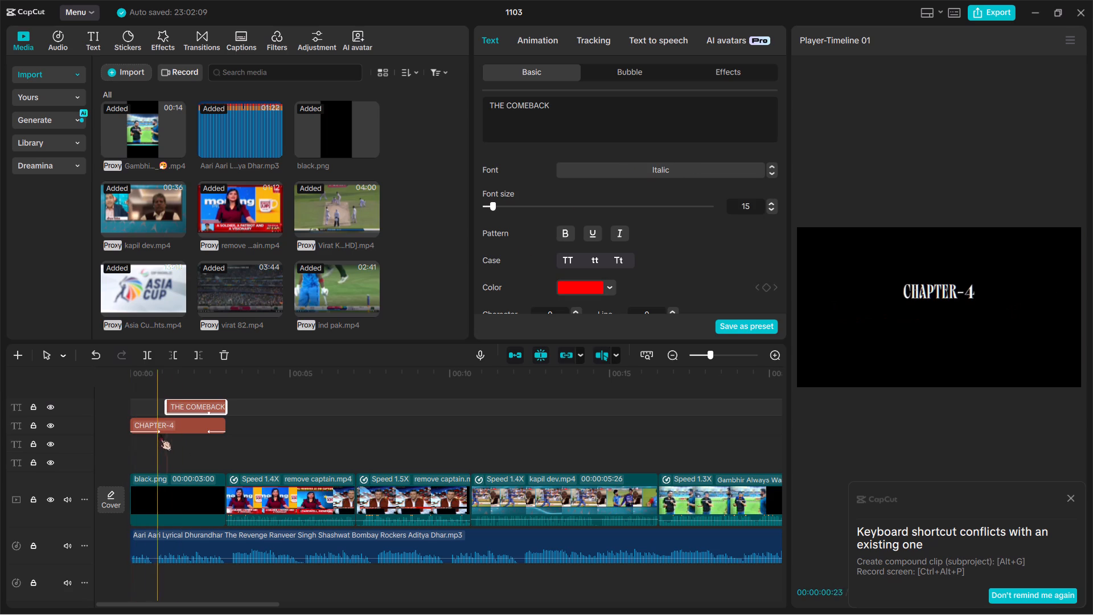
left_click(178, 423)
left_click(204, 396)
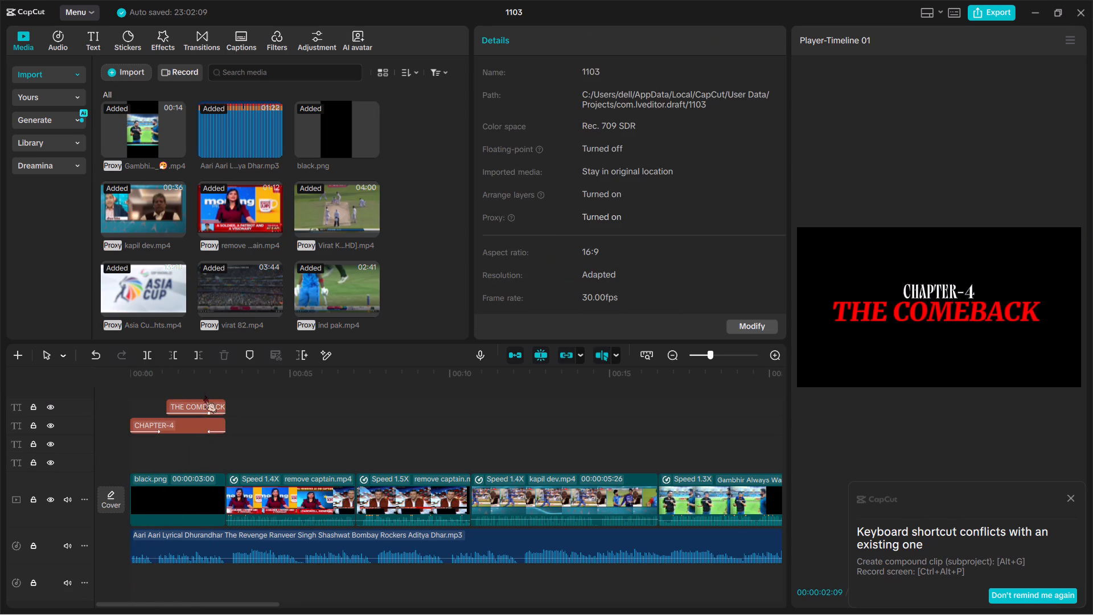
left_click(202, 399)
left_click(201, 403)
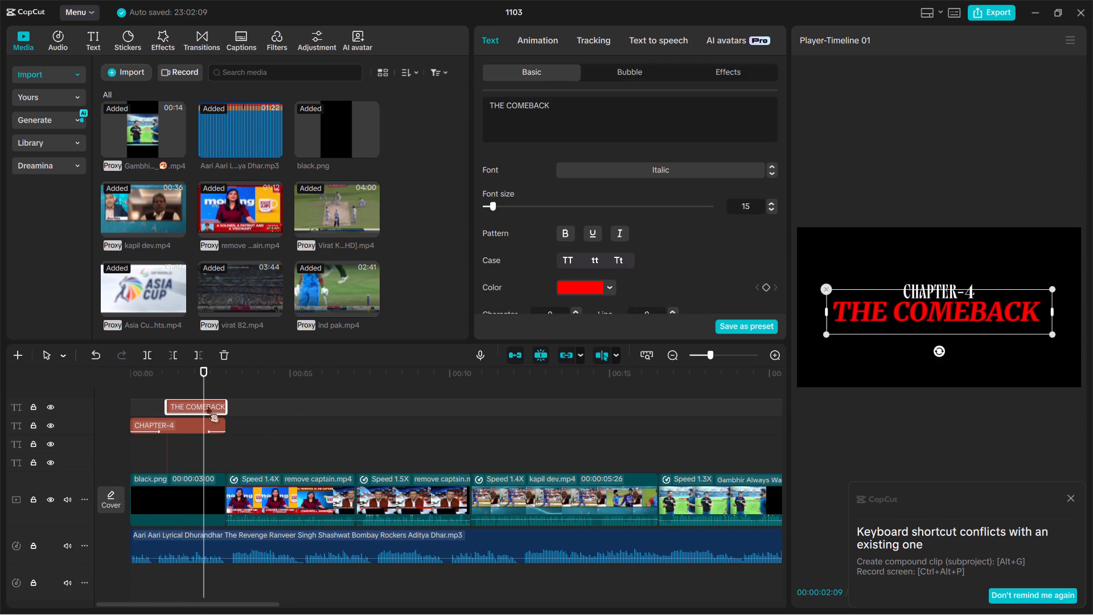
left_click(715, 167)
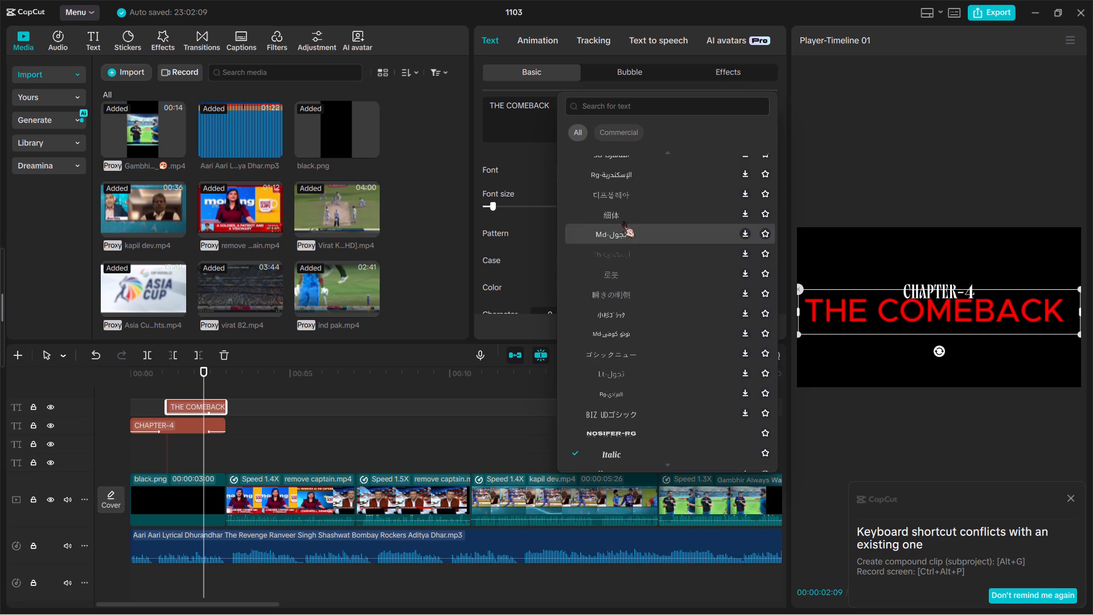
scroll(620, 259, "up", 17)
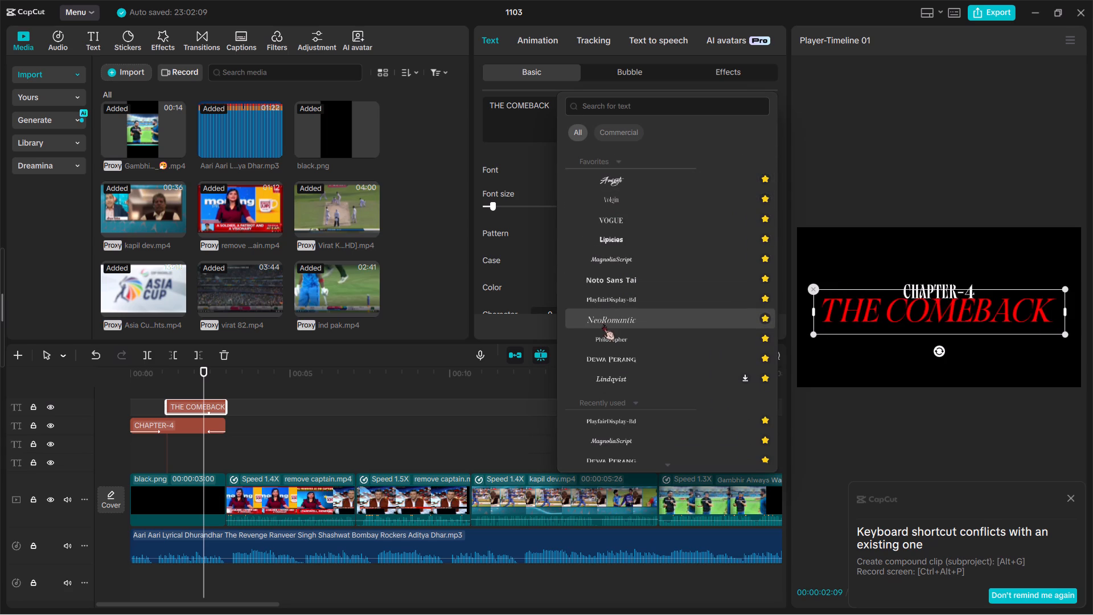
left_click(602, 358)
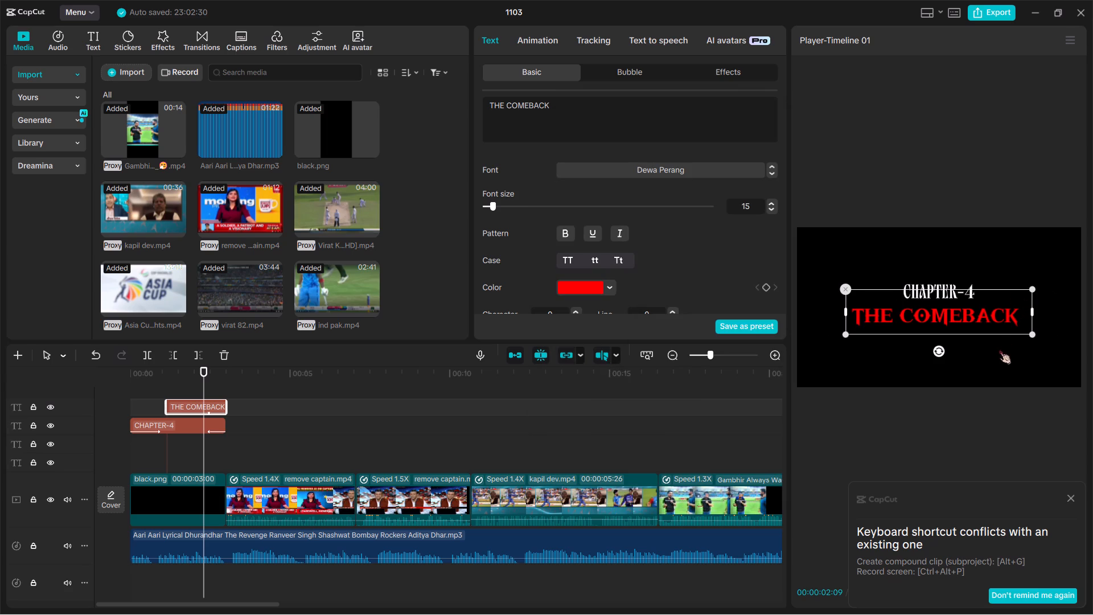
Enlarge the "THE COMEBACK" title so it spans most of the frame width.
left_click_drag(1032, 335, 1053, 394)
left_click(948, 296)
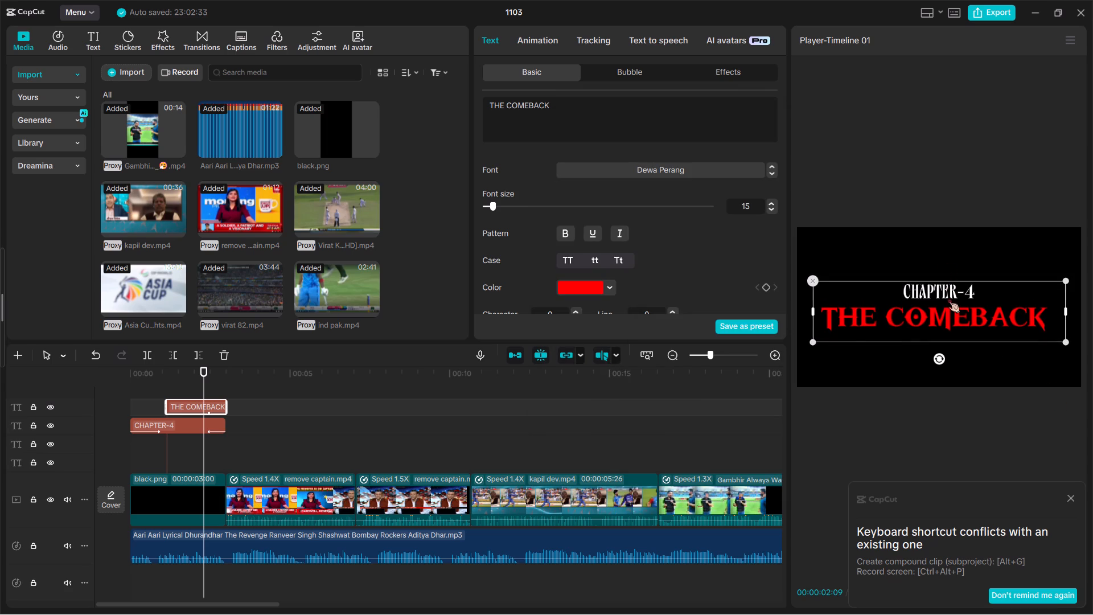
Move the "CHAPTER-4" title down slightly, closer to "THE COMEBACK", and play back the opening titles.
left_click(186, 429)
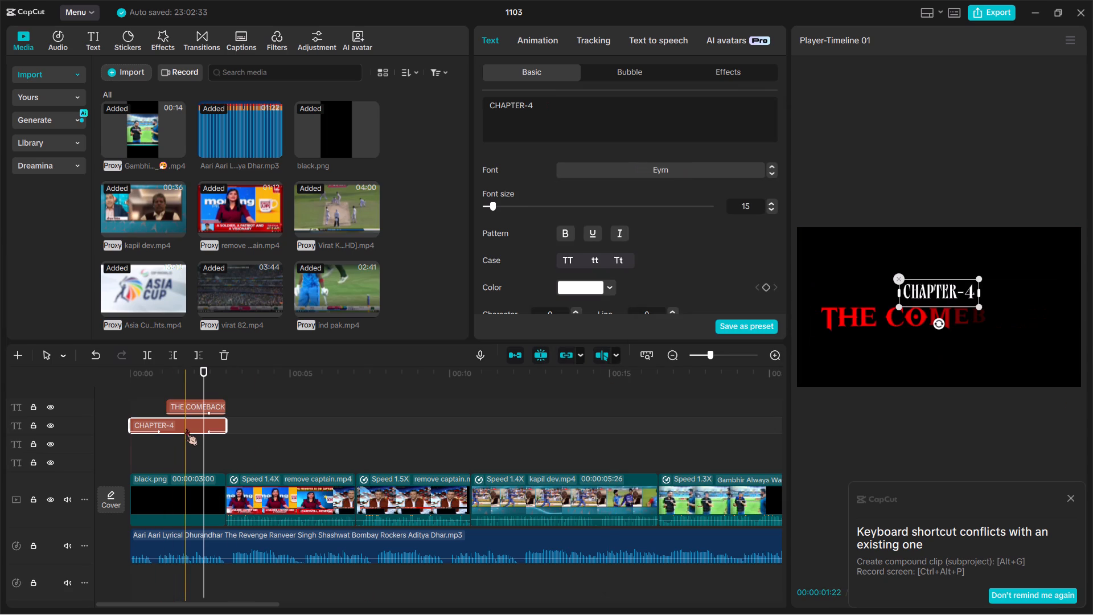
left_click(922, 288)
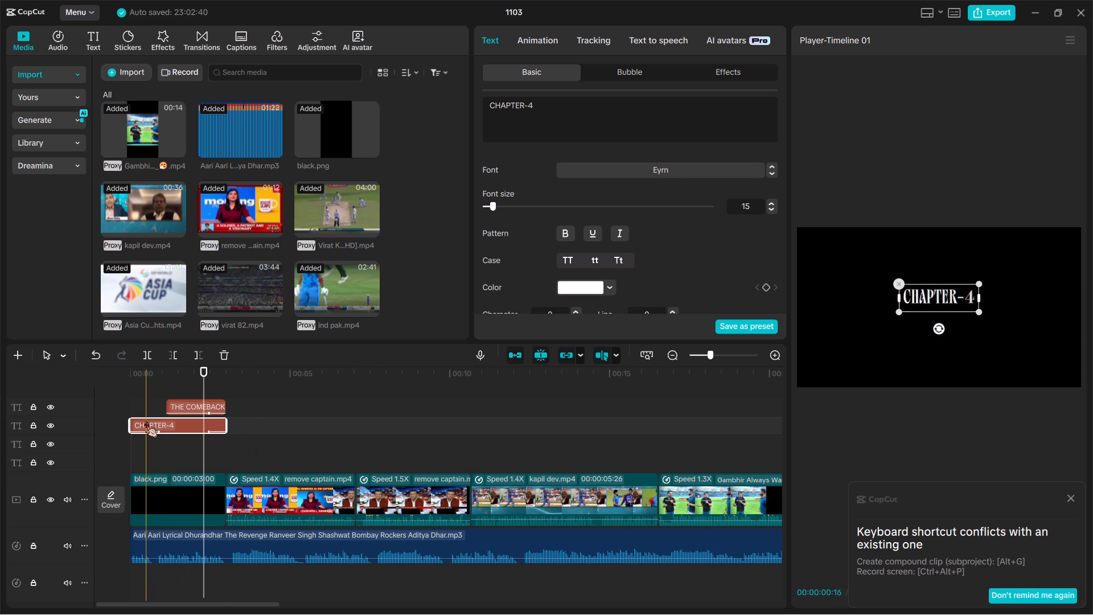
key("space")
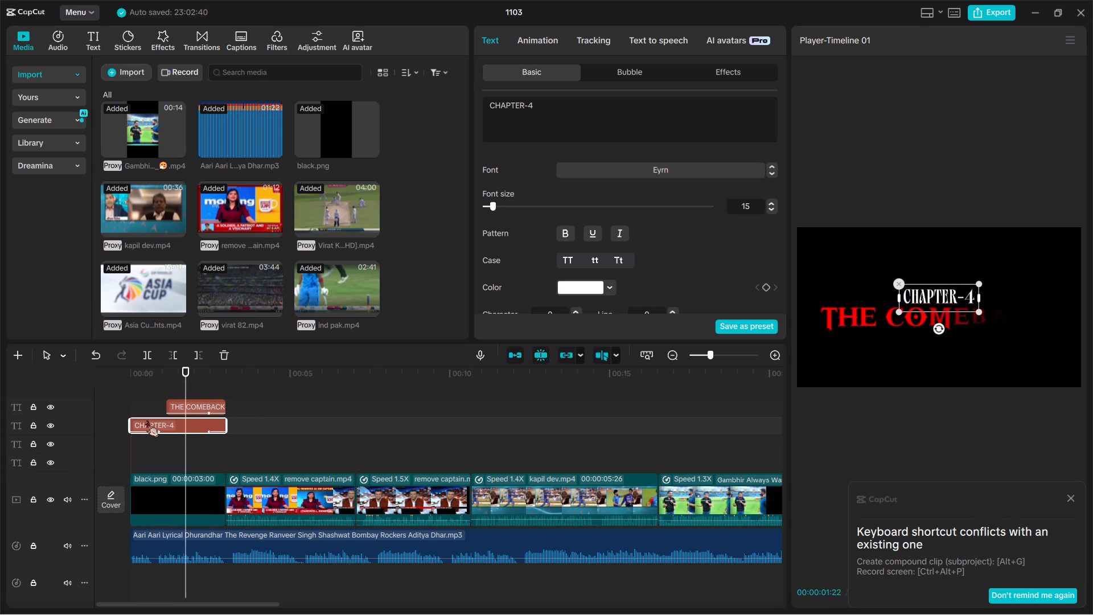
key("space")
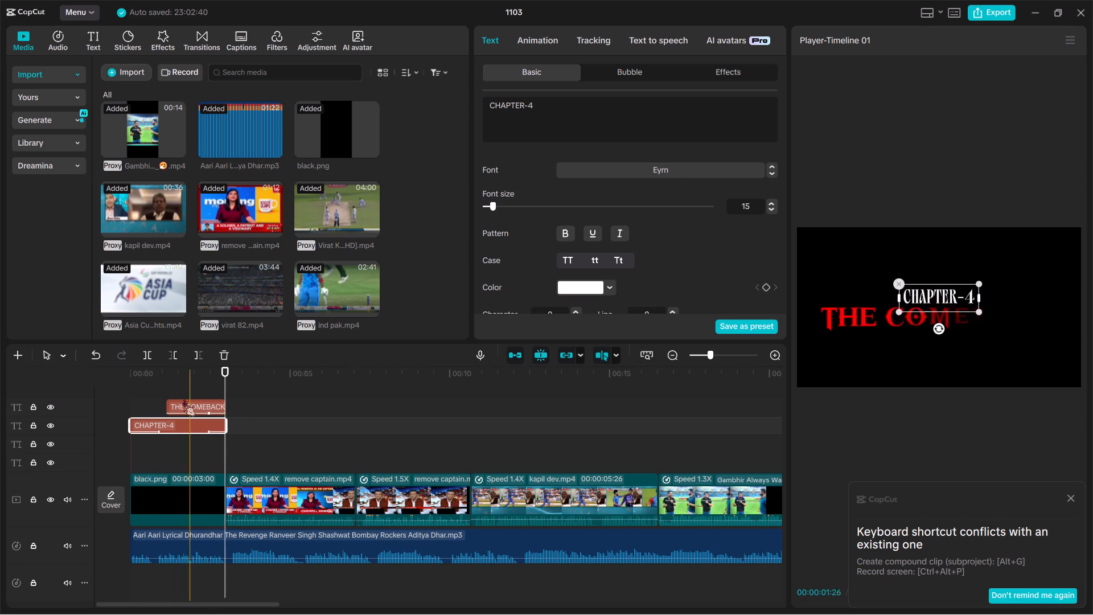
key("space")
key("space")
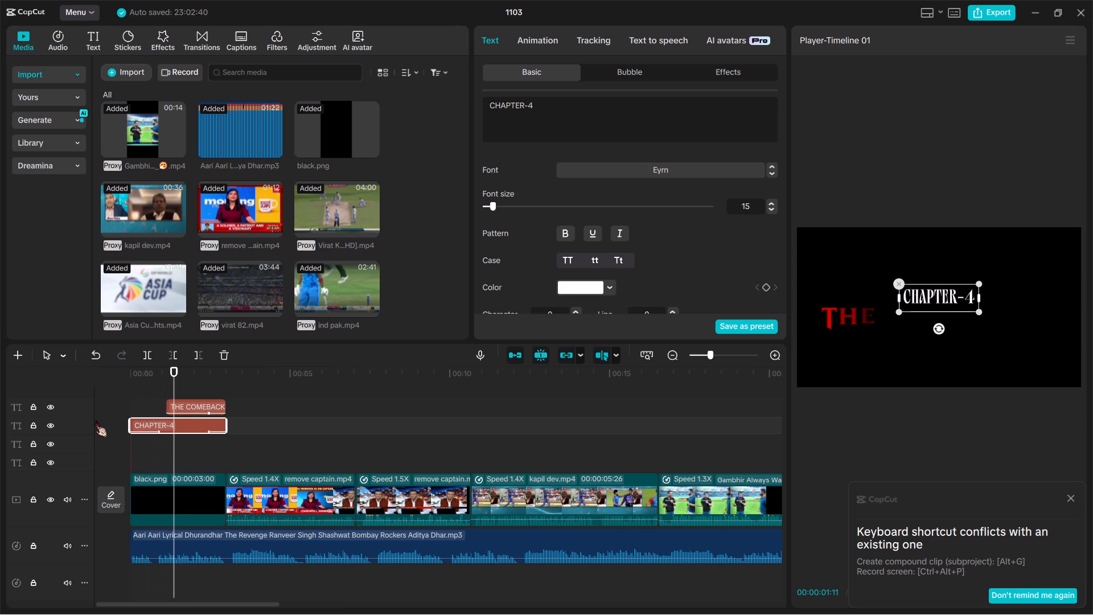
Apply the Fade In entrance animation to the "THE COMEBACK" title.
left_click(186, 406)
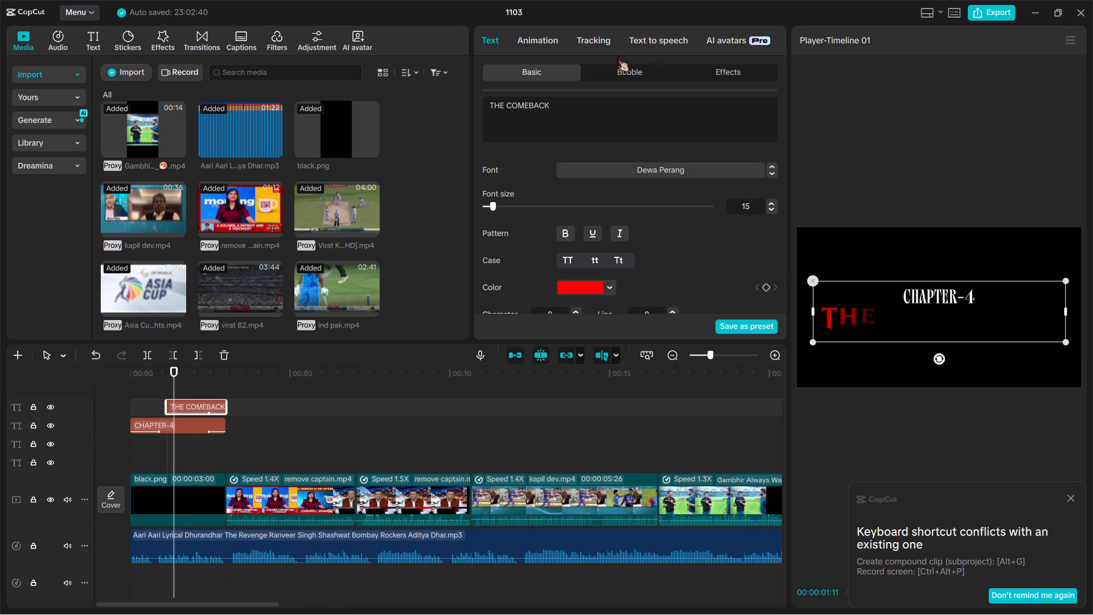
left_click(537, 39)
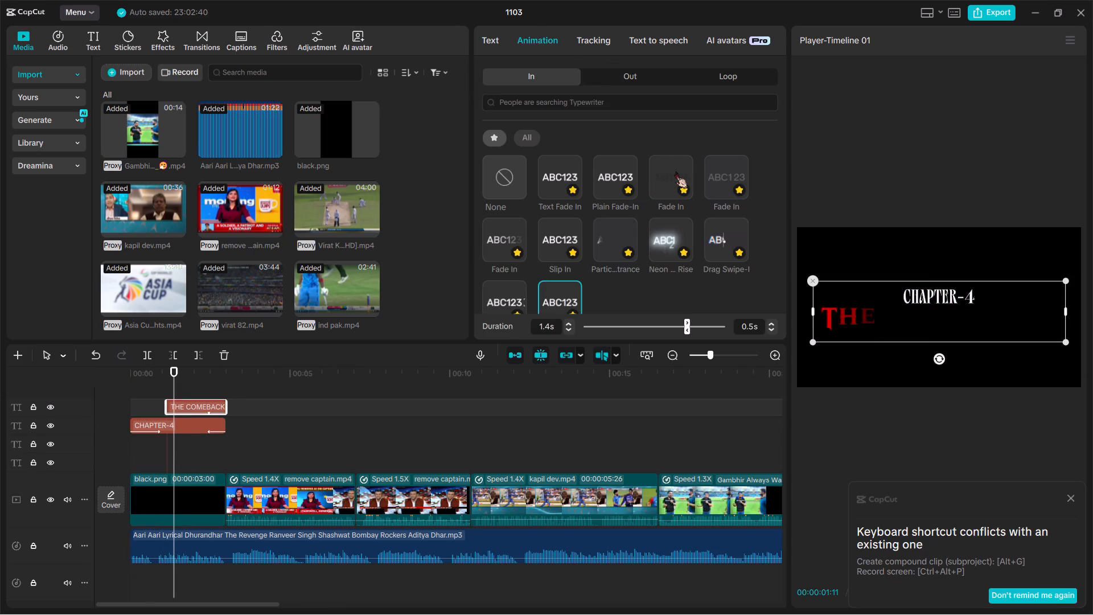
double_click(675, 171)
left_click(675, 171)
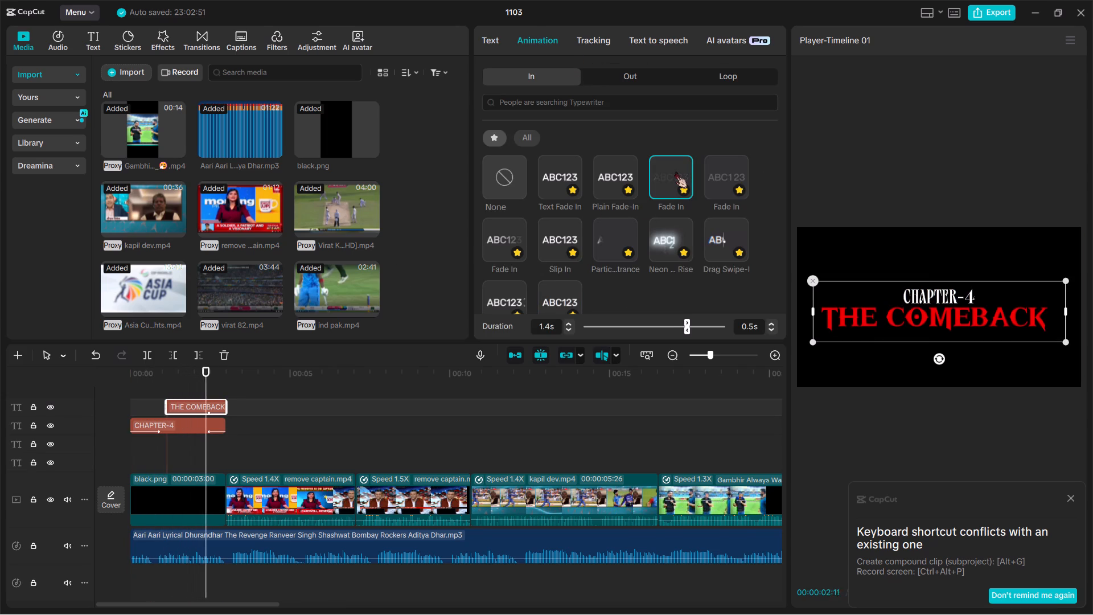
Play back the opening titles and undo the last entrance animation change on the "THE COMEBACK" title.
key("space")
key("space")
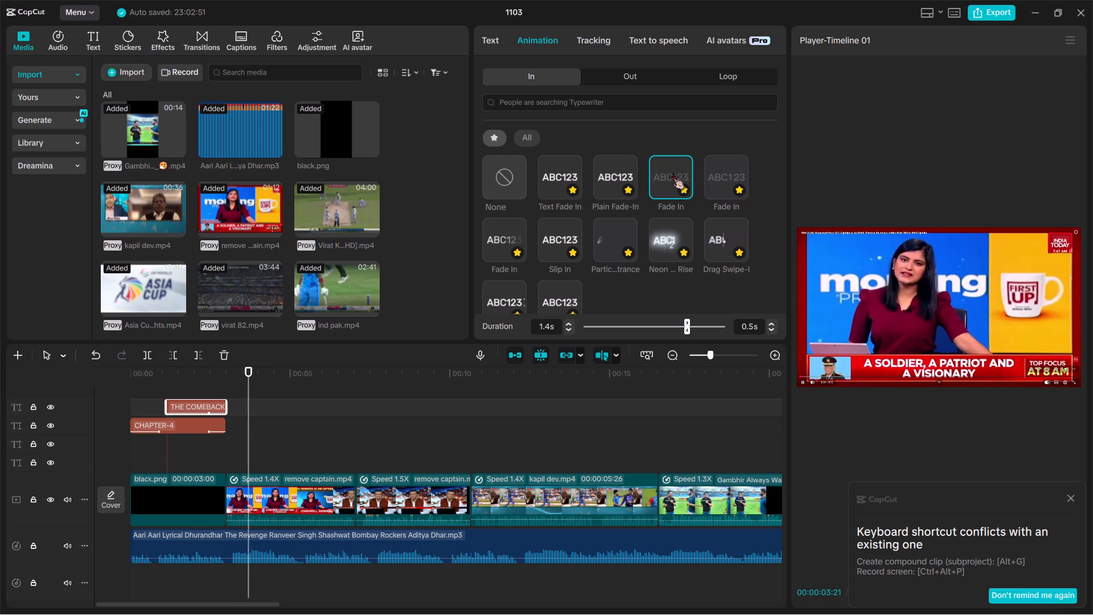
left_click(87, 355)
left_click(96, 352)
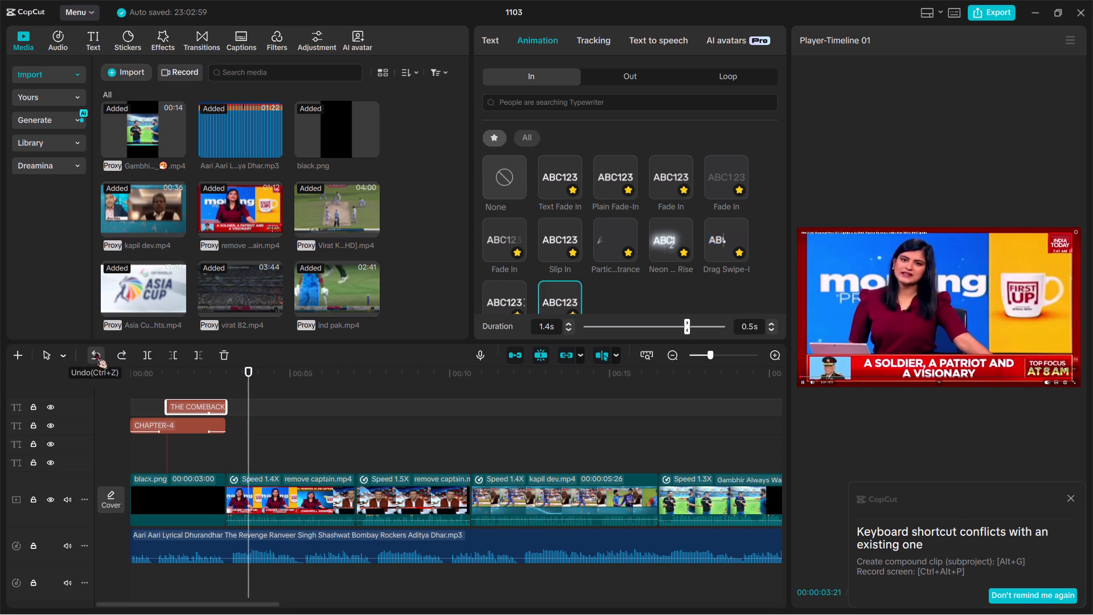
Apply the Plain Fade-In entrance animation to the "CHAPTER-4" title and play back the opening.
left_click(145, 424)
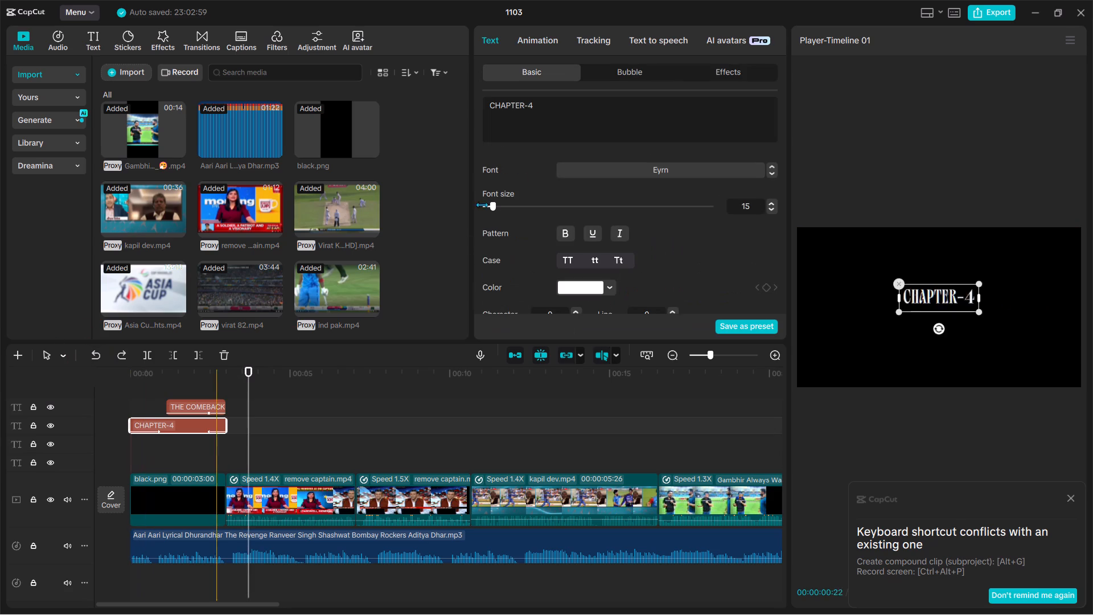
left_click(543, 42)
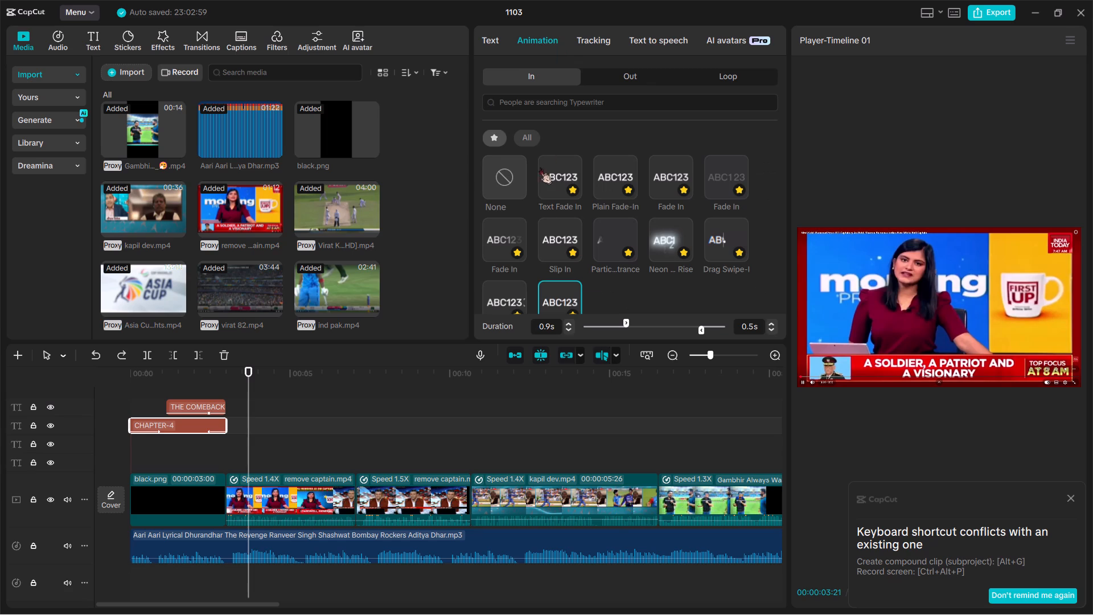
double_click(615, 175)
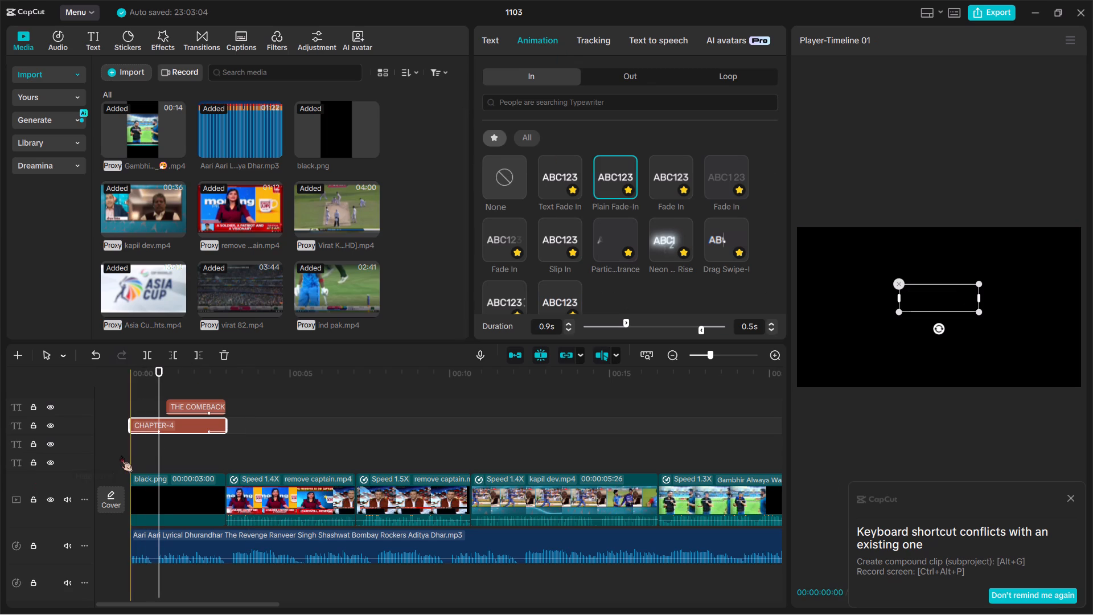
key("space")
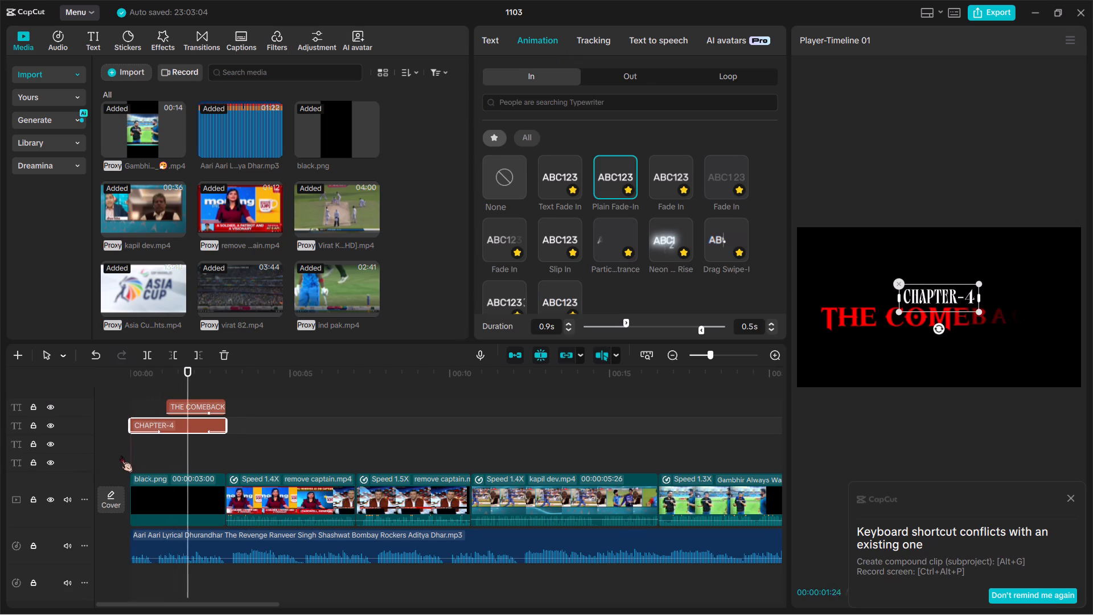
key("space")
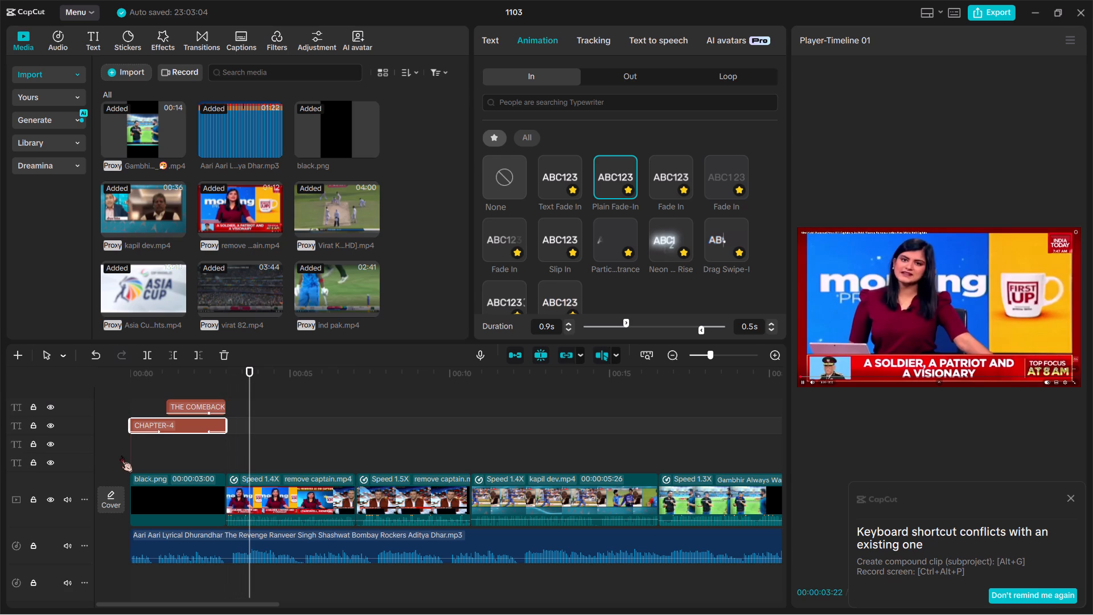
Apply the second of the Fade In entrance animations to the "AFTER 1024 DAYS" title.
scroll(282, 487, "down", 4, "ctrl")
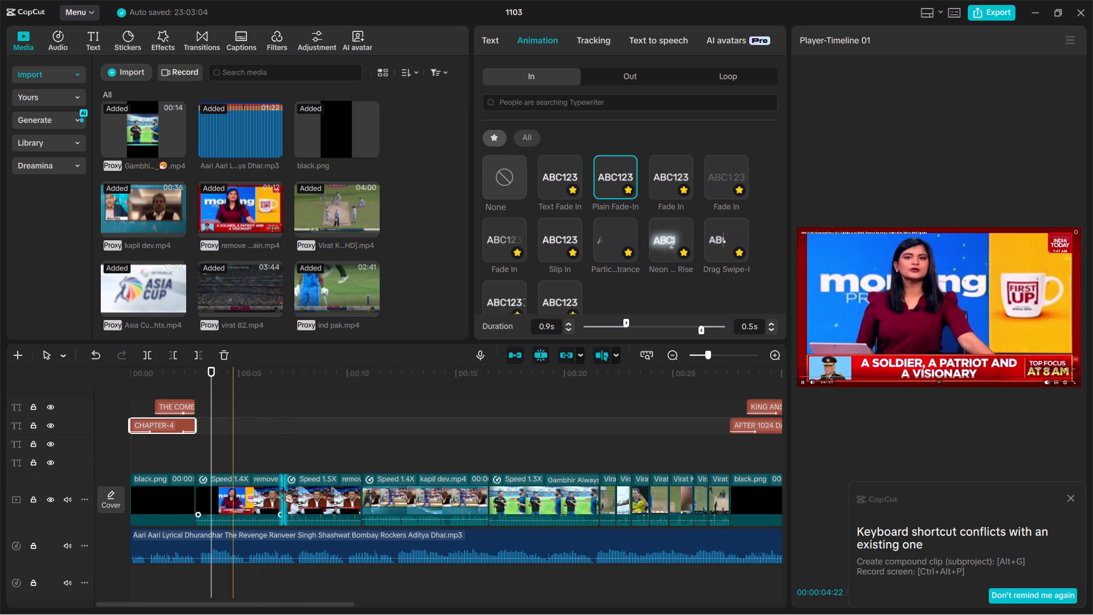
key("space")
scroll(565, 486, "left", 1)
key("space")
key("space")
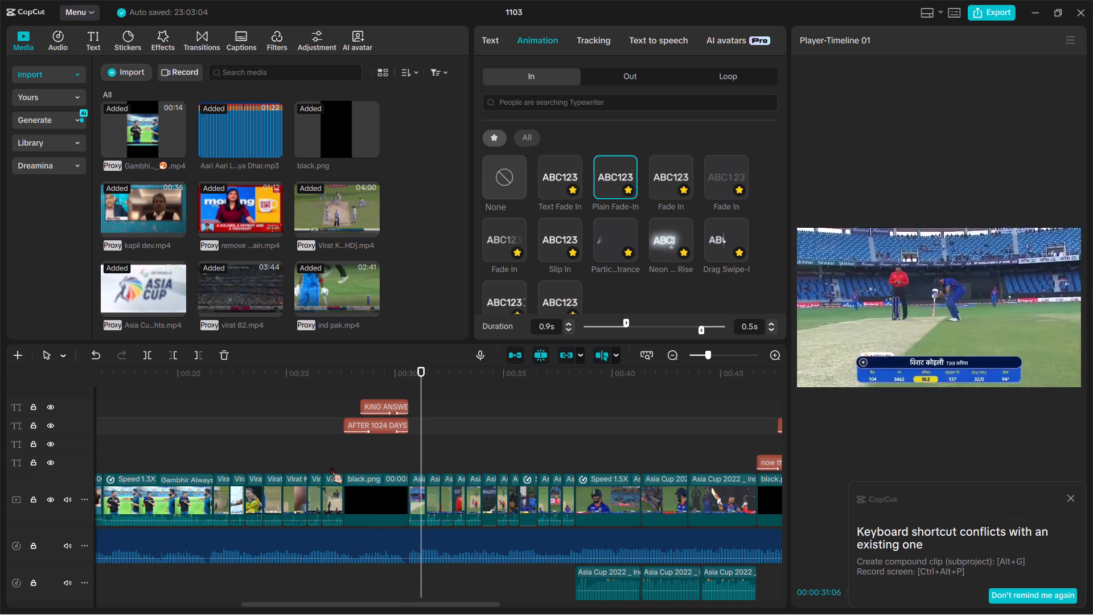
key("space")
left_click(376, 427)
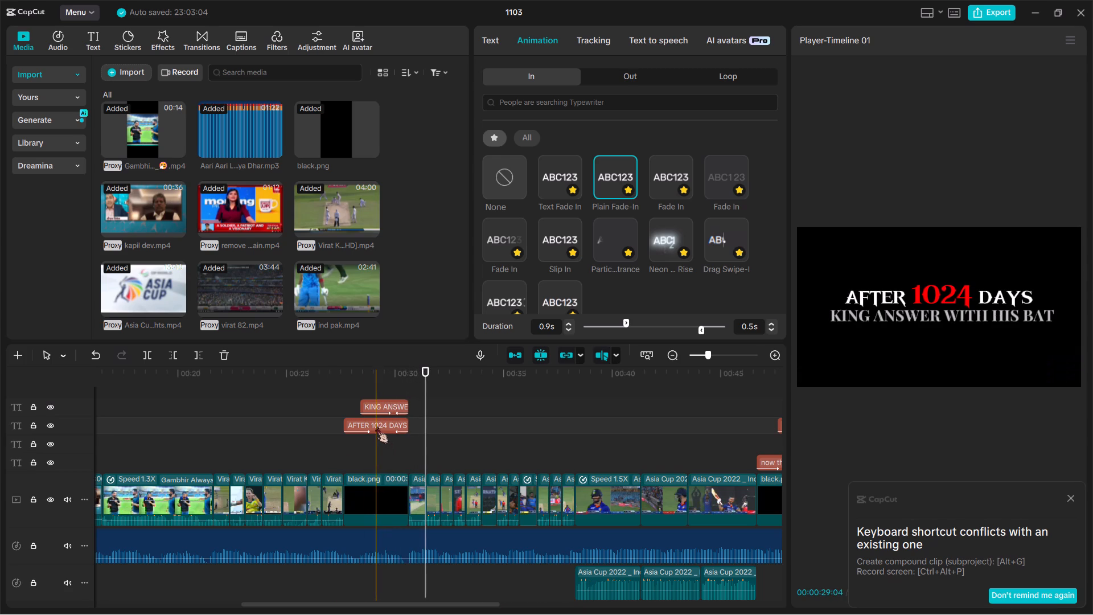
left_click(538, 44)
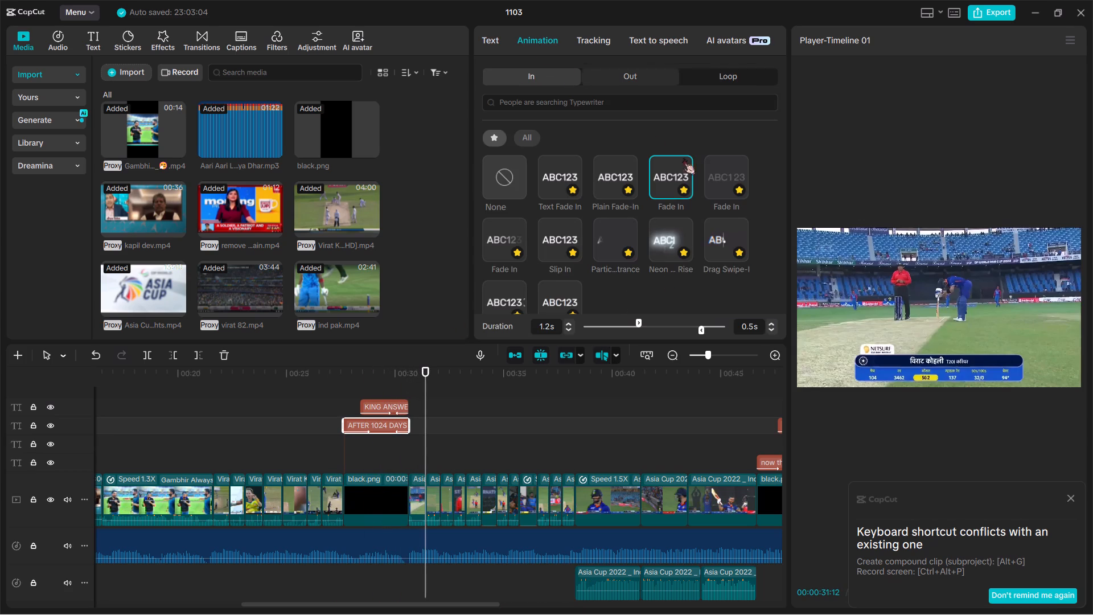
double_click(716, 189)
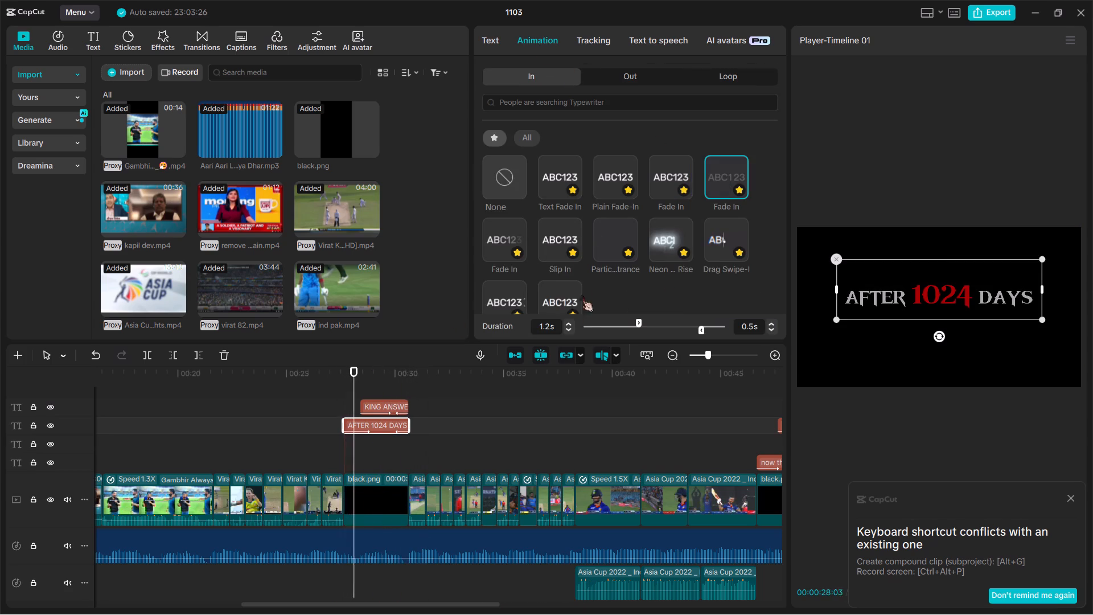
Apply the same second Fade In entrance animation to the "KING ANSWER WITH HIS BAT" title.
left_click(381, 404)
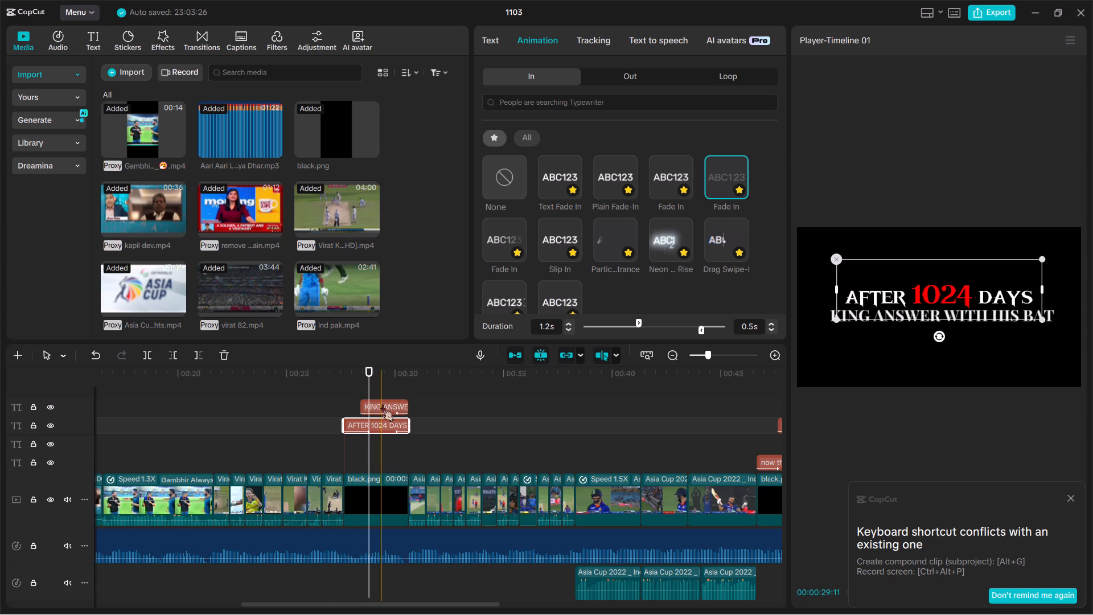
left_click(541, 40)
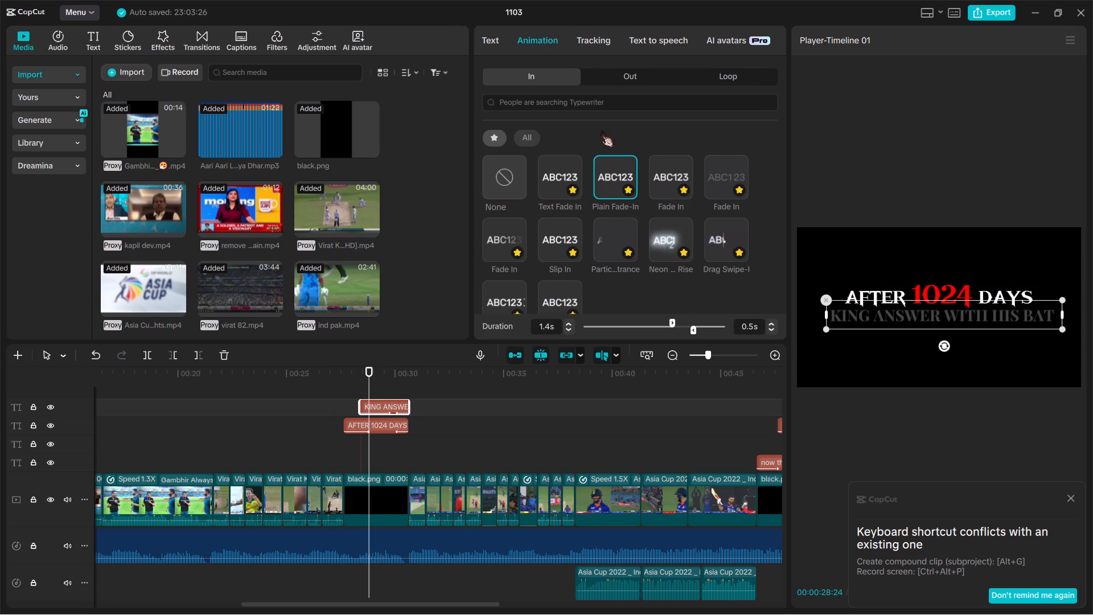
double_click(711, 174)
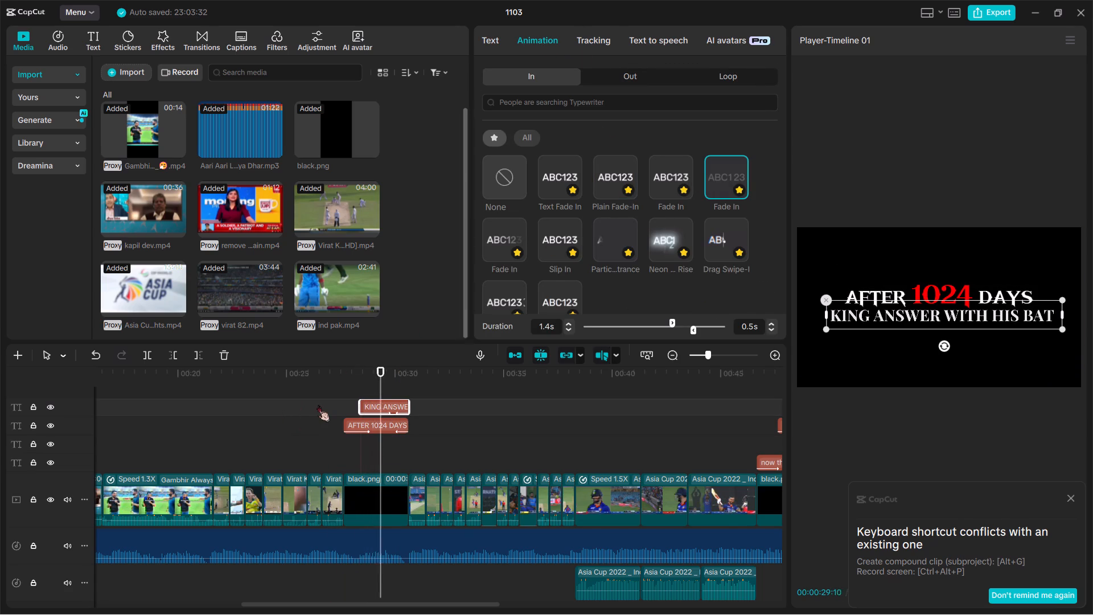
key("space")
Change the entrance animation of the "CHAPTER-4" title to the same second Fade In variant.
scroll(318, 405, "right", 2)
left_click(156, 424)
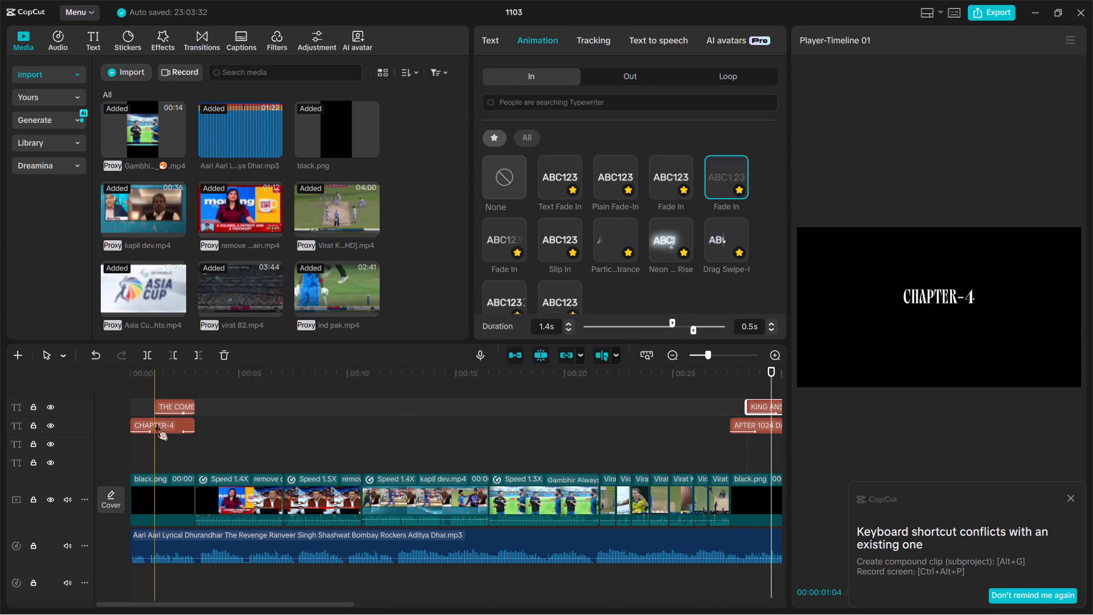
left_click(530, 44)
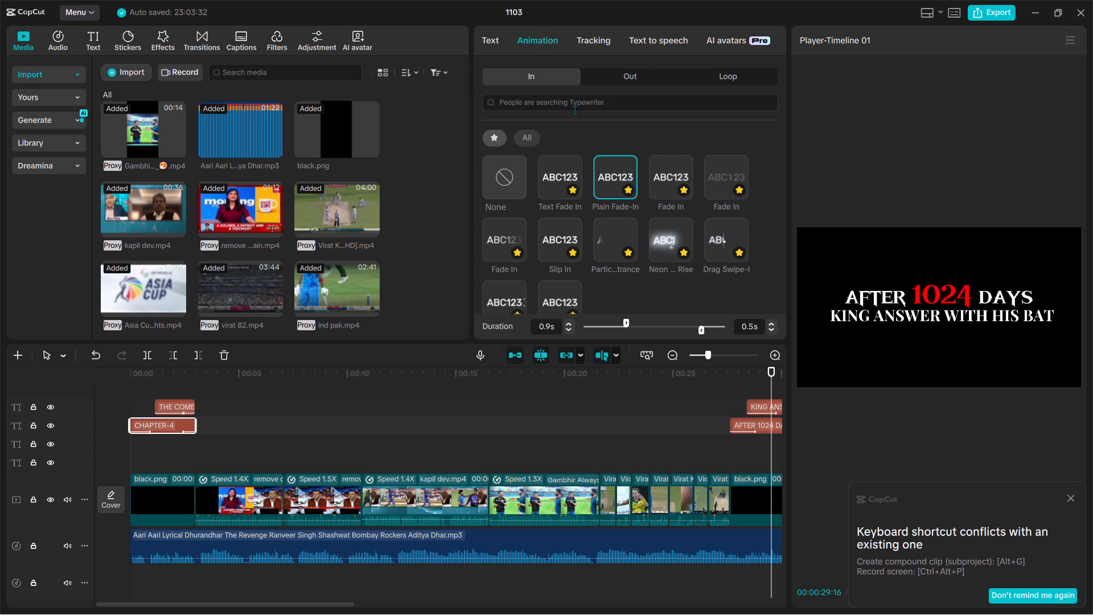
double_click(713, 181)
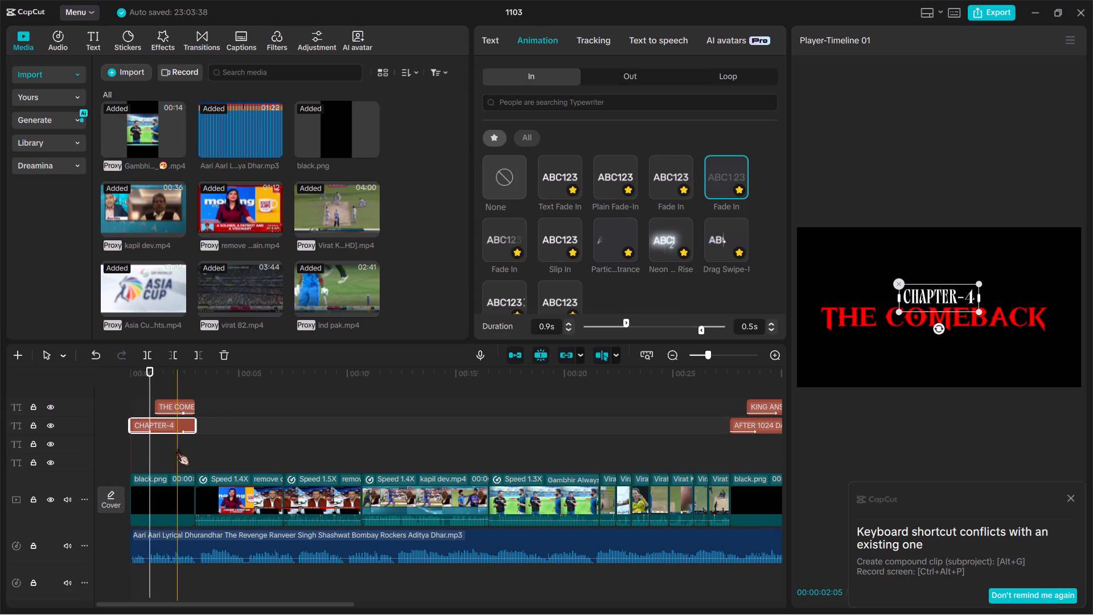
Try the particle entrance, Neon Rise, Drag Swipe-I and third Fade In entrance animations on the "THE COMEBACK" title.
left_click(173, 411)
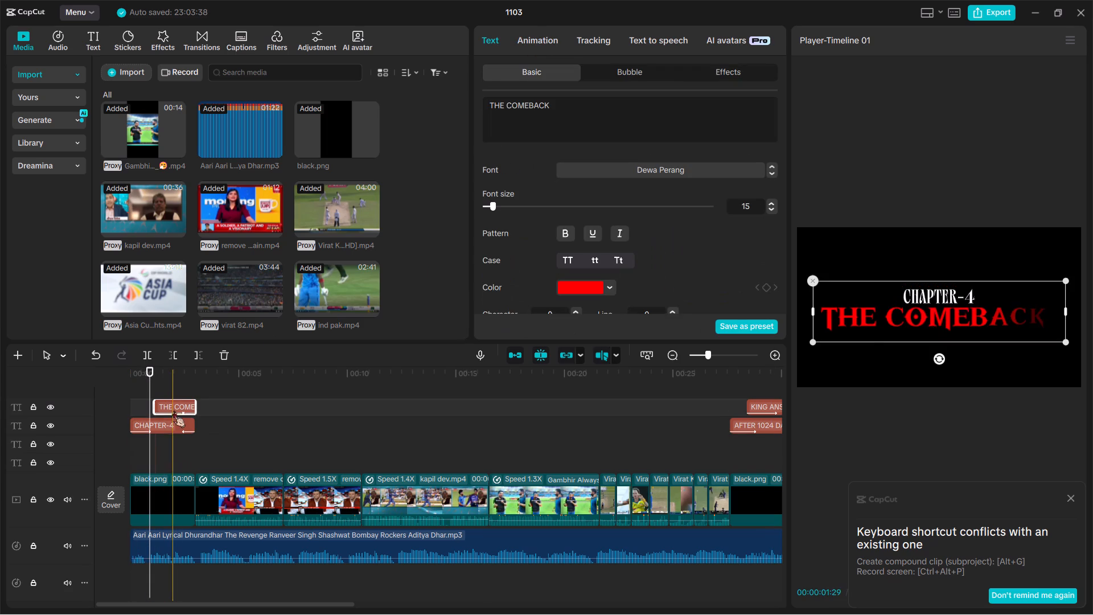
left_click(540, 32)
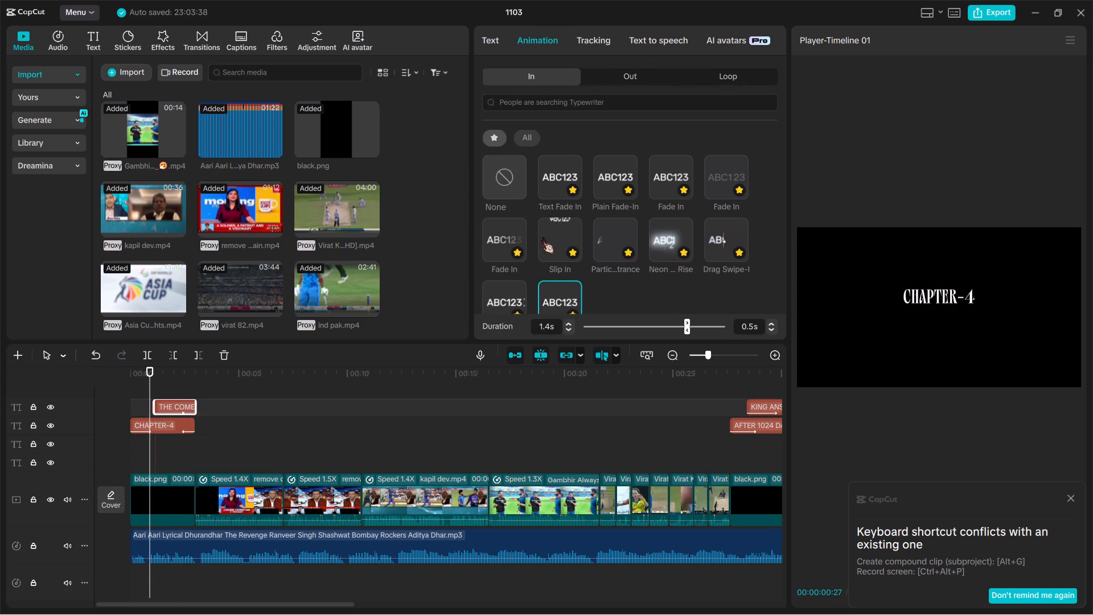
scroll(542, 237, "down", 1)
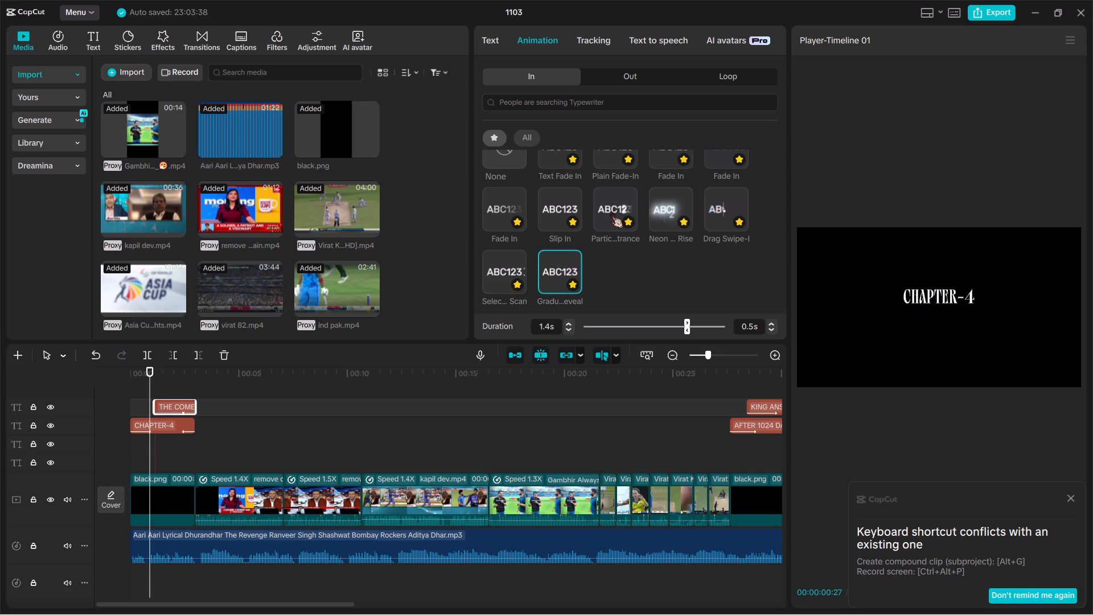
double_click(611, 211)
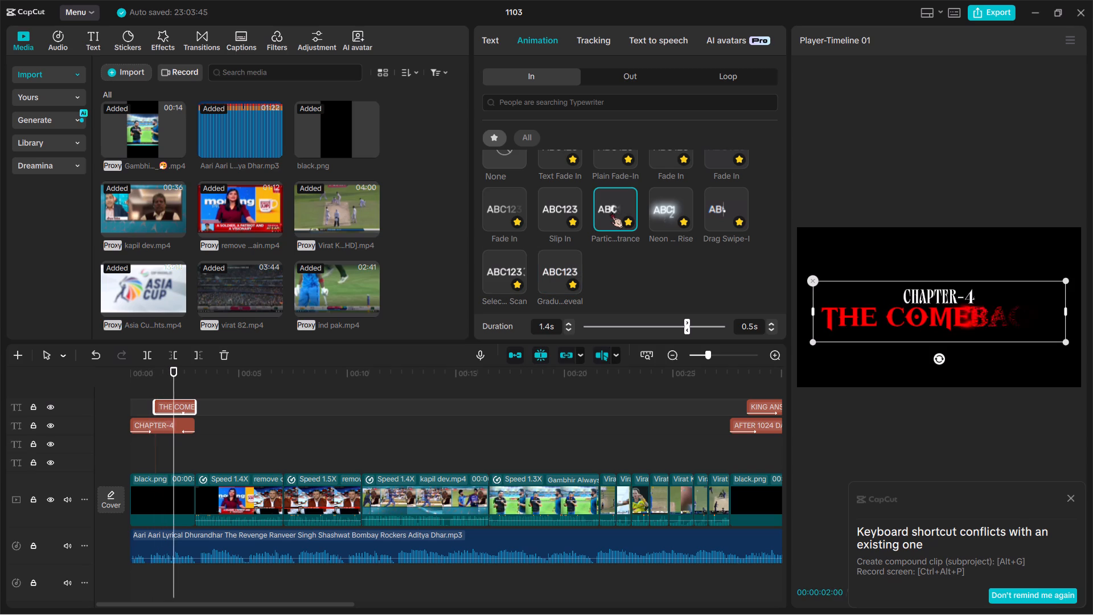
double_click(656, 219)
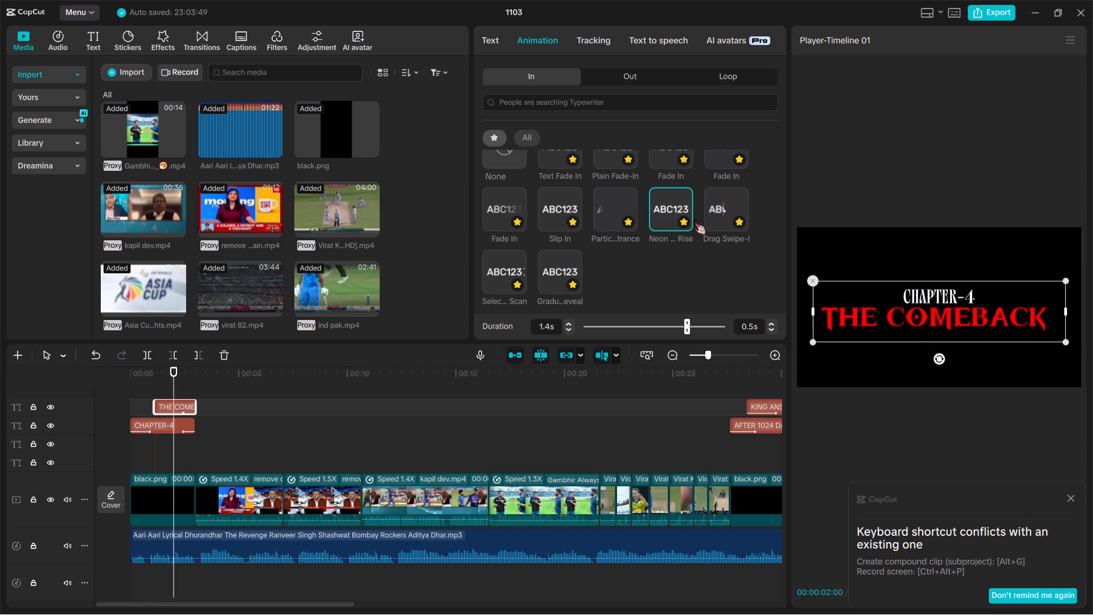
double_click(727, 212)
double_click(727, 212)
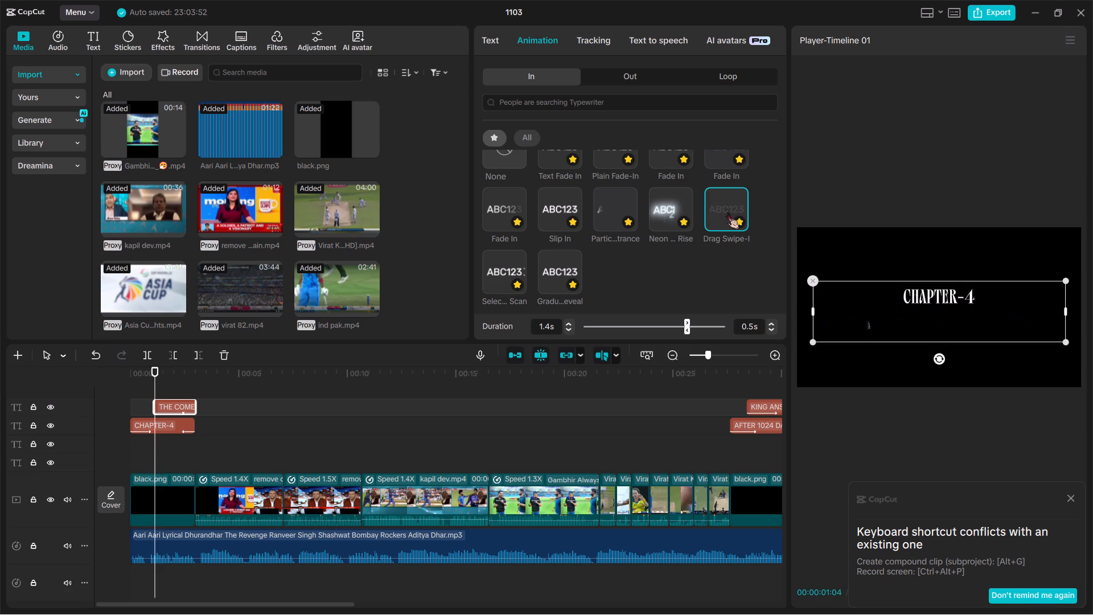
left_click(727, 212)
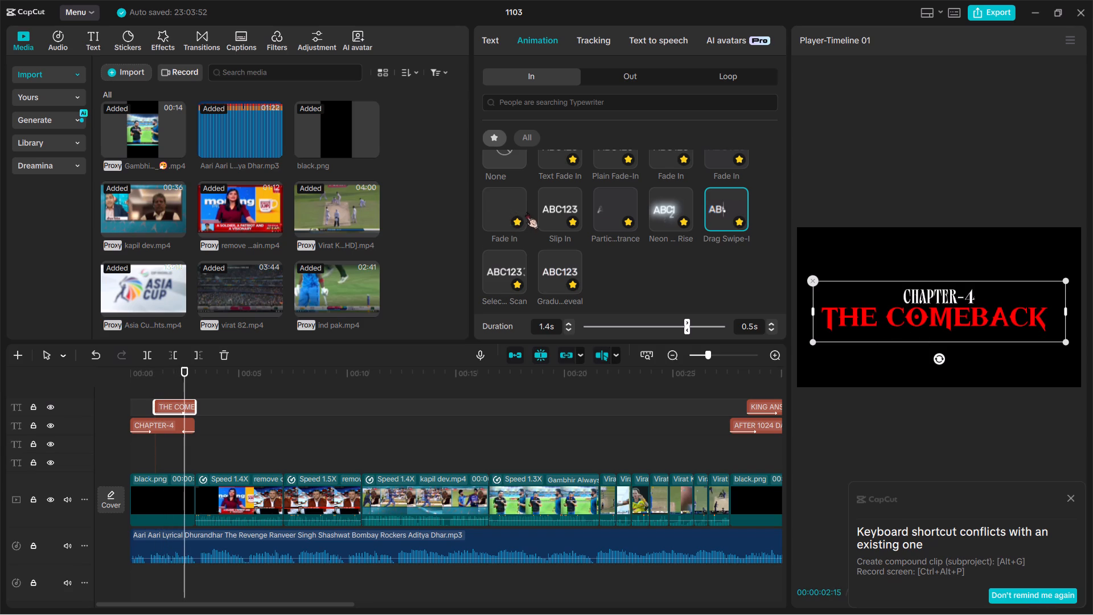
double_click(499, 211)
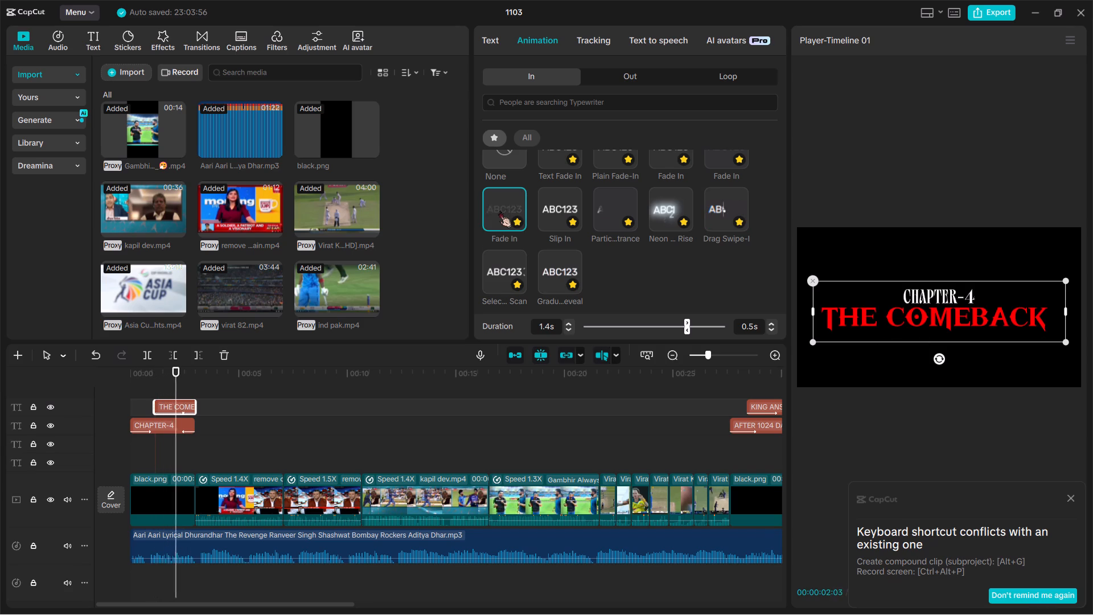
Compare the Gradual Reveal and third Fade In entrance animations on the "THE COMEBACK" title and settle on Gradual Reveal.
double_click(549, 272)
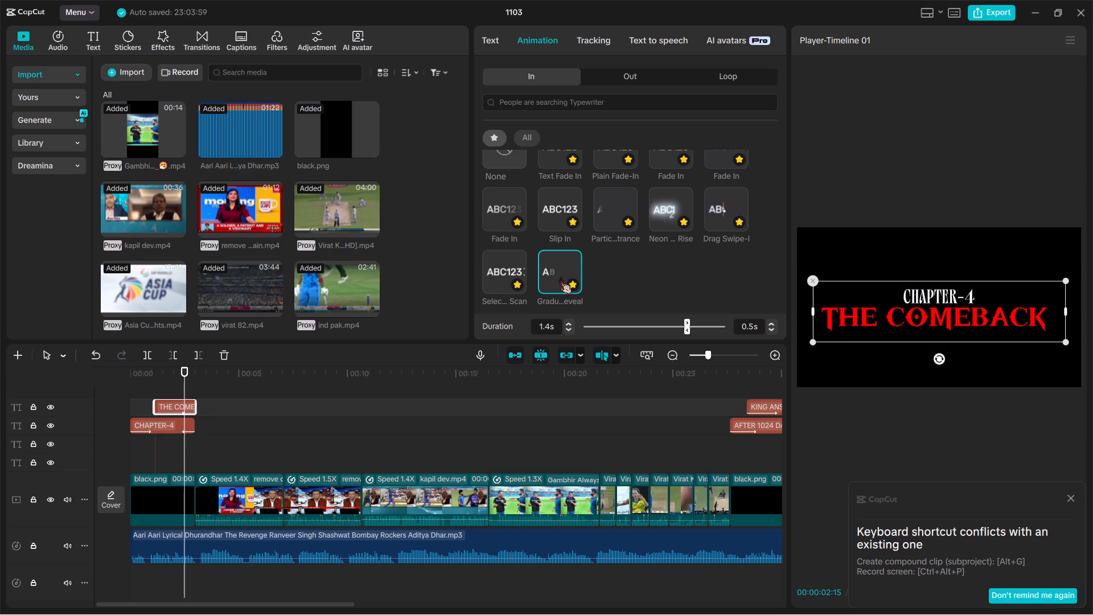
double_click(509, 220)
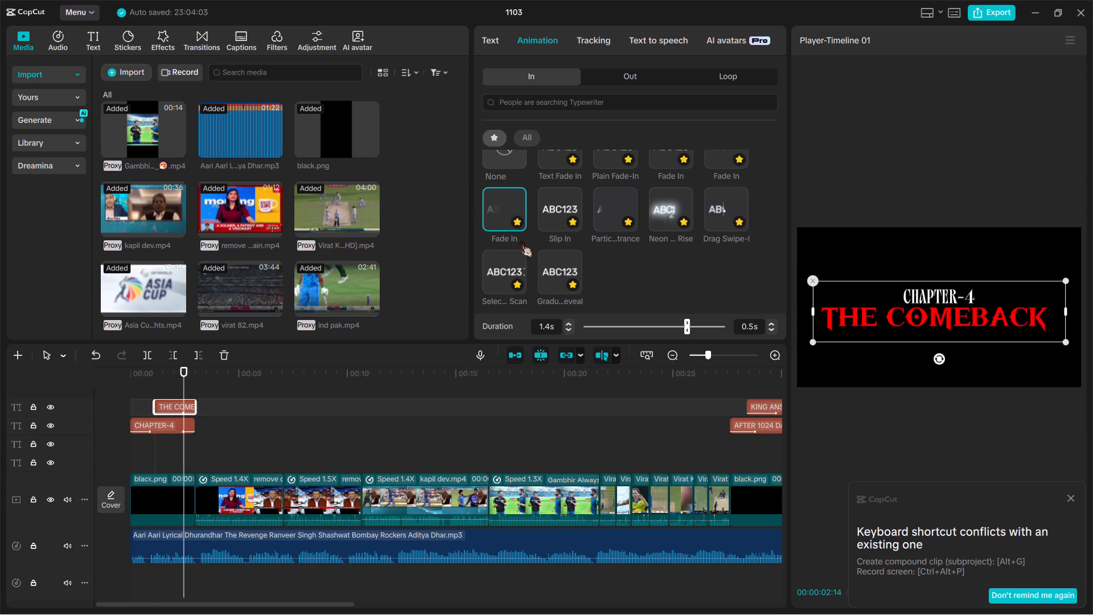
double_click(557, 276)
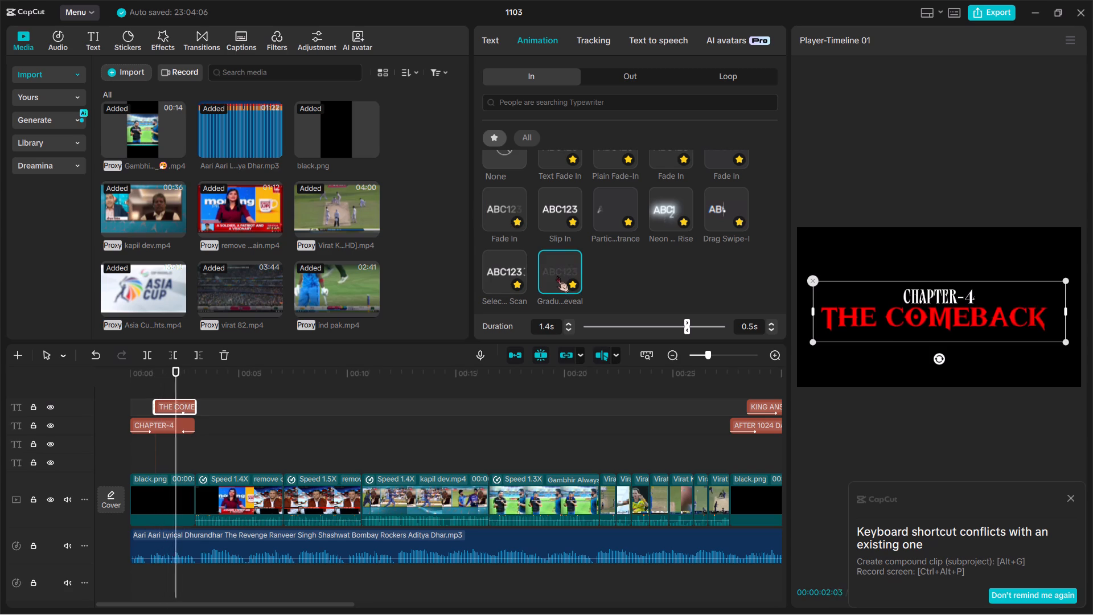
Change the entrance animation of the "now the greatest t20 match ever" title to the third Fade In variant.
scroll(617, 416, "down", 3, "ctrl")
key("space")
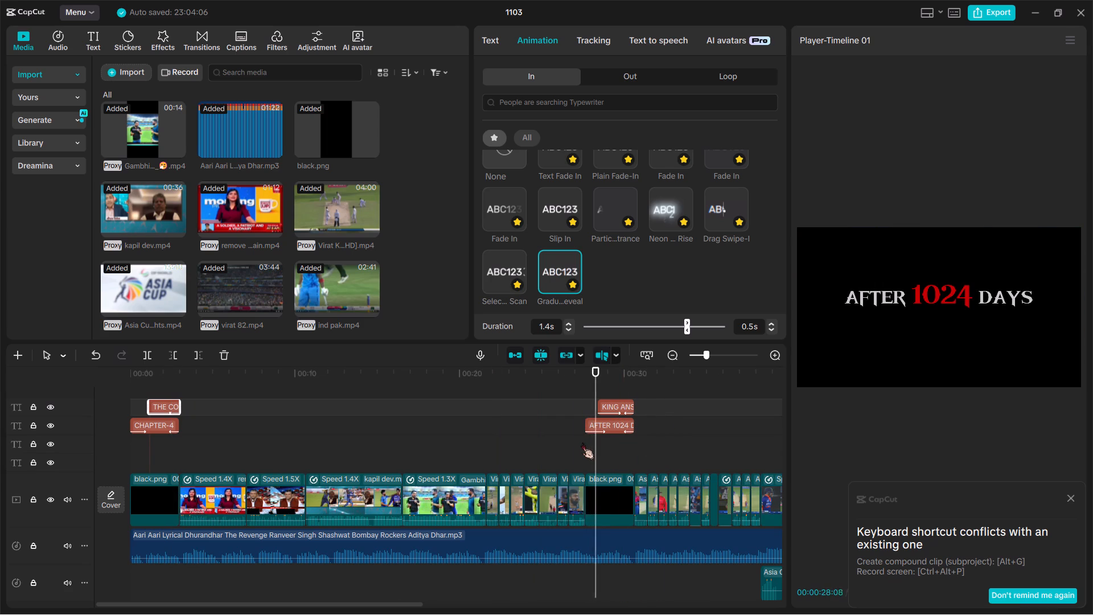
scroll(582, 442, "left", 2)
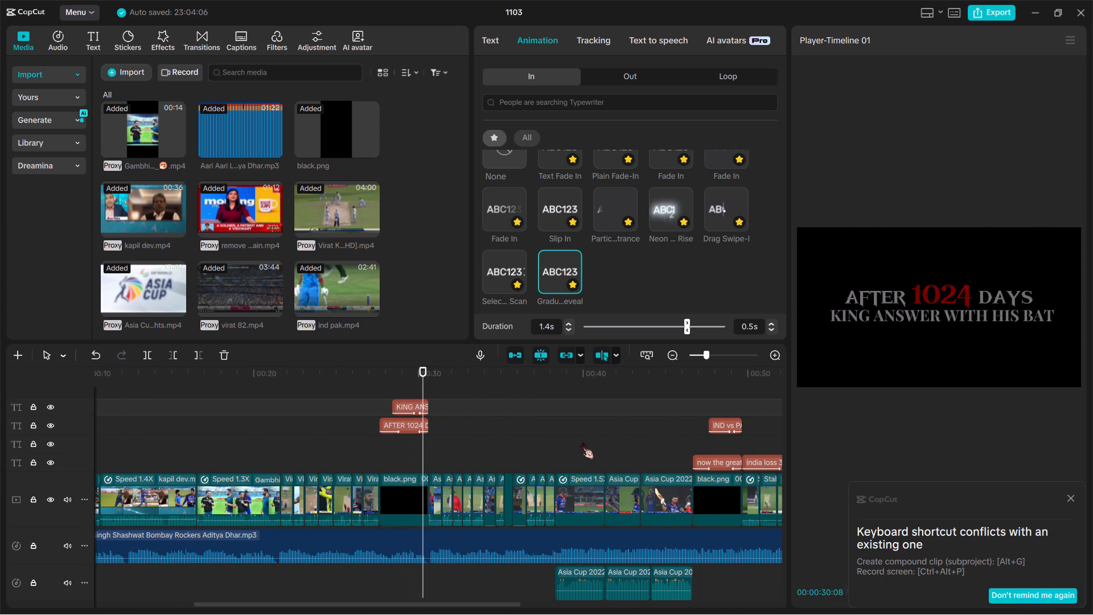
key("space")
key("space")
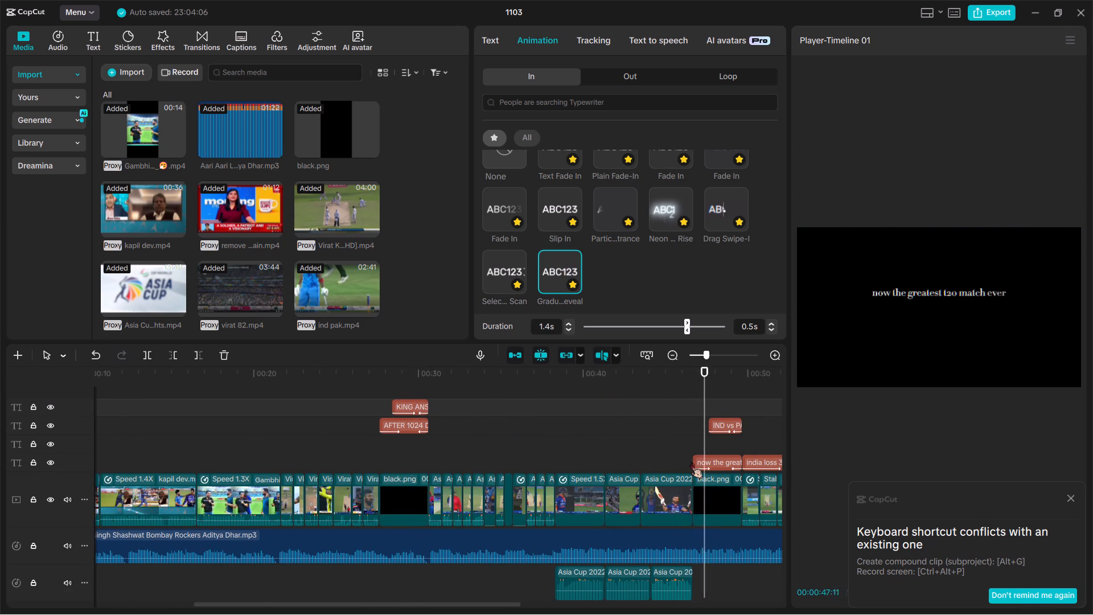
scroll(691, 462, "left", 1)
key("space")
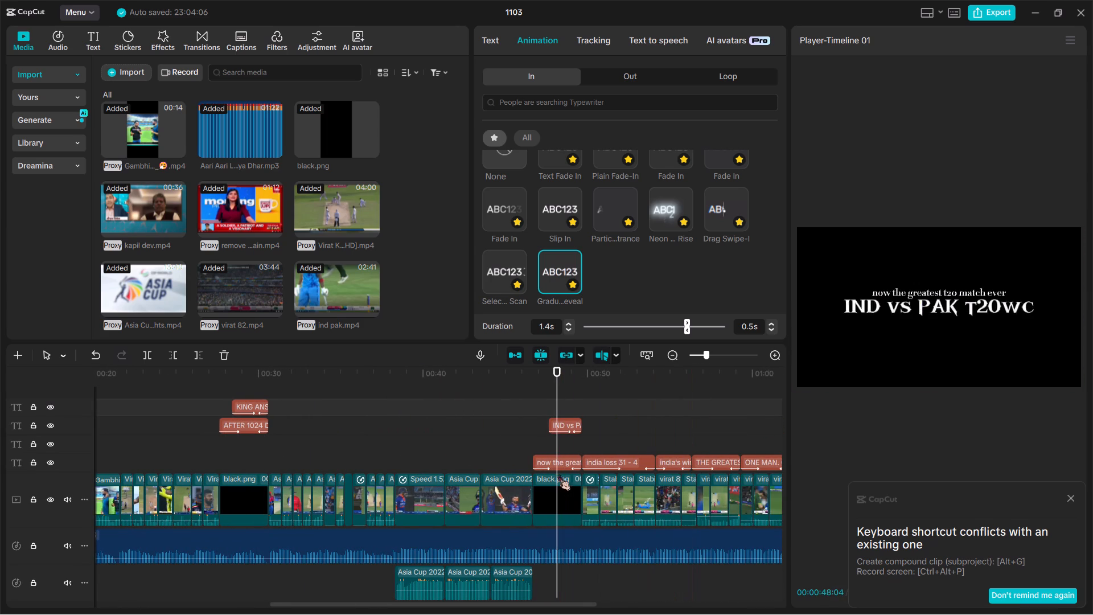
left_click(553, 456)
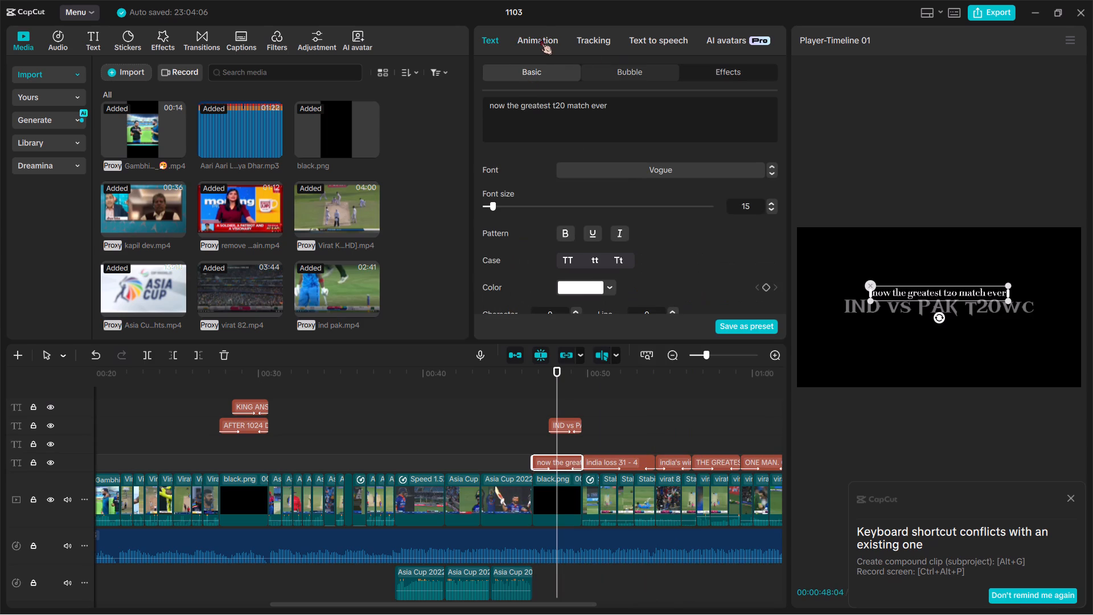
left_click(537, 47)
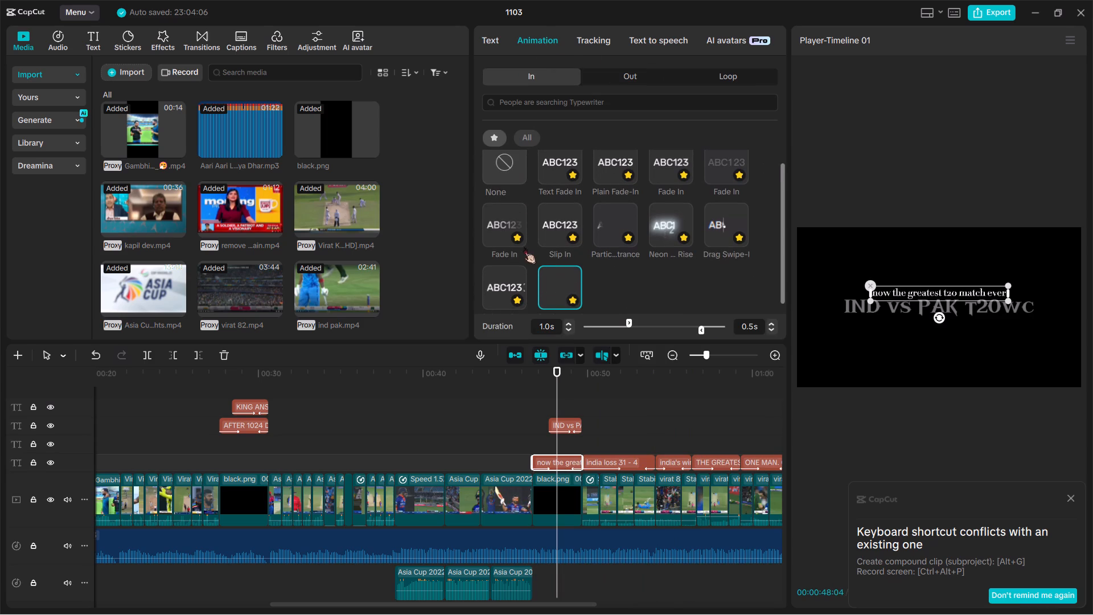
double_click(495, 230)
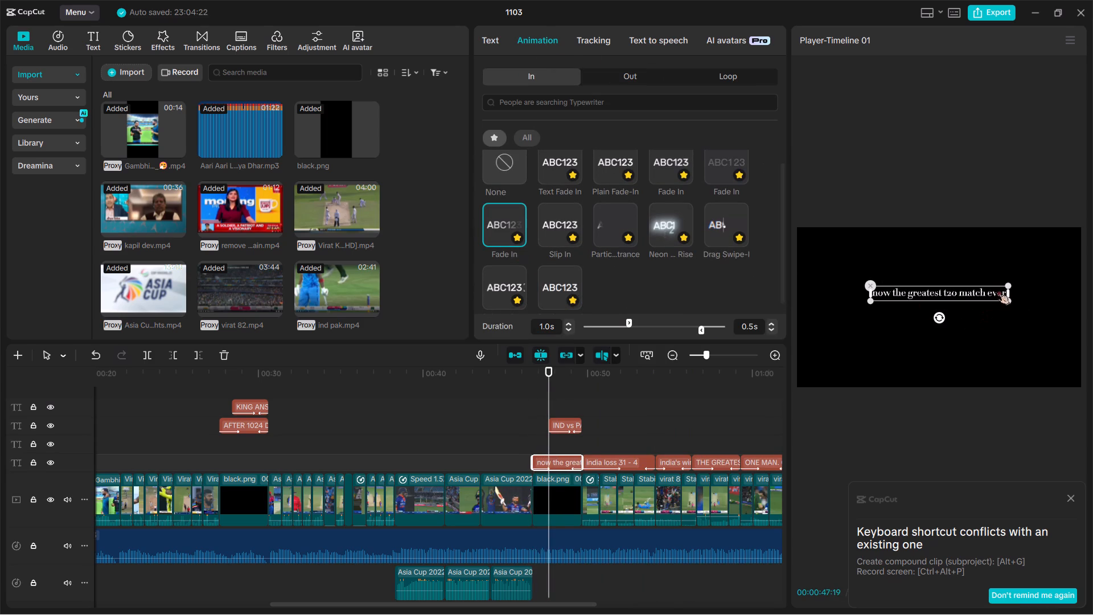
Slightly enlarge the "now the greatest t20 match ever" title in the preview.
left_click_drag(1006, 302, 1011, 313)
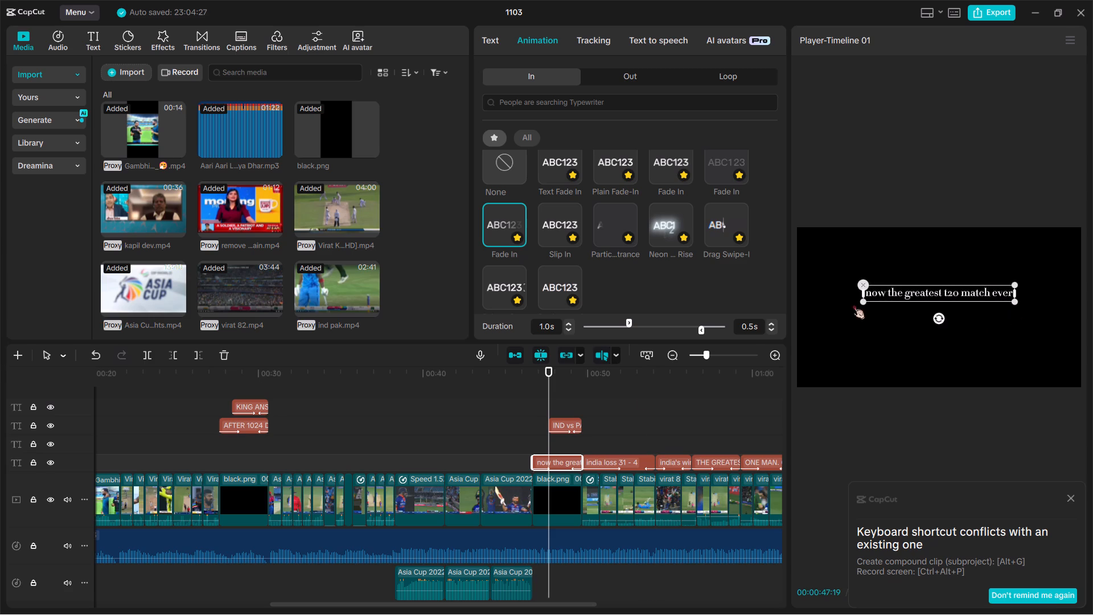
Colour only the word "IND" in the "IND vs PAK t20wc" title blue, 0090FF.
left_click(562, 421)
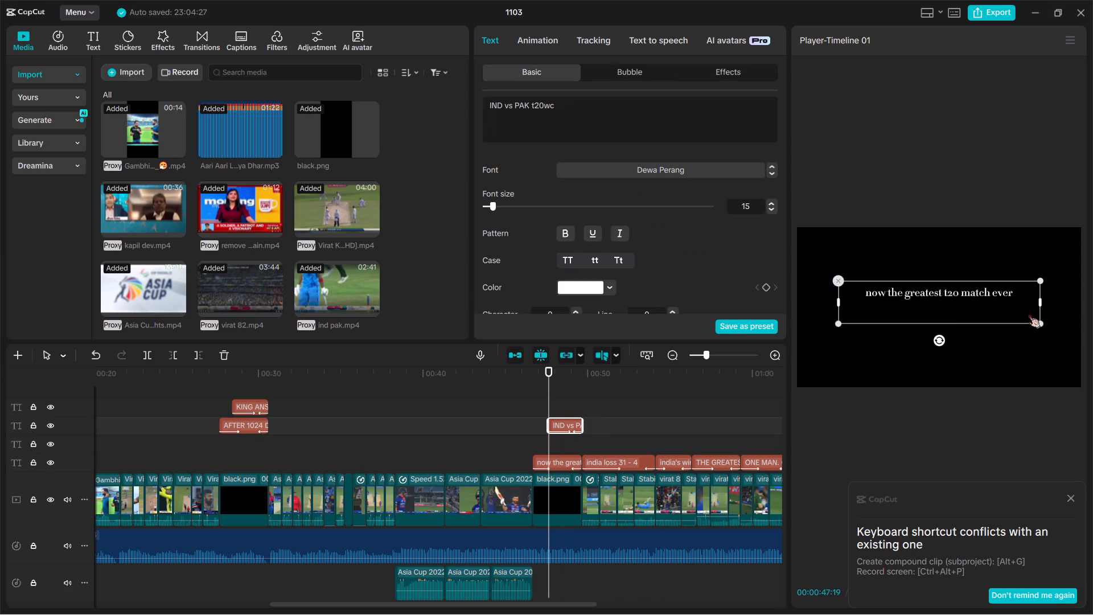
key("space")
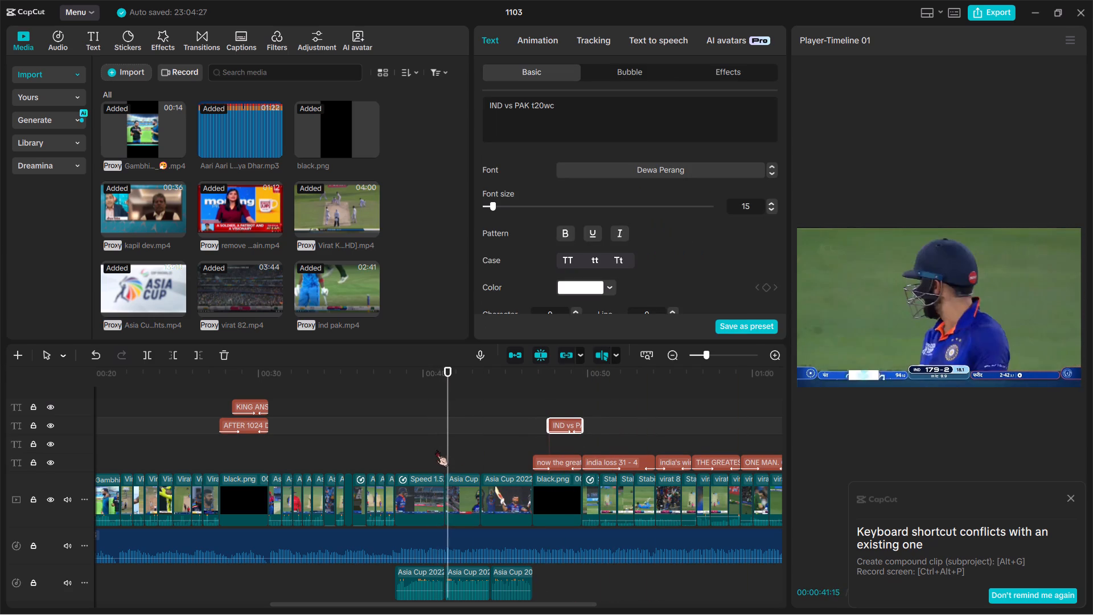
key("space")
key("space")
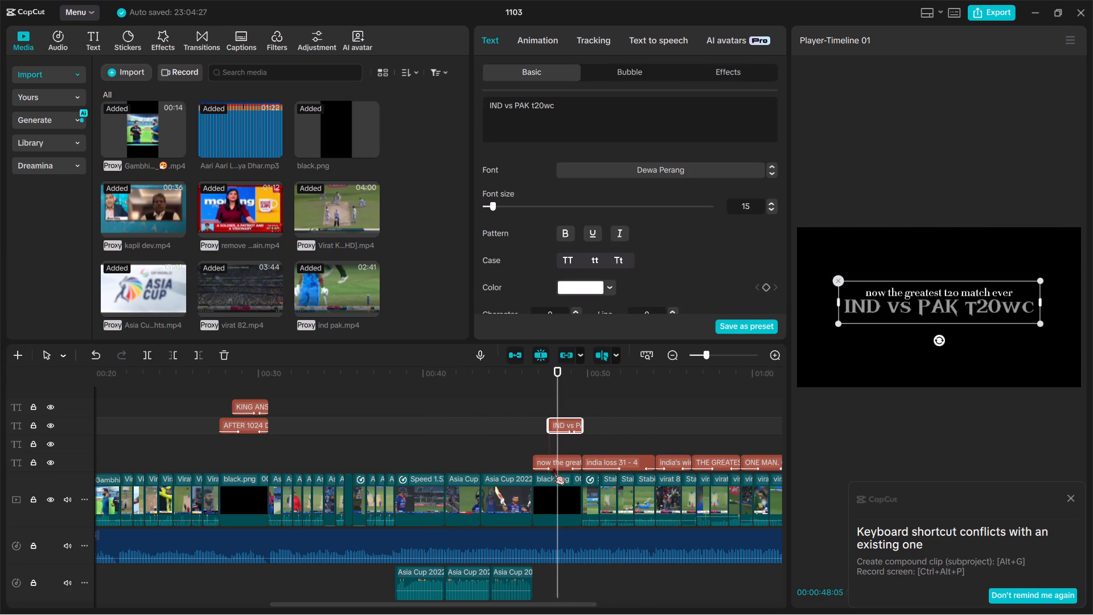
key("space")
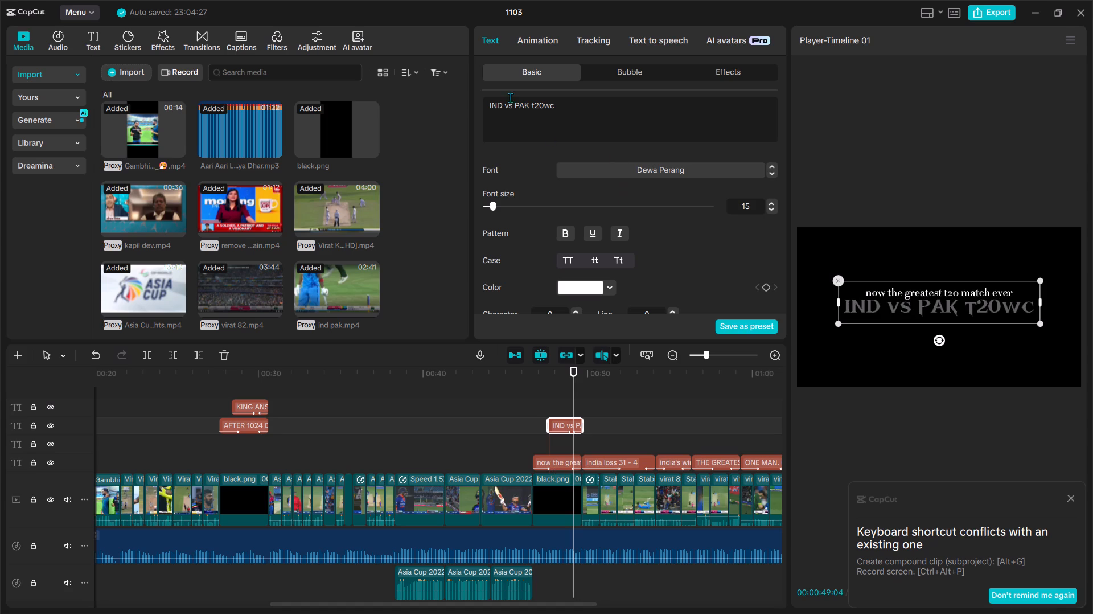
left_click(500, 109)
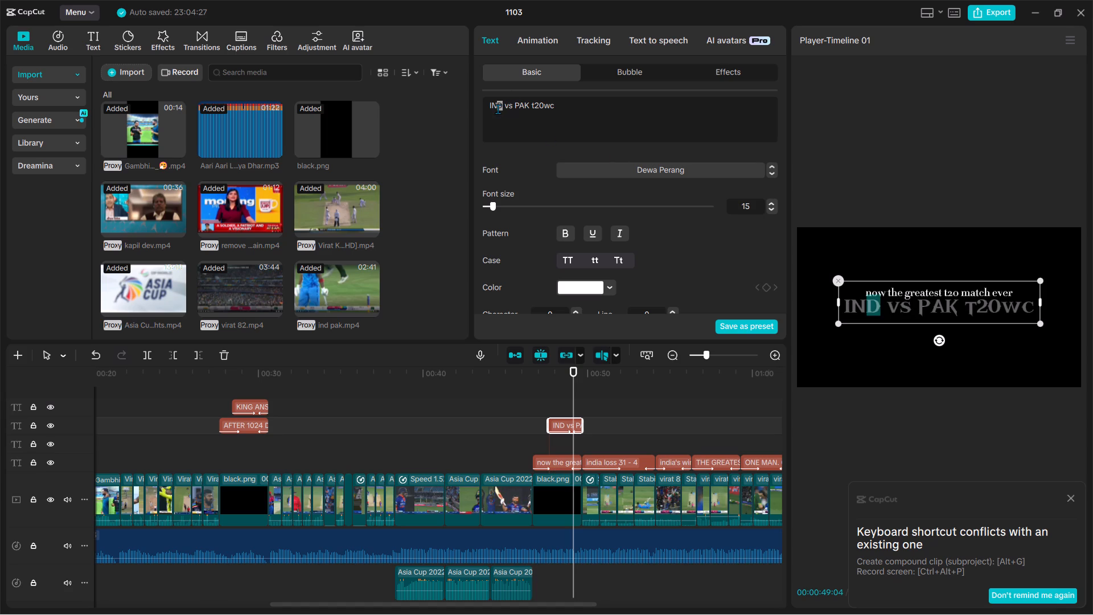
left_click(486, 105)
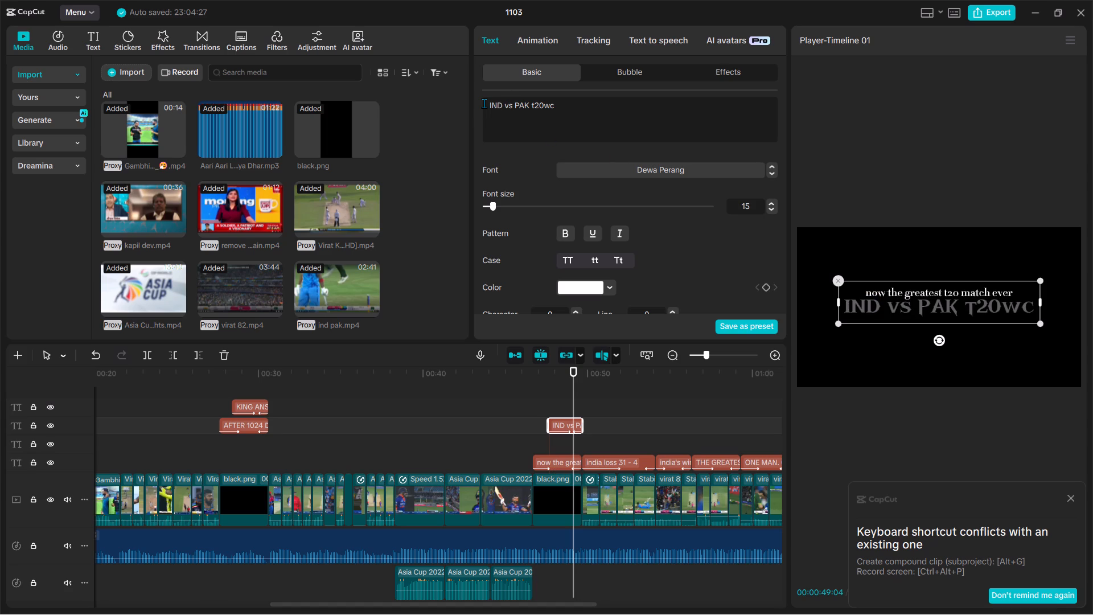
scroll(484, 103, "up", 3, "ctrl")
scroll(655, 236, "up", 5, "ctrl")
left_click(490, 113)
scroll(490, 113, "up", 4, "ctrl")
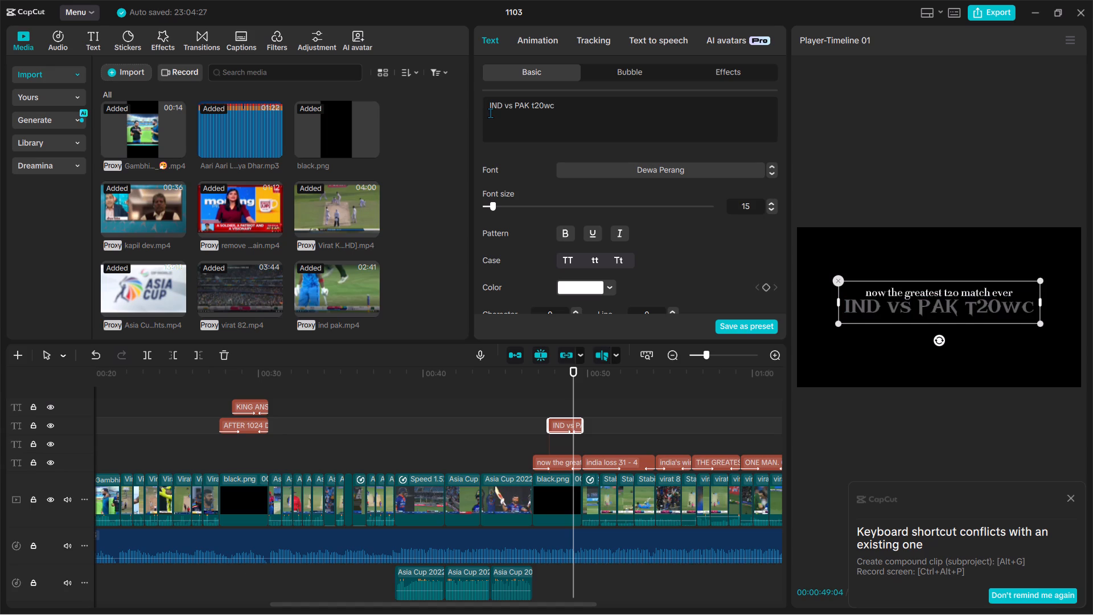
left_click_drag(502, 110, 499, 118)
left_click(499, 118)
left_click(498, 106)
double_click(498, 106)
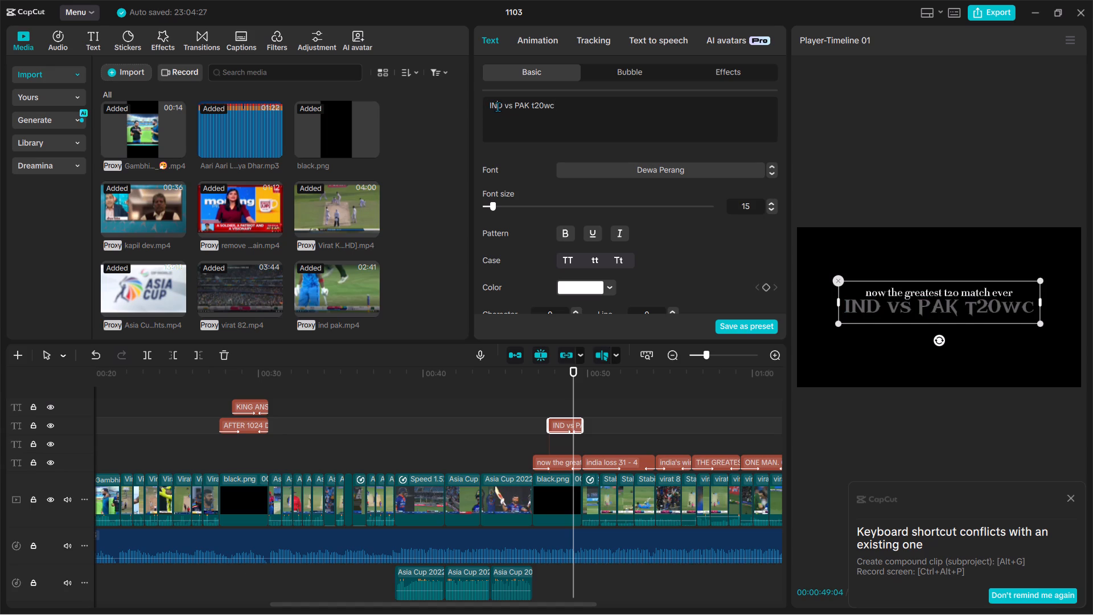
double_click(498, 106)
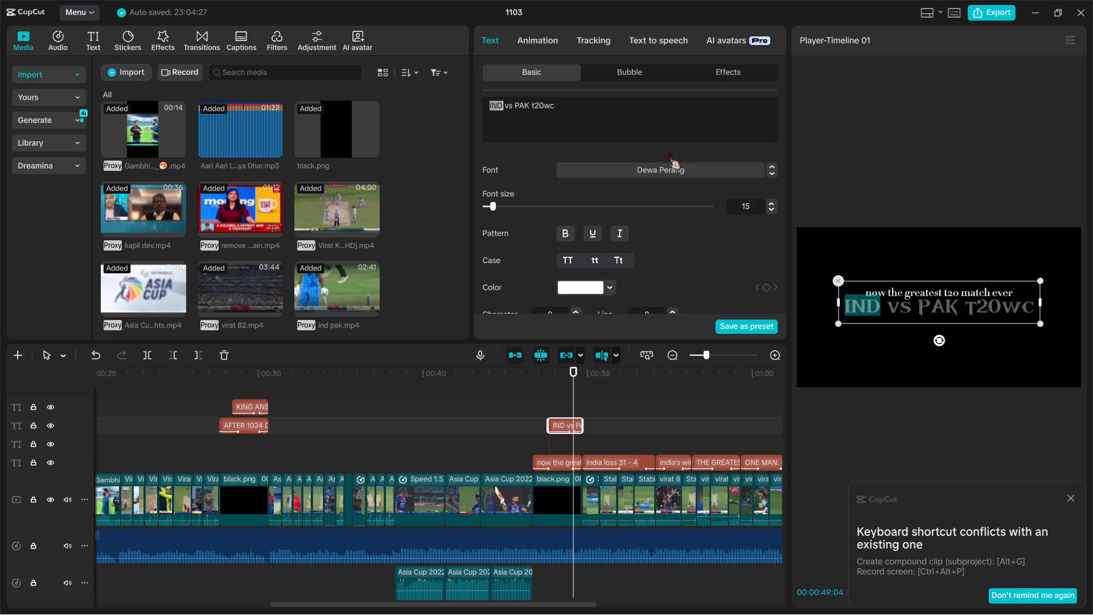
left_click(689, 170)
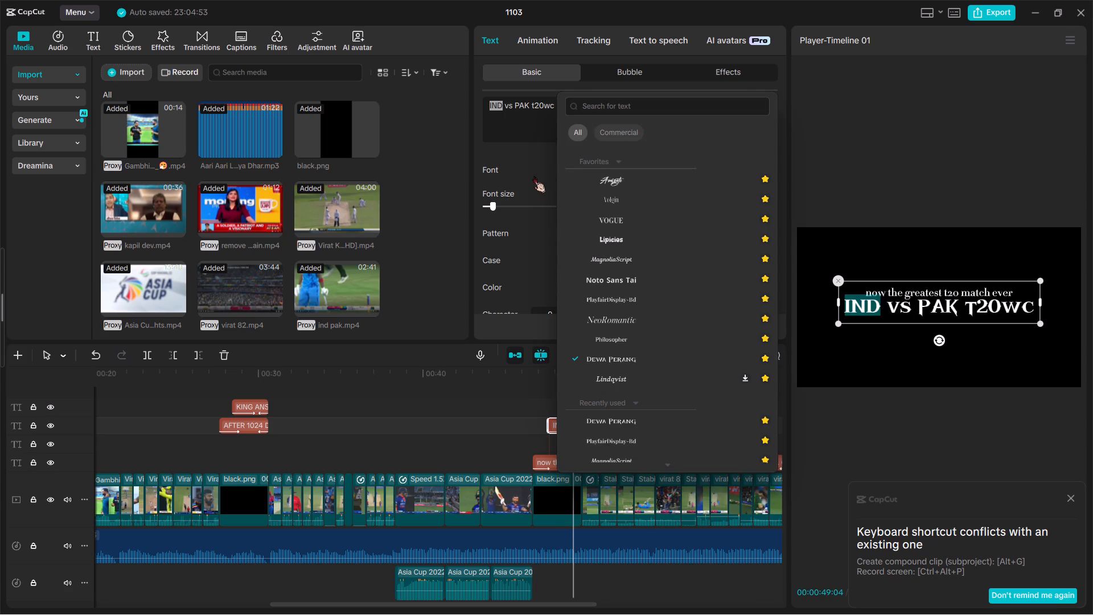
left_click(533, 176)
left_click(609, 291)
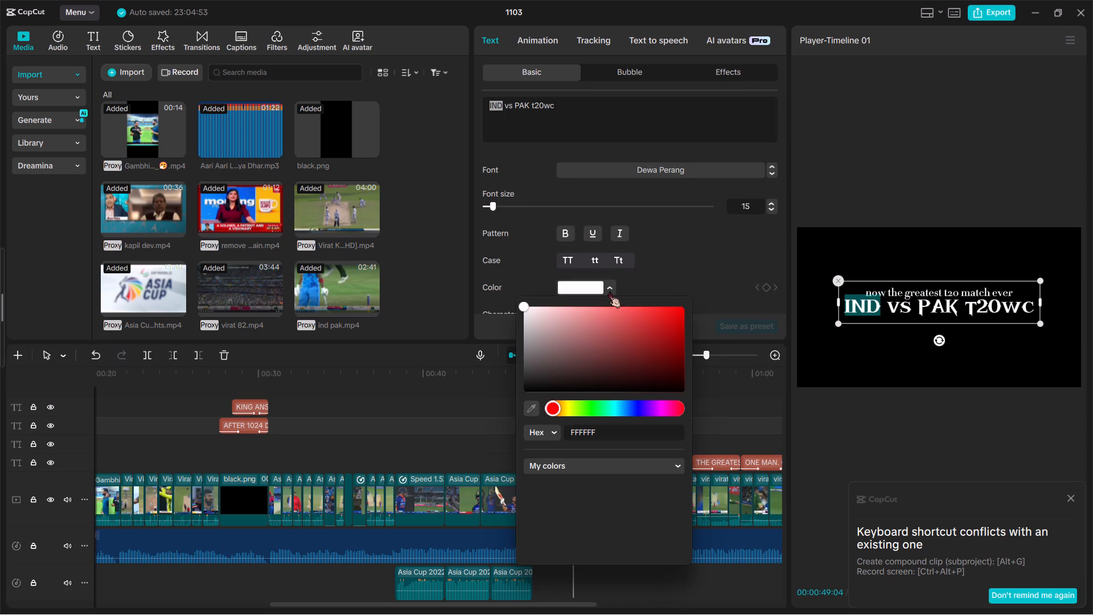
left_click_drag(655, 326, 704, 309)
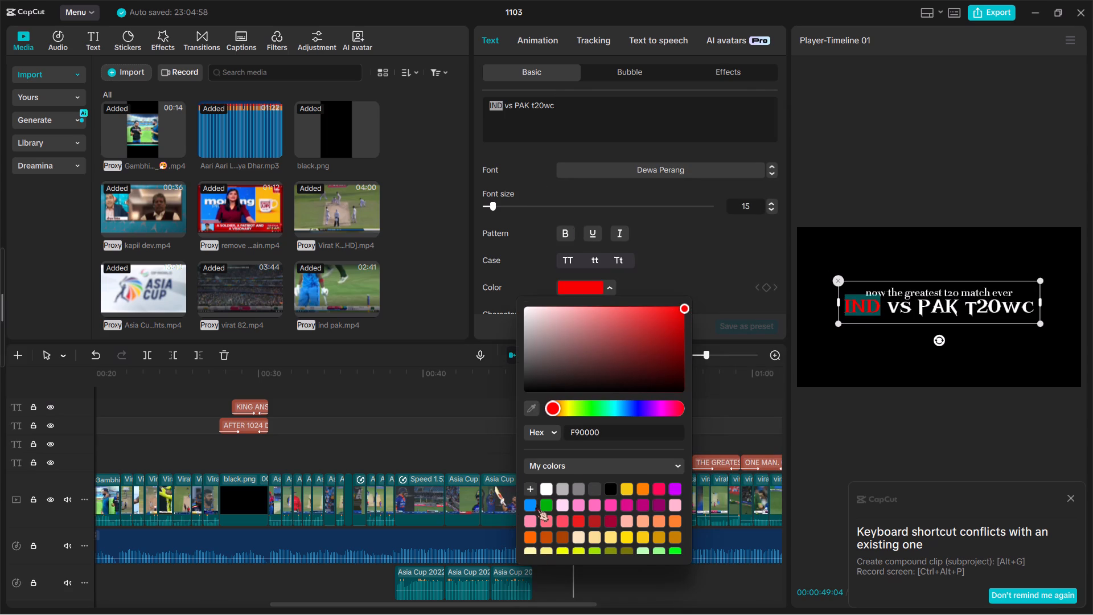
left_click(532, 505)
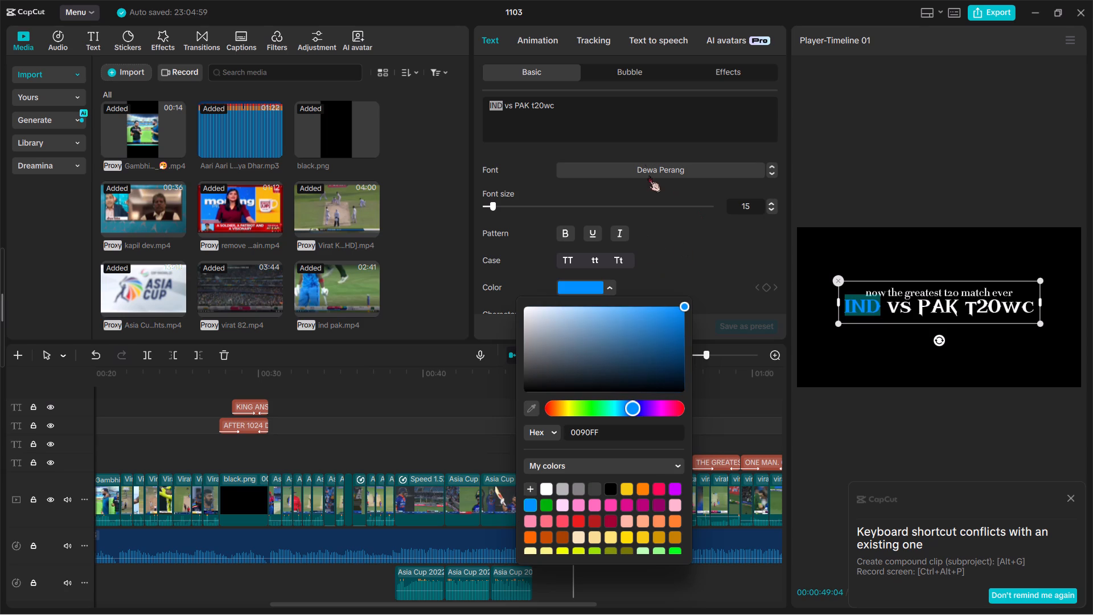
Colour only the word "PAK" in the "IND vs PAK t20wc" title bright green, 74FF0C.
left_click_drag(516, 107, 525, 107)
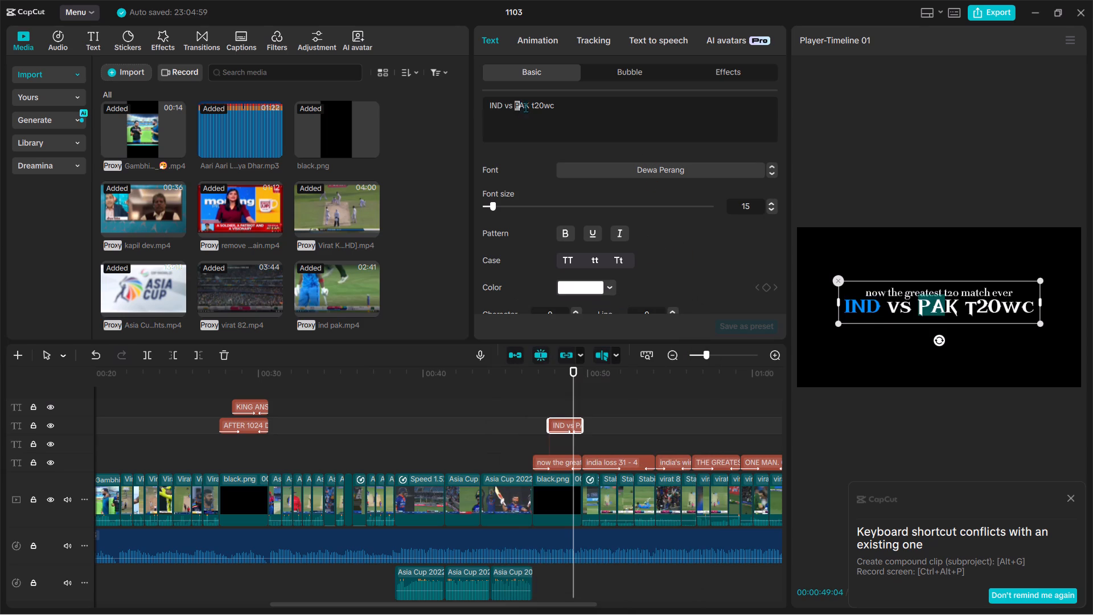
left_click_drag(525, 107, 529, 108)
left_click(604, 285)
left_click(589, 405)
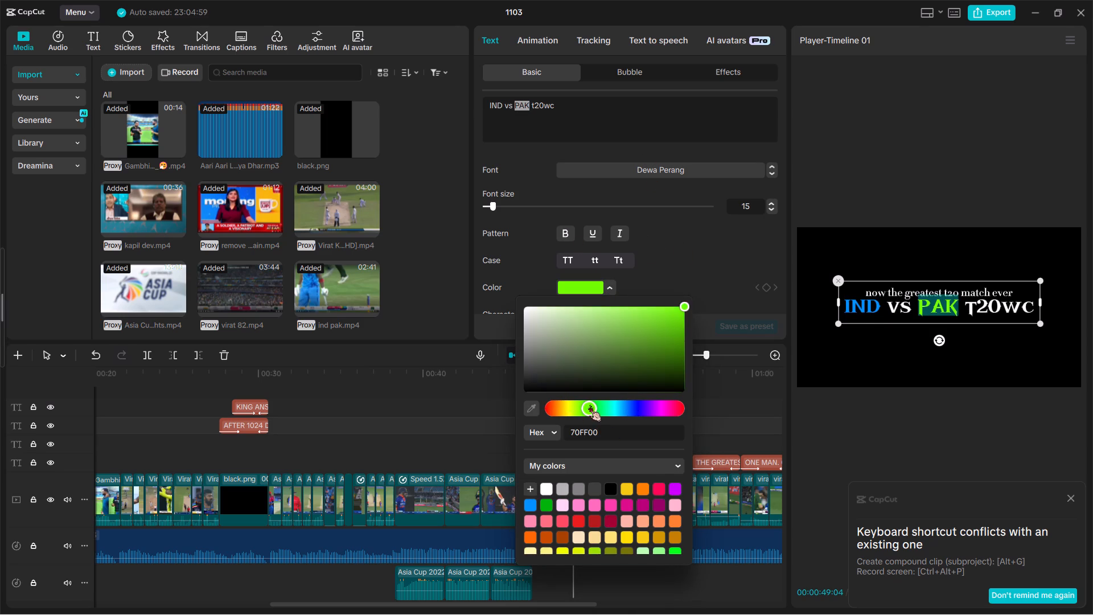
left_click_drag(667, 309, 677, 306)
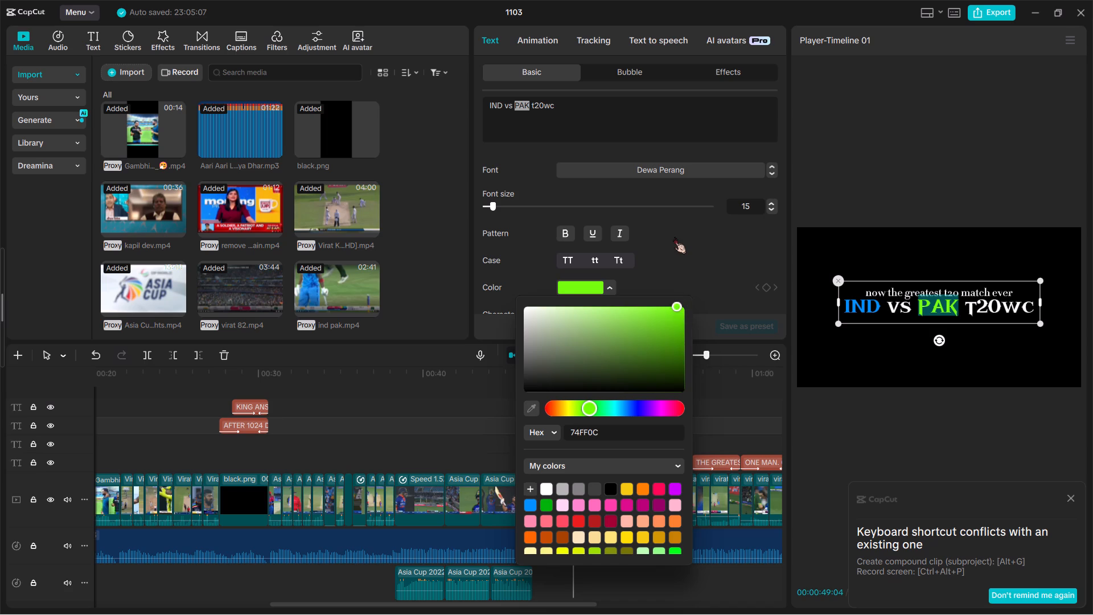
left_click(674, 237)
Play back the "IND vs PAK t20wc" title and the following titles up to "THE GREATEST CHASE IN T20 HISTORY." to review them.
key("space")
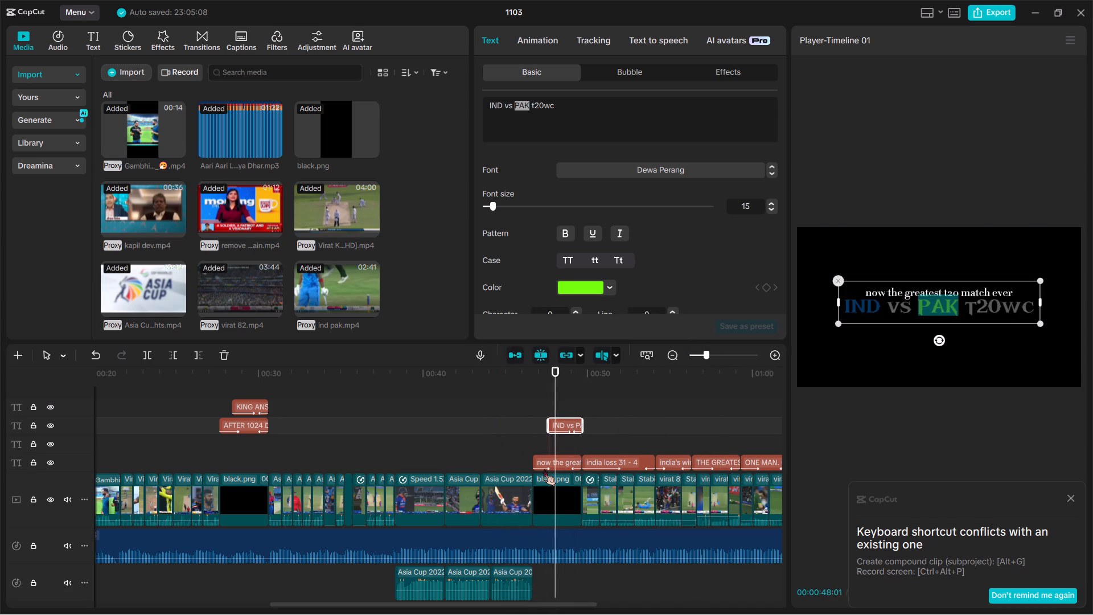
key("space")
double_click(479, 438)
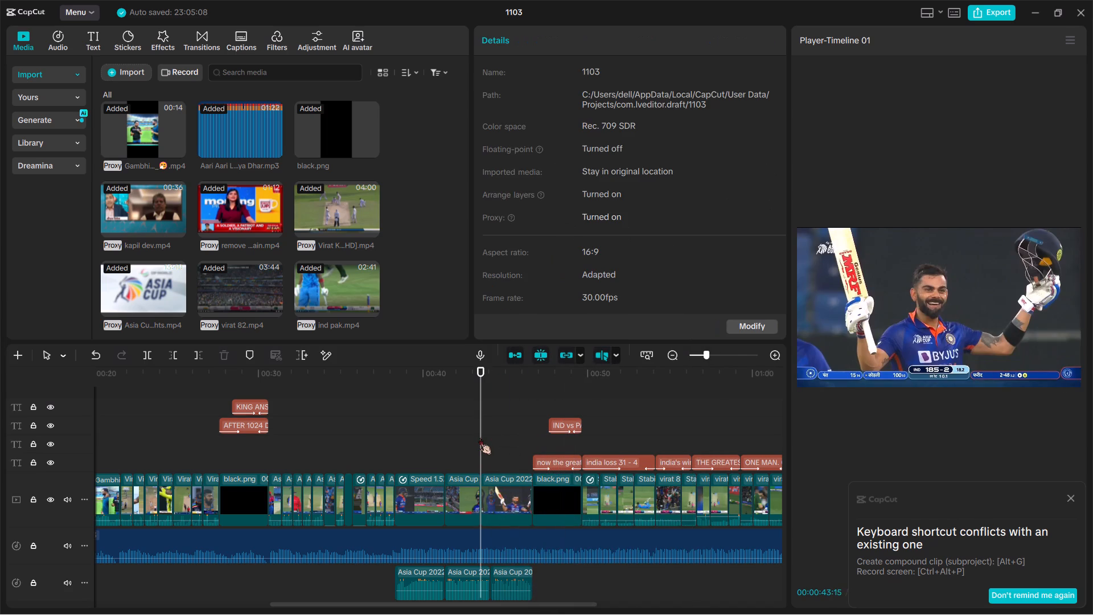
key("space")
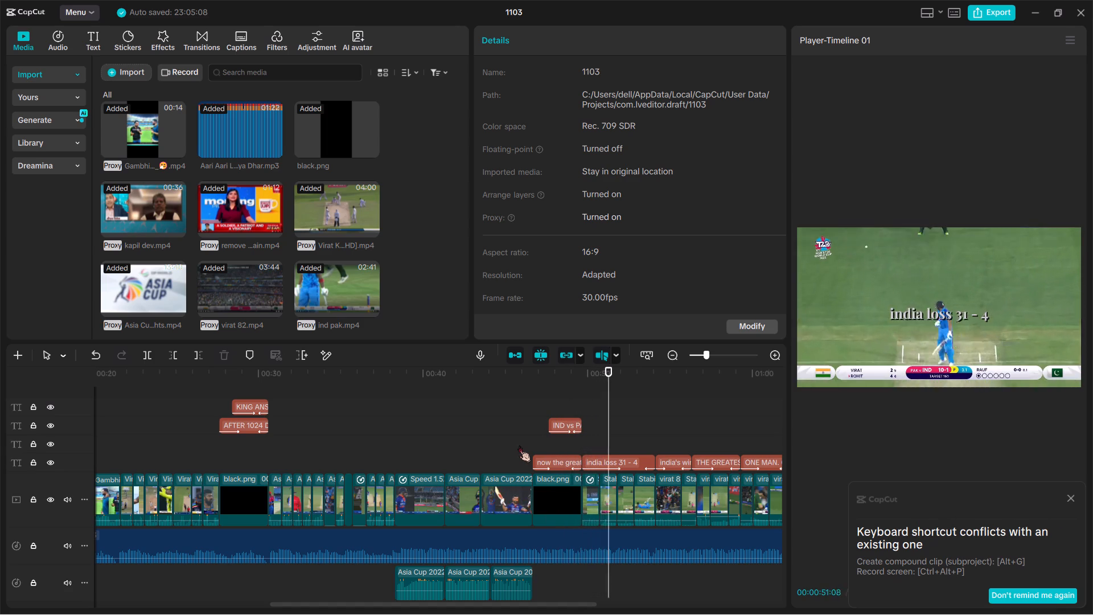
key("space")
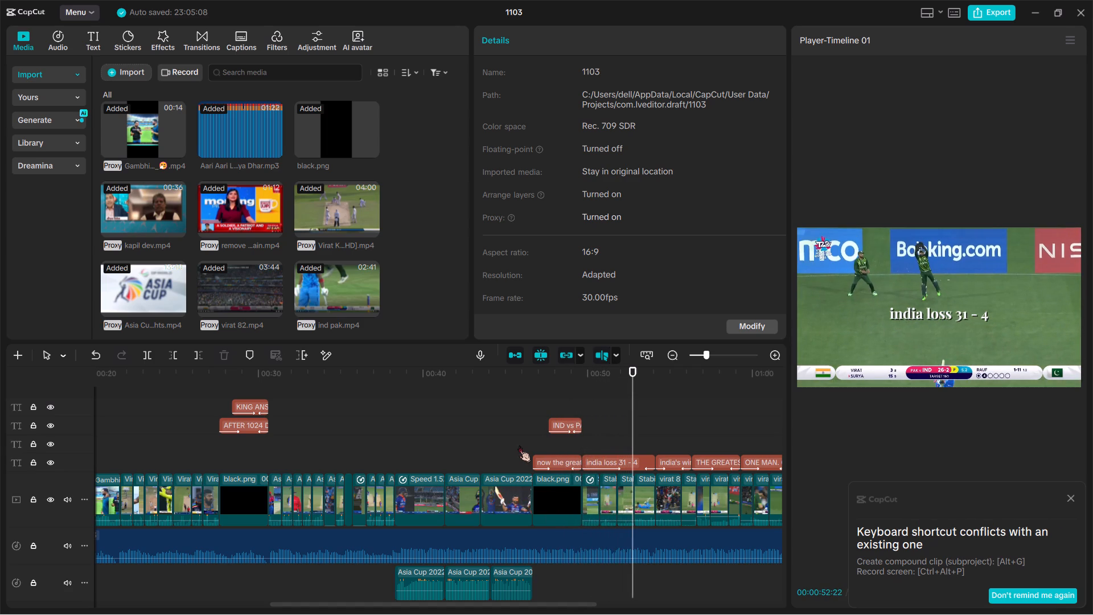
key("space")
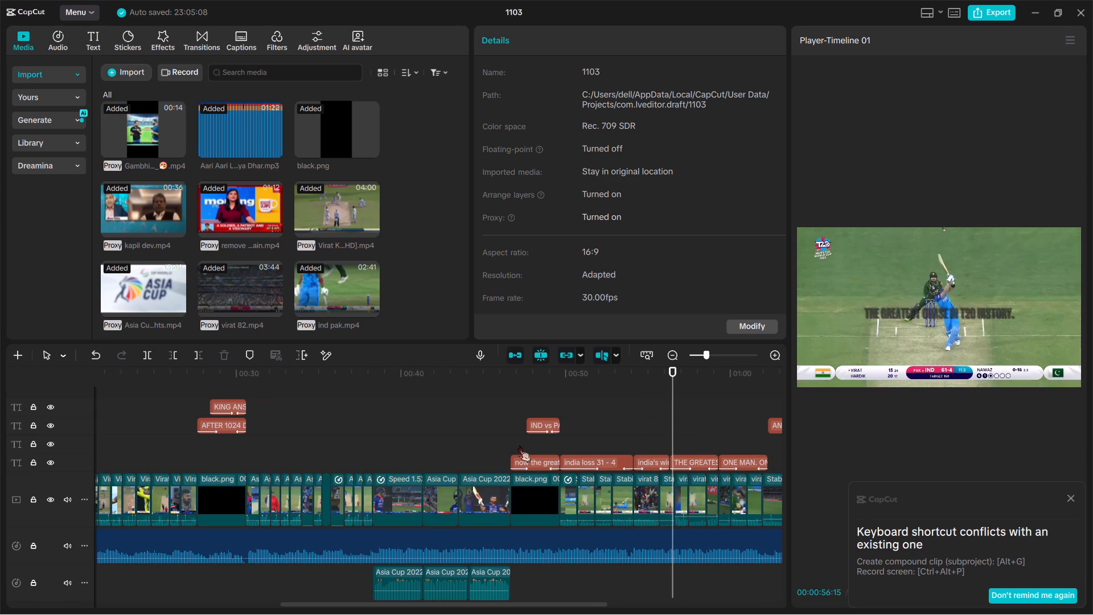
key("space")
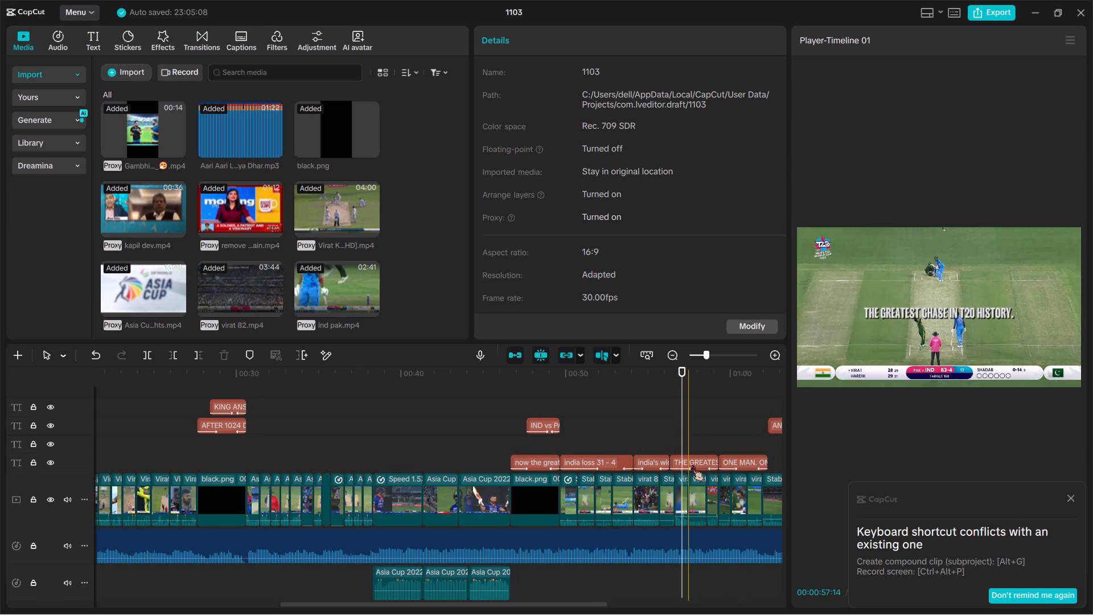
Open the font choices for the "THE GREATEST CHASE IN T20 HISTORY." title.
left_click(692, 465)
left_click(648, 169)
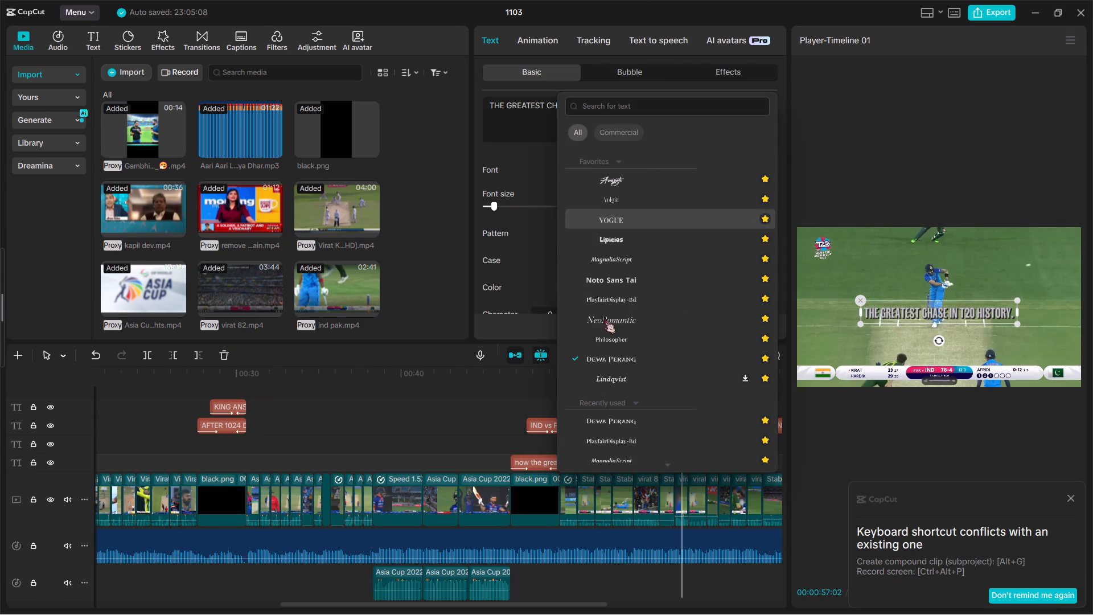
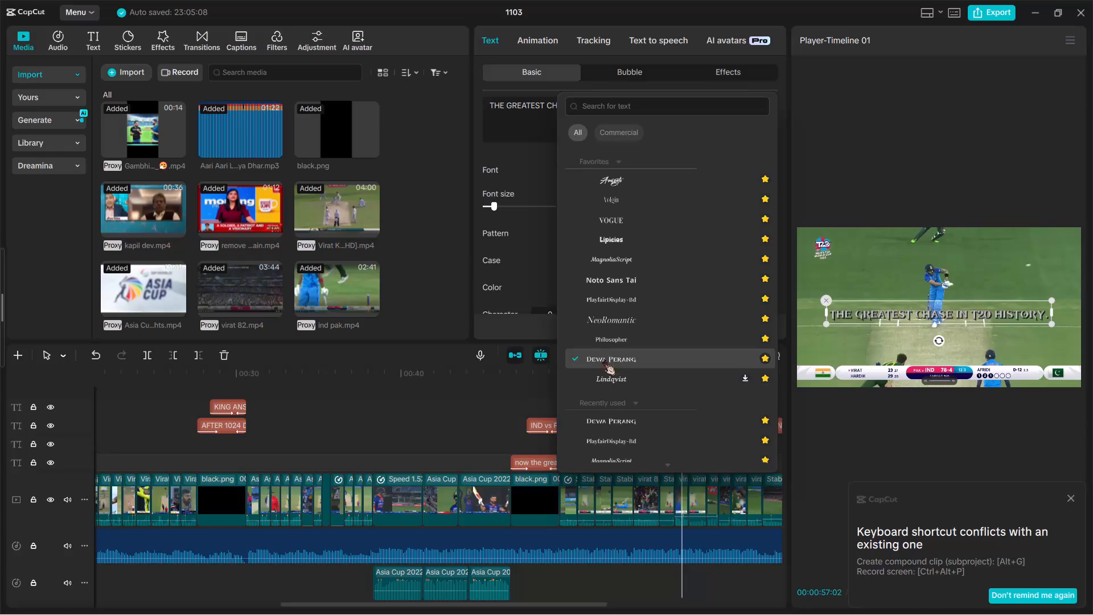
Set the "THE GREATEST CHASE IN T20 HISTORY." title's font to Dewa Perang.
left_click(603, 363)
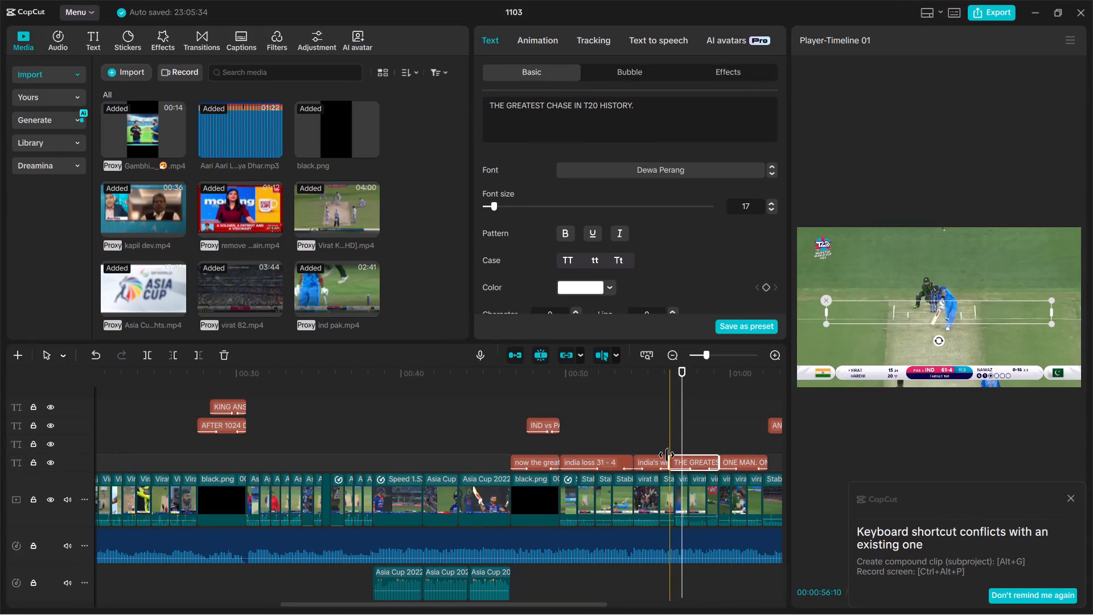
key("space")
key("space")
Switch the "THE GREATEST CHASE IN T20 HISTORY." title's entrance animation to the second Fade In among the favourites.
scroll(667, 455, "left", 1)
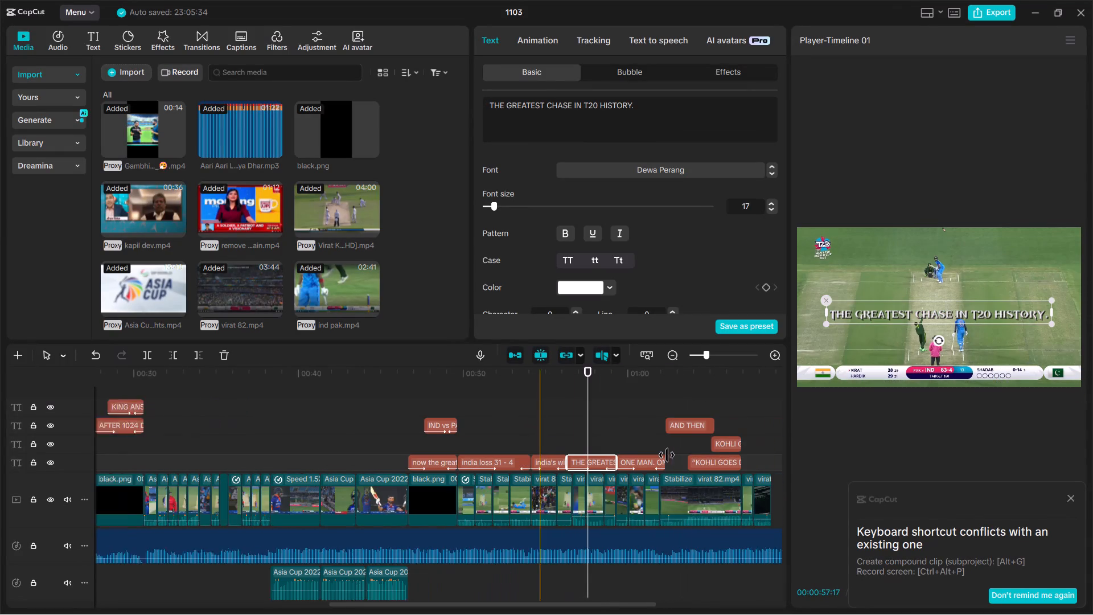
scroll(667, 455, "left", 1)
left_click(519, 47)
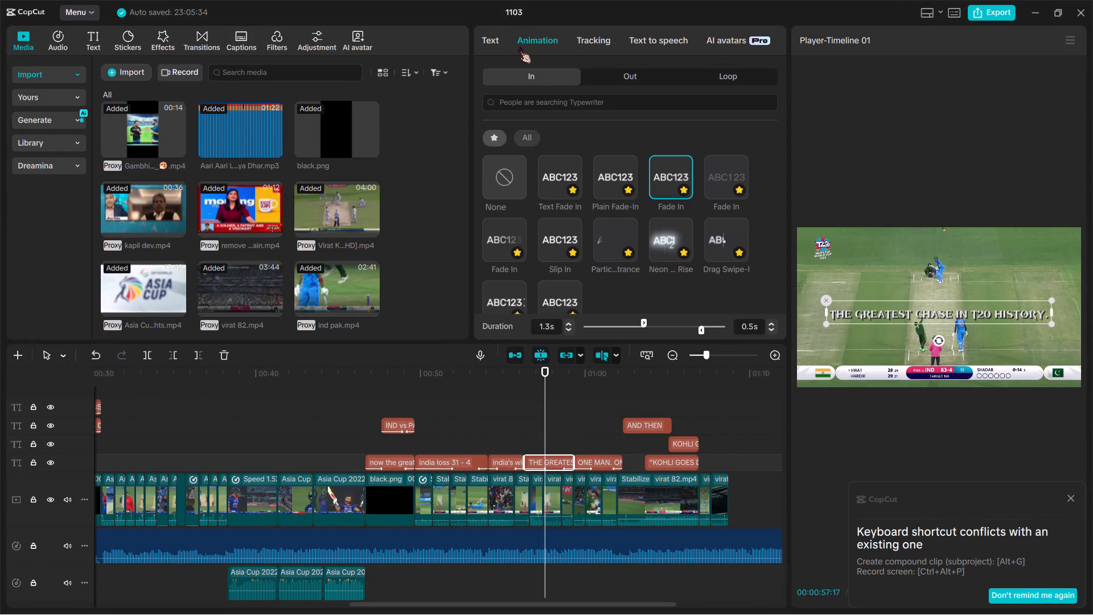
double_click(714, 183)
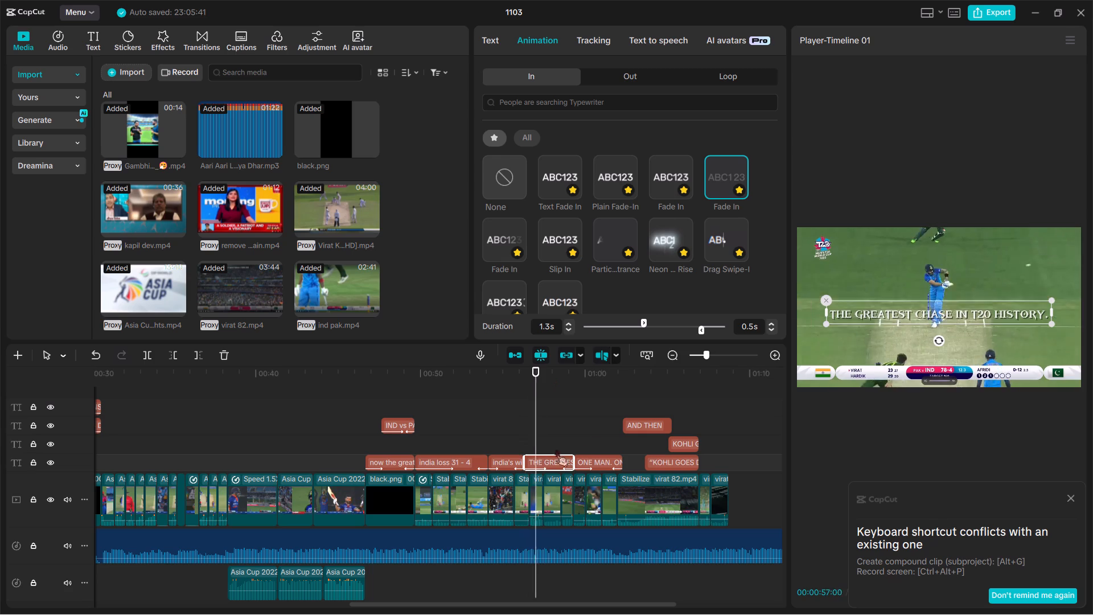
Switch the "ONE MAN. ONE CHASE. ONE HISTORIC NIGHT." title's entrance animation to the second Fade In favourite.
left_click(599, 466)
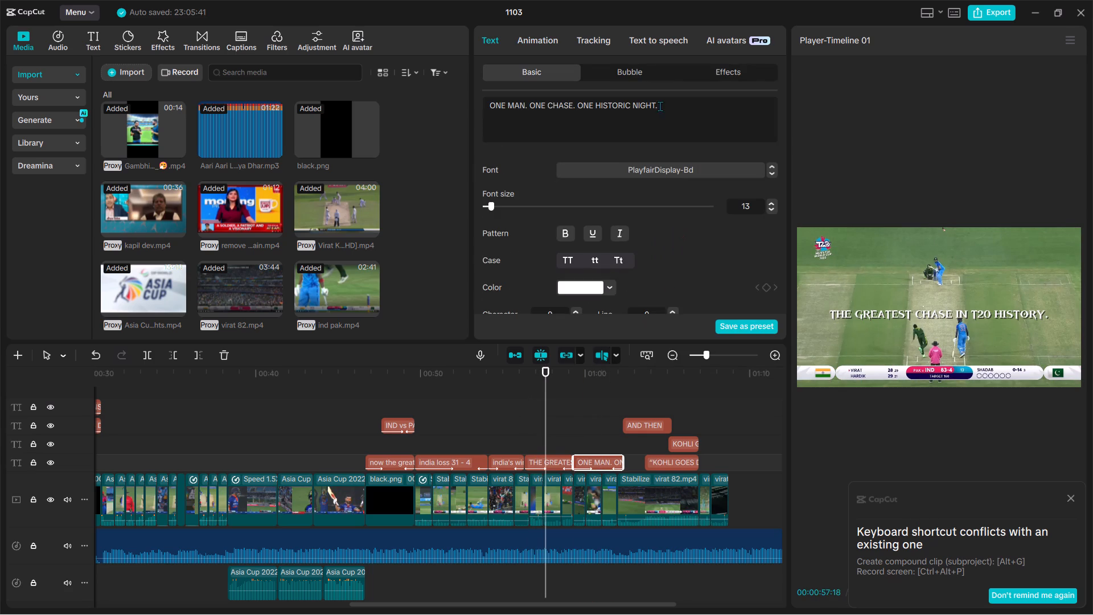
left_click(530, 38)
double_click(722, 180)
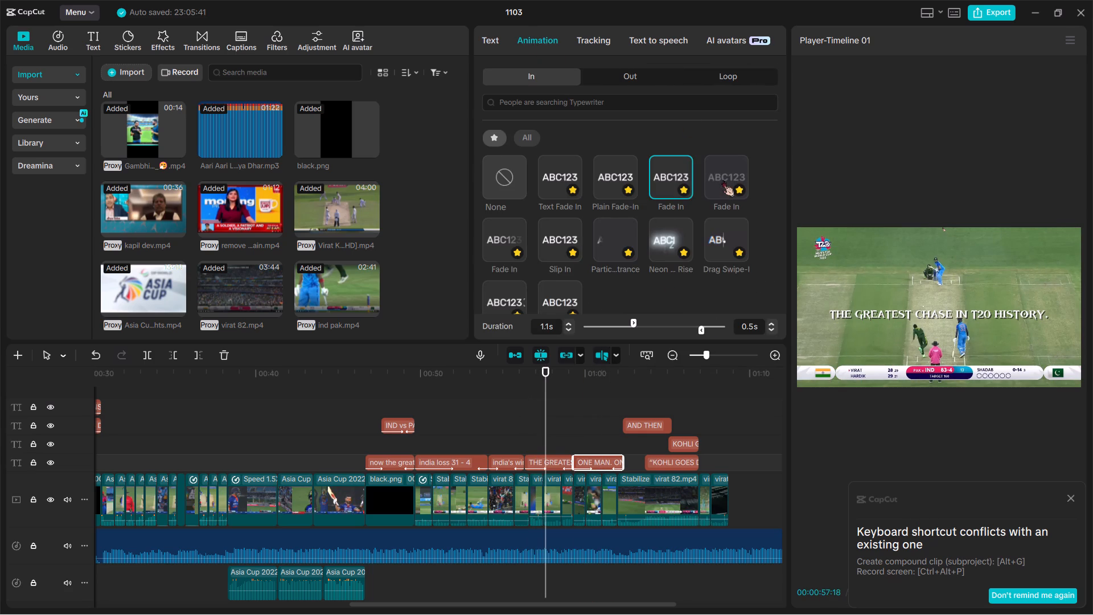
Check the "india's win chances 3%" title's animation, and switch the "india loss 31 - 4" title's entrance to the second Fade In favourite.
key("space")
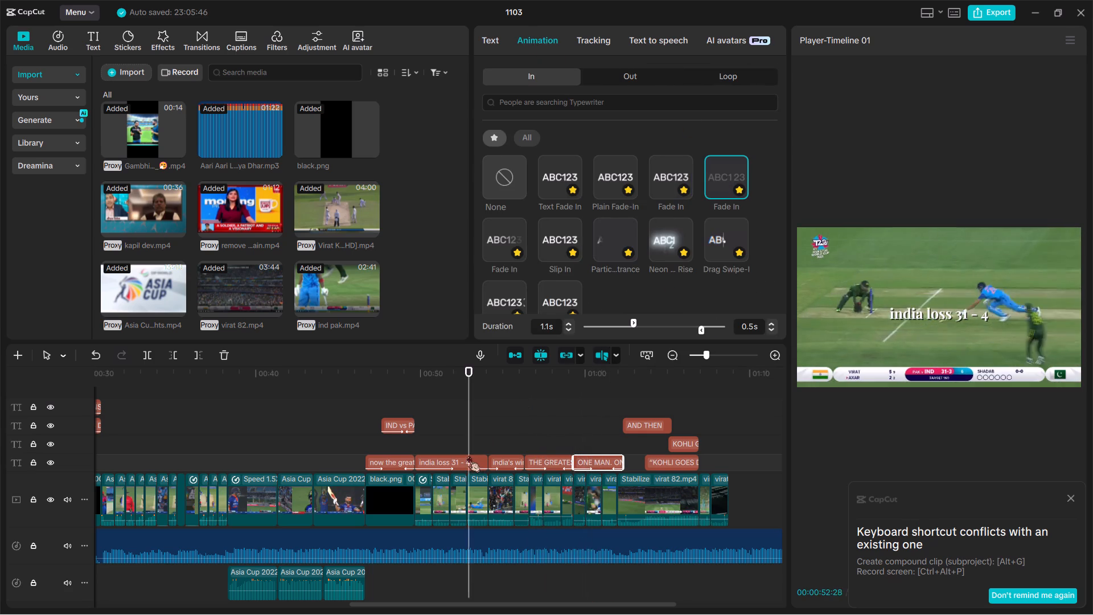
left_click(504, 460)
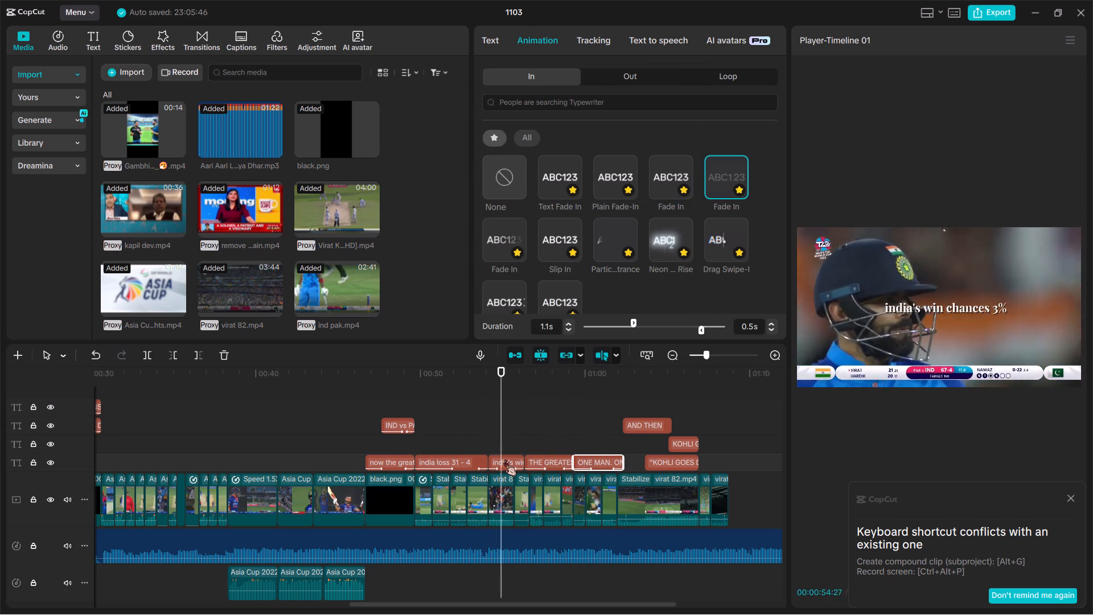
left_click(504, 460)
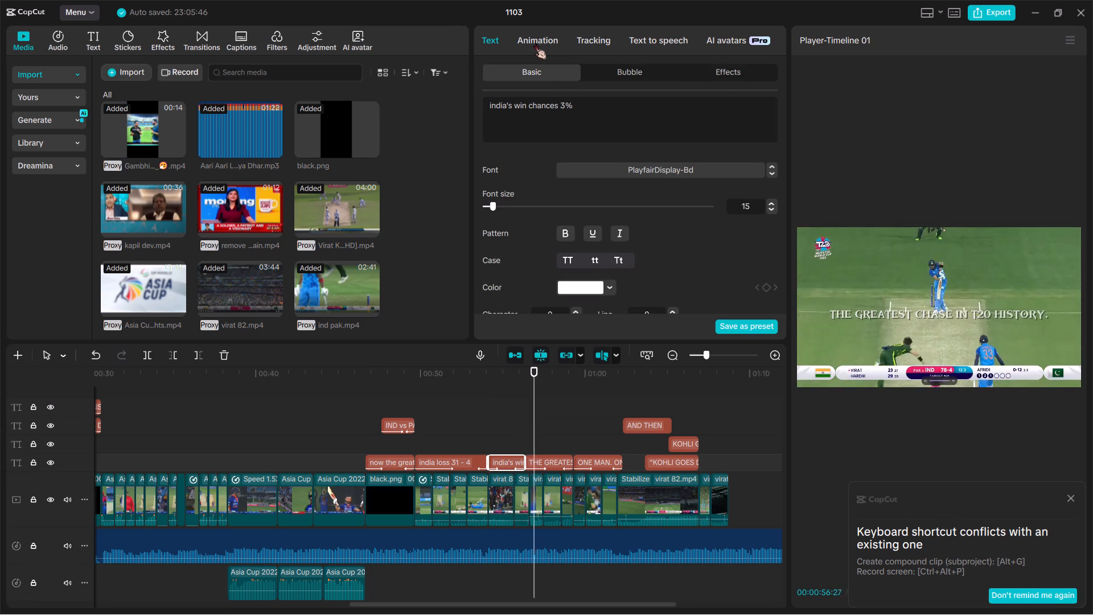
left_click(535, 43)
left_click(430, 454)
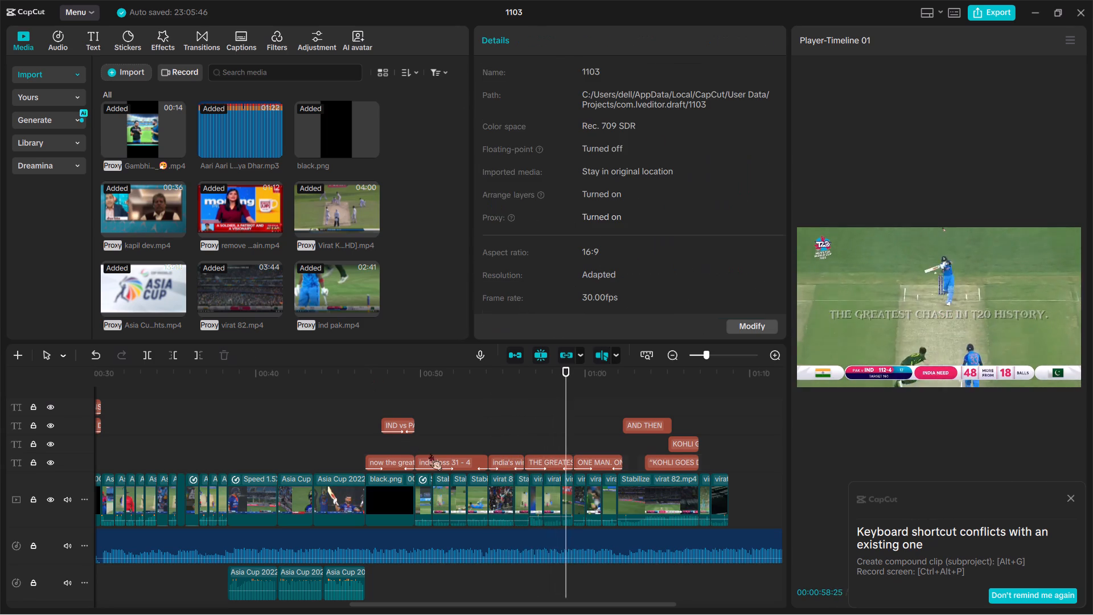
left_click(435, 459)
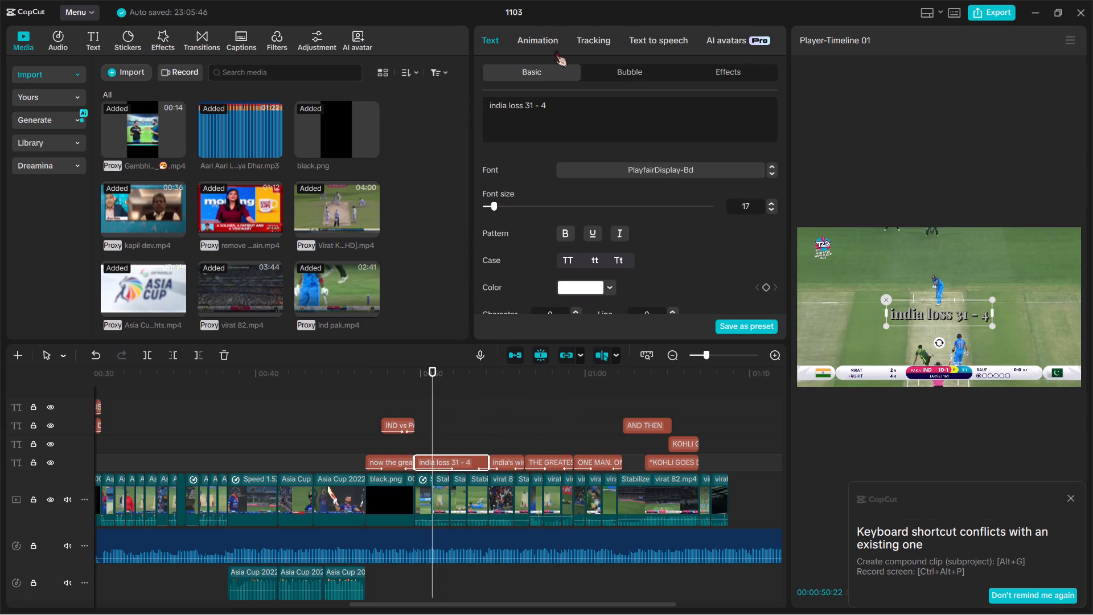
left_click(545, 48)
double_click(723, 187)
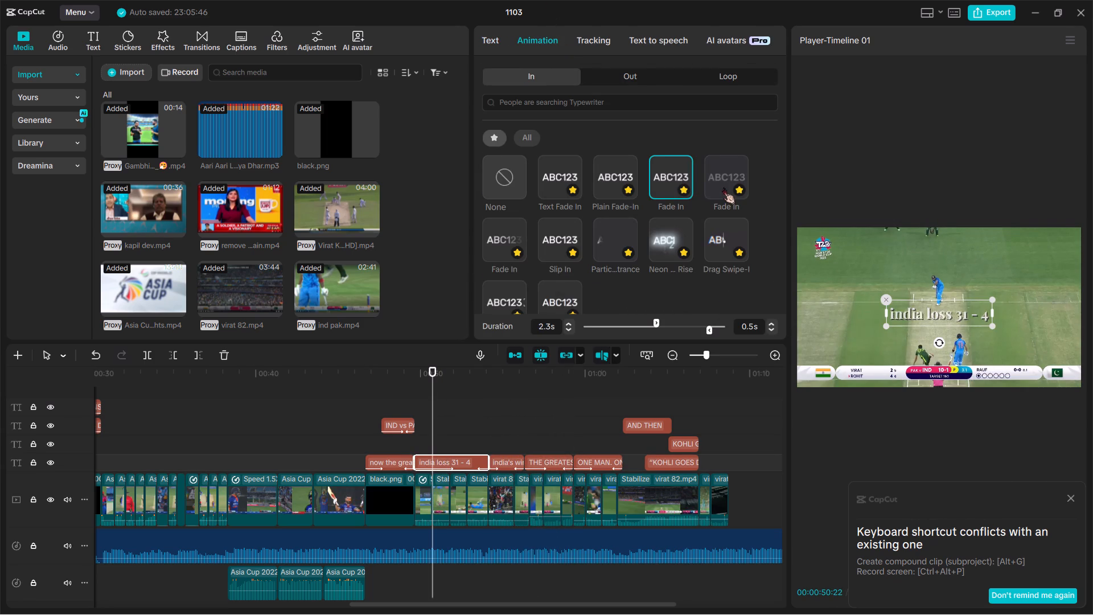
Play back the titles from "india loss 31 - 4" through "KOHLI GOES OUT OF THE GROUND!" and the closing clips to review them.
key("space")
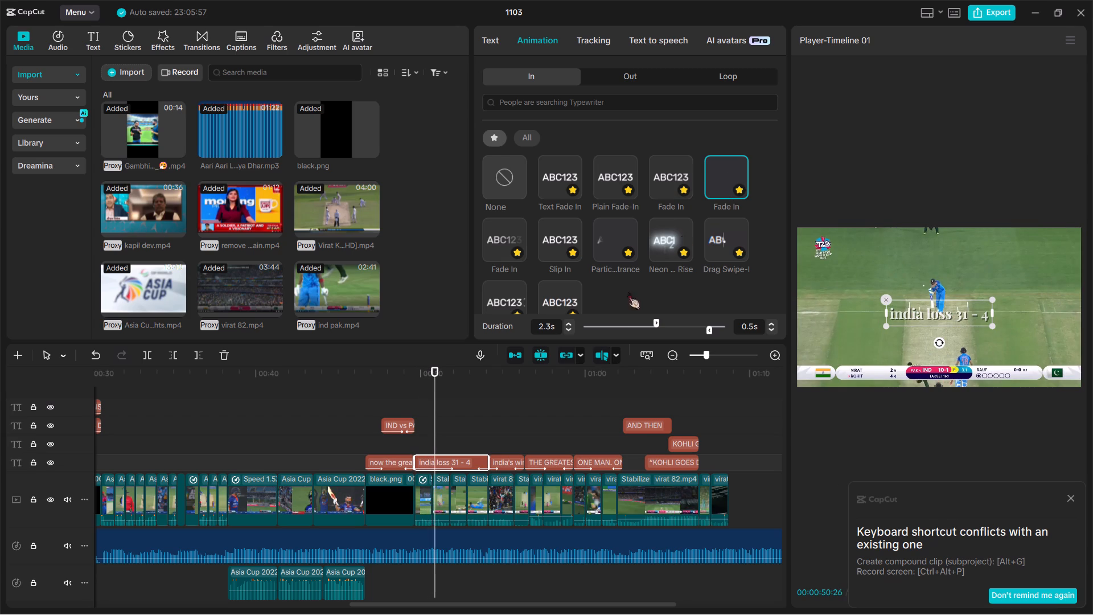
key("space")
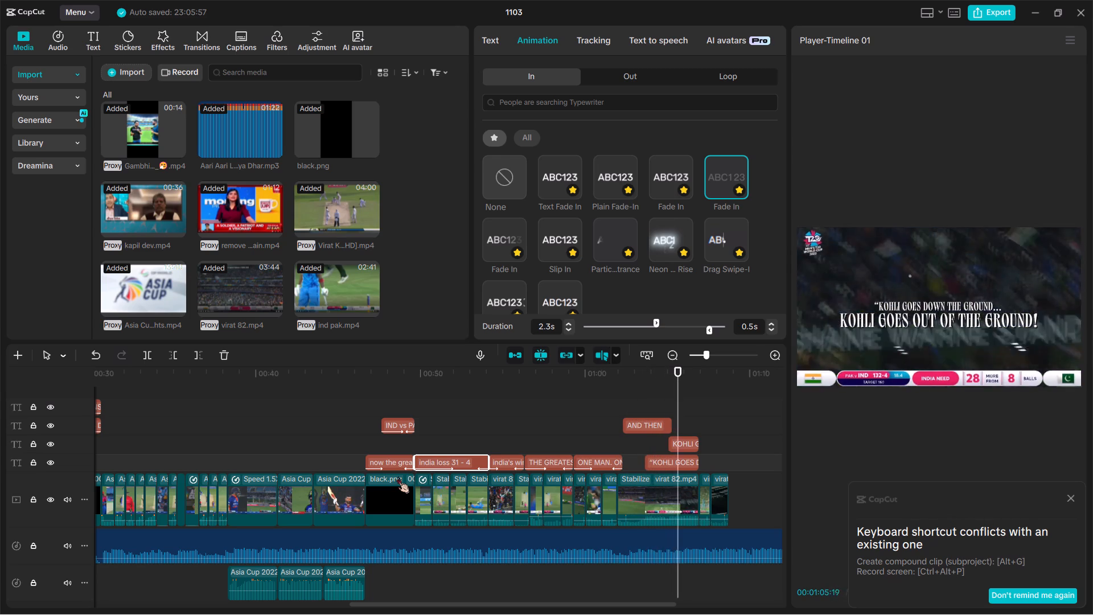
key("space")
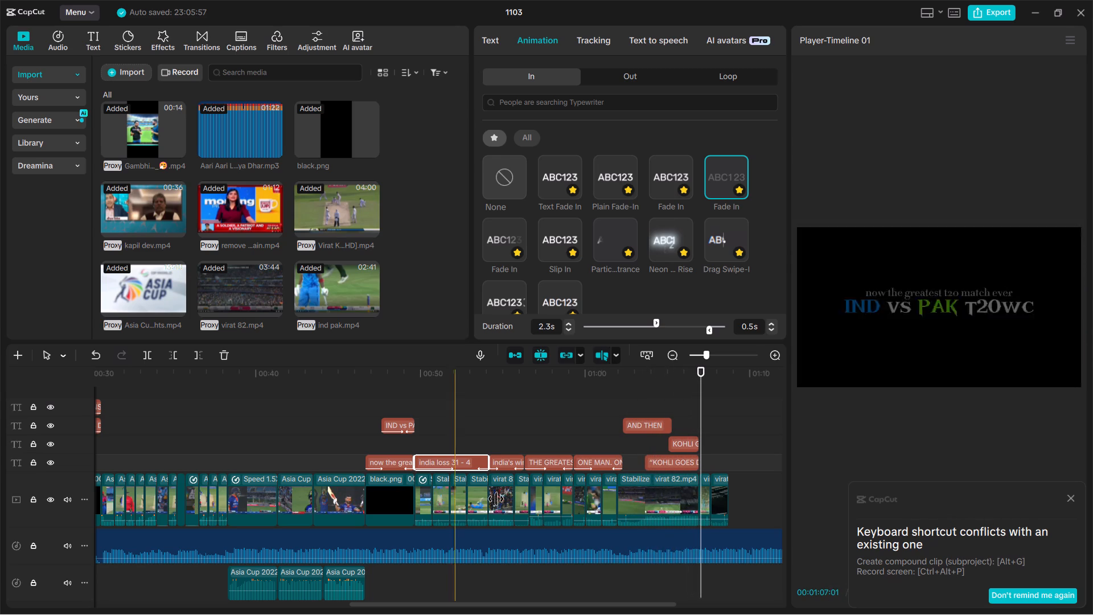
left_click(630, 498)
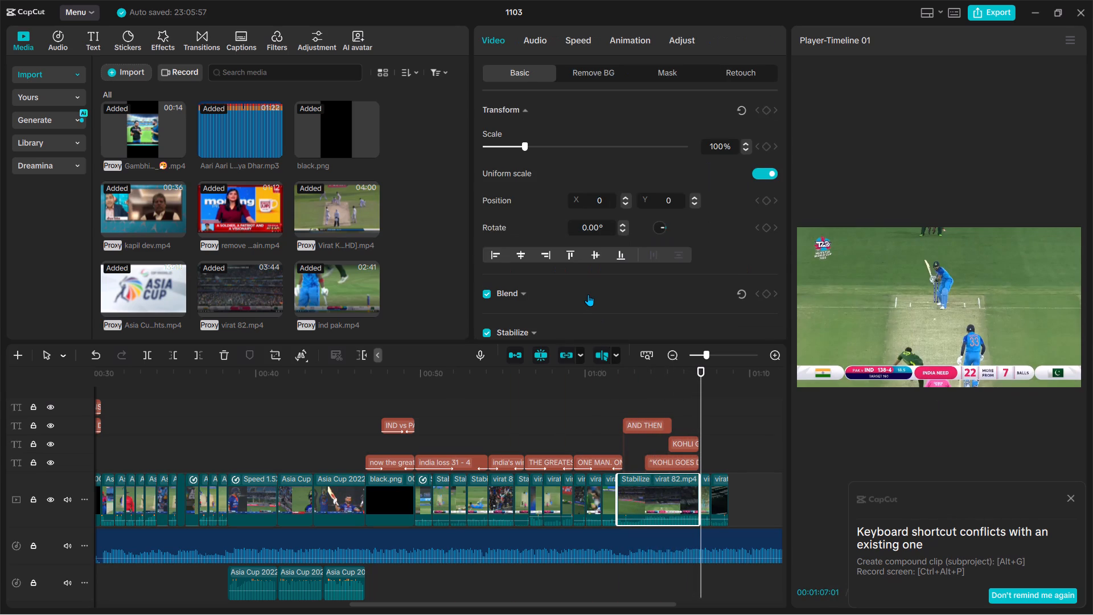
scroll(588, 294, "down", 1)
key("space")
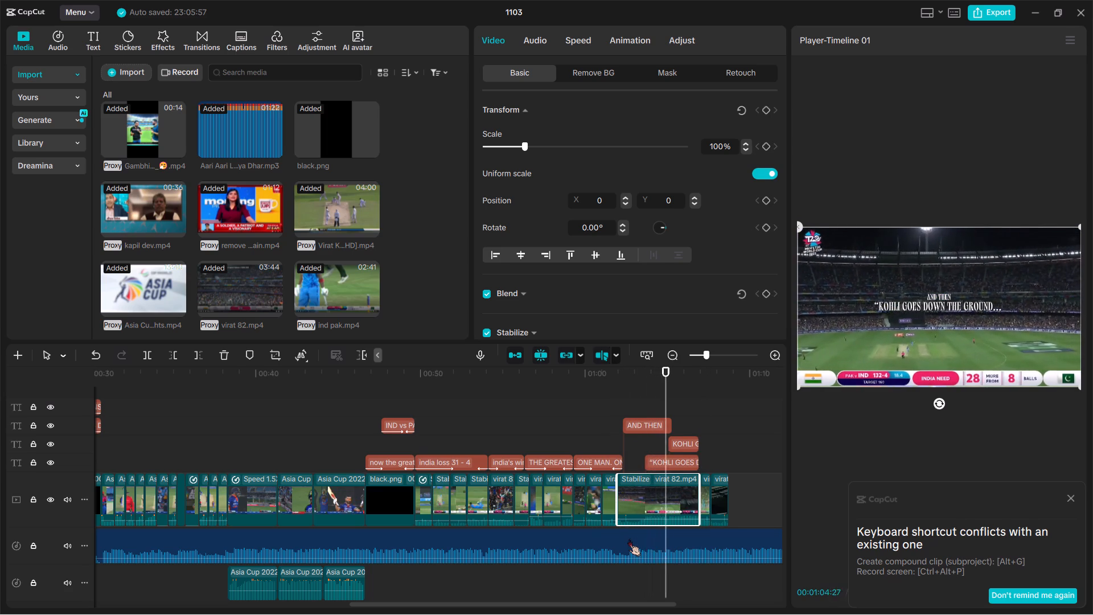
key("space")
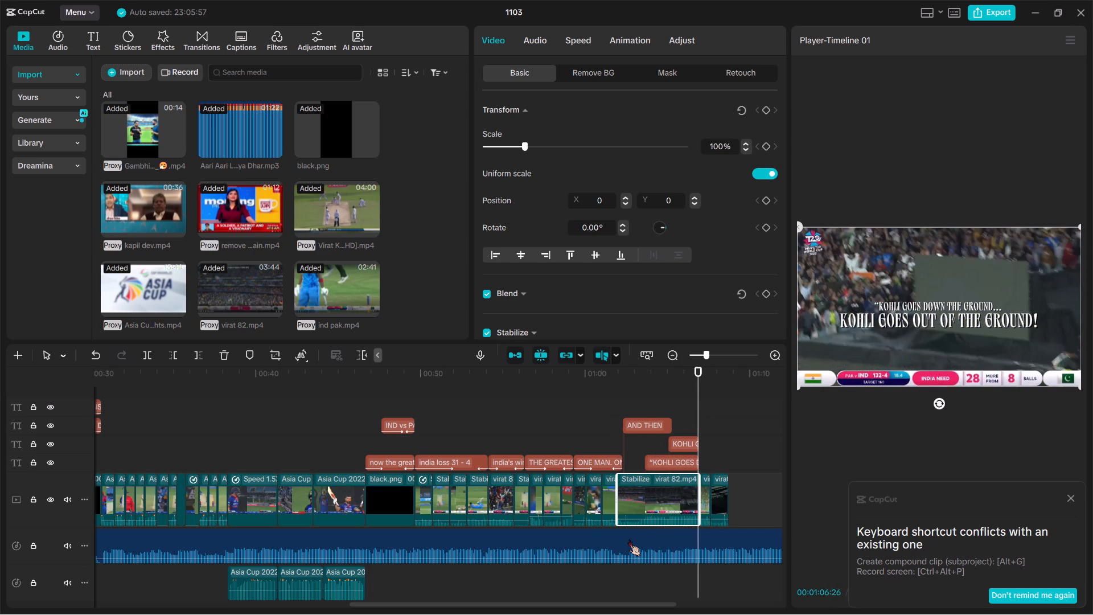
key("space")
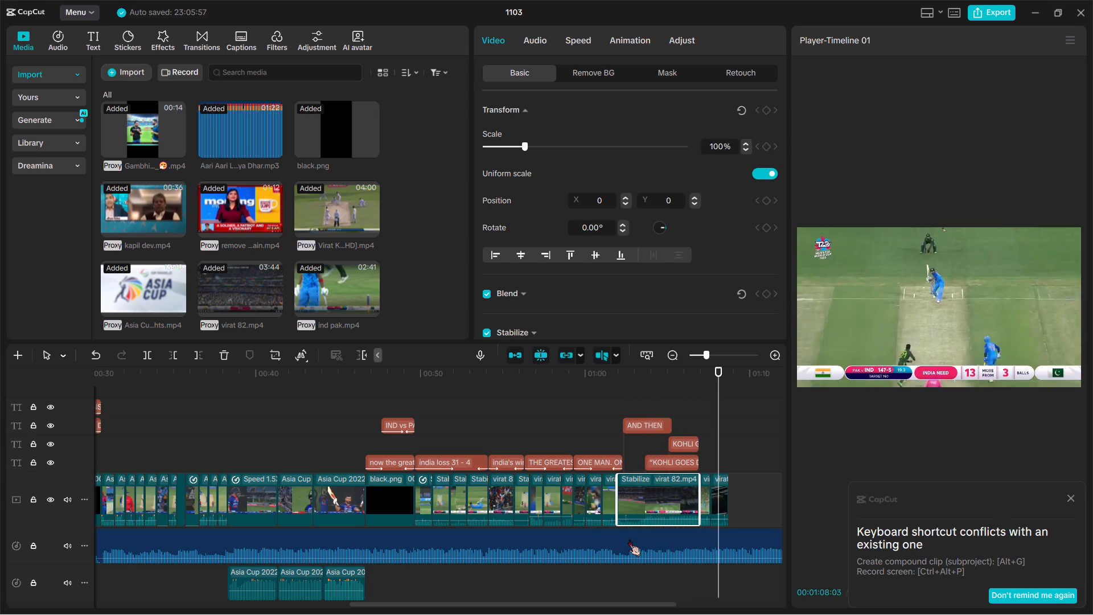
key("space")
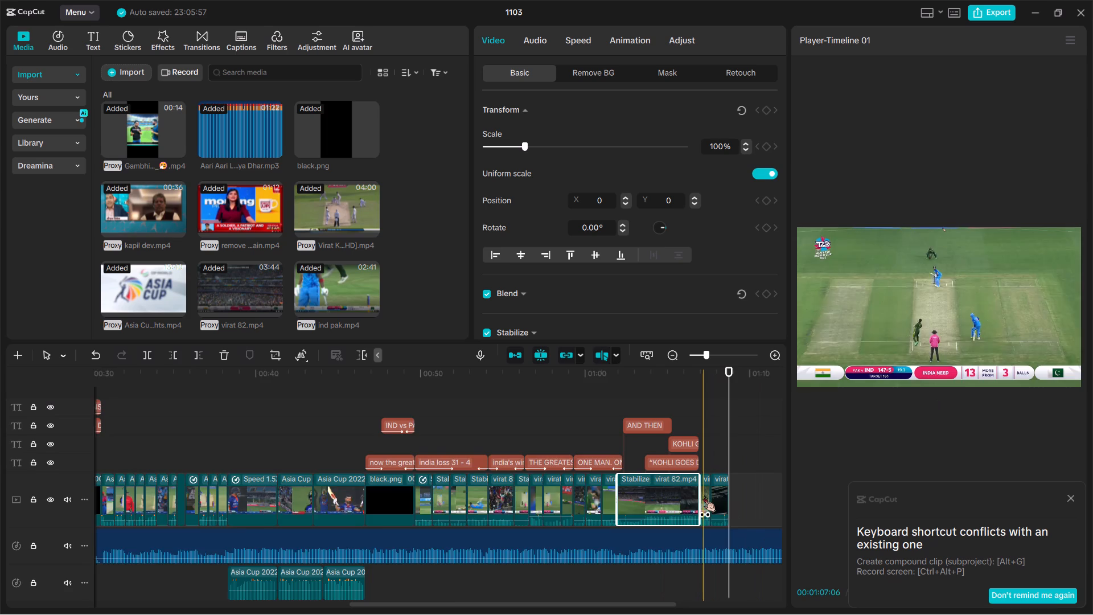
Move the "AFTER 1024 DAYS" title to the lowest text track and "KING ANSWER WITH HIS BAT" to the track directly above it.
scroll(704, 495, "up", 12, "ctrl")
scroll(704, 495, "right", 1)
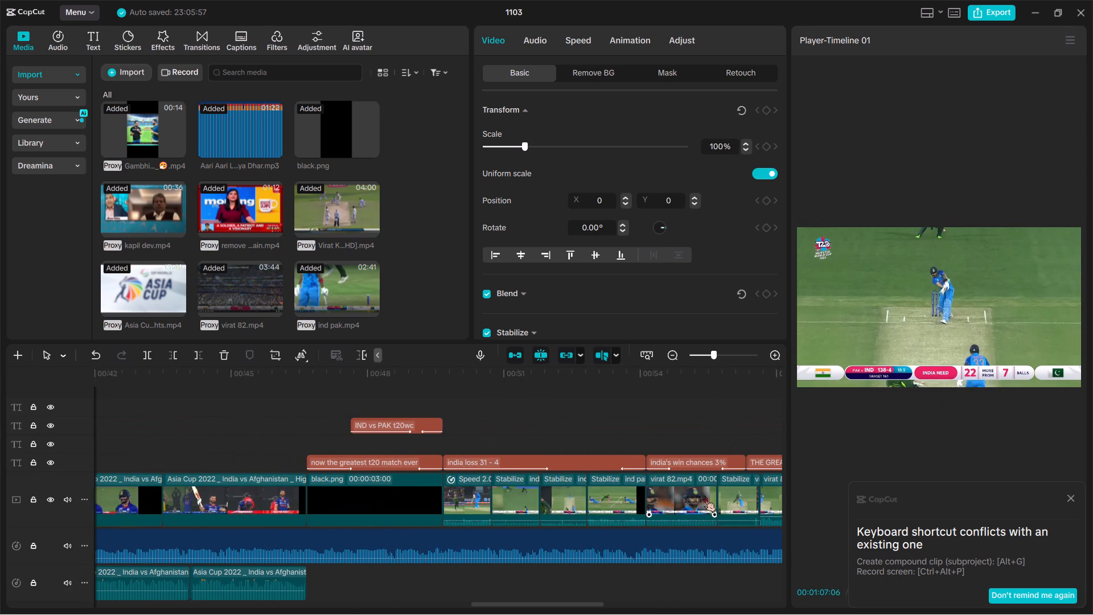
scroll(704, 495, "right", 5)
scroll(704, 495, "down", 4, "ctrl")
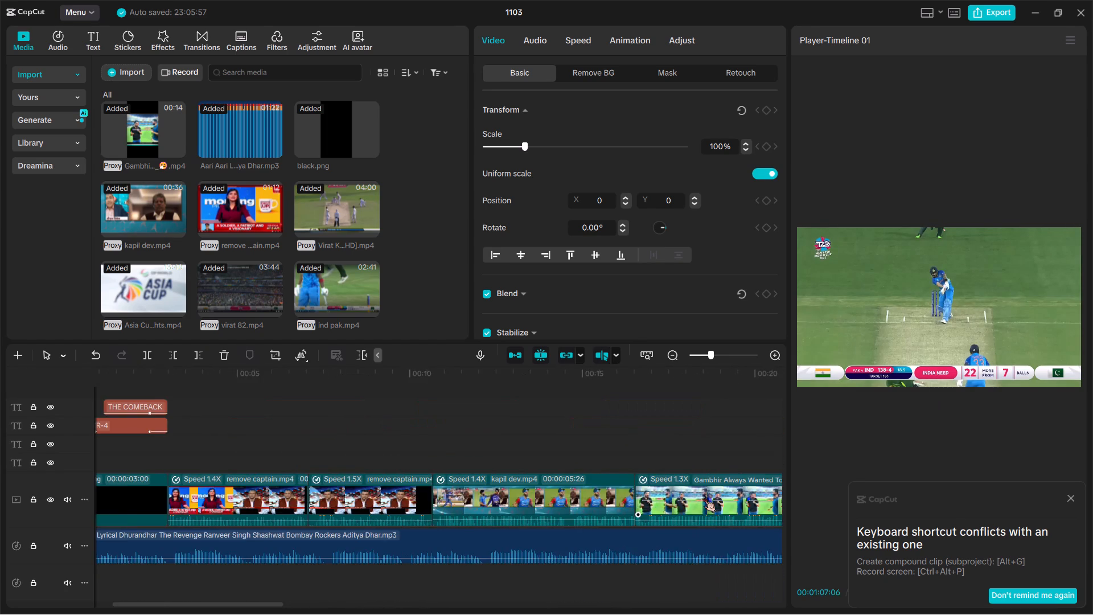
scroll(704, 495, "down", 3, "ctrl")
scroll(704, 495, "left", 1)
scroll(704, 495, "up", 2, "ctrl")
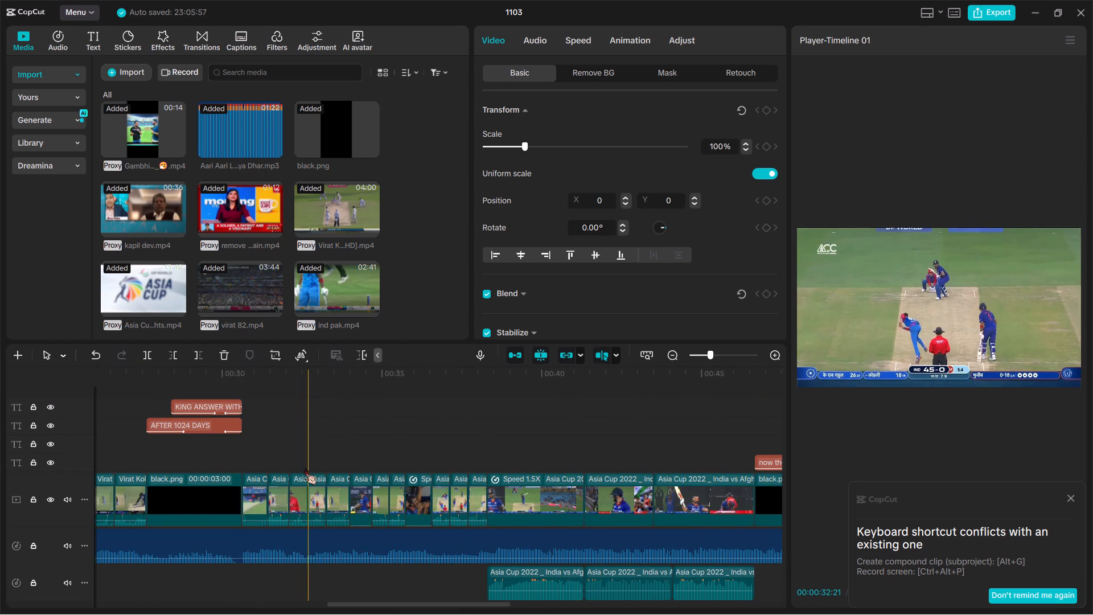
scroll(305, 468, "right", 1)
scroll(305, 468, "up", 2)
scroll(305, 468, "left", 1)
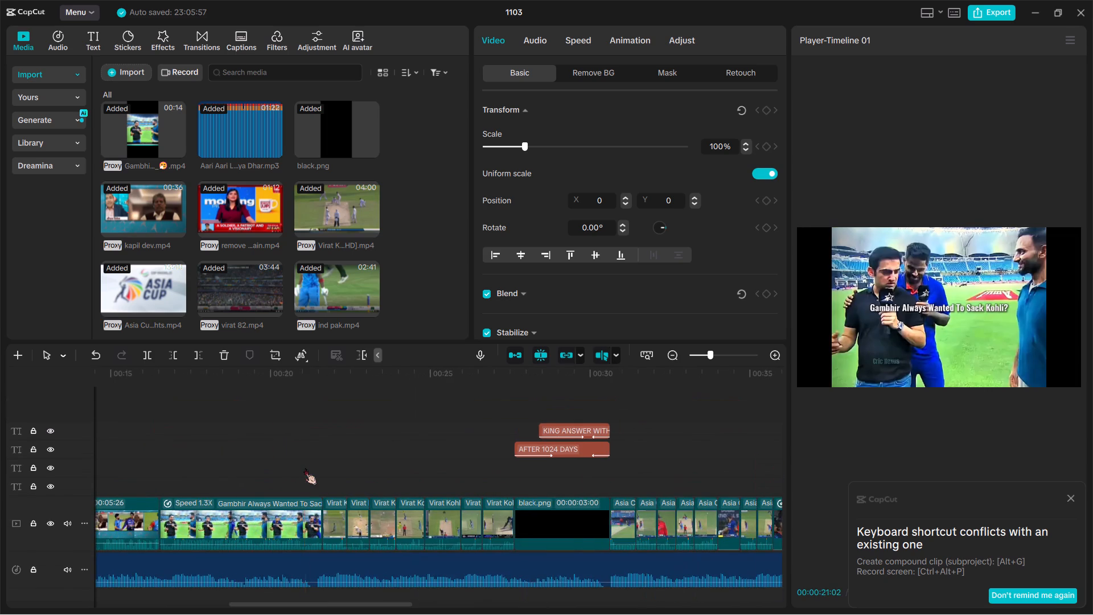
scroll(305, 468, "left", 1)
scroll(305, 468, "right", 1)
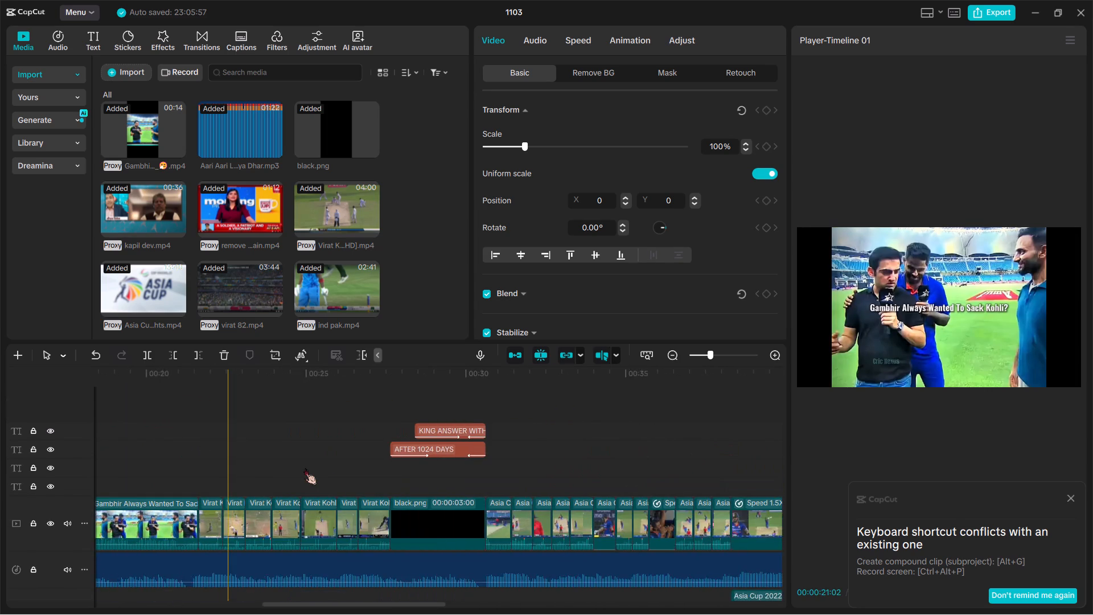
left_click(473, 441)
left_click_drag(480, 451, 483, 489)
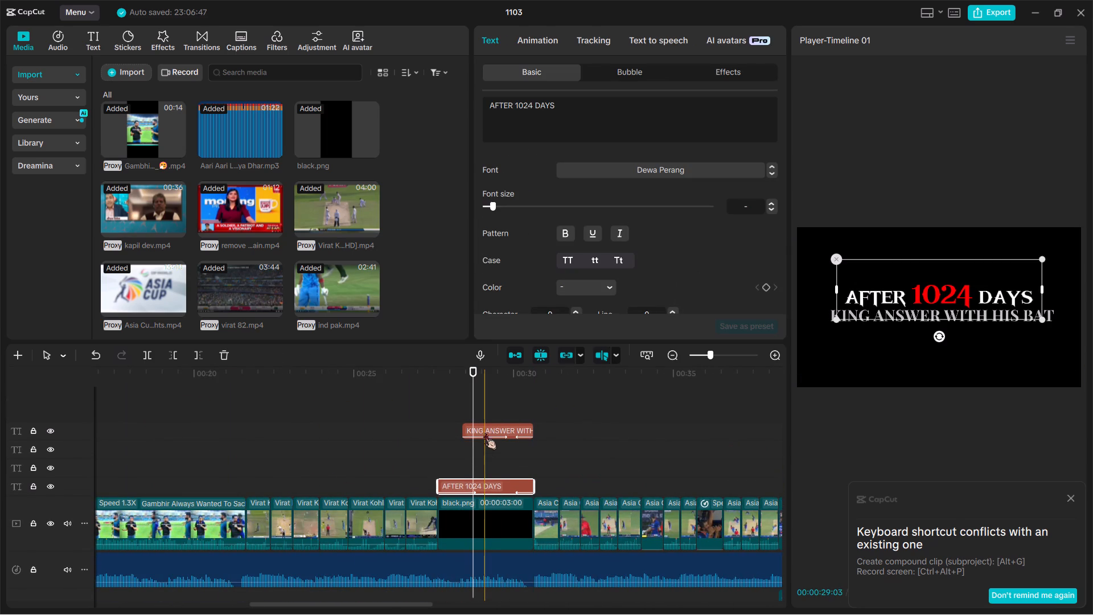
left_click_drag(484, 429, 483, 467)
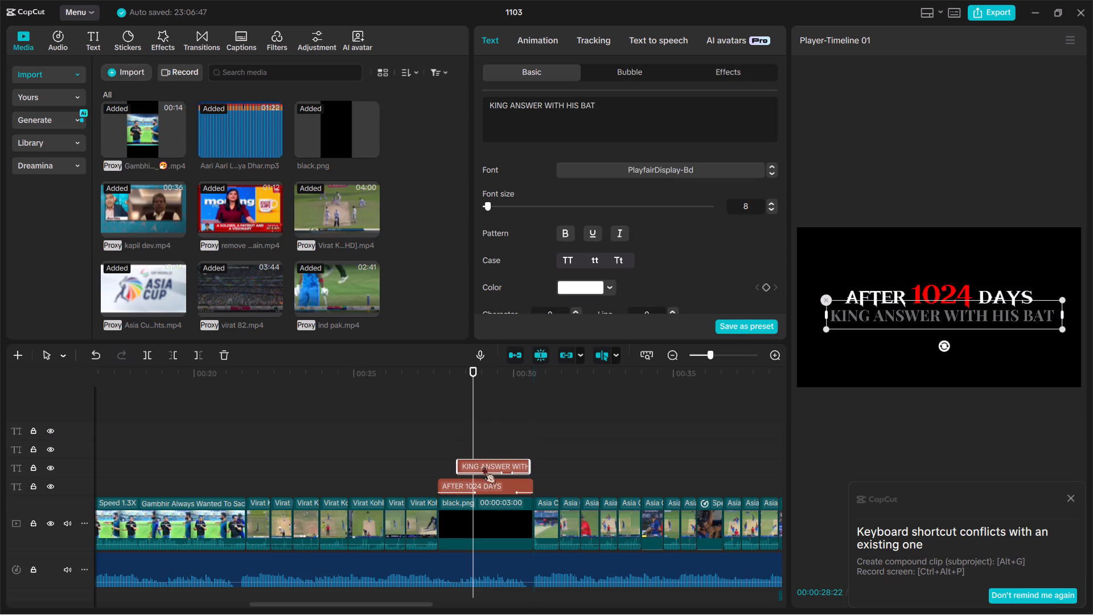
left_click_drag(483, 467, 482, 470)
Add a default text title on a new track just above the video, starting with the first Virat Kohli clip after the Gambhir clip.
scroll(482, 470, "right", 1)
scroll(482, 470, "down", 2, "ctrl")
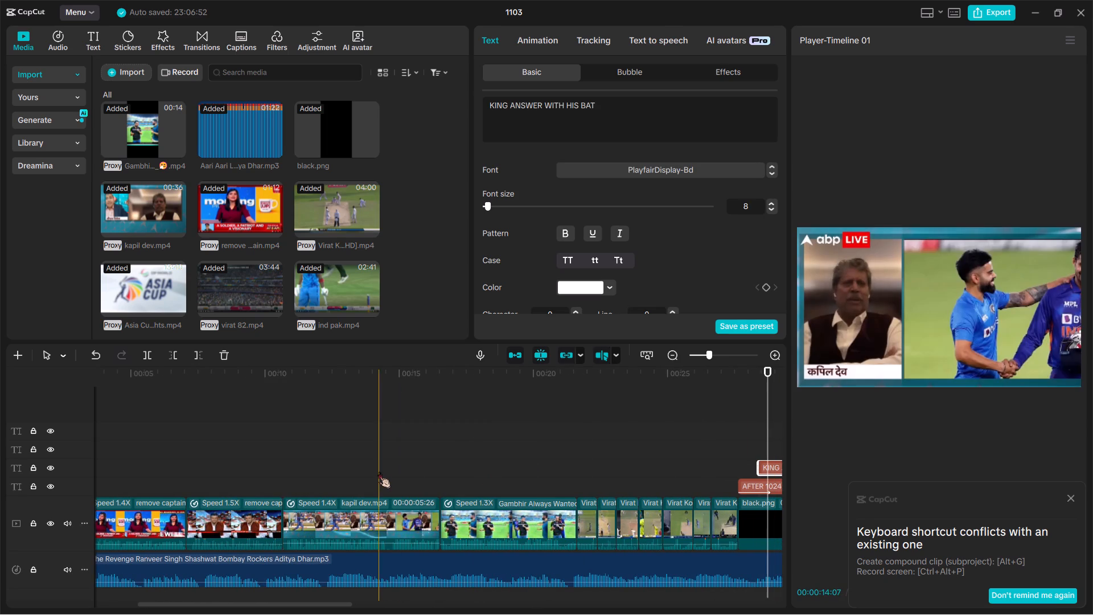
key("space")
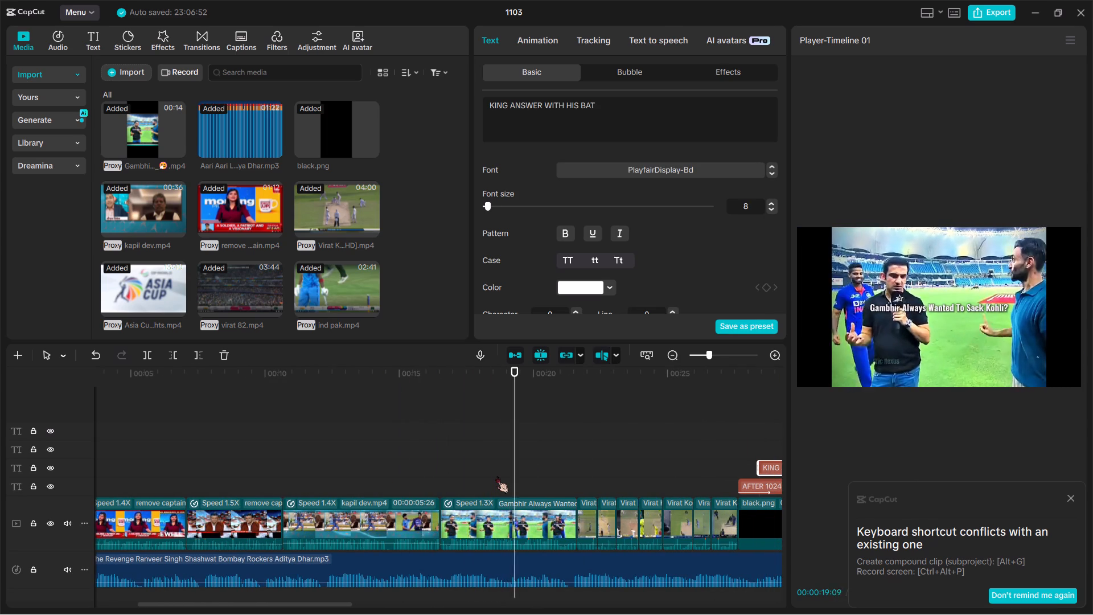
key("space")
key("space")
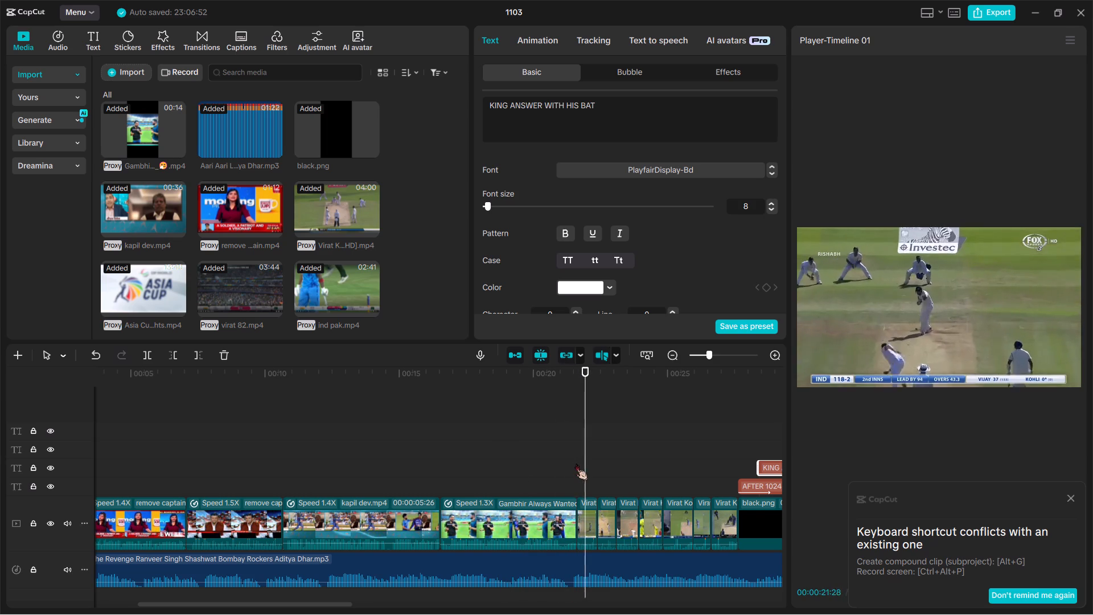
key("space")
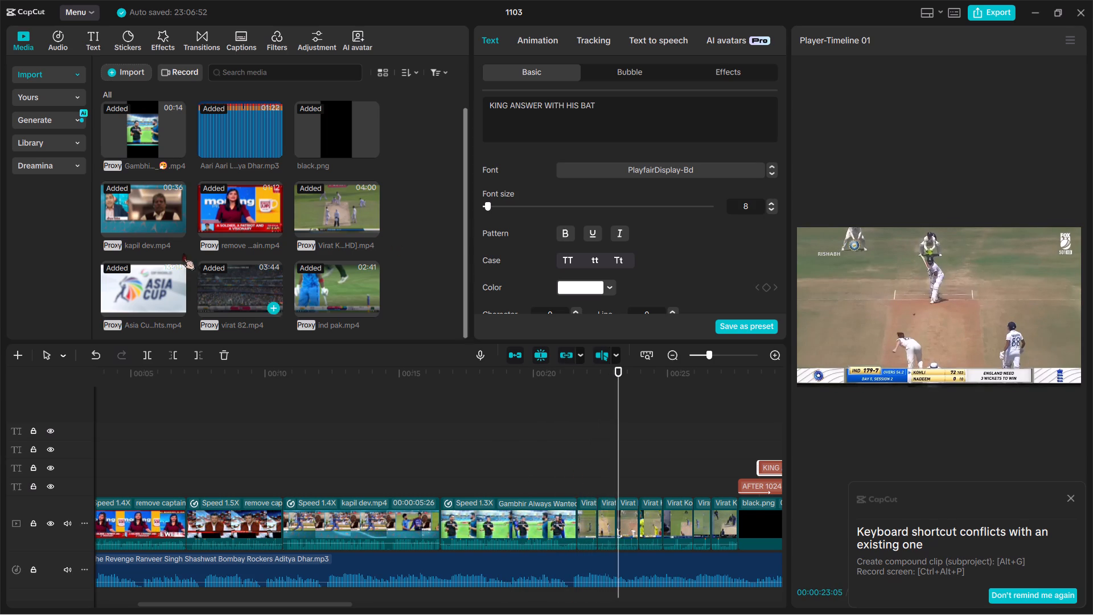
left_click(87, 34)
left_click_drag(119, 88, 570, 477)
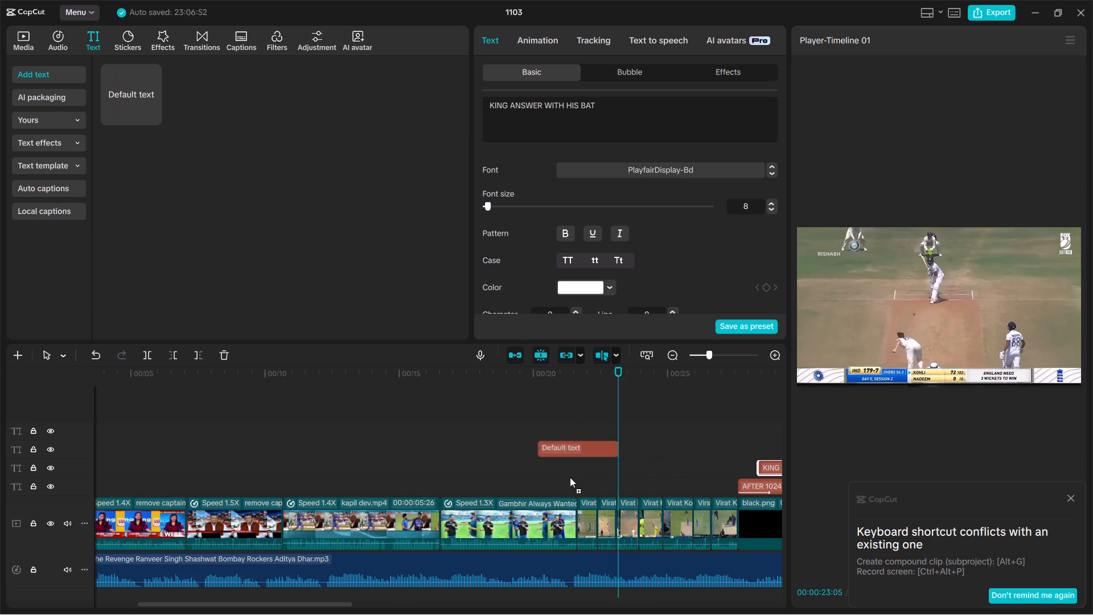
left_click_drag(570, 477, 578, 494)
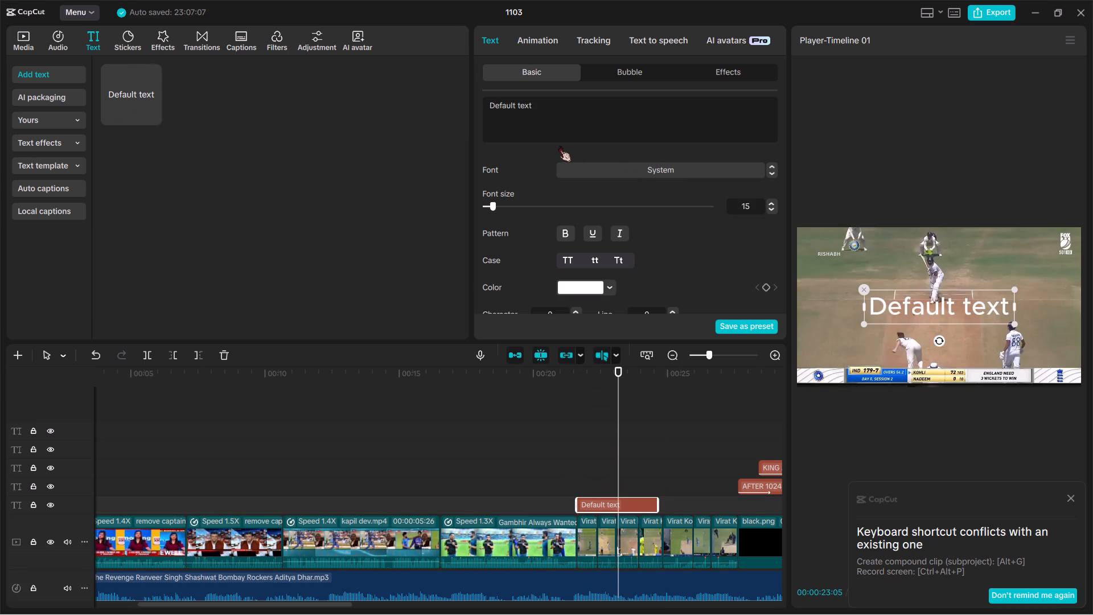
Replace the new title's default text with "STRUGGLE".
left_click_drag(539, 104, 454, 94)
key("BackSpace")
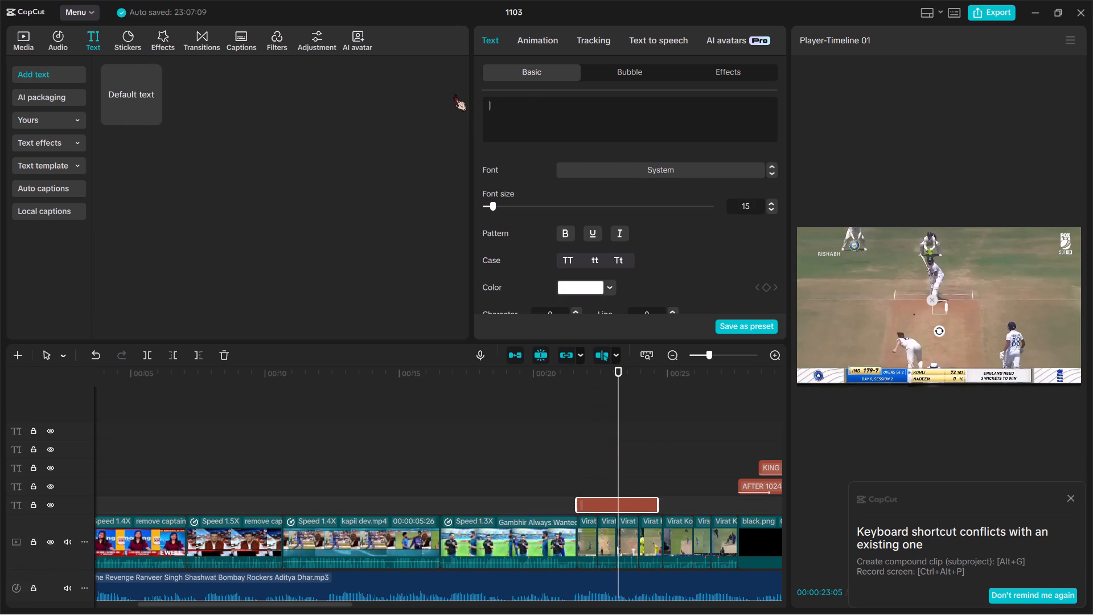
type("STRUGGLE")
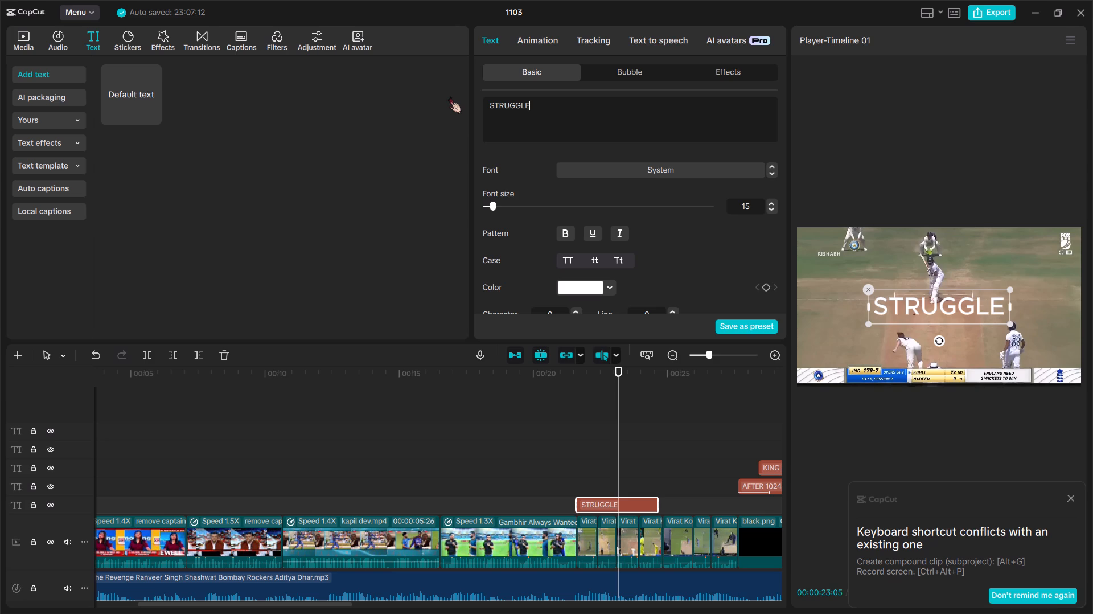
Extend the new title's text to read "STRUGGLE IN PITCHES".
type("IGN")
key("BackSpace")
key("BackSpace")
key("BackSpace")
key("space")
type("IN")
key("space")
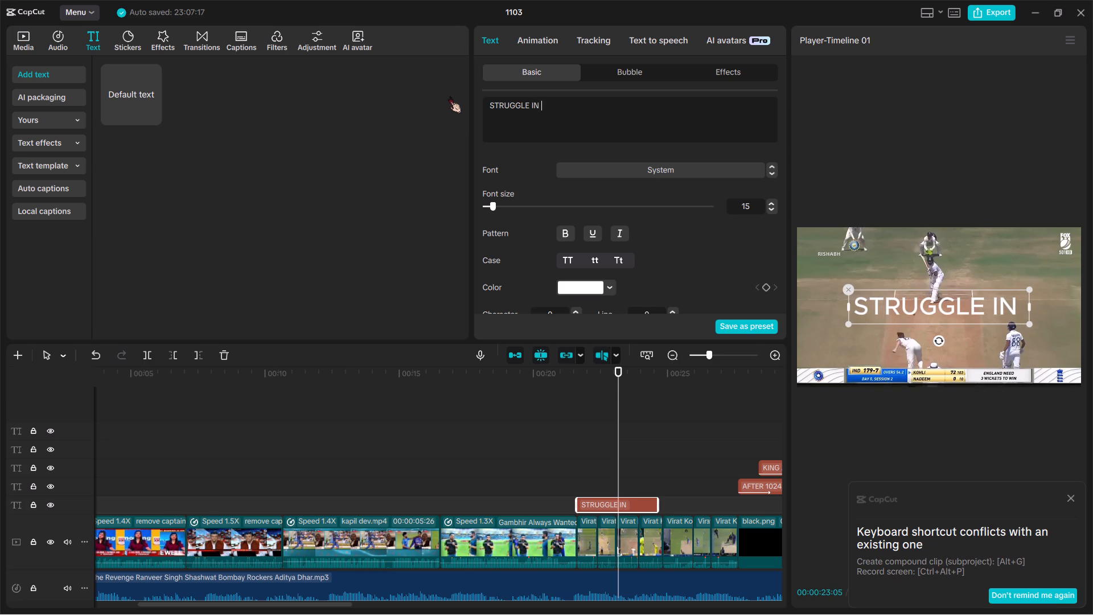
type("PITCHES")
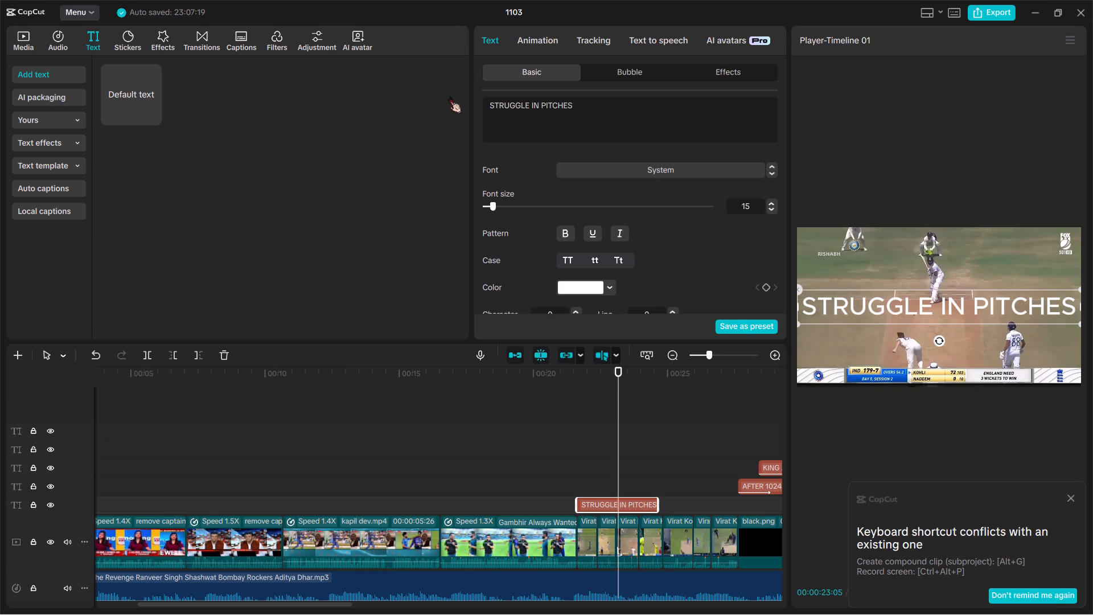
Set the new title's font to Lucette-Regular.
left_click(767, 173)
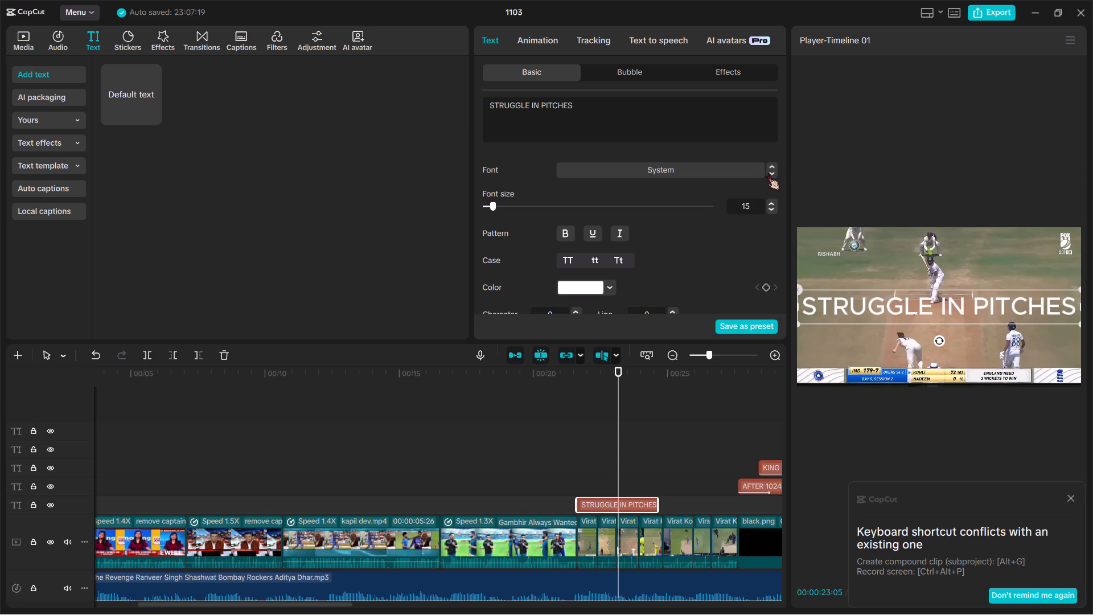
left_click(773, 175)
left_click(773, 175)
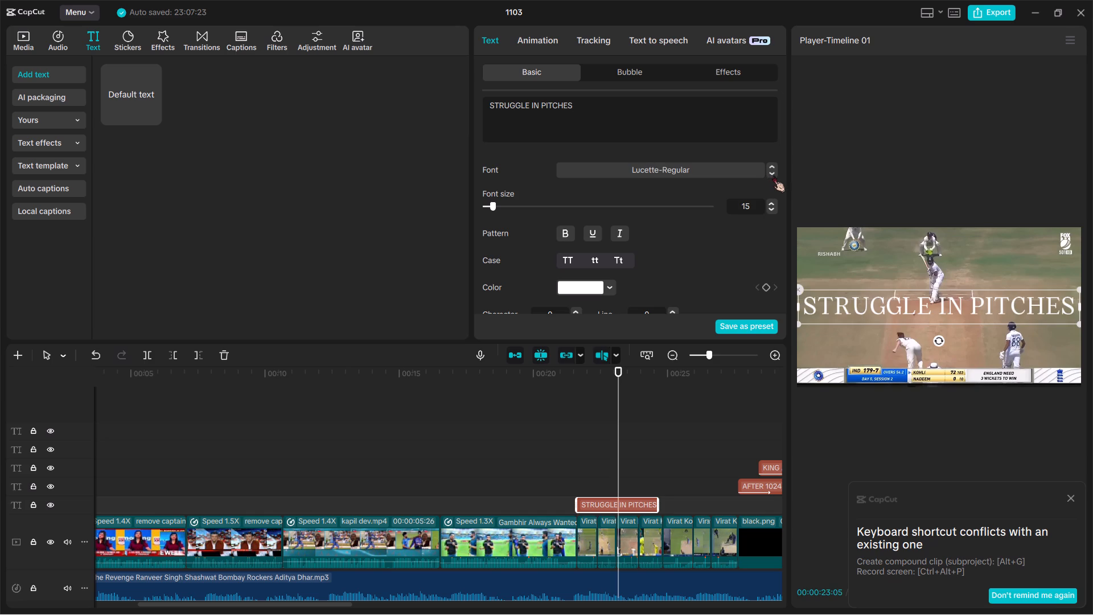
left_click(773, 175)
left_click(742, 170)
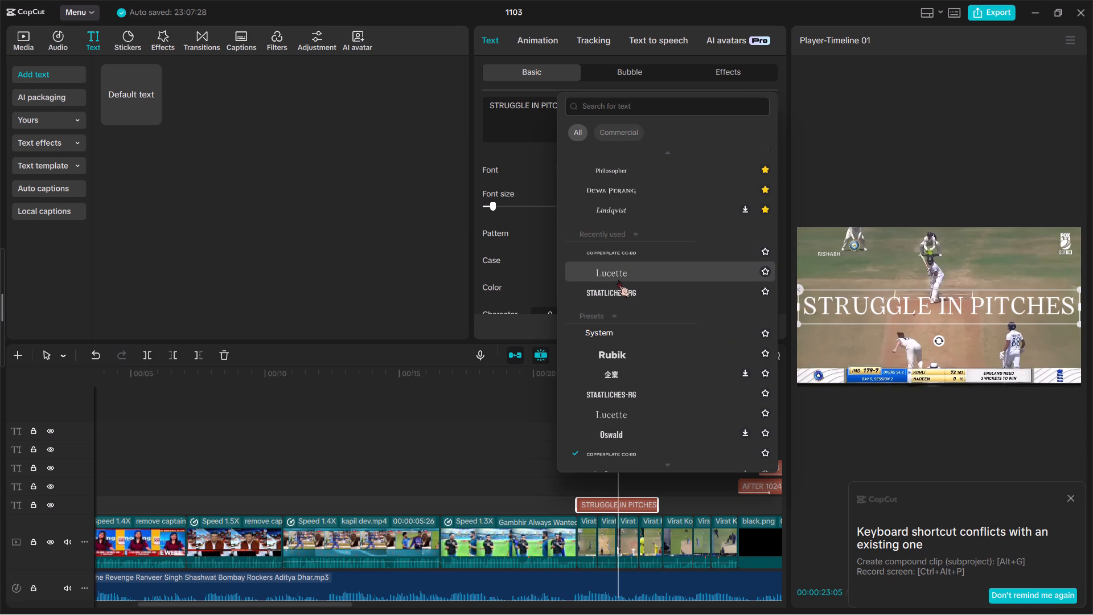
left_click(605, 407)
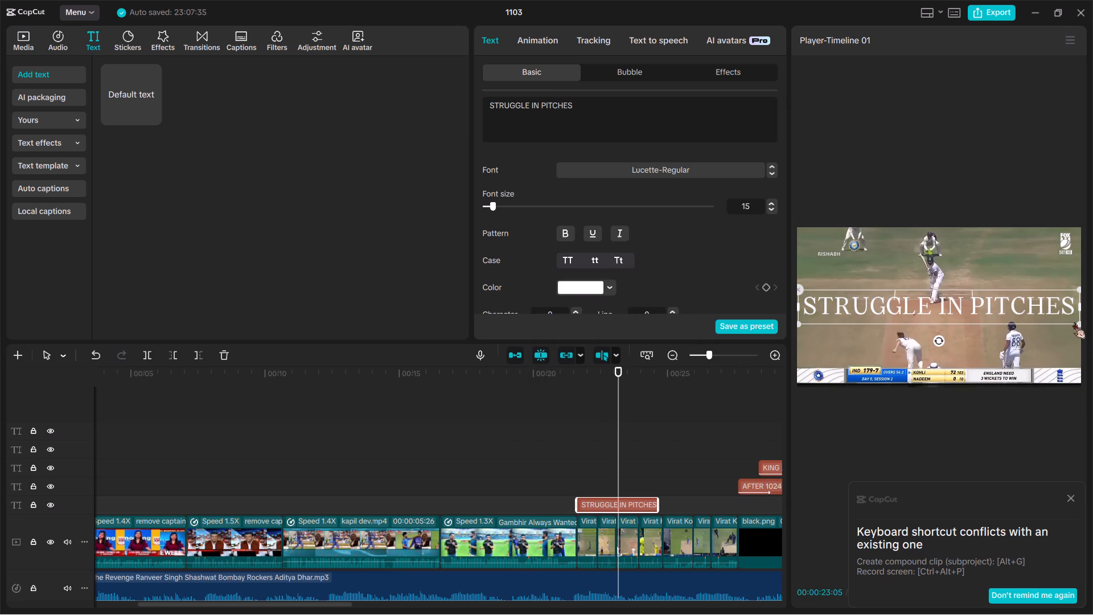
Scale the new title down in the preview until it spans a little over half the frame width.
left_click_drag(1074, 322, 1063, 324)
left_click_drag(1069, 323, 1029, 317)
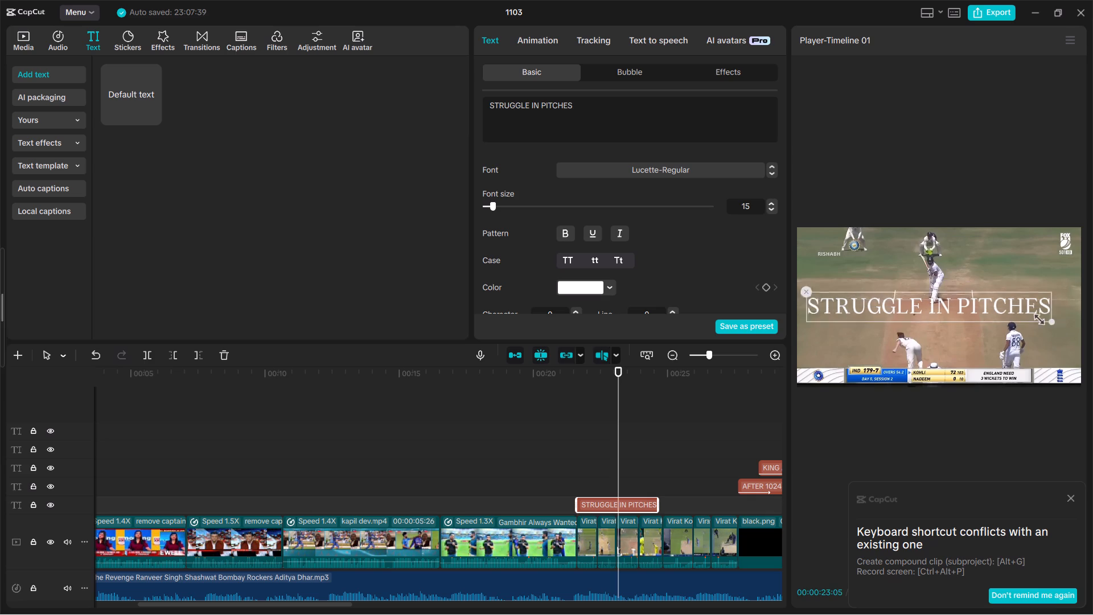
left_click_drag(1029, 317, 957, 311)
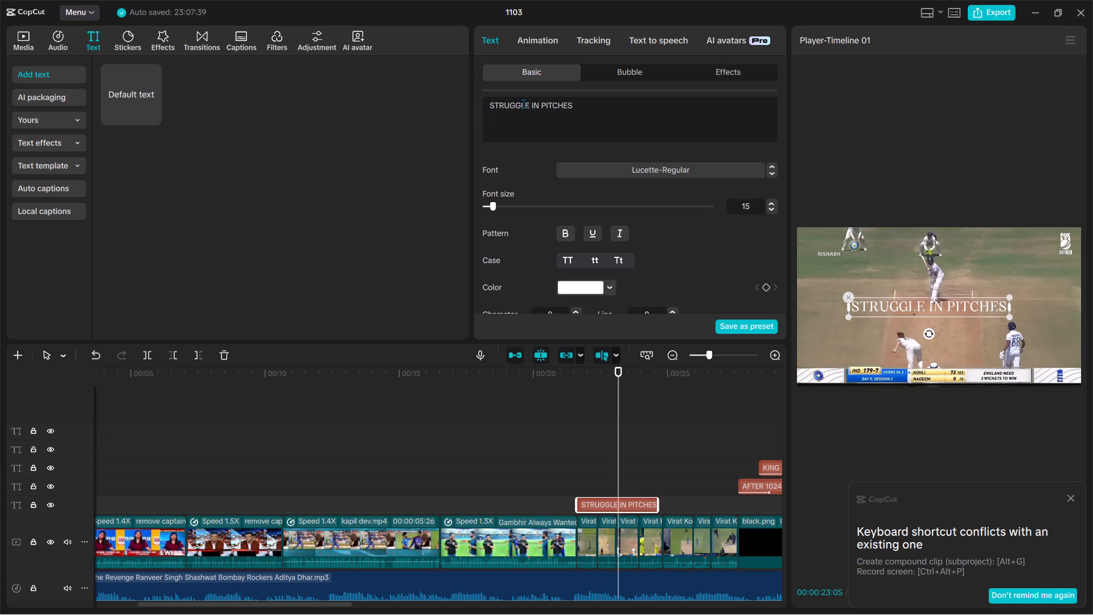
Remove "IN PITCHES" from the title and put a word before "STRUGGLE" so it reads "CONTINUSIOULY STRUGGLE".
left_click_drag(529, 105, 585, 117)
key("BackSpace")
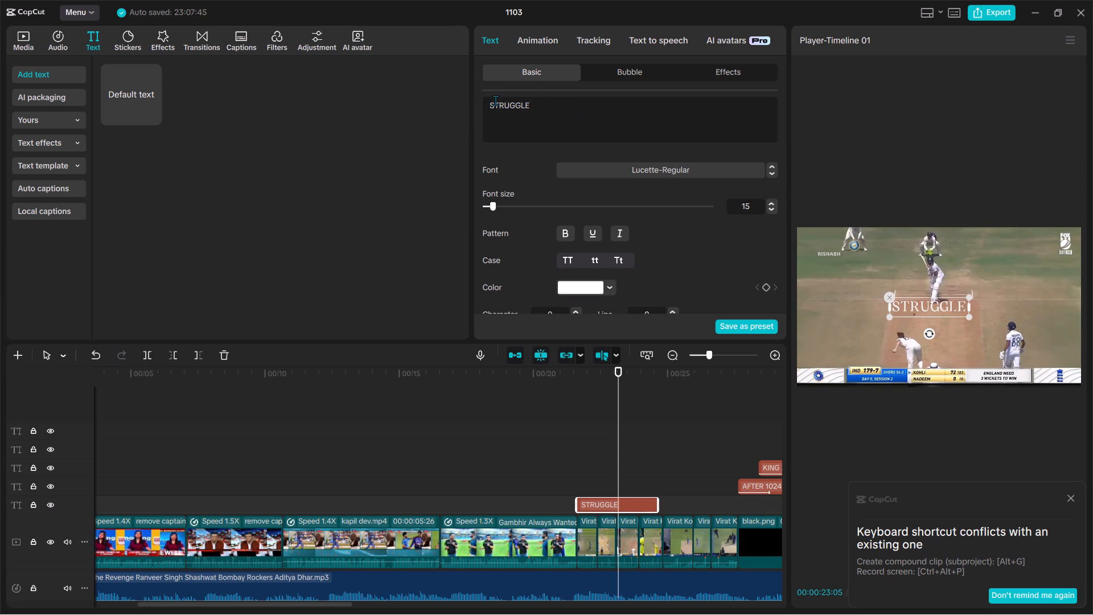
left_click(489, 108)
type("CONTI")
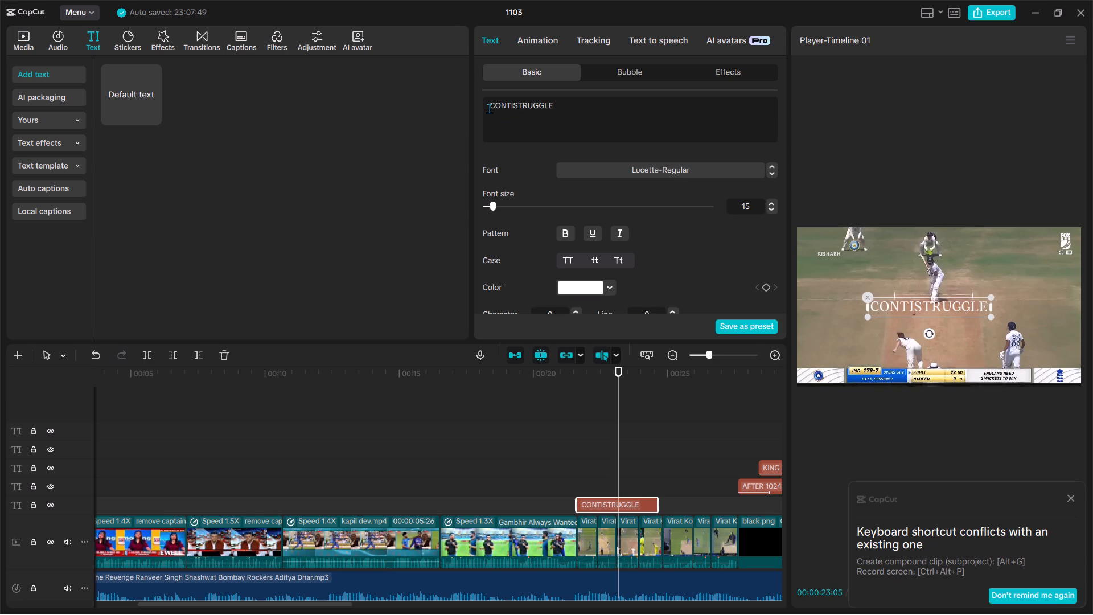
key("n")
type("USK")
key("BackSpace")
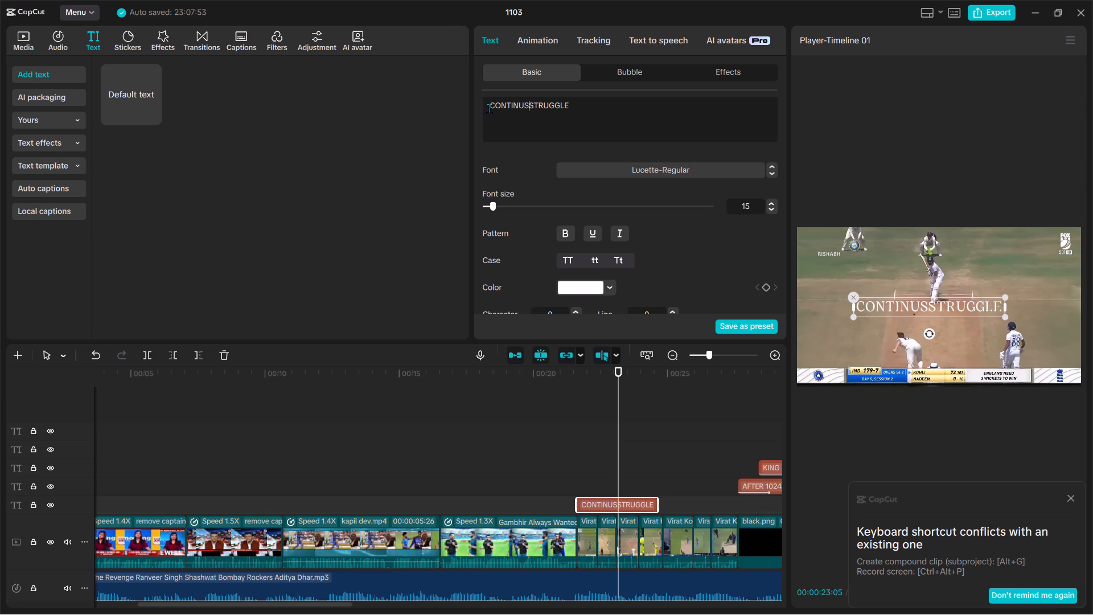
type("IOULY")
key("space")
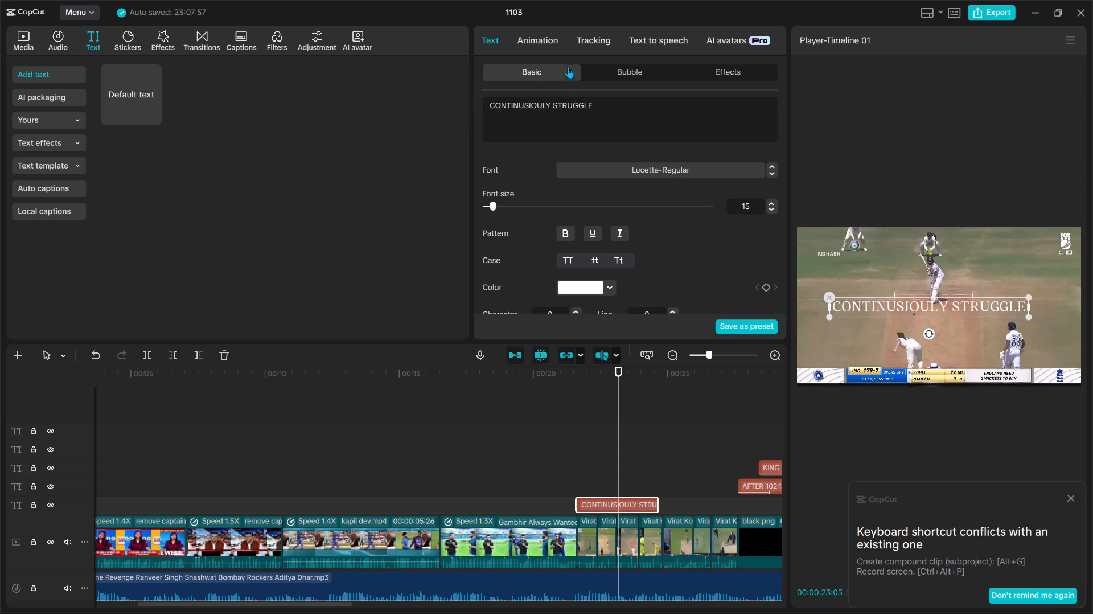
left_click(524, 110)
left_click(528, 107)
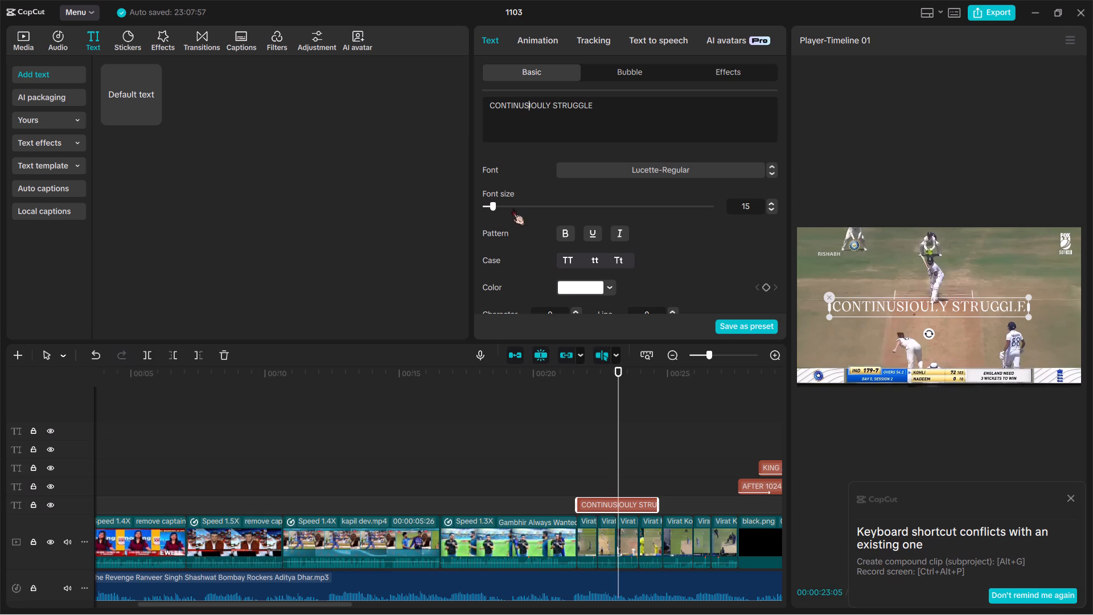
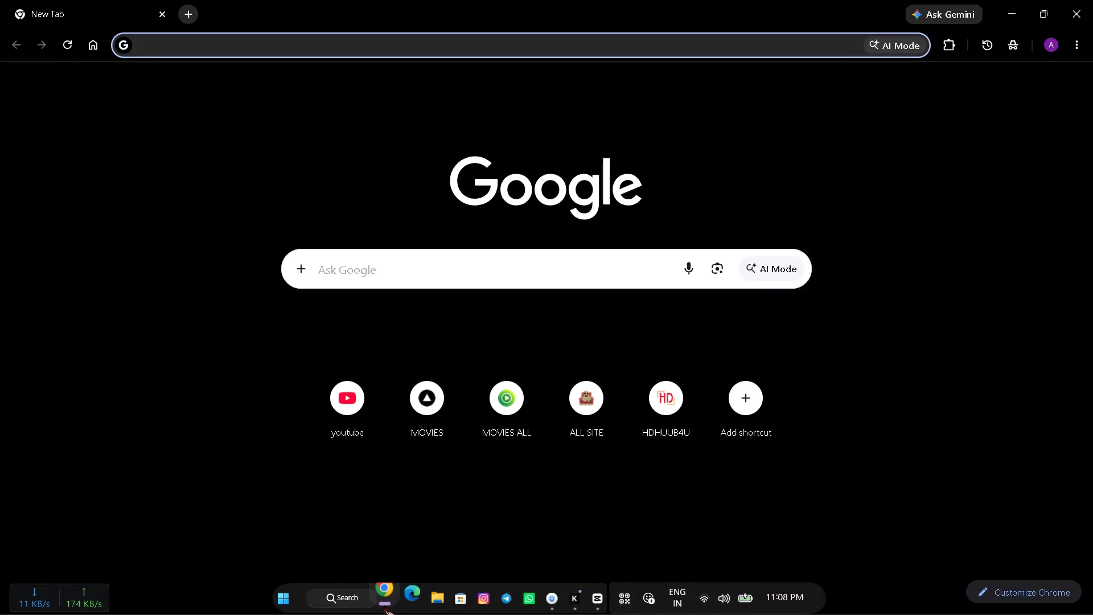
Search Google in Chrome for the correct spelling of "continuously" and copy the word.
type("CONTU")
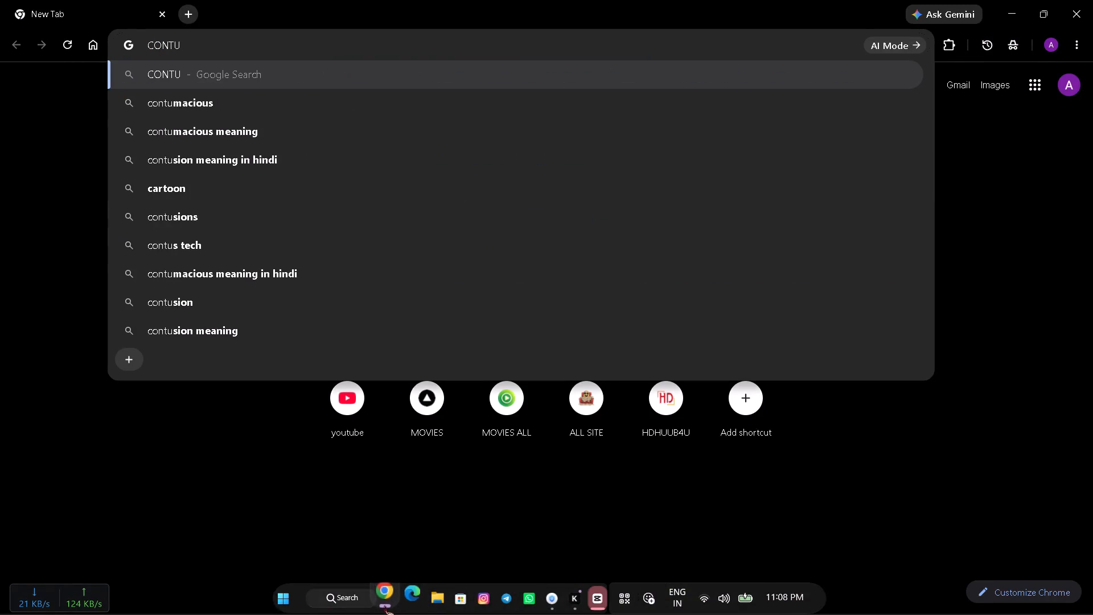
key("BackSpace")
key("i")
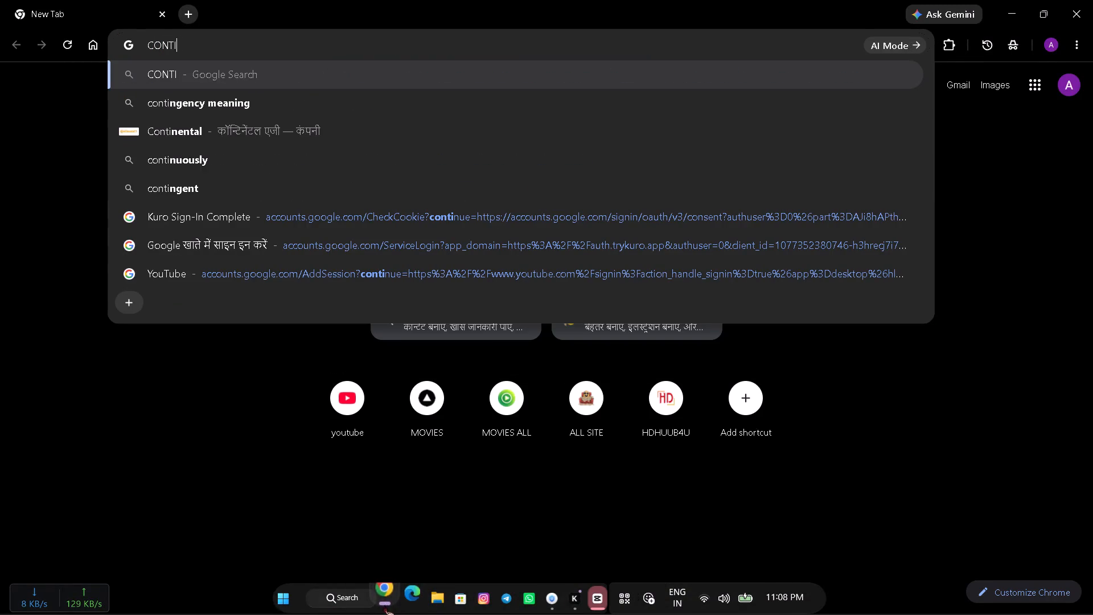
type("NUSLY")
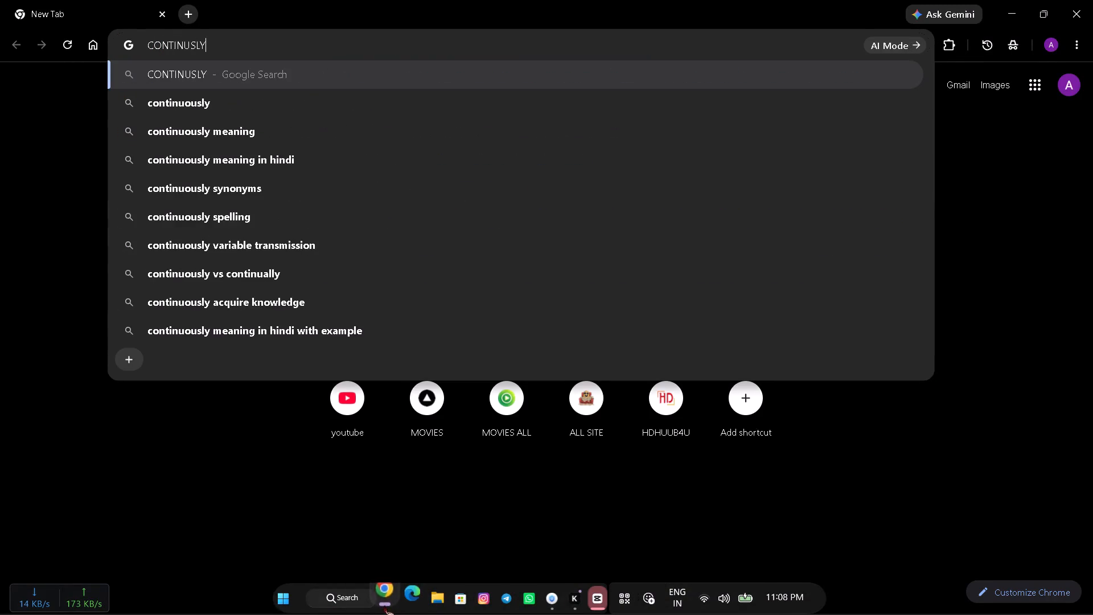
left_click(185, 108)
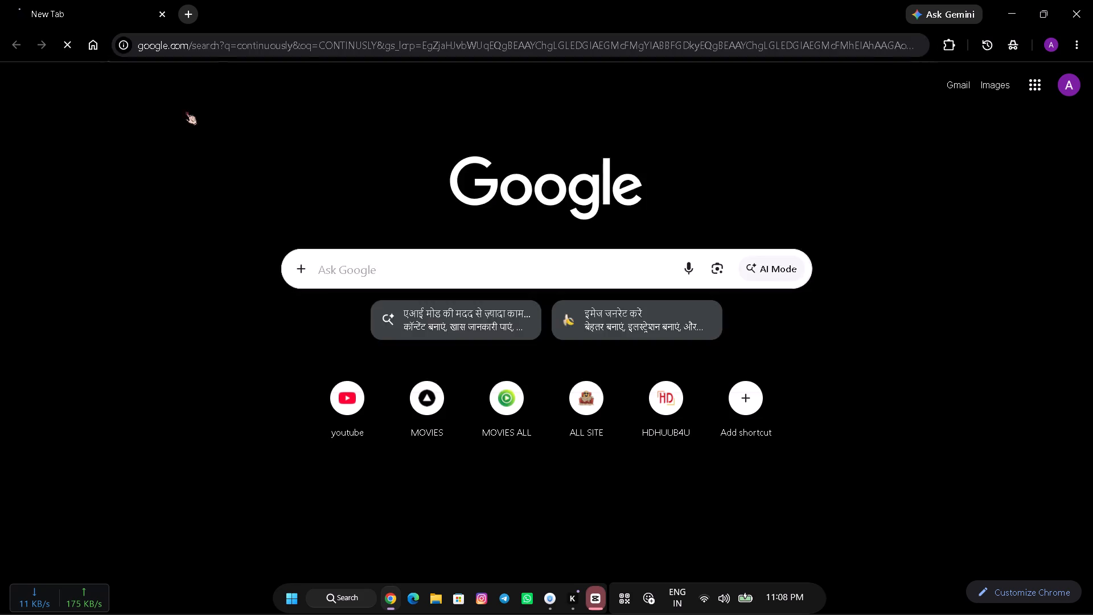
left_click_drag(223, 91, 139, 91)
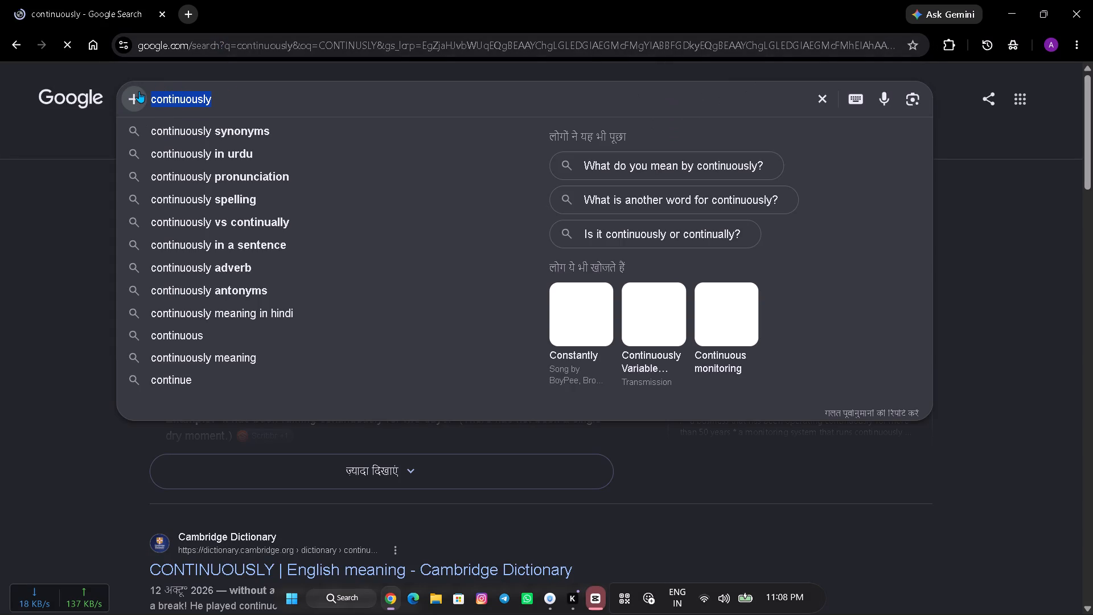
key("ctrl+c")
Back in CapCut, replace the misspelled "CONTINUSIOULY" in the struggle title with the copied word "continuously".
left_click(628, 112)
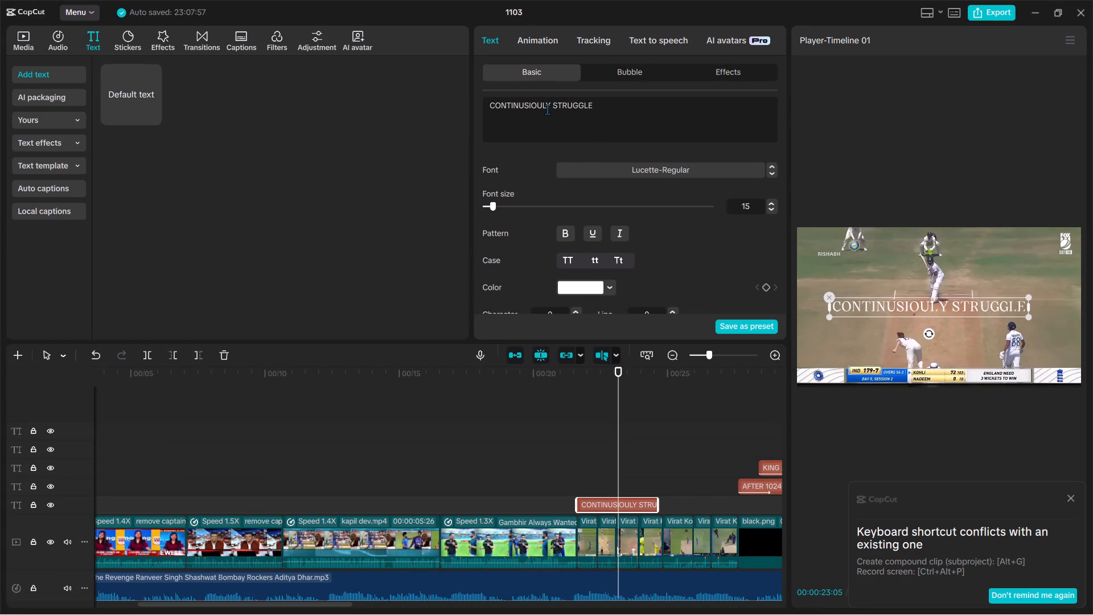
left_click(547, 109)
left_click(550, 112)
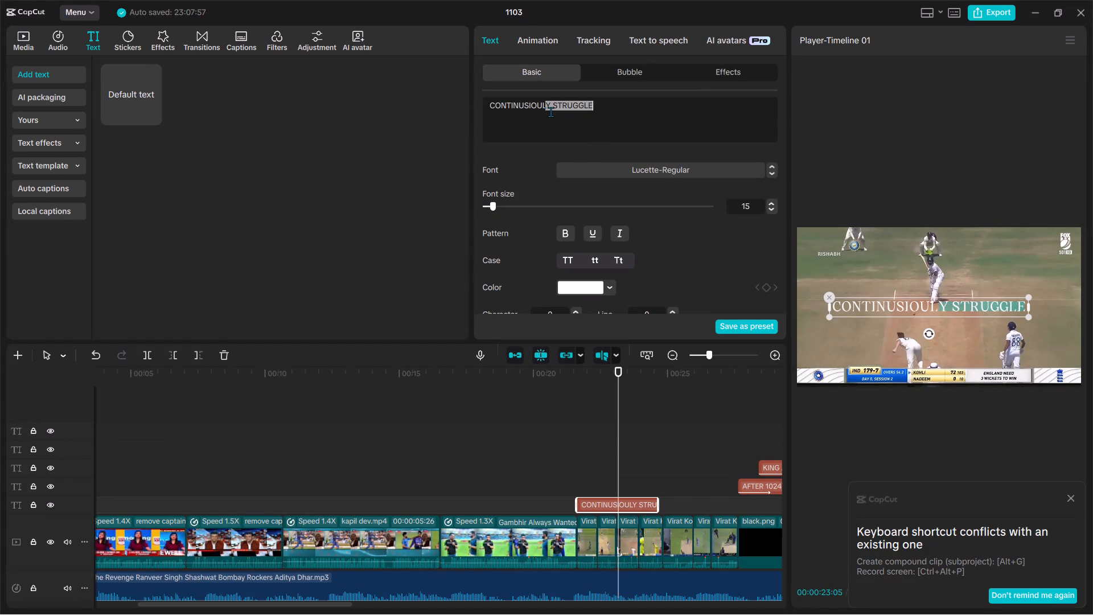
left_click_drag(550, 110, 509, 114)
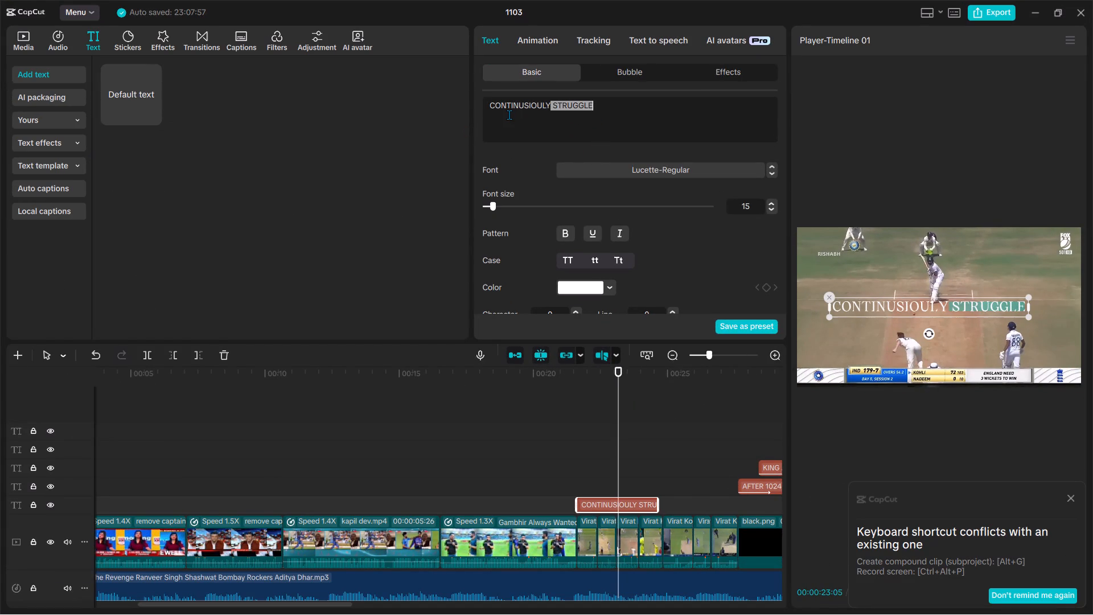
left_click(509, 114)
left_click_drag(490, 108, 524, 109)
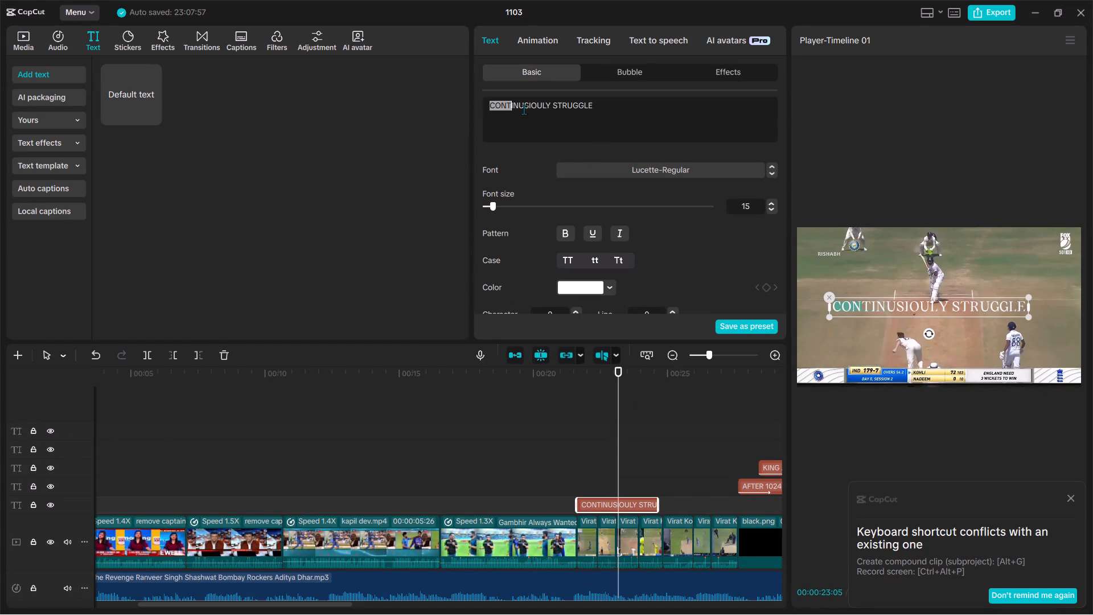
left_click_drag(524, 109, 548, 106)
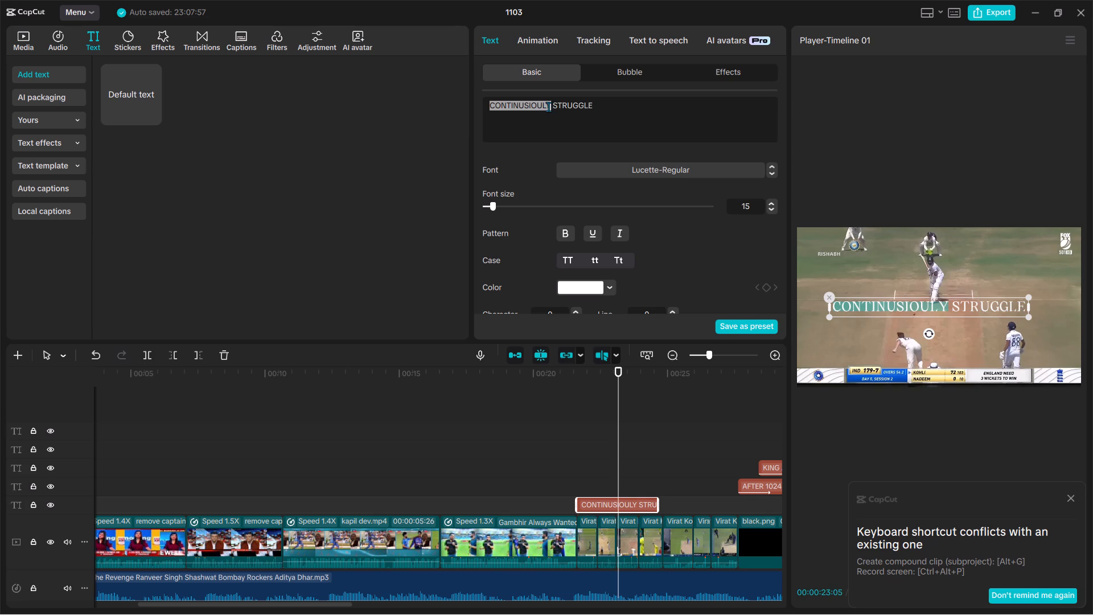
key("BackSpace")
key("ctrl+v")
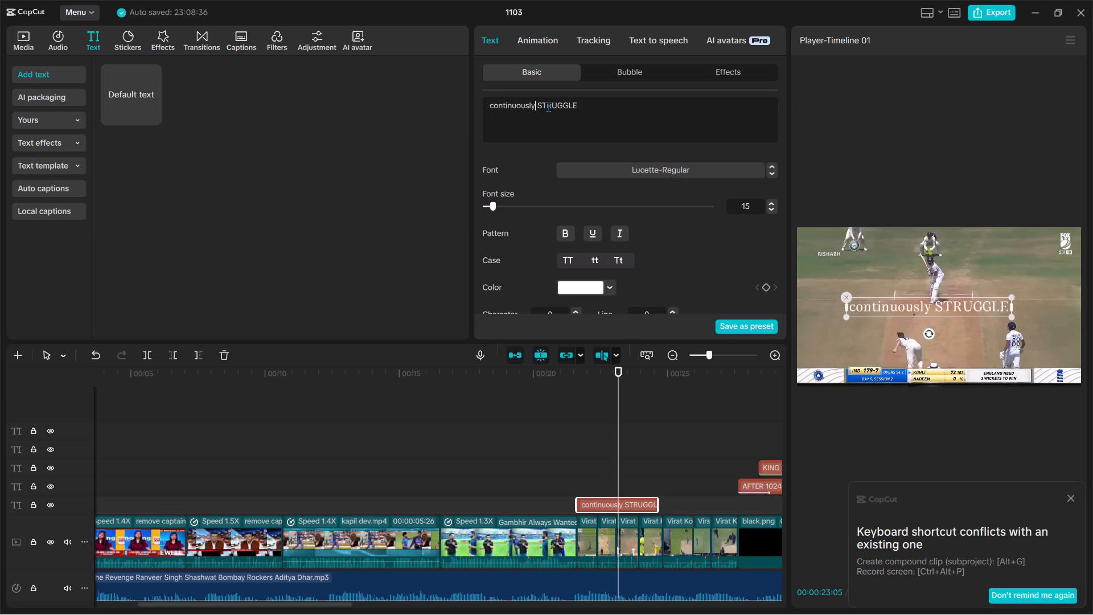
Add the word "CONTINUOUSLY" in capitals between the lowercase word and "STRUGGLE" in the title.
key("space")
type("CON")
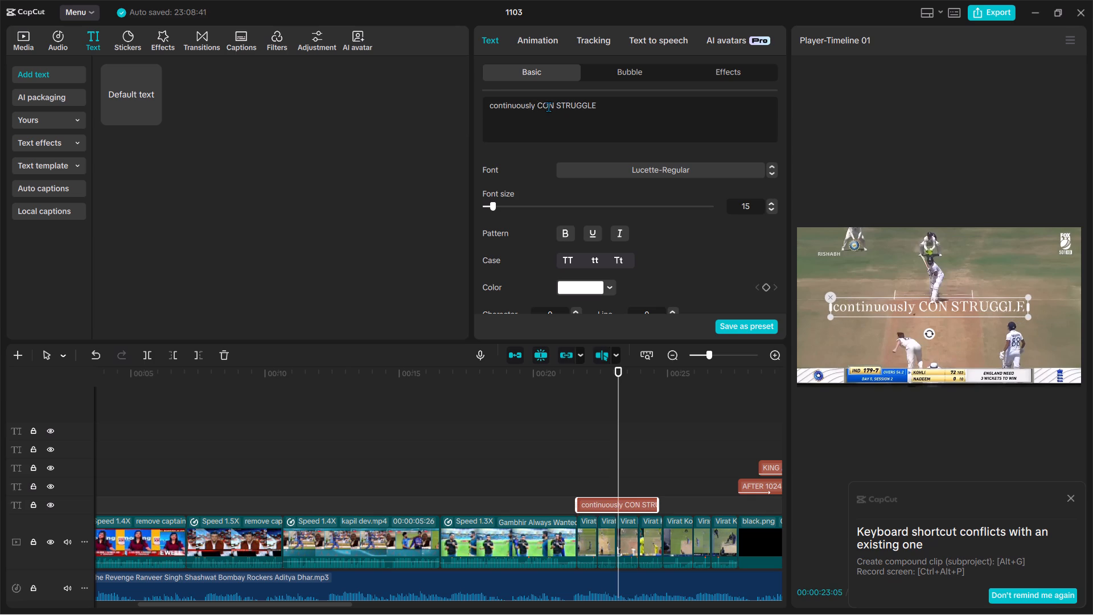
type("TINU")
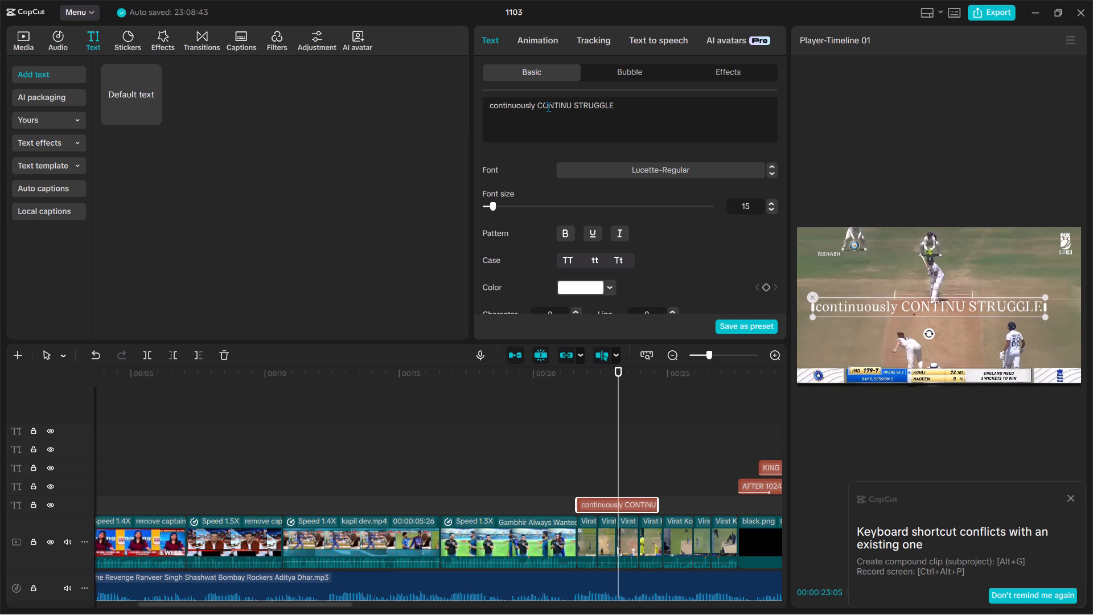
key("s")
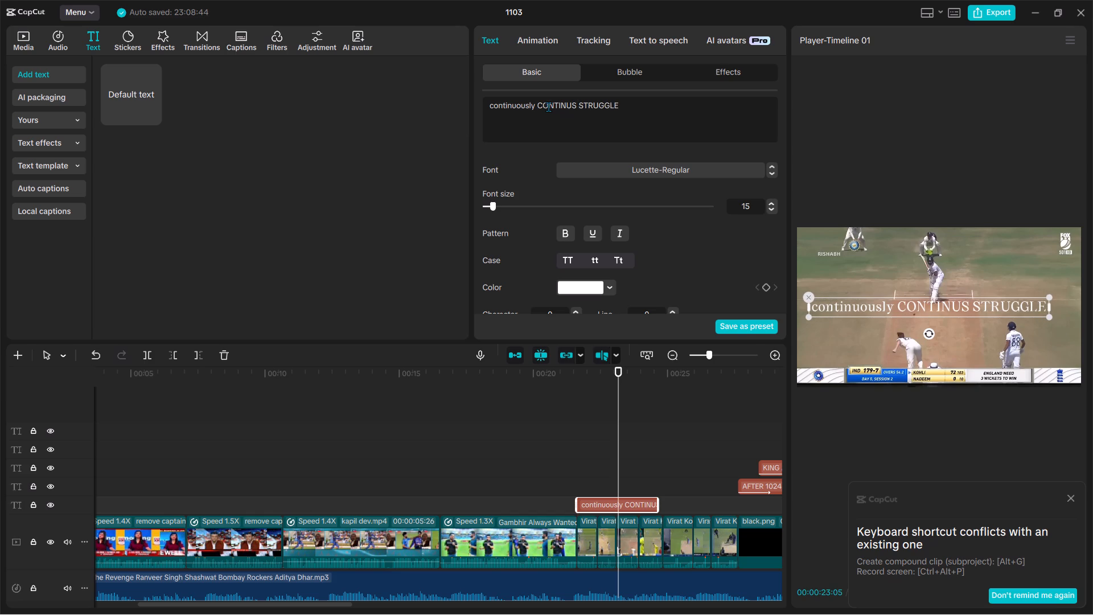
key("BackSpace")
type("OUSLY")
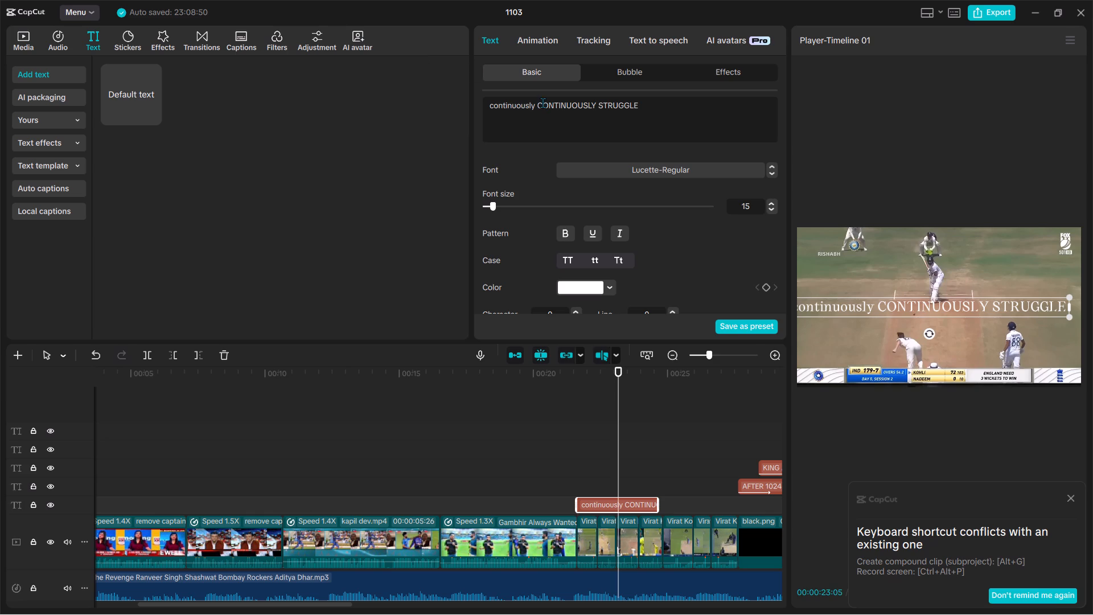
Delete the lowercase "continuously" from the title so it reads "CONTINUOUSLY STRUGGLE".
left_click(533, 109)
key("BackSpace")
key("BackSpace")
key("BackSpace")
key("BackSpace")
key("BackSpace")
key("BackSpace")
key("BackSpace")
key("BackSpace")
key("BackSpace")
key("BackSpace")
key("BackSpace")
key("BackSpace")
key("BackSpace")
key("BackSpace")
key("BackSpace")
key("BackSpace")
key("BackSpace")
key("BackSpace")
key("BackSpace")
key("BackSpace")
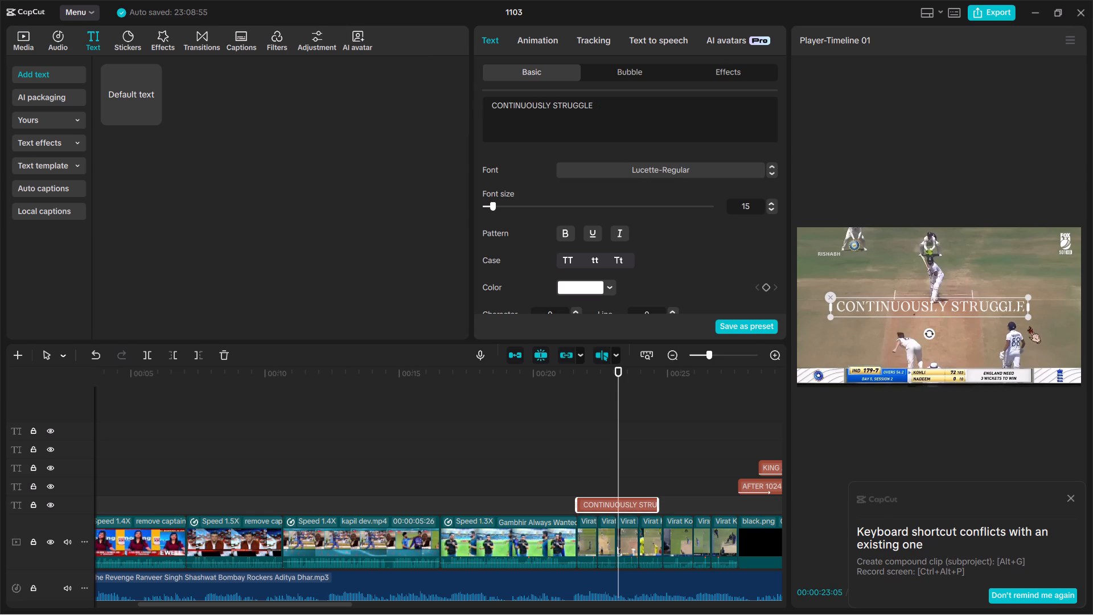
left_click(608, 115)
Apply the favourite Fade In entrance animation to the "CONTINUOUSLY STRUGGLE" title.
left_click(532, 40)
left_click(722, 179)
left_click_drag(722, 179, 706, 124)
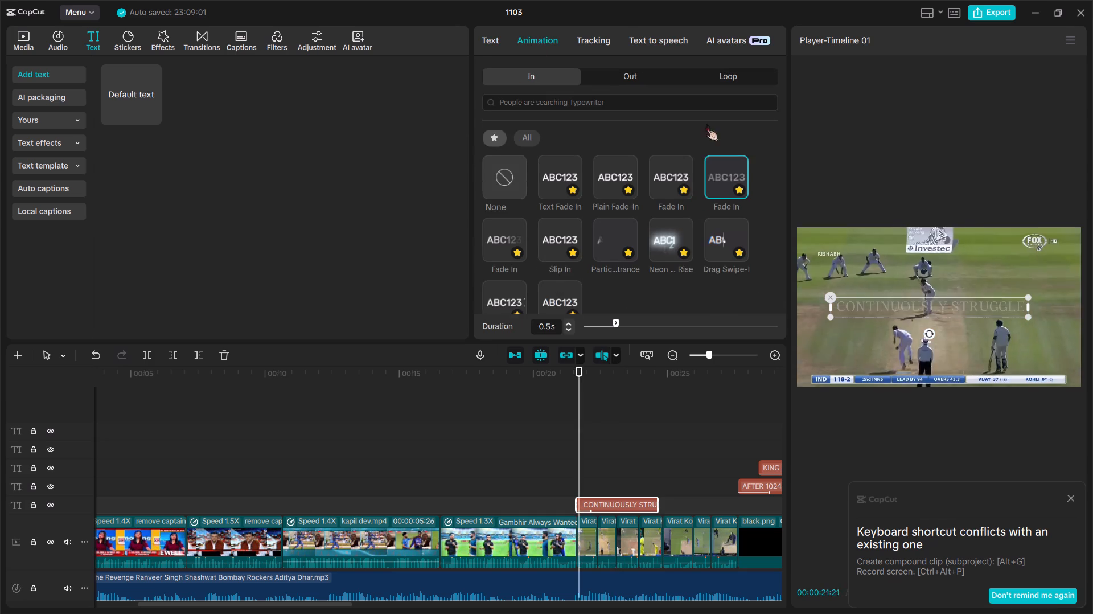
Apply the favourite Fade Out exit animation to the "CONTINUOUSLY STRUGGLE" title.
left_click_drag(706, 124, 614, 74)
left_click(614, 74)
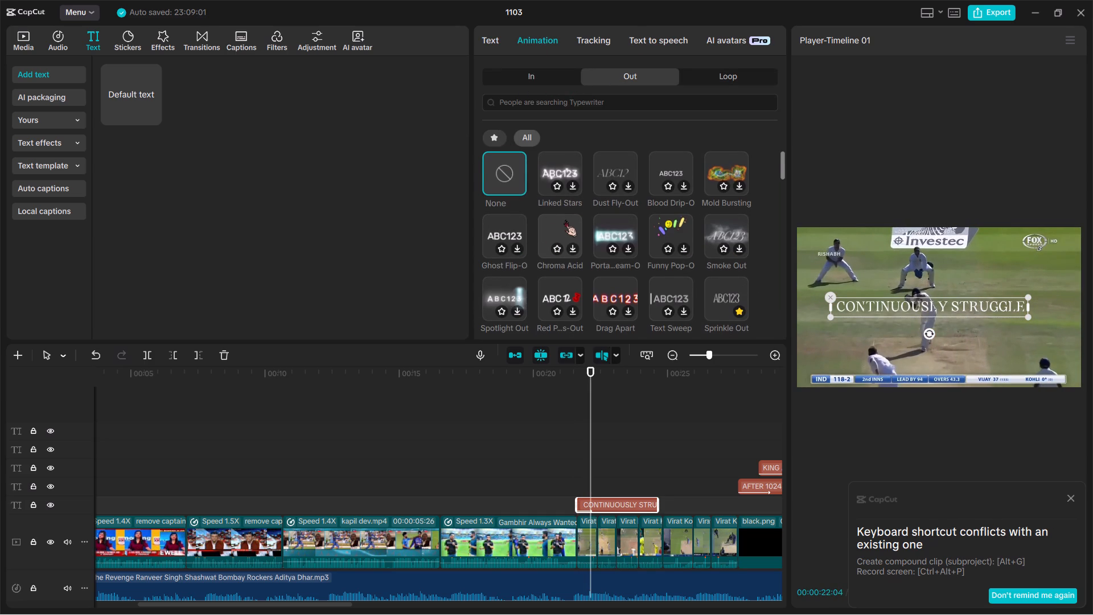
left_click(527, 77)
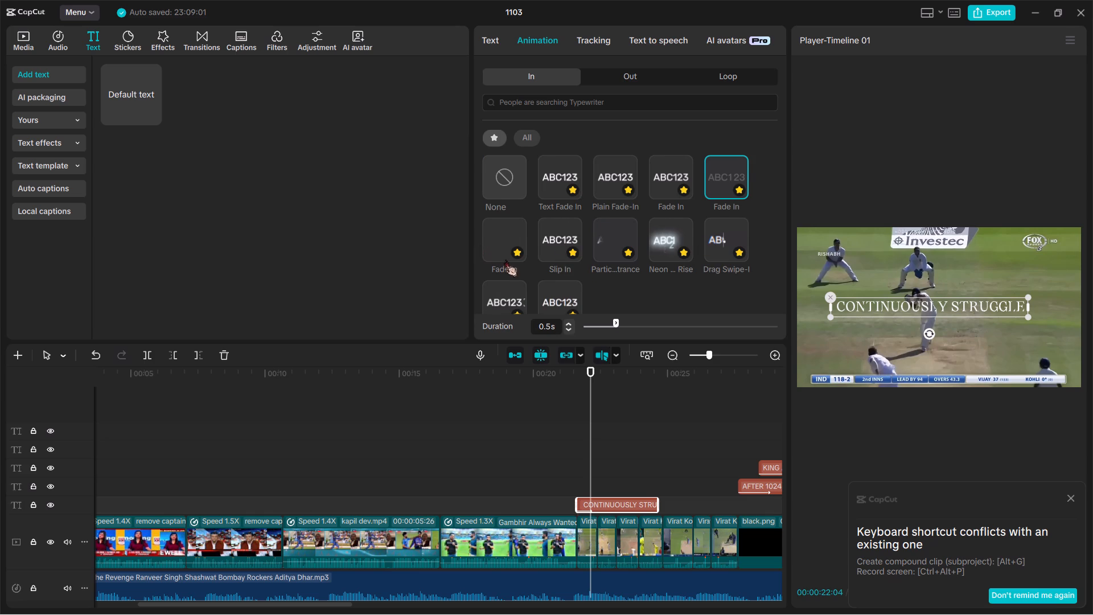
scroll(505, 260, "down", 1)
scroll(544, 266, "up", 1)
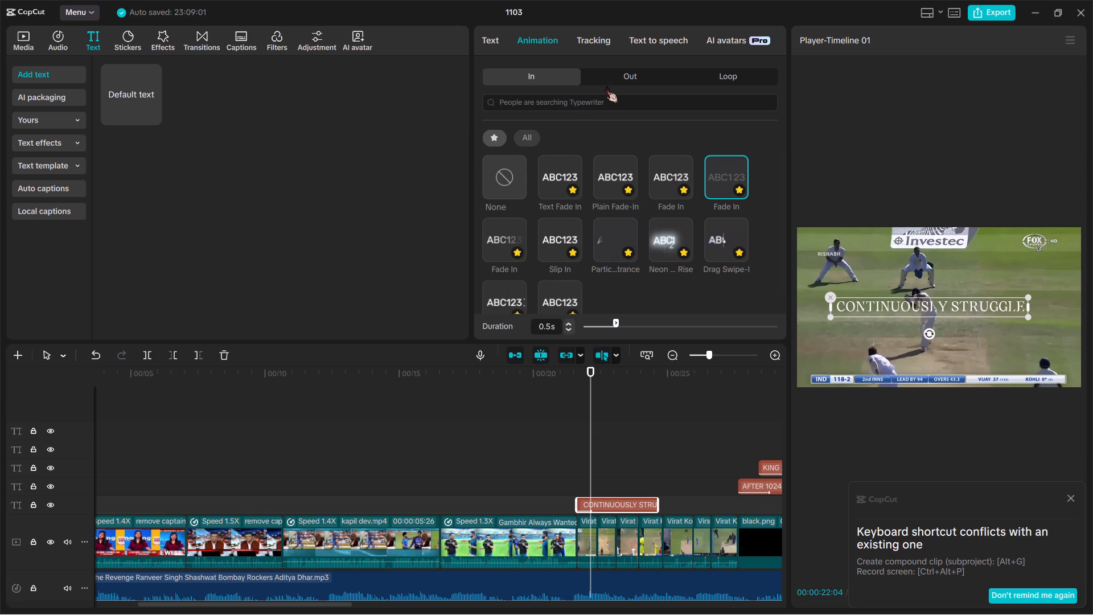
left_click(605, 73)
left_click(496, 143)
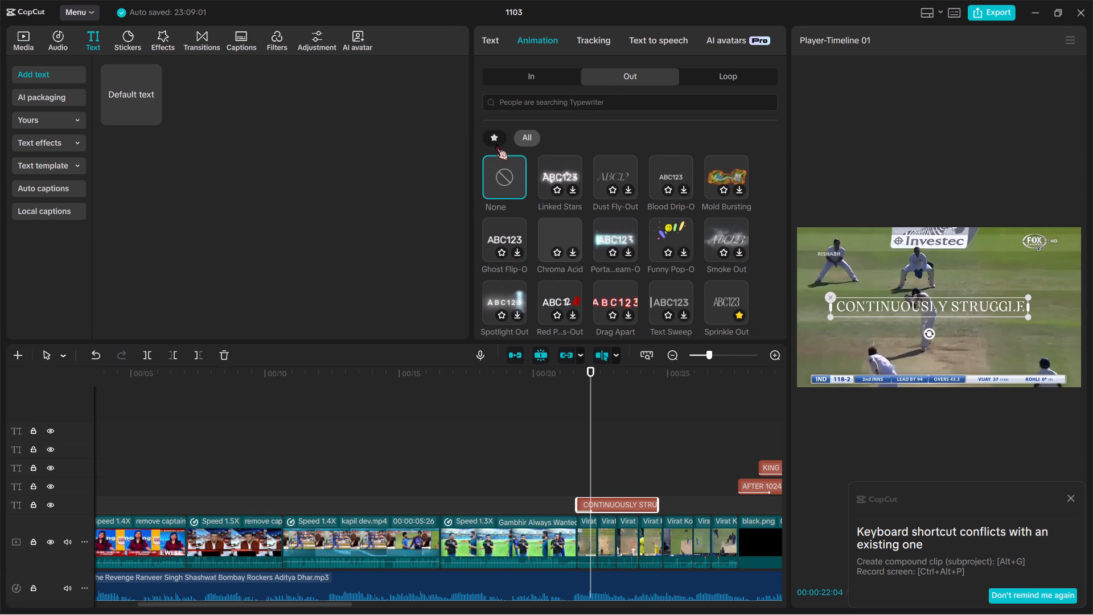
double_click(660, 184)
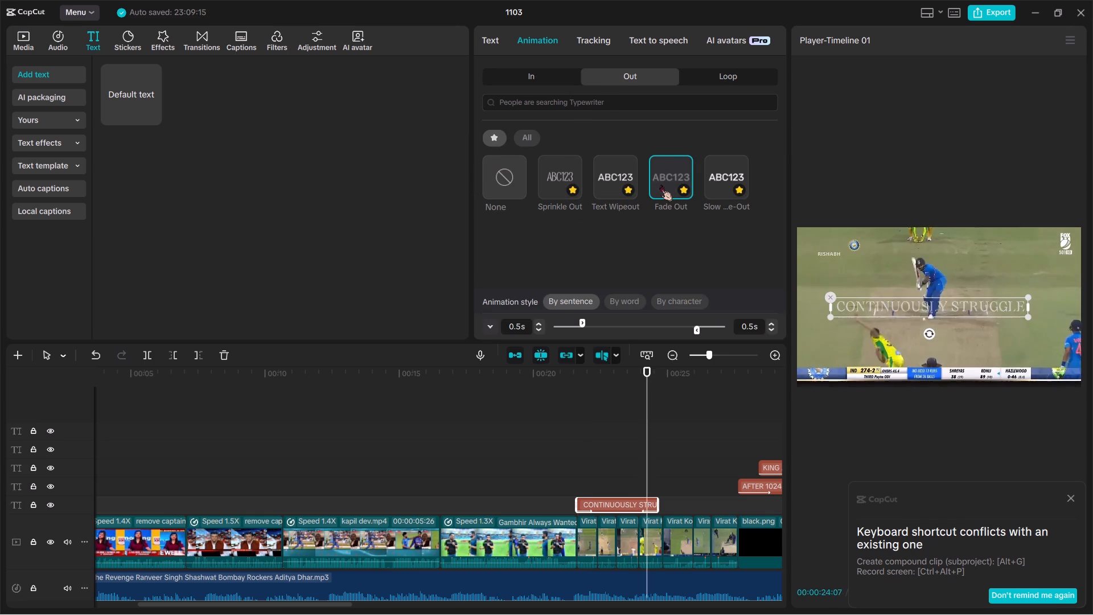
Lengthen the title's Fade In entrance duration to 1.4 s.
left_click(511, 86)
left_click(509, 81)
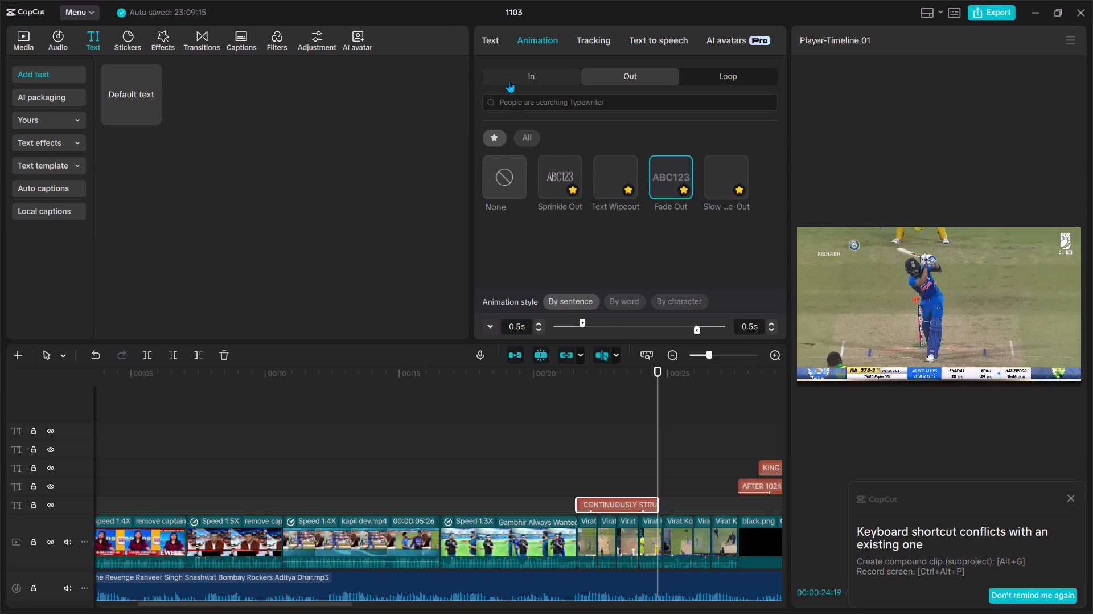
left_click(647, 326)
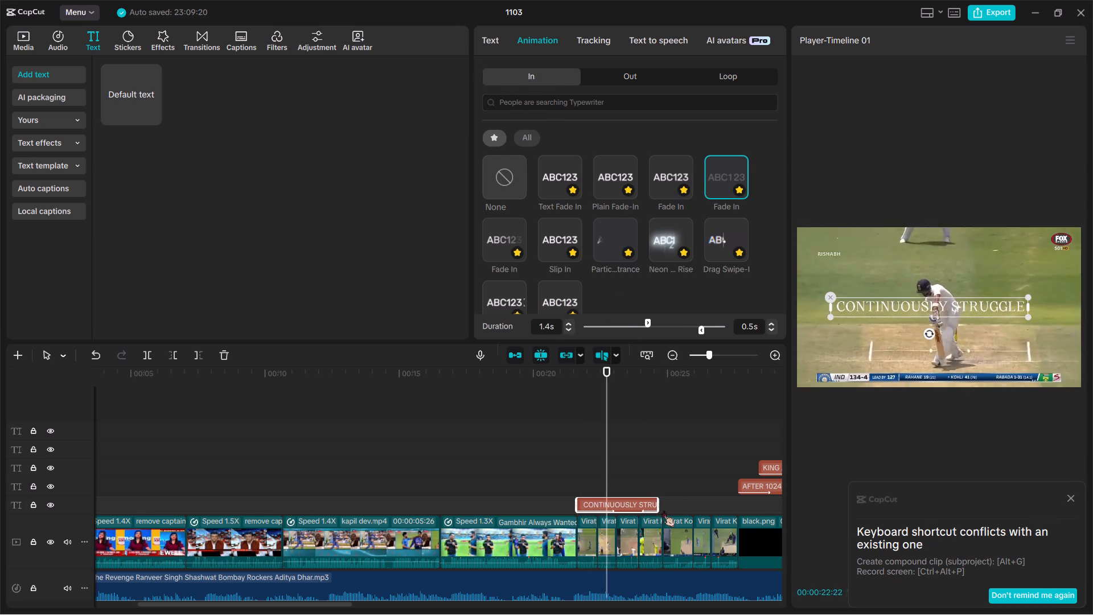
Extend the "CONTINUOUSLY STRUGGLE" title to the end of the Virat clips, where black.png starts, and play it back.
left_click_drag(658, 509, 732, 510)
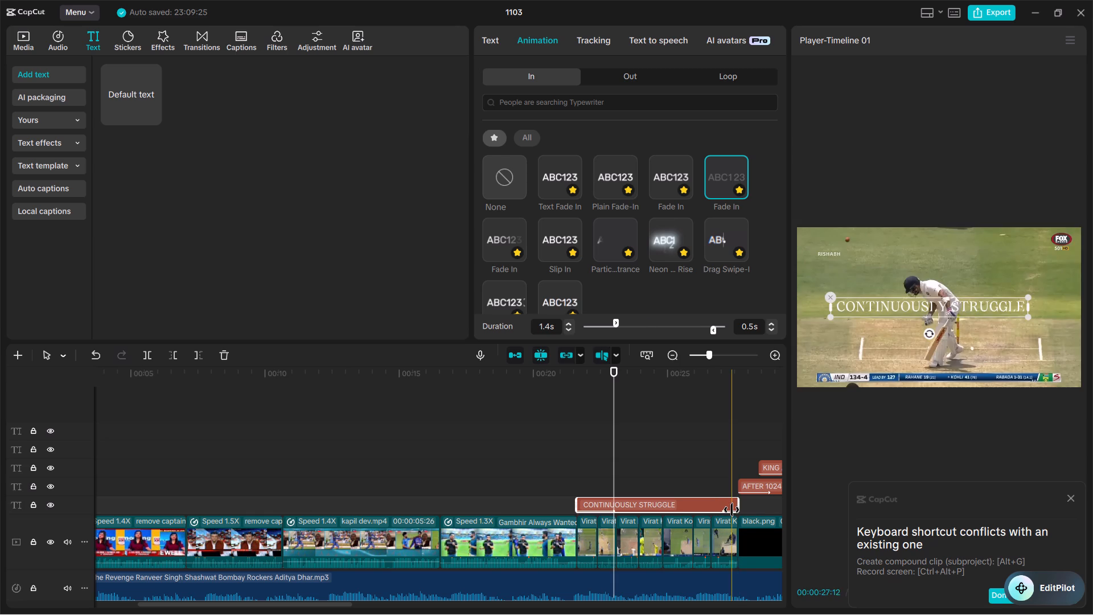
key("space")
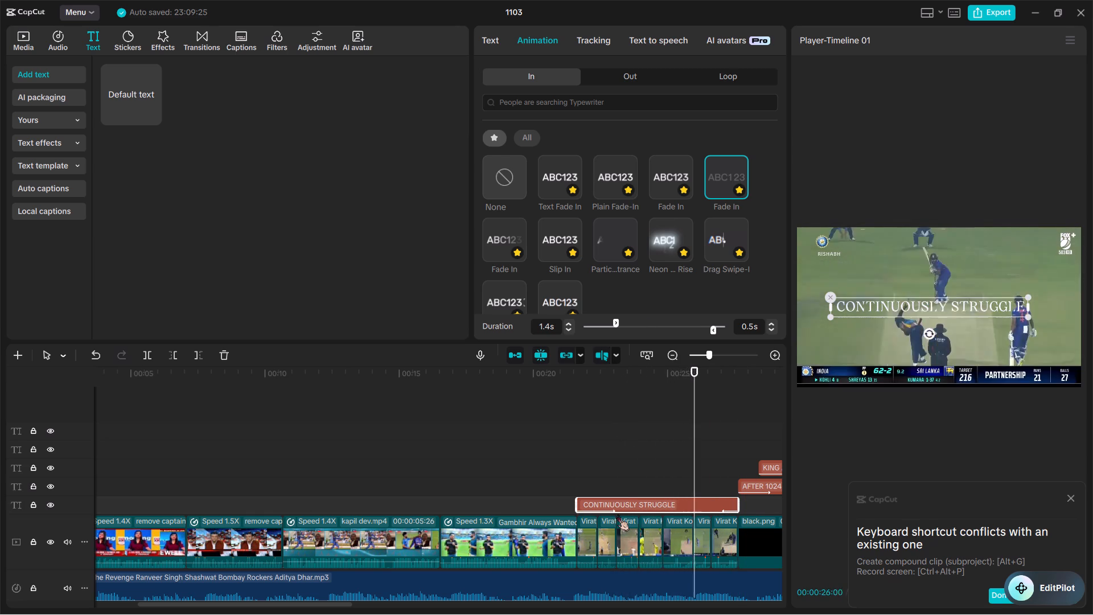
key("space")
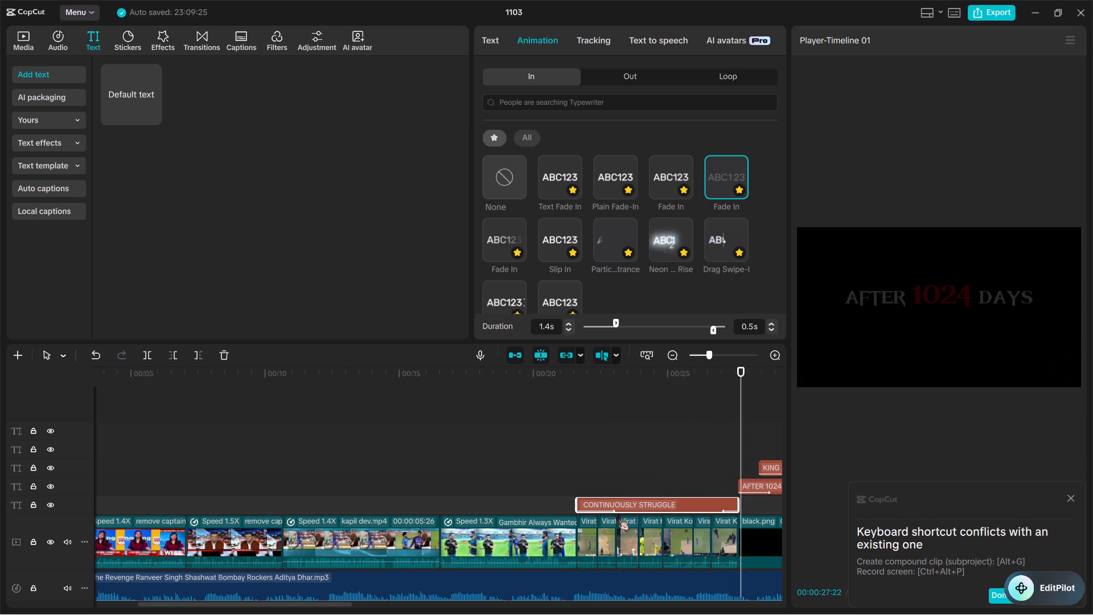
Add a default text title at about 4 s on the lowest text track, above the first "remove captain" news clip.
scroll(617, 514, "right", 1)
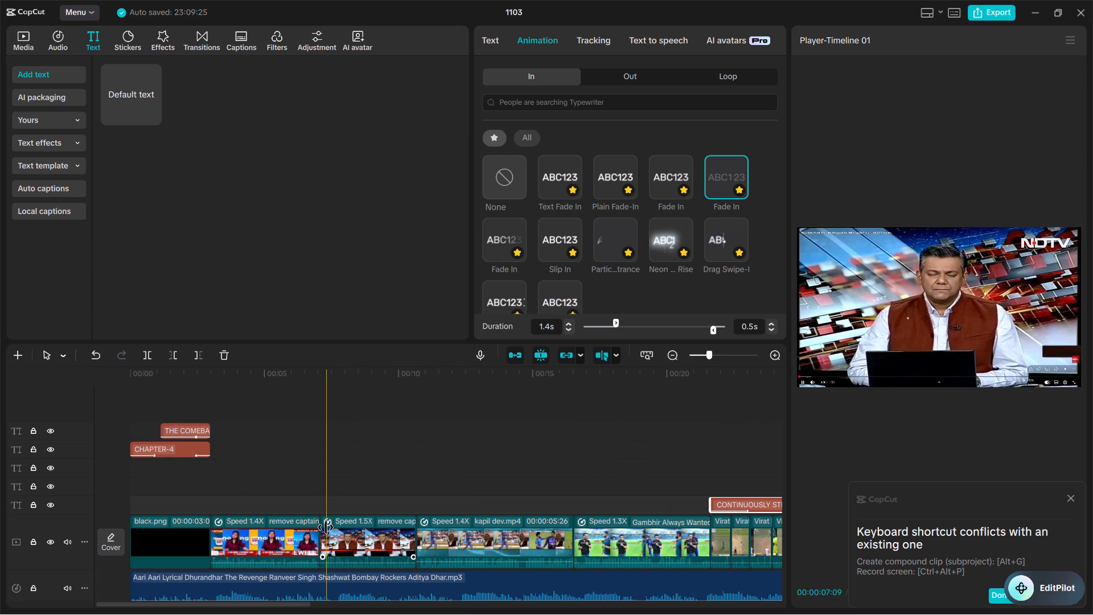
left_click_drag(141, 93, 342, 453)
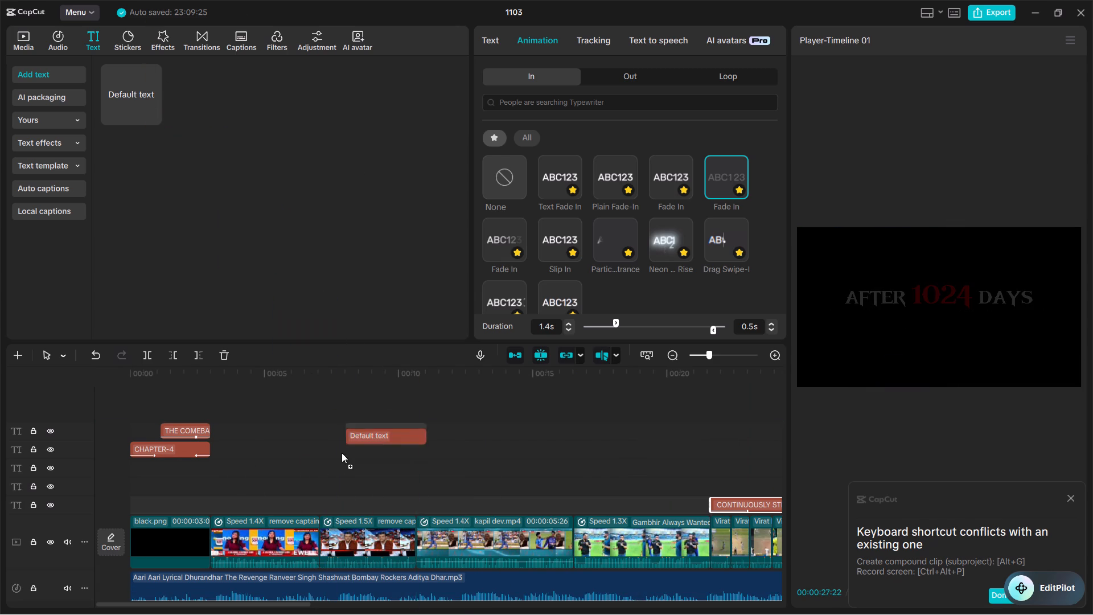
left_click_drag(342, 453, 243, 504)
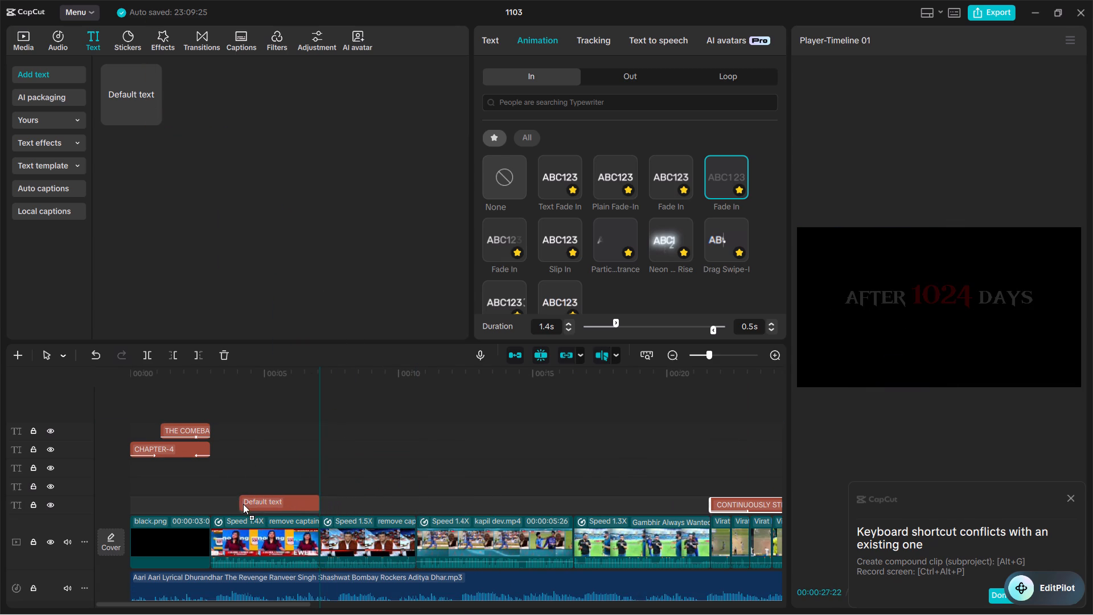
left_click_drag(243, 504, 243, 510)
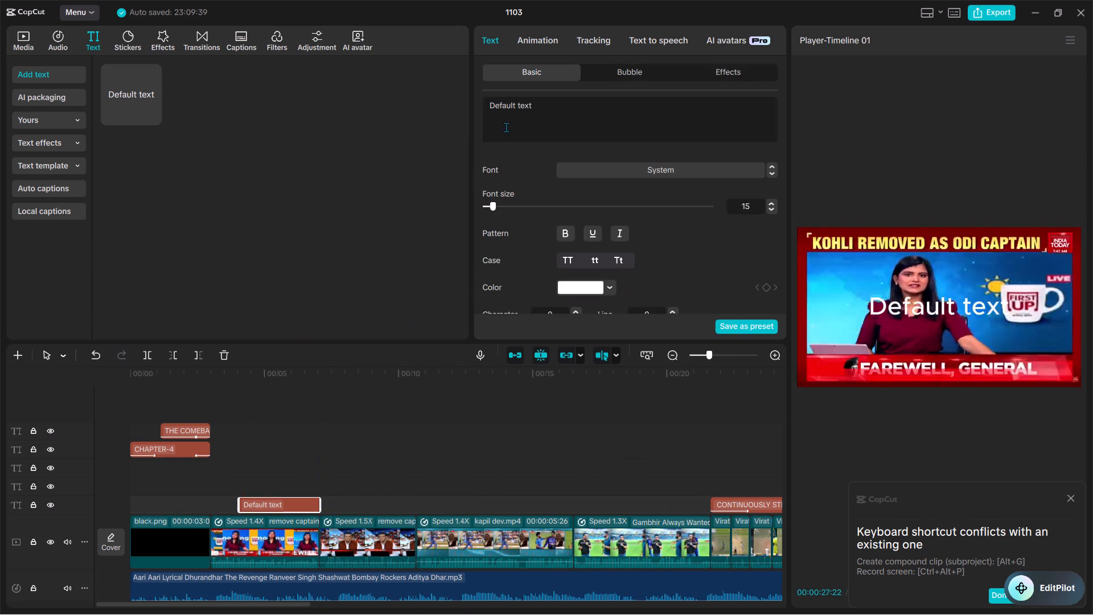
Replace the new title's default text with "SO CALLED CRITICS".
left_click_drag(539, 109, 447, 36)
key("BackSpace")
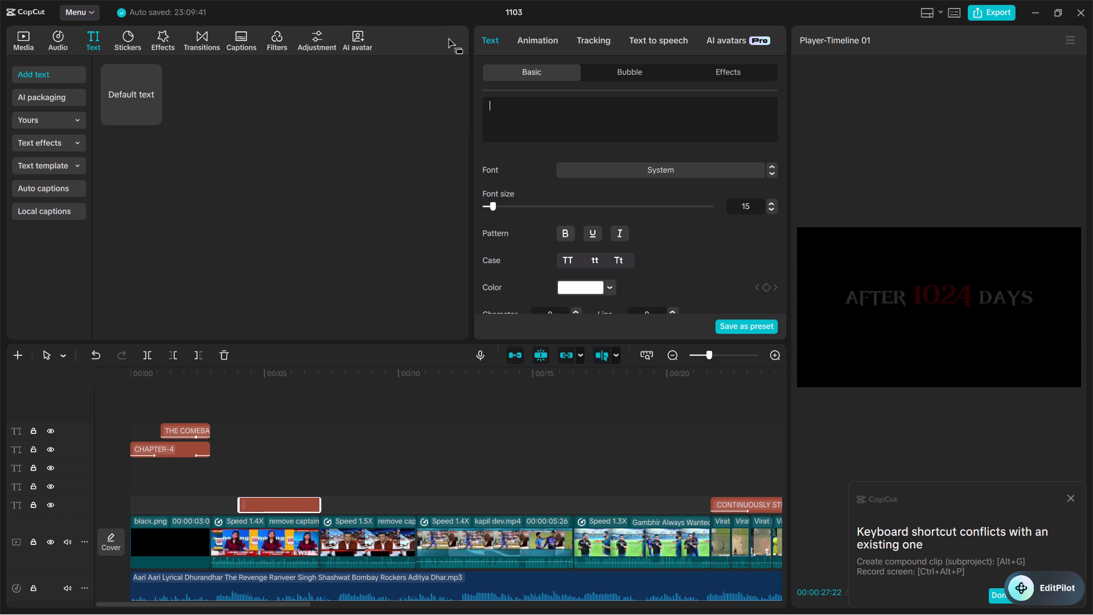
type("SO CALLED CRI")
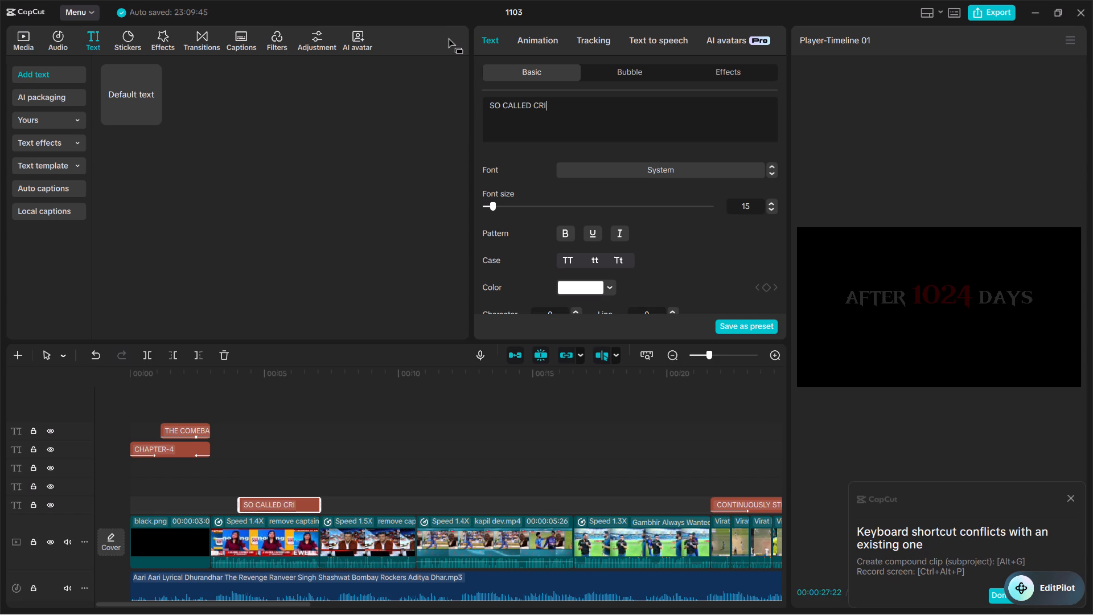
type("TI")
type("CS")
key("space")
Add a default text title at about 11 s on the lowest text track, above the kapil dev.mp4 clip.
left_click_drag(145, 84, 431, 505)
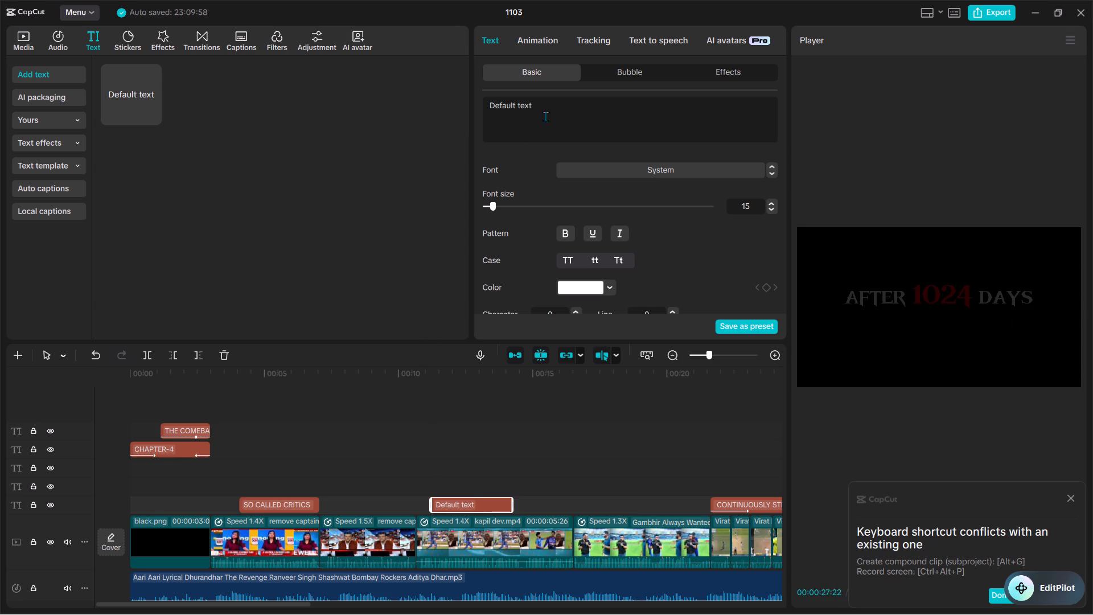
Replace the new title's default text with "CRITISING VIRAT KOHLI".
left_click_drag(553, 116, 433, 98)
key("BackSpace")
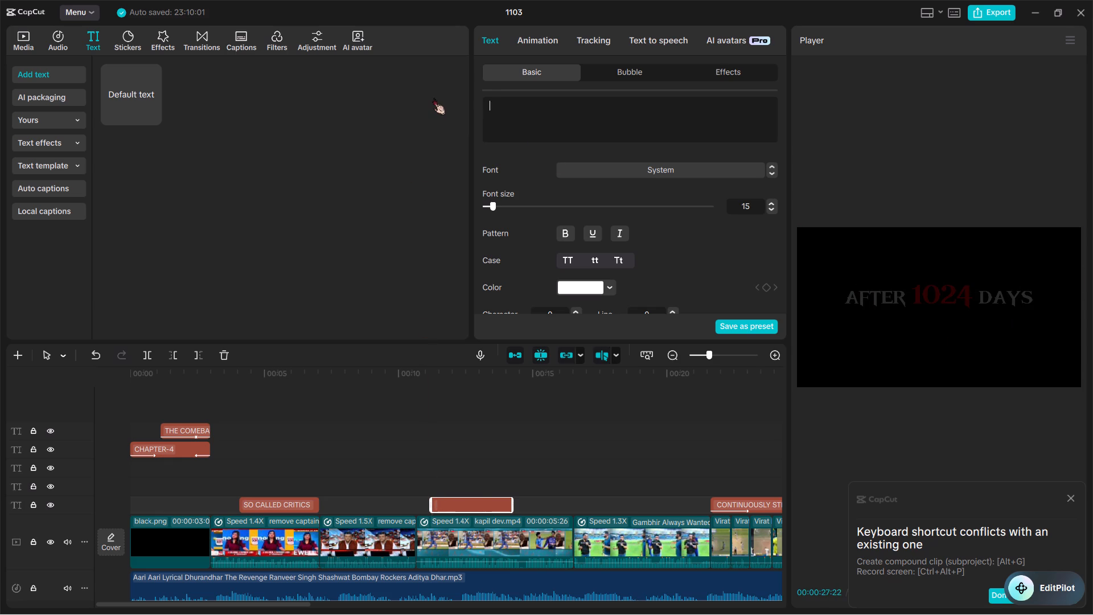
type("CIR")
key("BackSpace")
key("BackSpace")
key("r")
key("BackSpace")
type("IRI")
key("BackSpace")
key("BackSpace")
key("BackSpace")
key("c")
key("BackSpace")
type("RI")
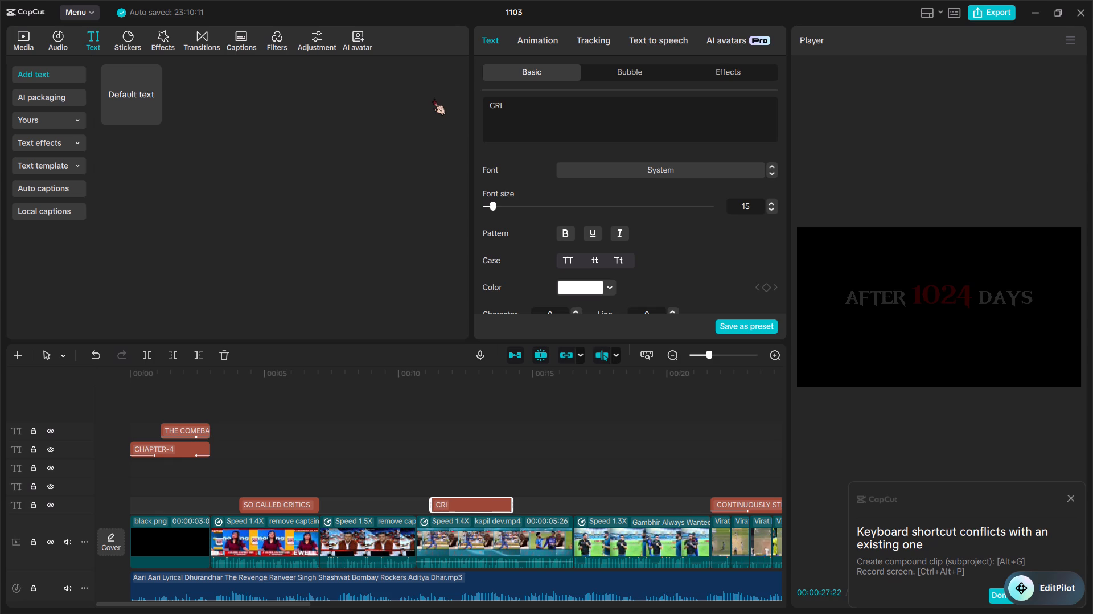
type("TIS")
type("ING")
key("space")
type("VIRAT LO")
key("BackSpace")
key("BackSpace")
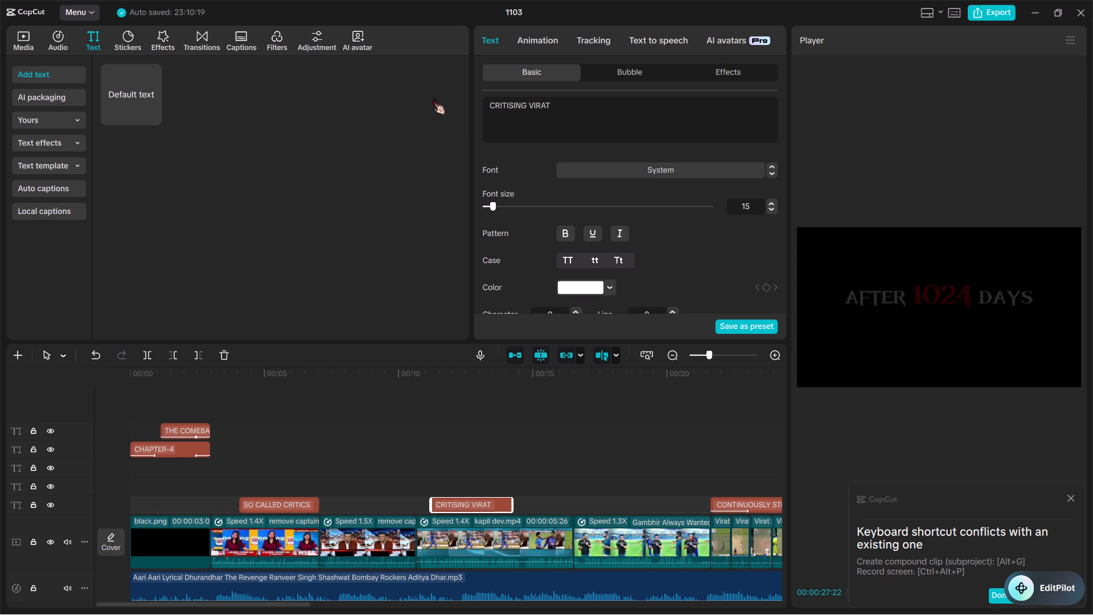
type("KO")
type("HLI")
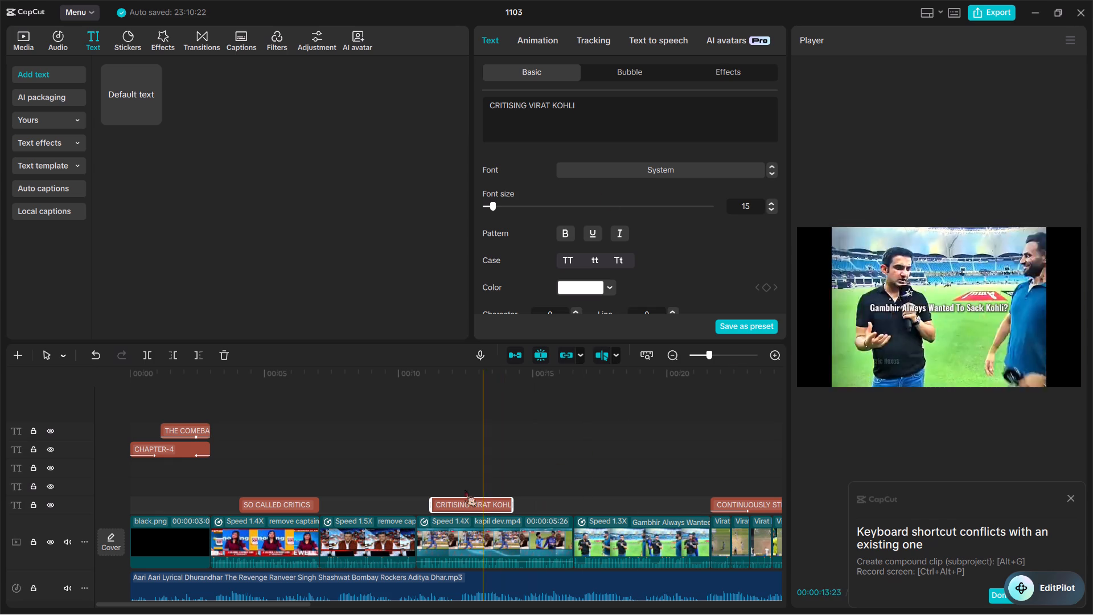
Scale the "CRITISING VIRAT KOHLI" title down to fit well inside the frame, previewing it at about 12 s.
left_click_drag(459, 485, 463, 507)
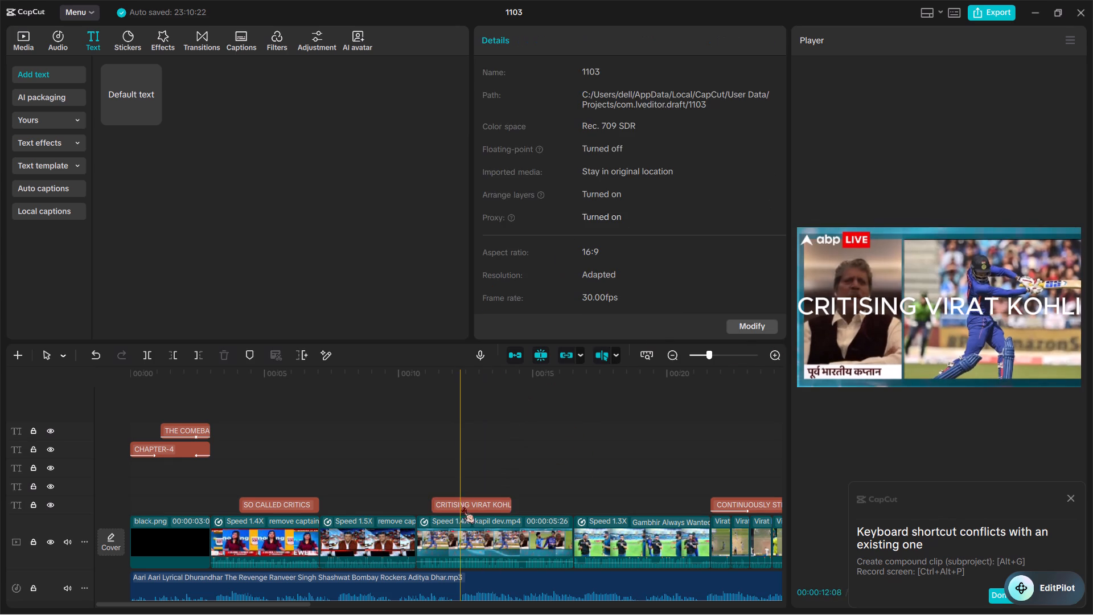
left_click_drag(463, 507, 466, 508)
left_click(466, 508)
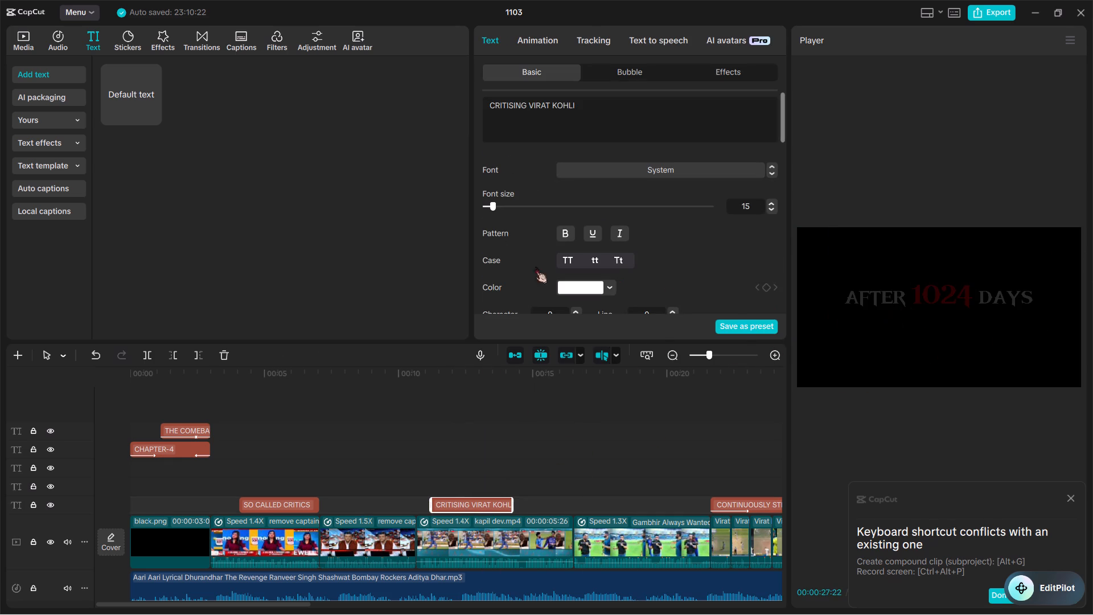
left_click(456, 459)
left_click(464, 499)
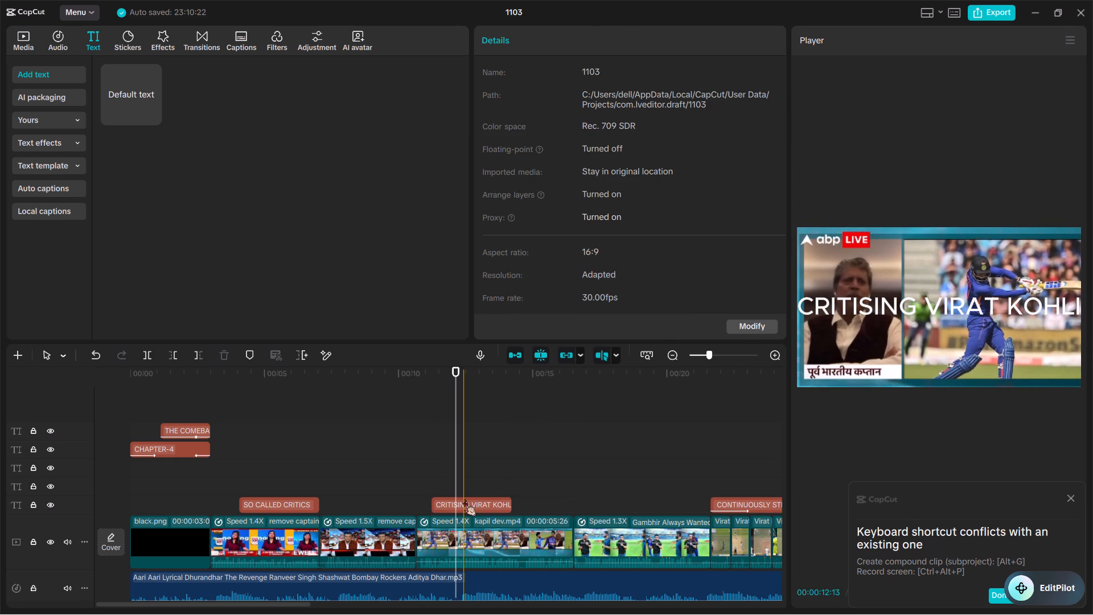
scroll(573, 221, "down", 1)
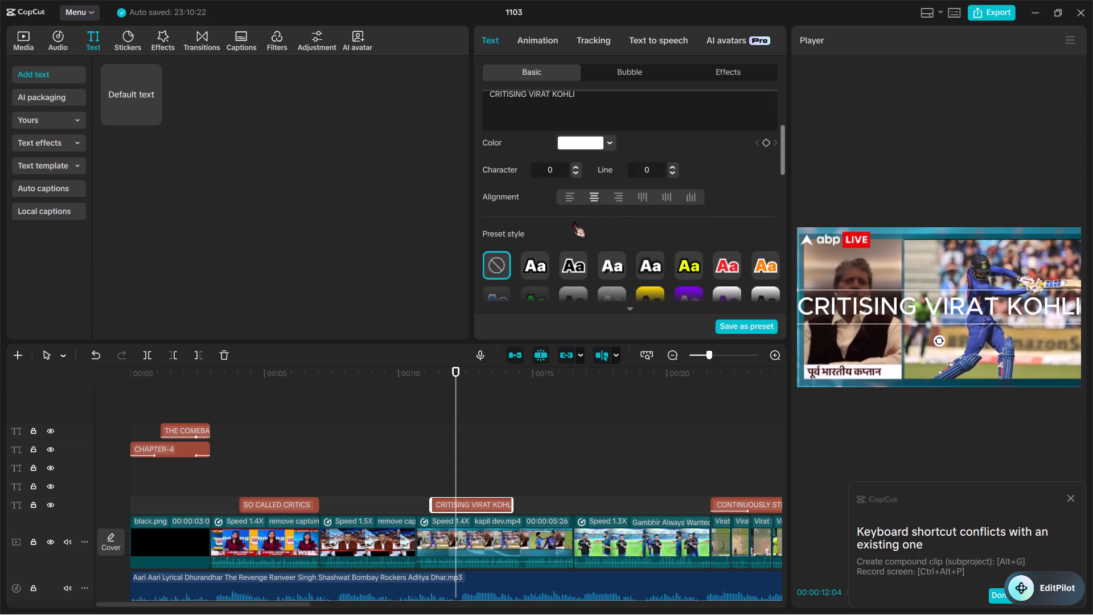
scroll(570, 209, "down", 1)
left_click_drag(519, 205, 508, 205)
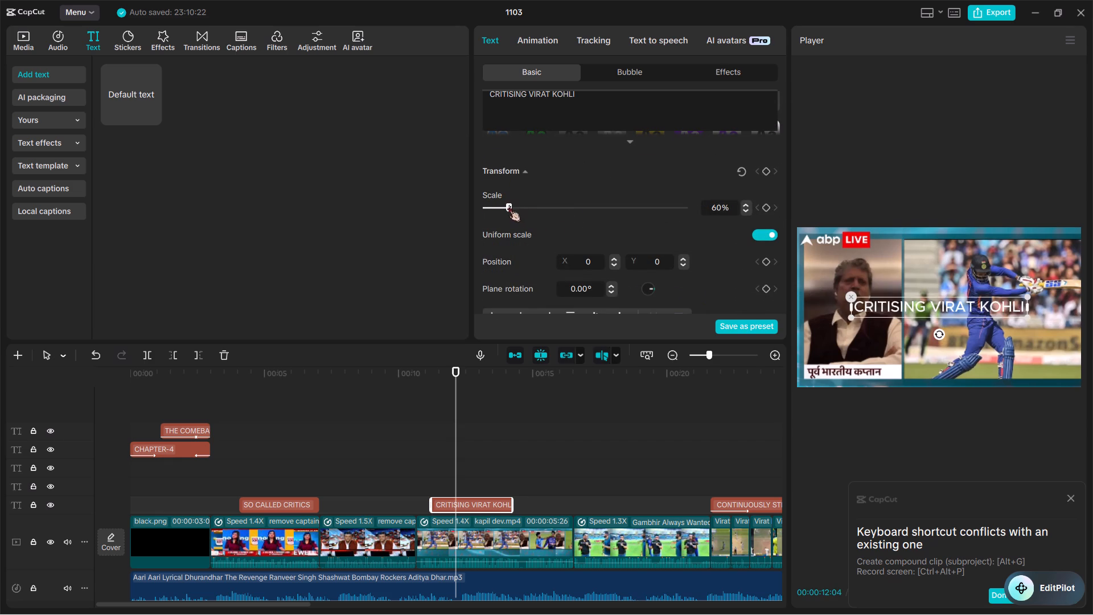
left_click_drag(508, 205, 511, 208)
Set the "CRITISING VIRAT KOHLI" title's font to Lucette-Regular.
scroll(604, 216, "up", 1)
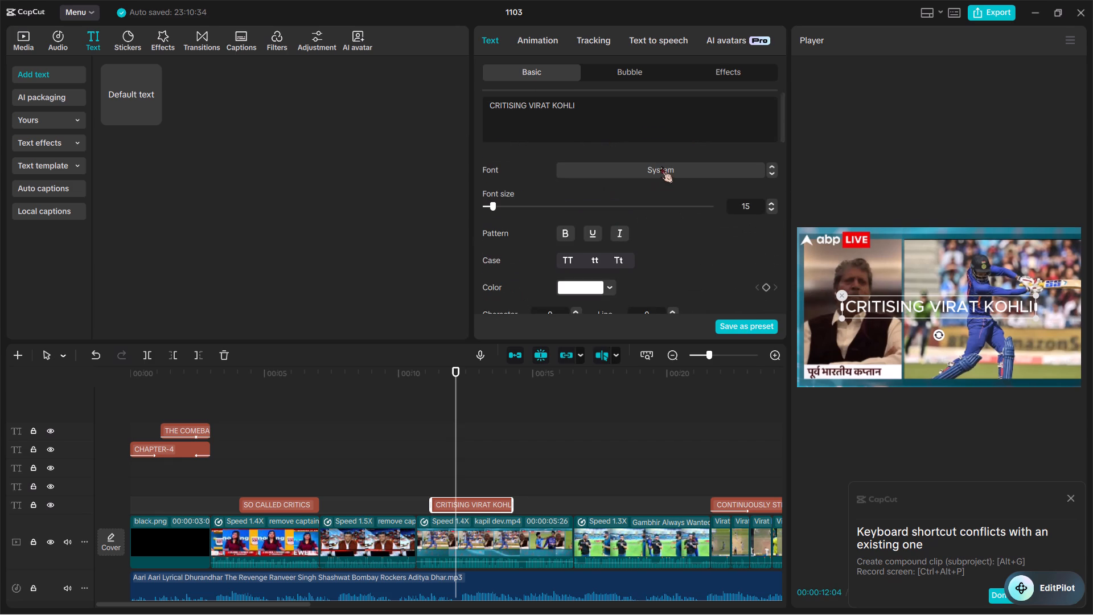
left_click(710, 172)
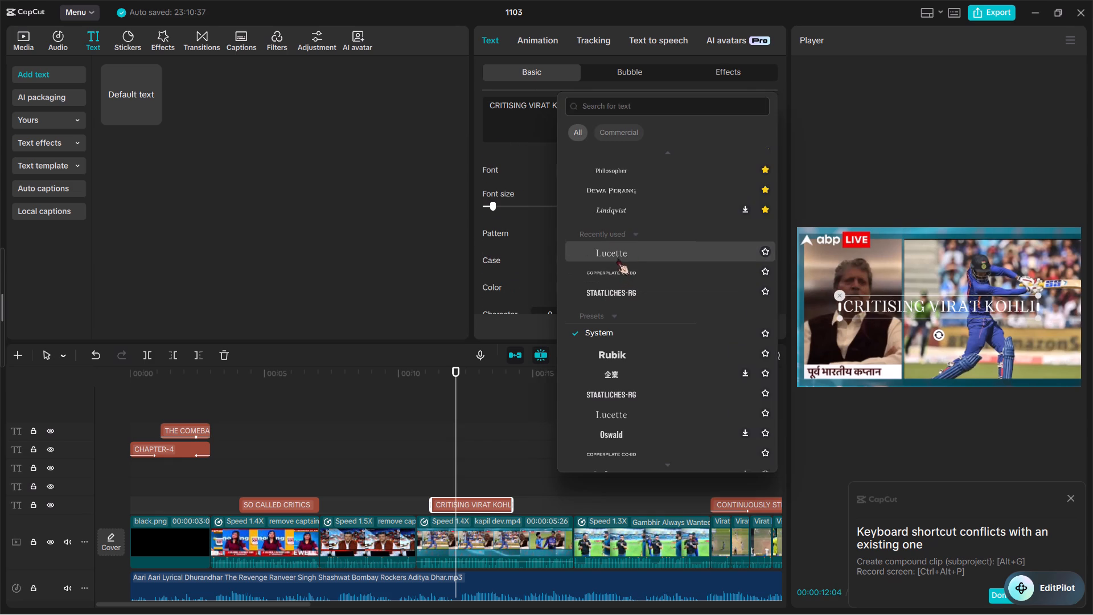
left_click(616, 256)
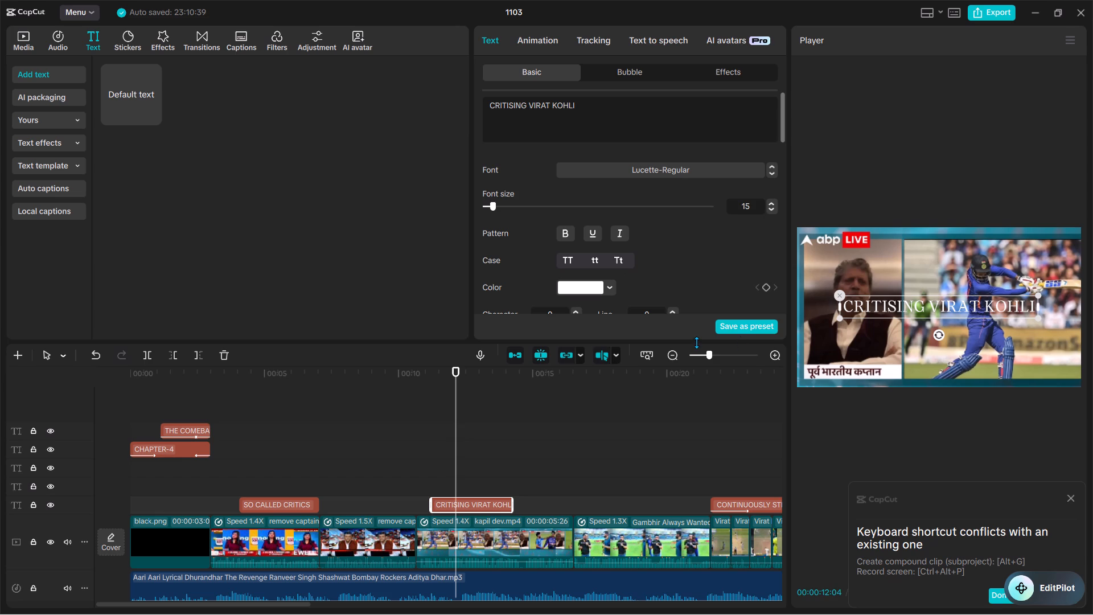
scroll(696, 260, "down", 1)
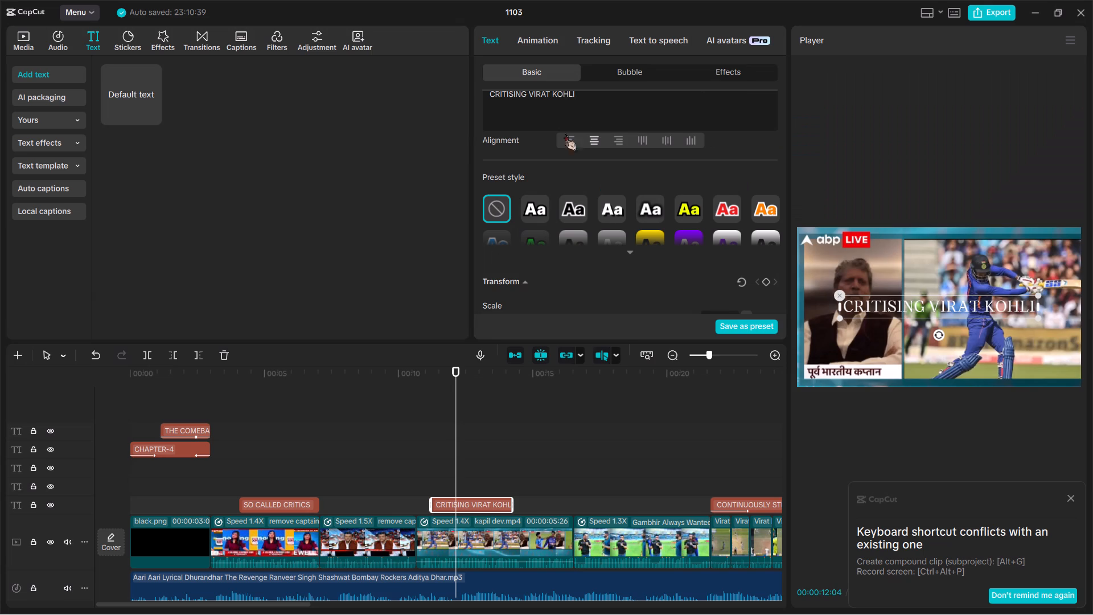
left_click(280, 501)
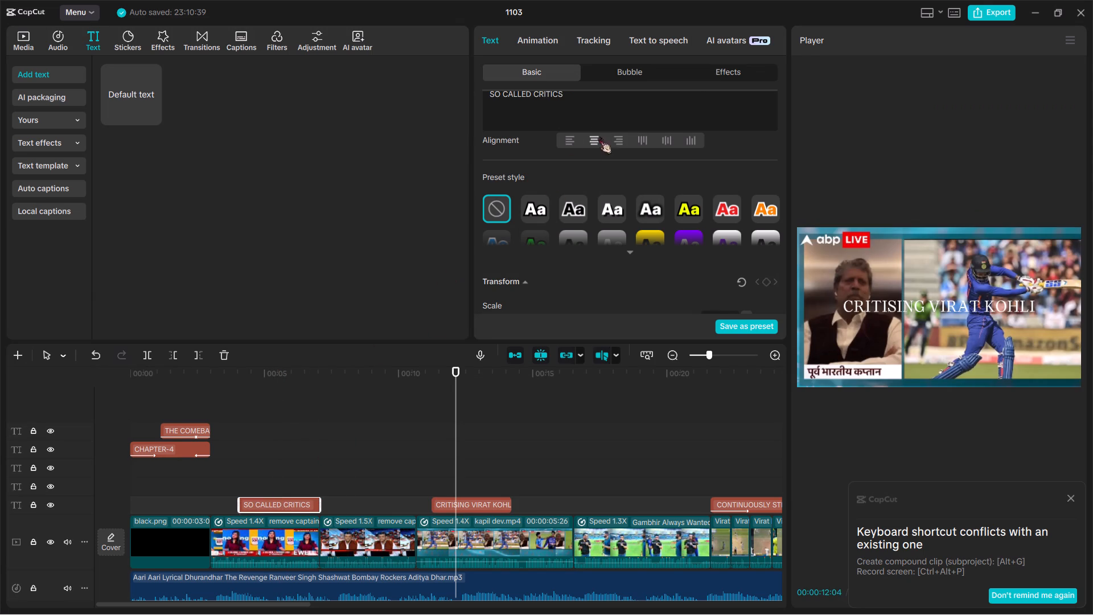
left_click_drag(577, 106, 484, 90)
key("BackSpace")
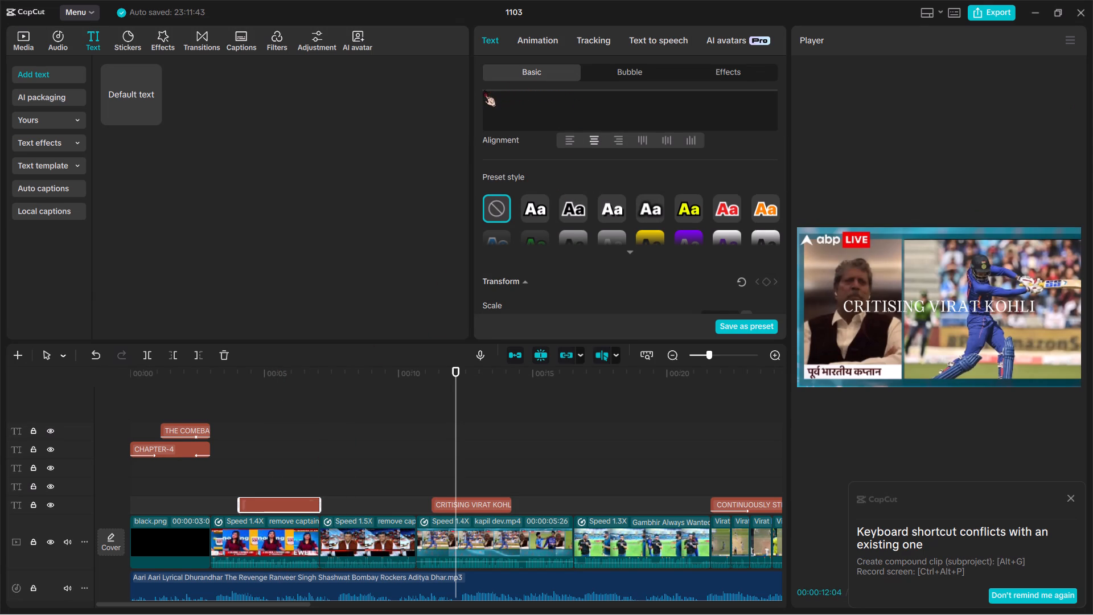
key("ctrl+v")
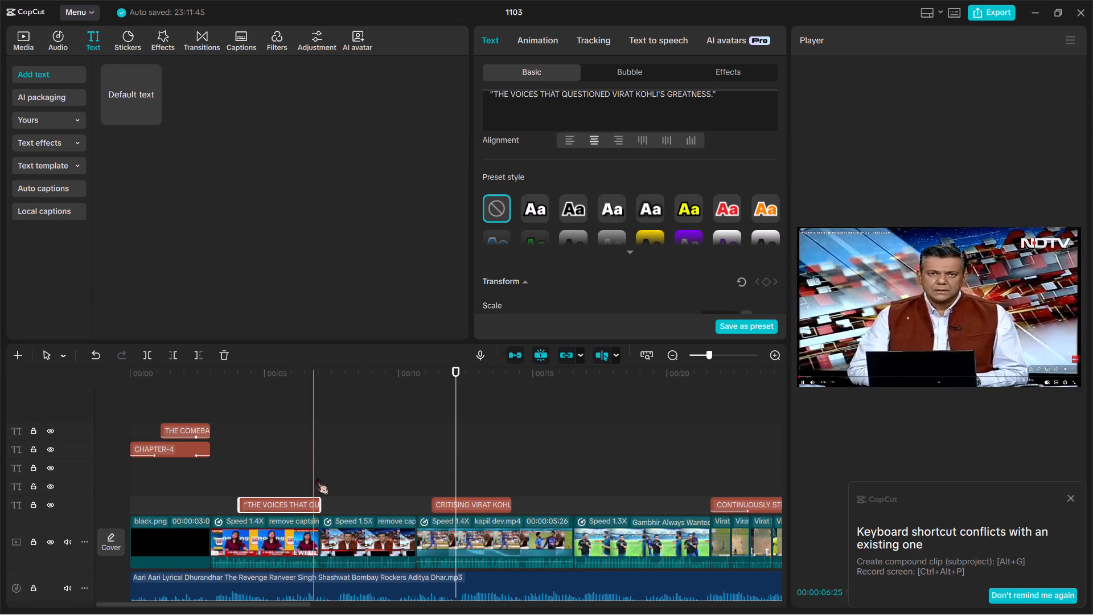
Extend the "THE VOICES THAT QUESTIONED" title to the end of the second "remove captain" clip, where kapil dev.mp4 starts.
left_click_drag(322, 504, 414, 510)
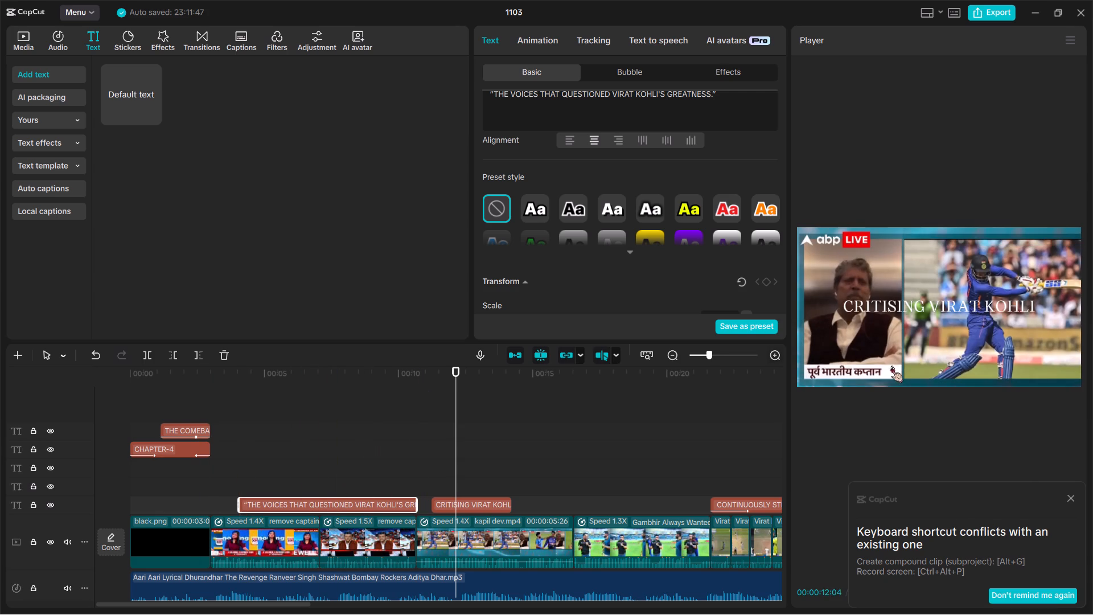
Set the scale of the "THE VOICES THAT QUESTIONED VIRAT KOHLI'S GREATNESS." title to 37%.
scroll(584, 212, "down", 1)
left_click_drag(517, 163, 500, 162)
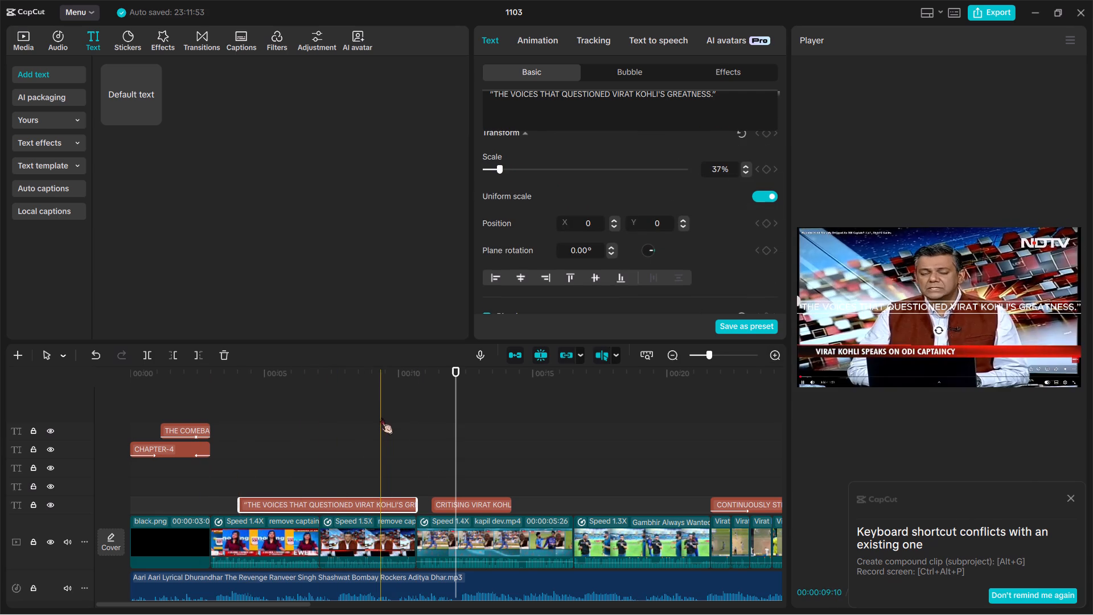
Break the "THE VOICES THAT QUESTIONED VIRAT KOHLI'S GREATNESS." title onto two lines after "QUESTIONED" and lower it slightly in the frame.
left_click(381, 417)
left_click(348, 499)
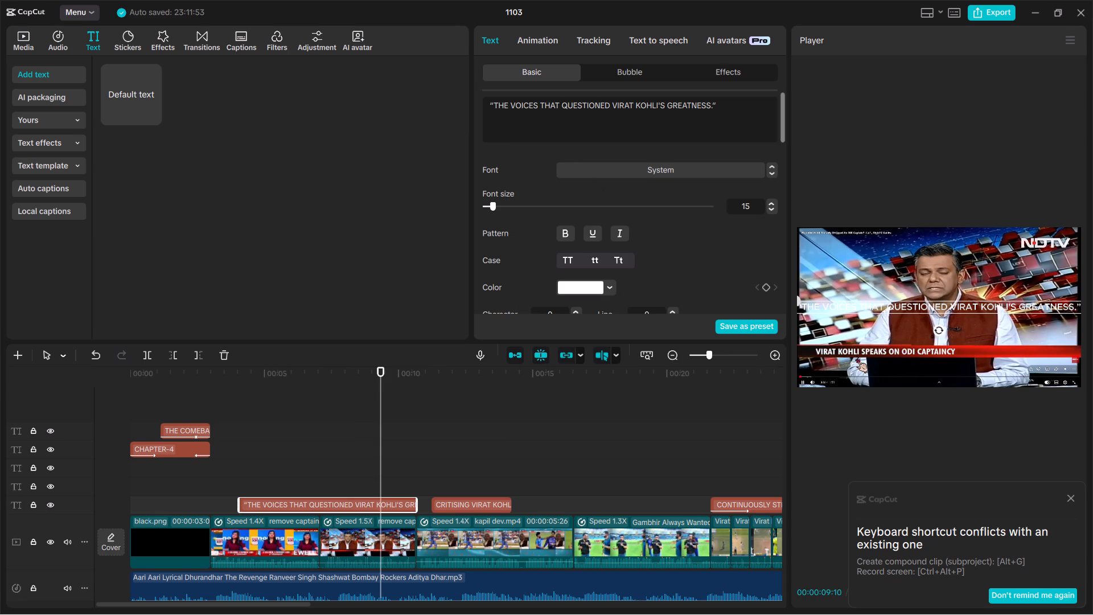
scroll(856, 356, "down", 1, "ctrl")
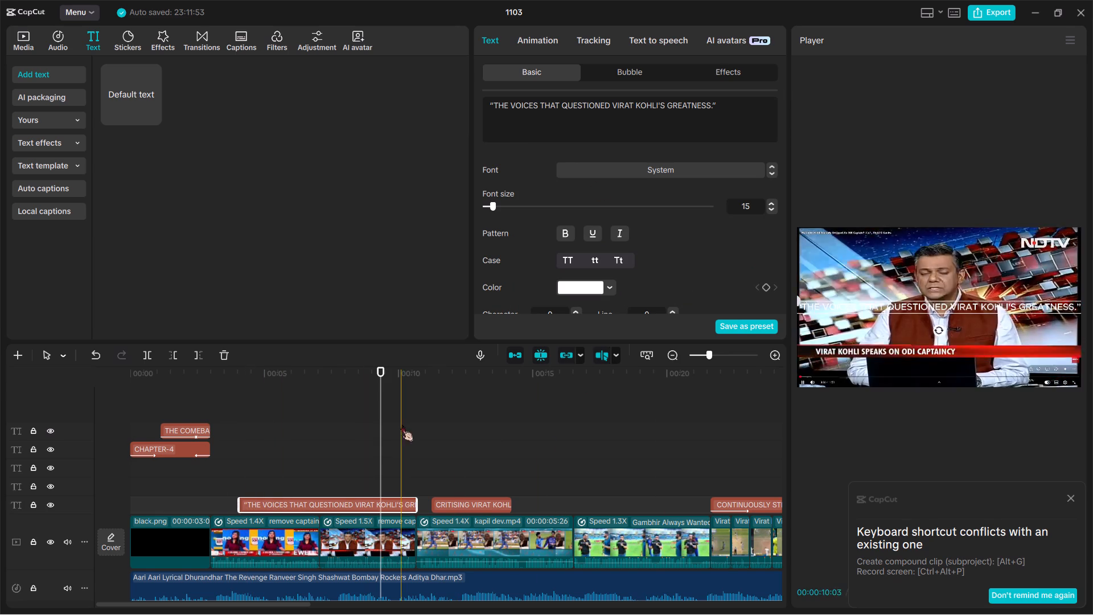
left_click(609, 106)
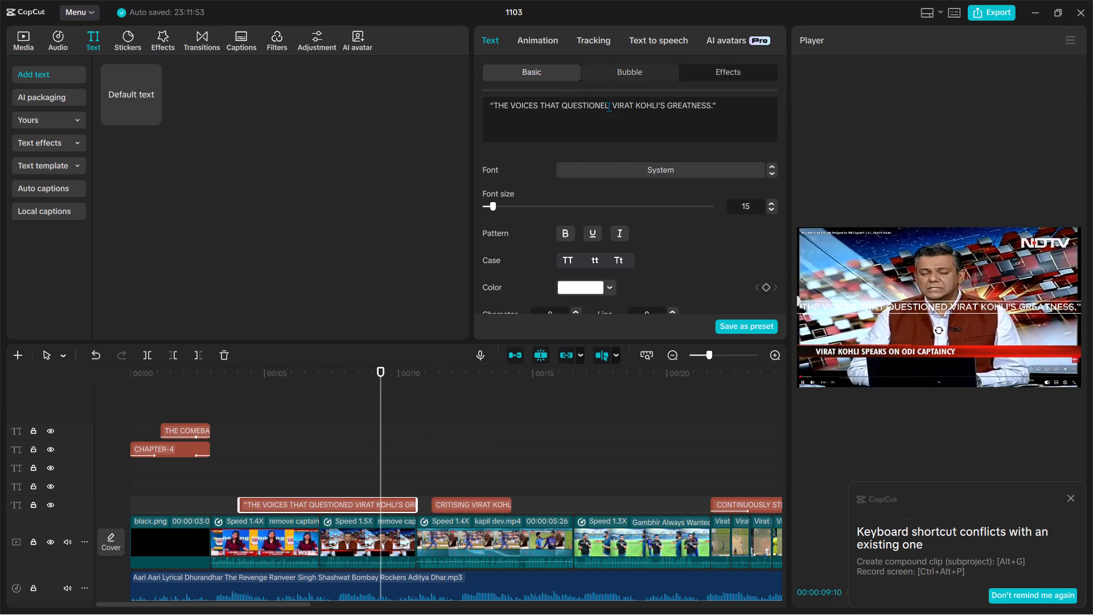
key("Return")
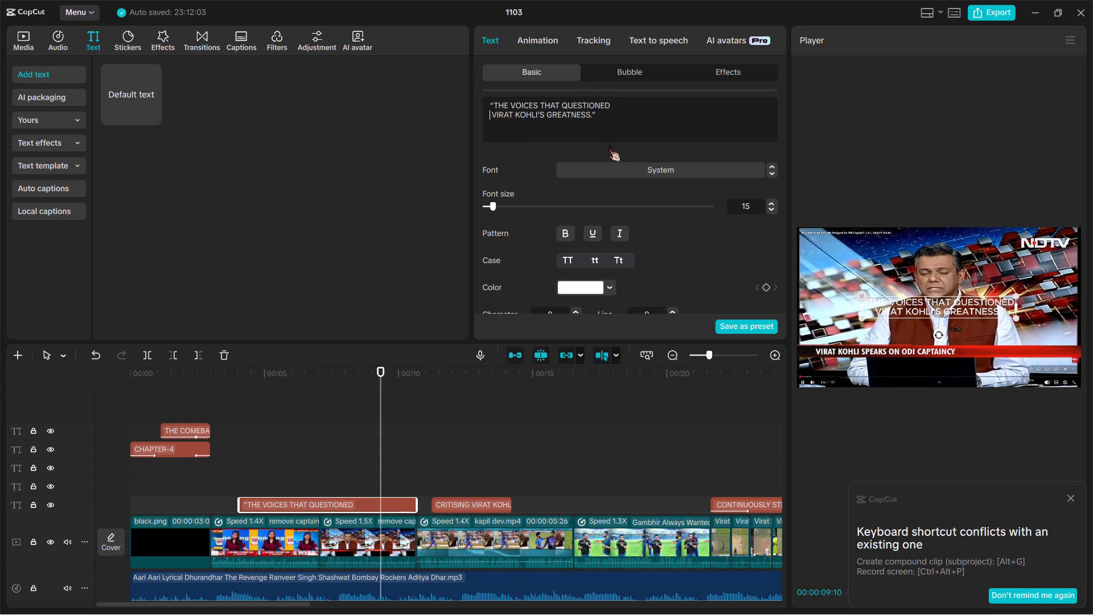
left_click_drag(928, 309, 929, 330)
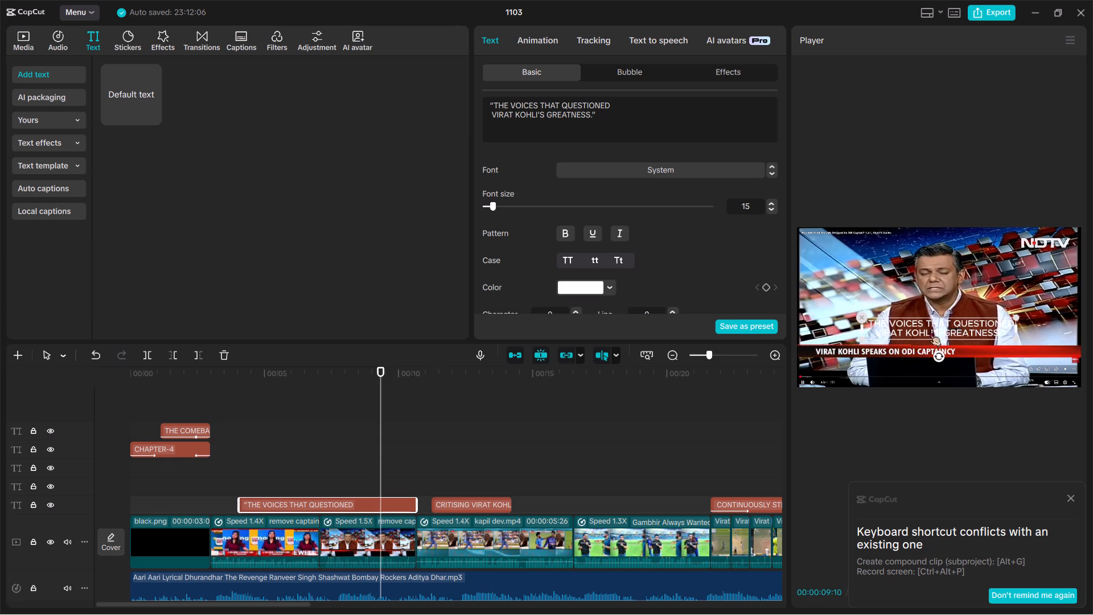
Give the two-line "THE VOICES THAT QUESTIONED" title a white-lettered preset style and the Lindqvist font.
scroll(582, 246, "down", 1)
double_click(610, 285)
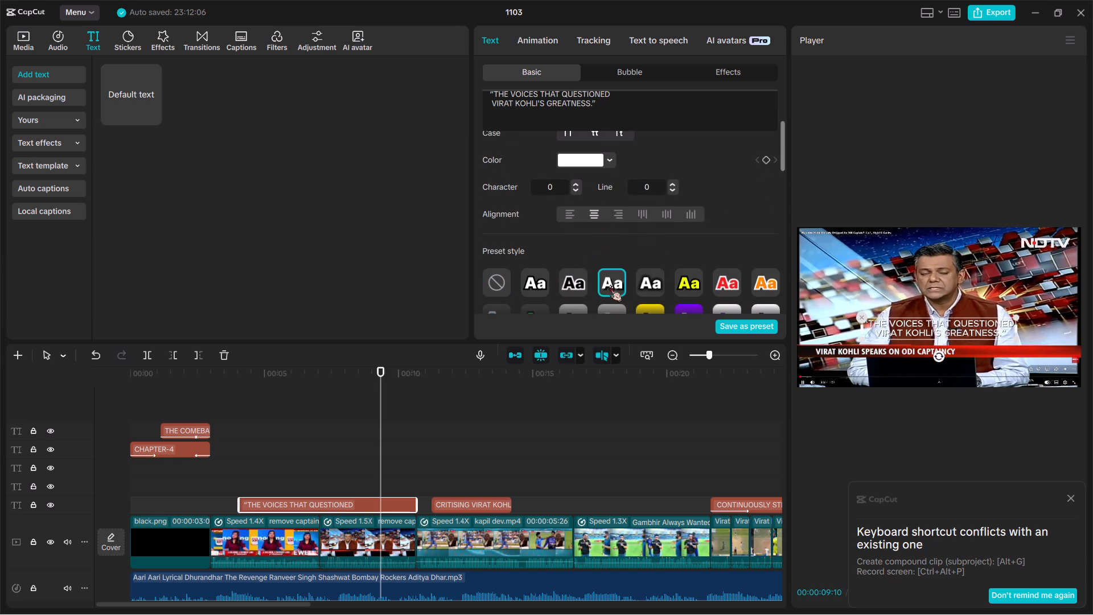
scroll(610, 214, "up", 1)
left_click(733, 171)
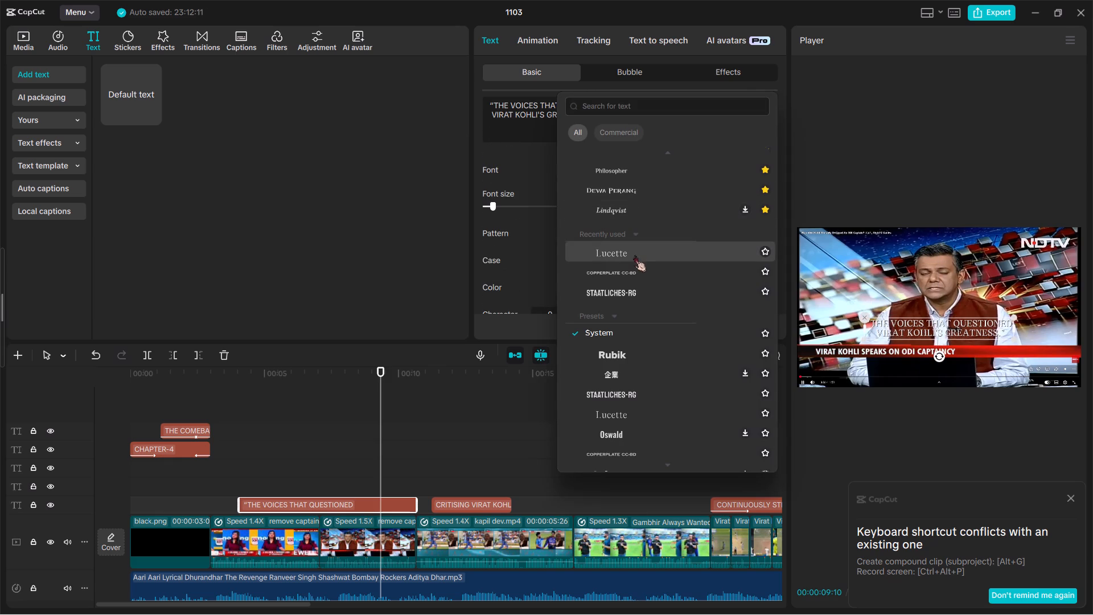
double_click(629, 210)
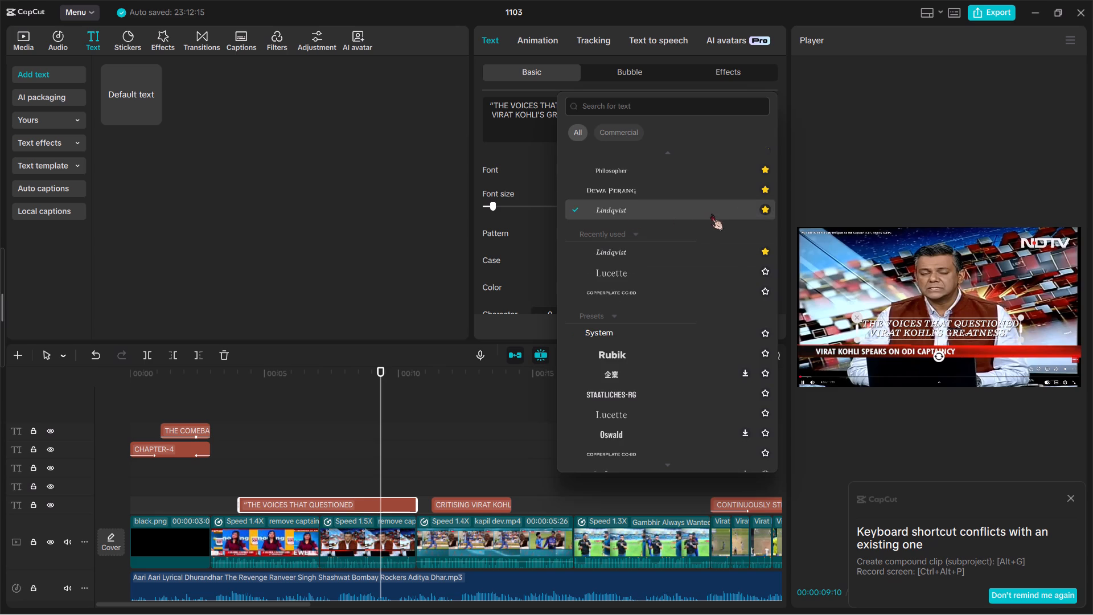
Reposition the "THE VOICES THAT QUESTIONED" title near the centre of the frame.
left_click_drag(924, 326, 927, 372)
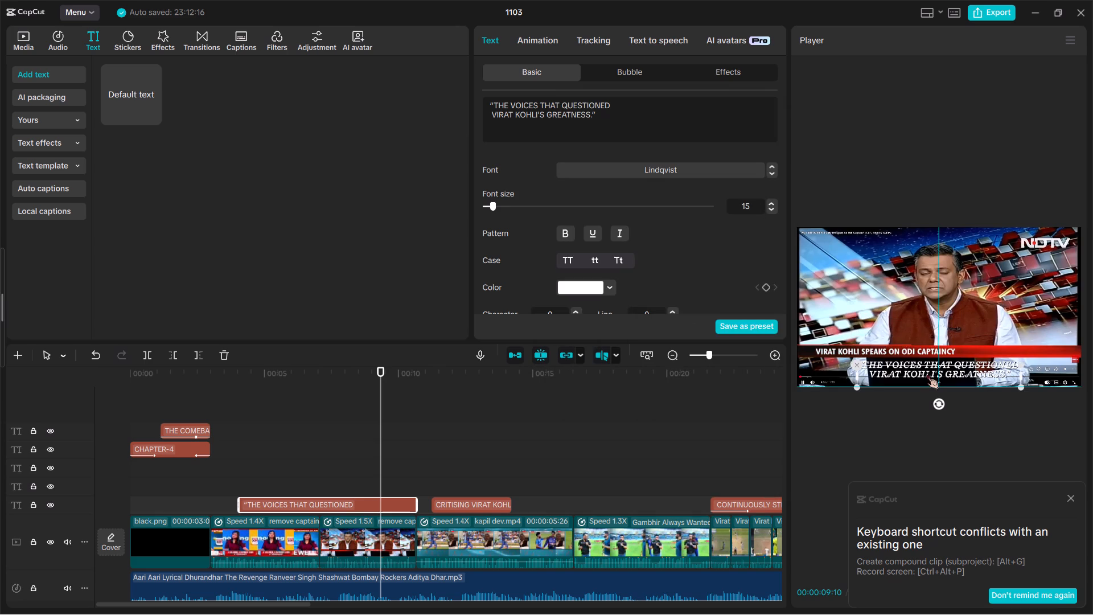
left_click_drag(927, 372, 930, 317)
left_click(930, 317)
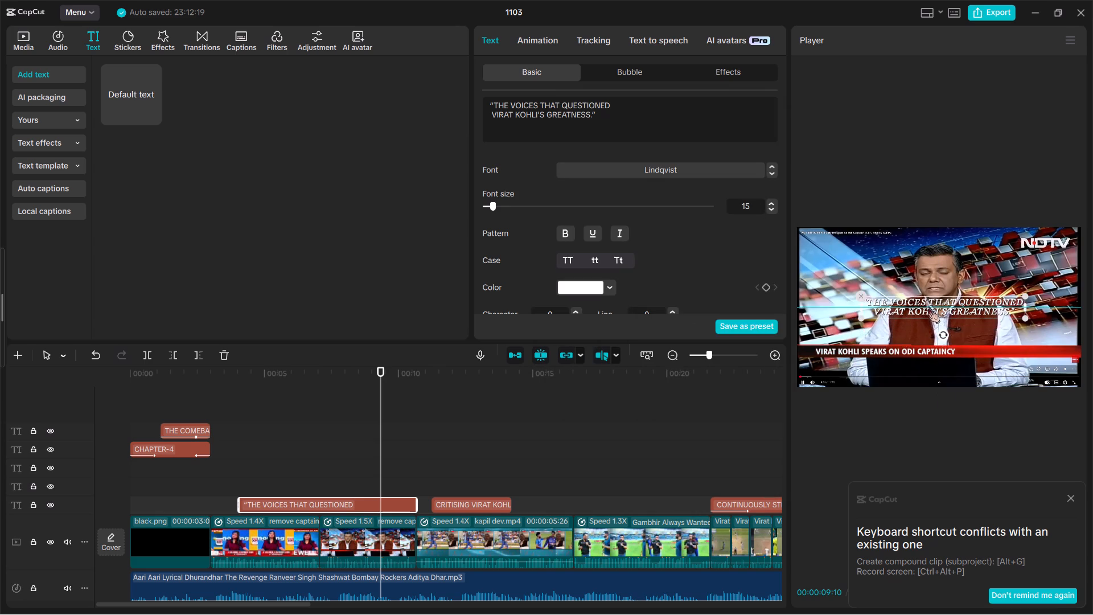
Apply a Fade In entrance animation lasting 4.9 s to the "THE VOICES THAT QUESTIONED" title and preview it.
left_click(556, 44)
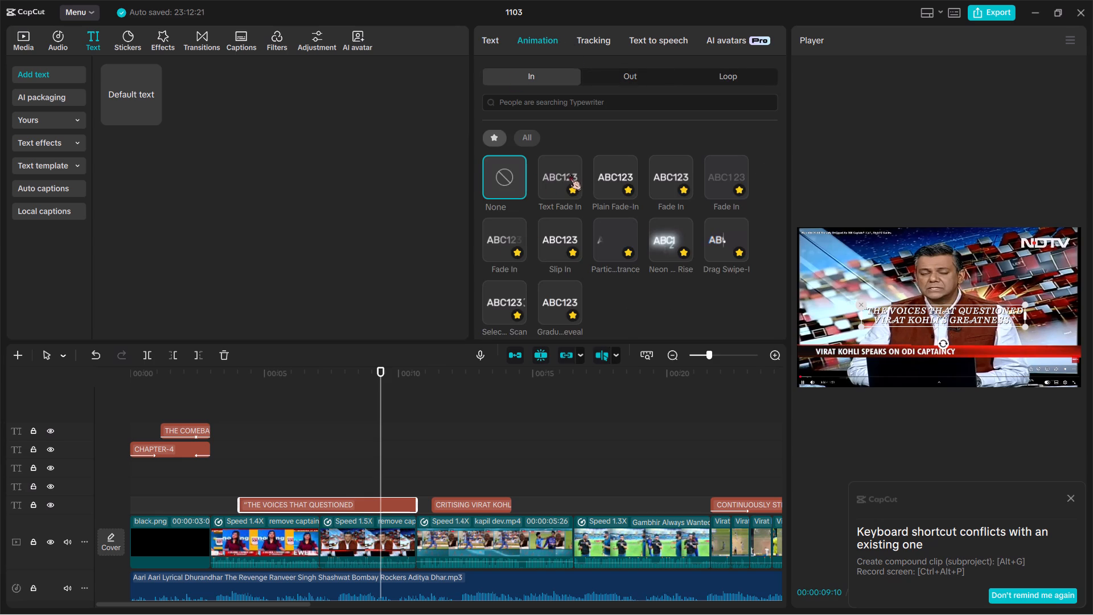
double_click(503, 236)
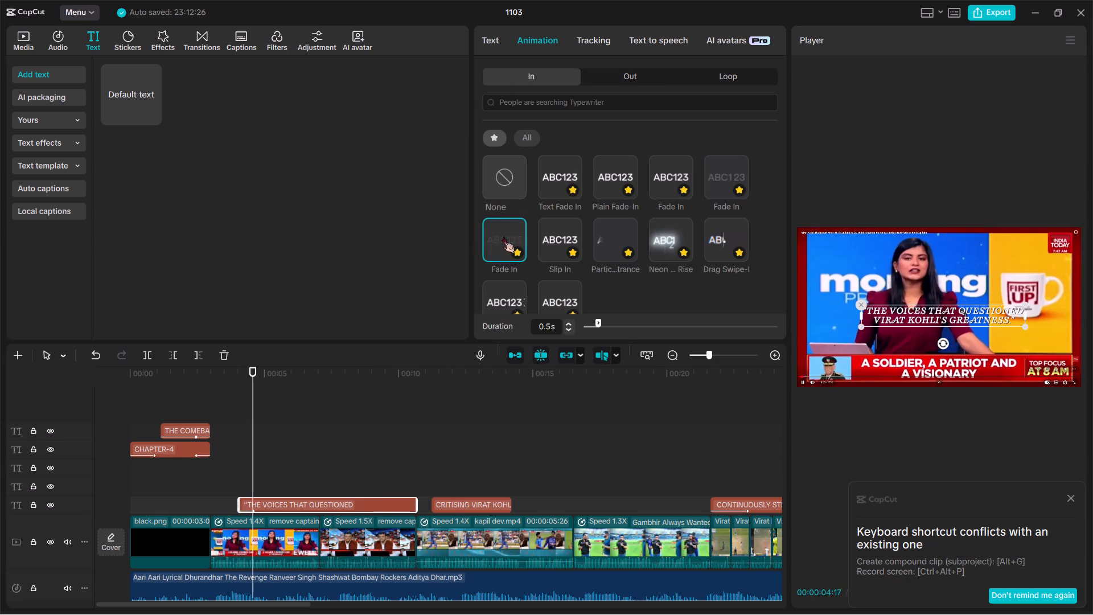
left_click_drag(603, 326, 728, 334)
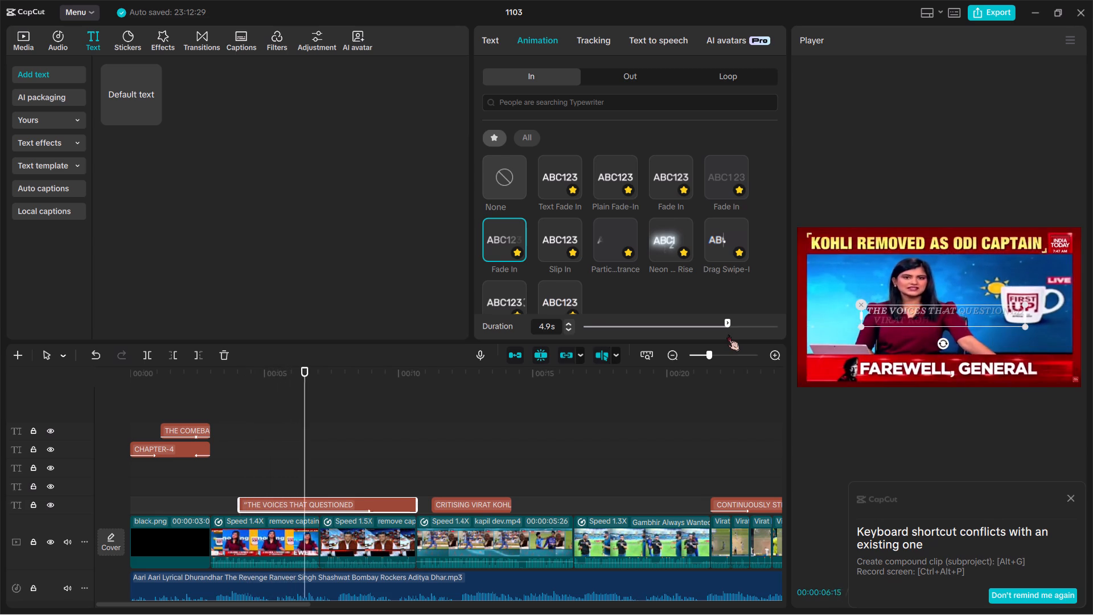
key("space")
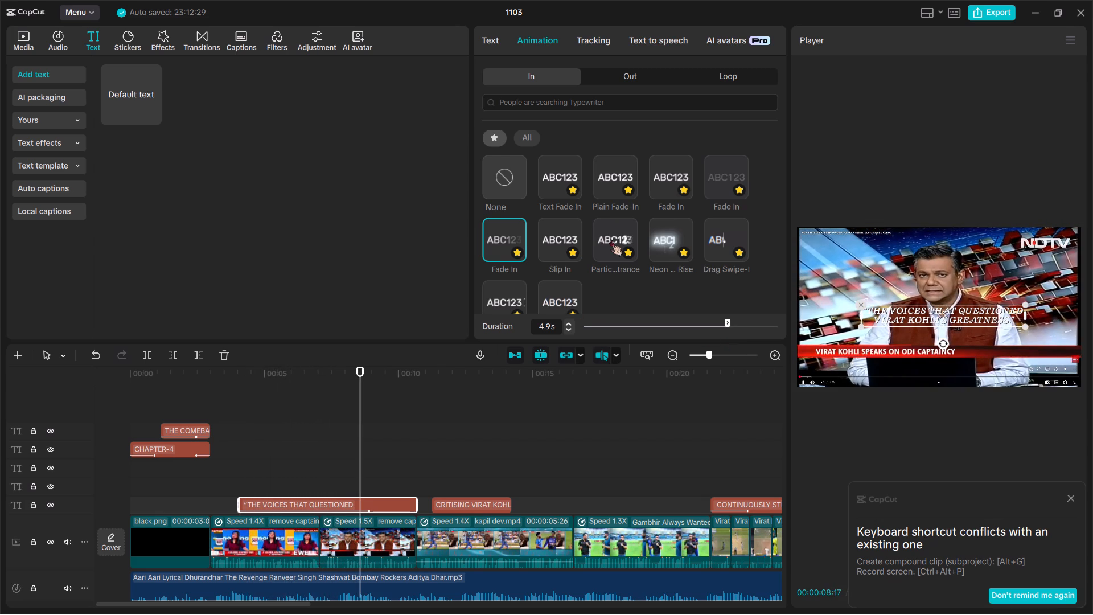
Change the title's entrance animation to Gradual Reveal.
scroll(698, 256, "down", 1)
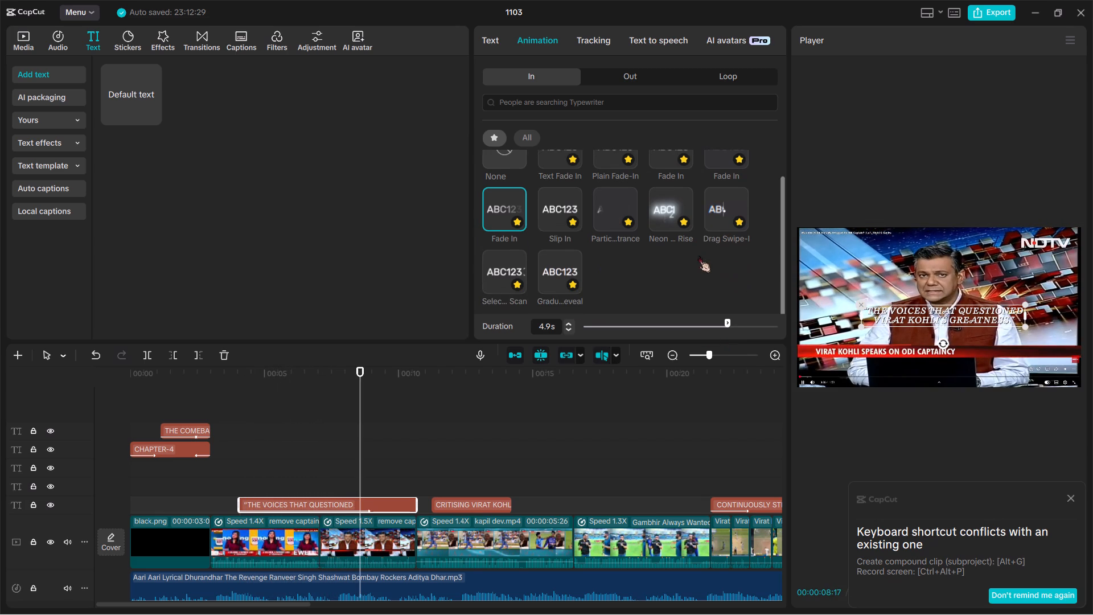
scroll(698, 256, "down", 1)
double_click(545, 266)
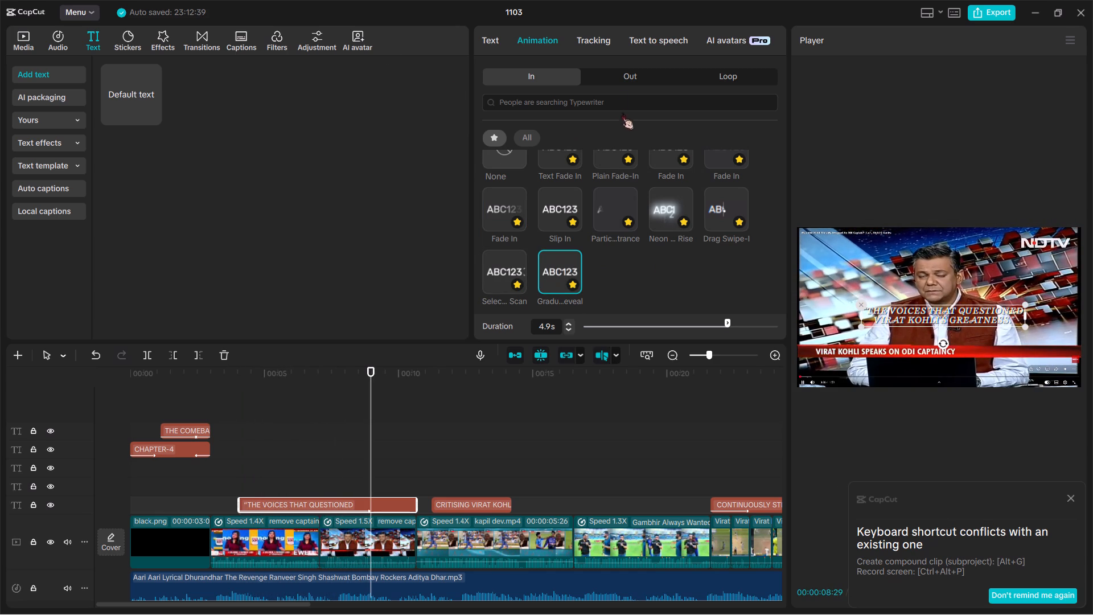
Add the Fade Out exit animation to the "THE VOICES THAT QUESTIONED" title.
left_click(610, 79)
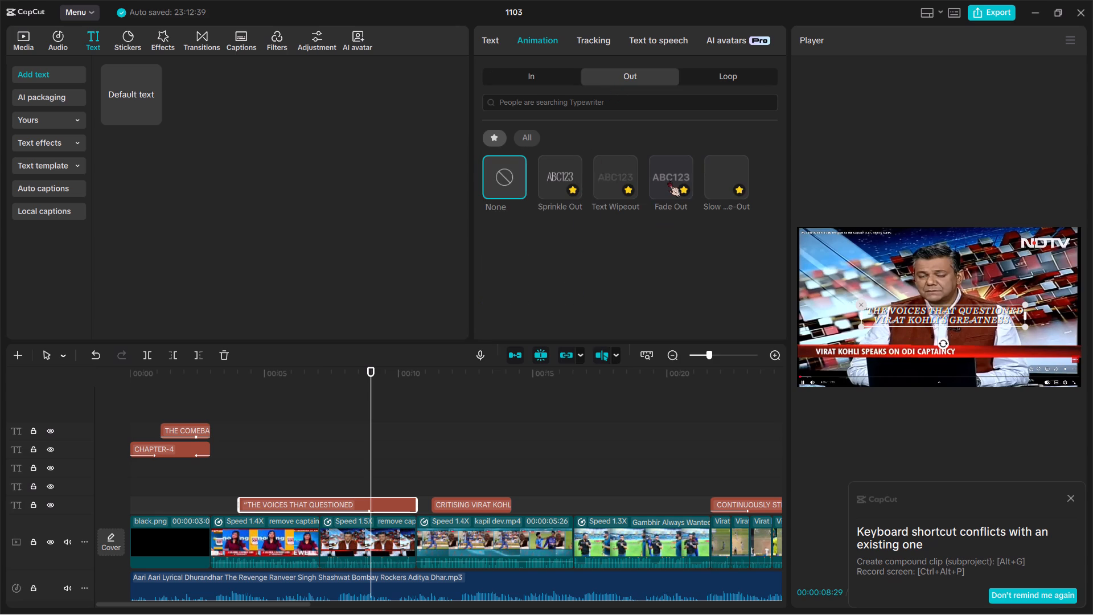
double_click(671, 177)
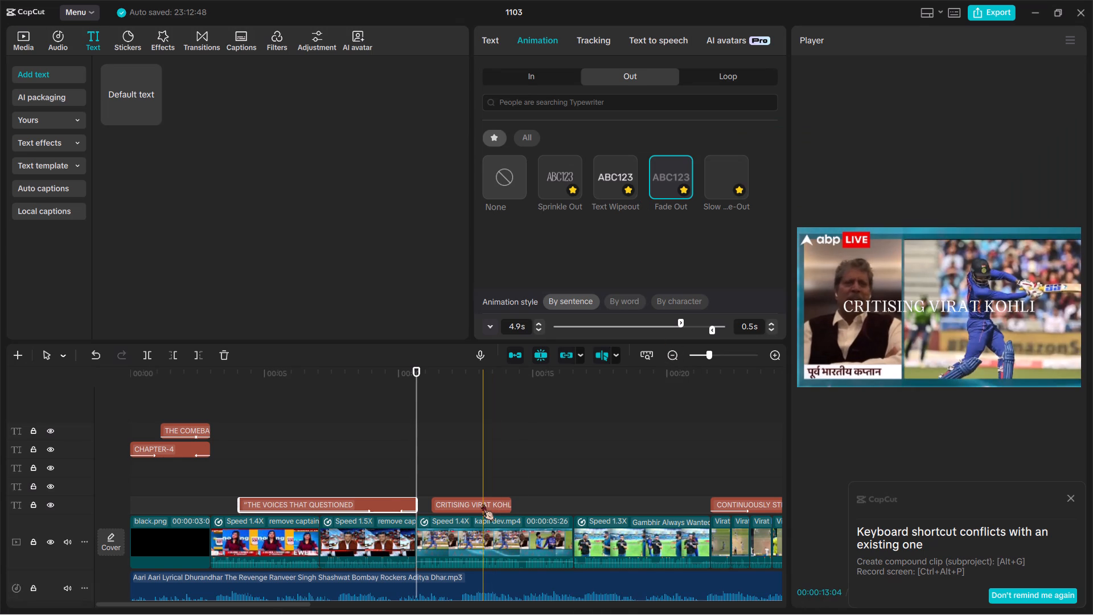
key("BackSpace")
Add a default text title starting above kapil dev.mp4 and extend it to near the end of the "Gambhir Always Wanted" clip.
left_click_drag(133, 82, 452, 471)
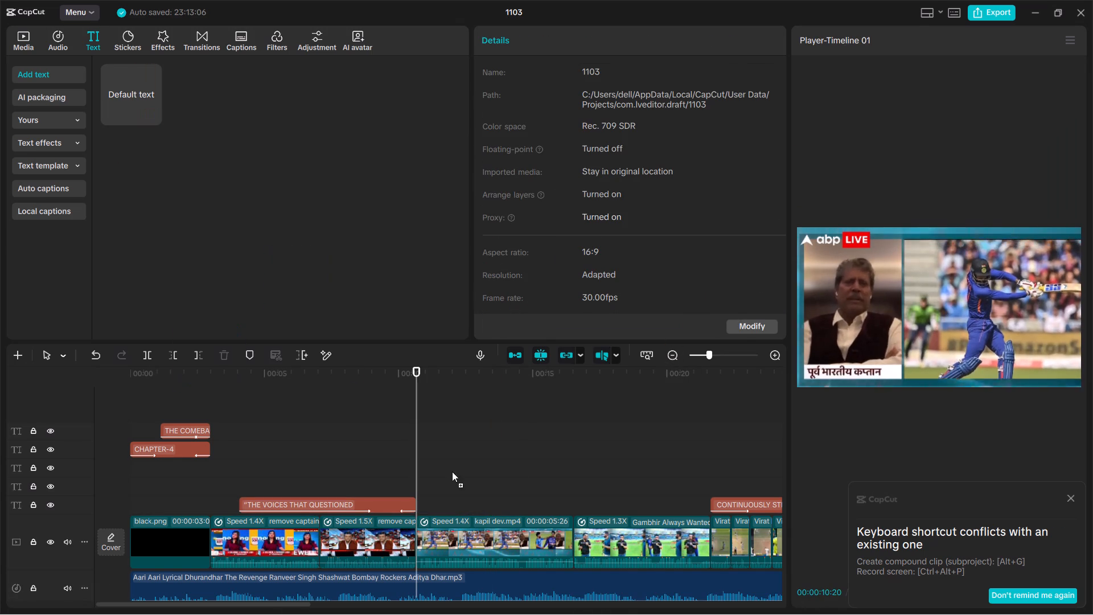
left_click_drag(452, 471, 433, 508)
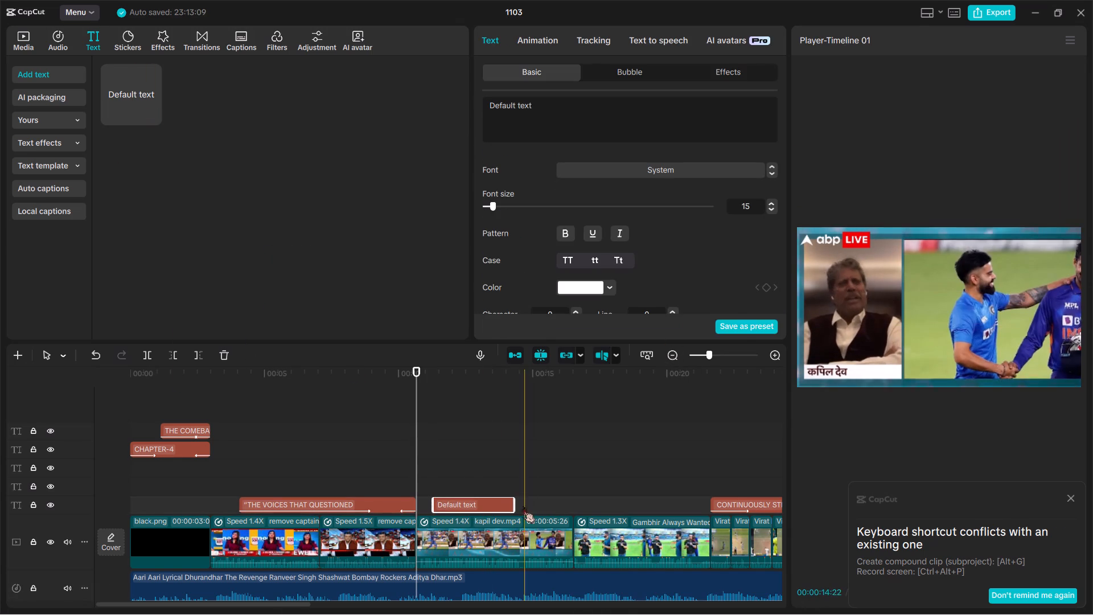
left_click_drag(511, 505, 687, 498)
Replace the new title's default text with the copied "THE CRITICS WHO DECLARED HIS ERA OVER." line.
left_click_drag(532, 99, 541, 117)
key("BackSpace")
key("ctrl+v")
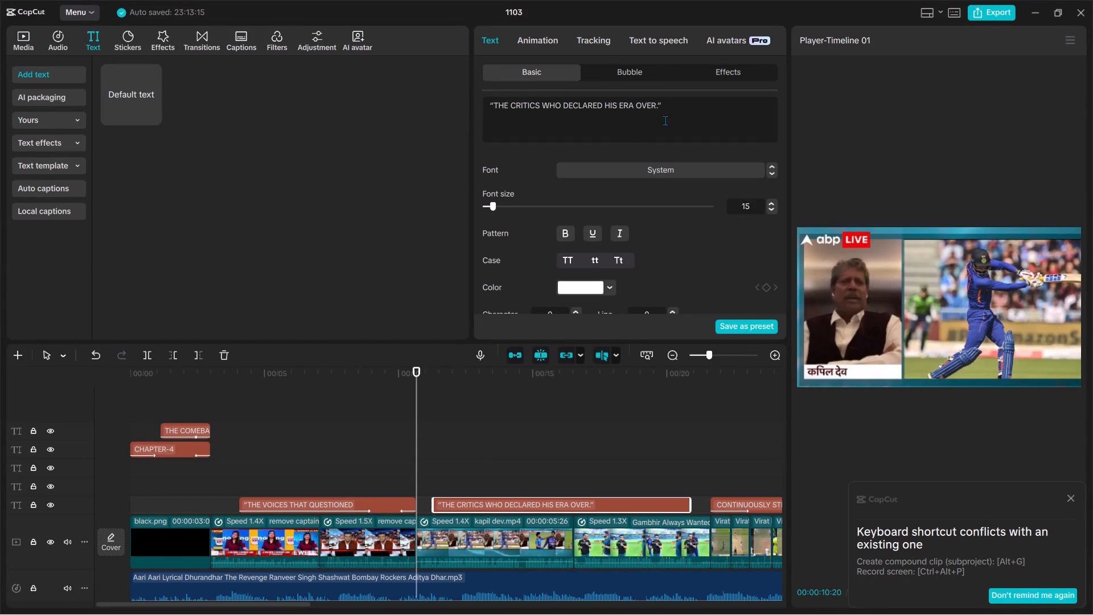
Scale down the "THE CRITICS WHO DECLARED HIS ERA OVER." title to fit on one line within the frame.
scroll(560, 233, "down", 1)
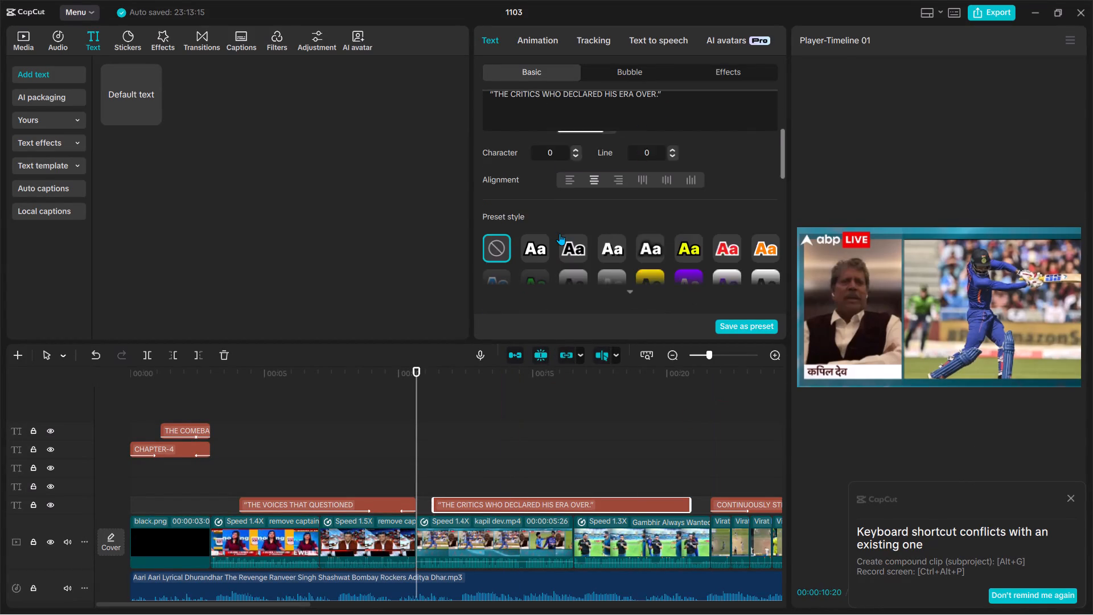
scroll(560, 233, "down", 2)
left_click_drag(518, 213, 506, 212)
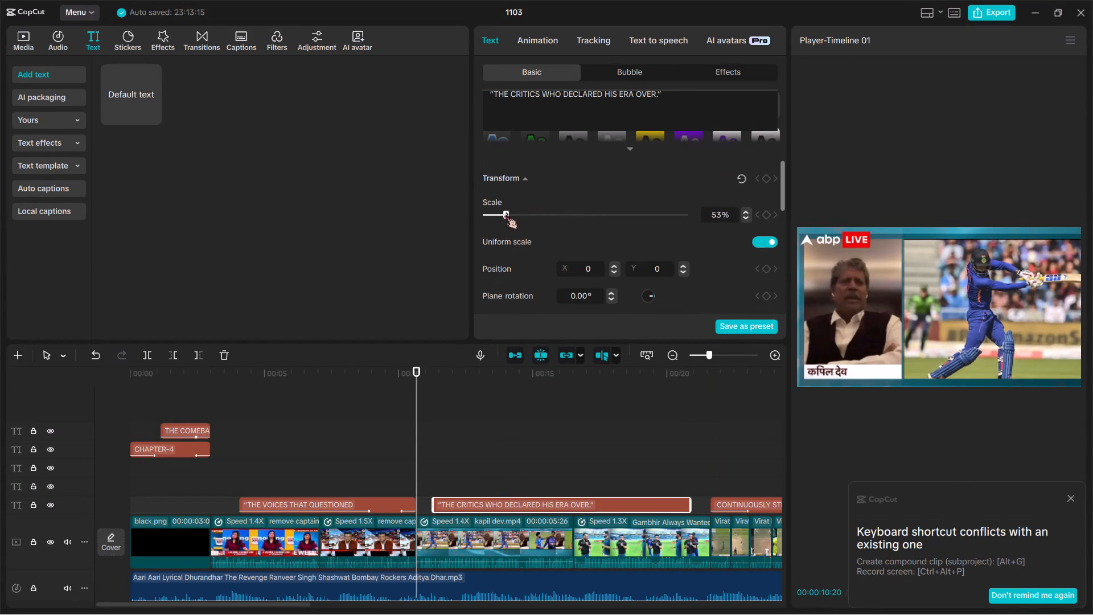
left_click_drag(506, 212, 501, 212)
left_click(562, 437)
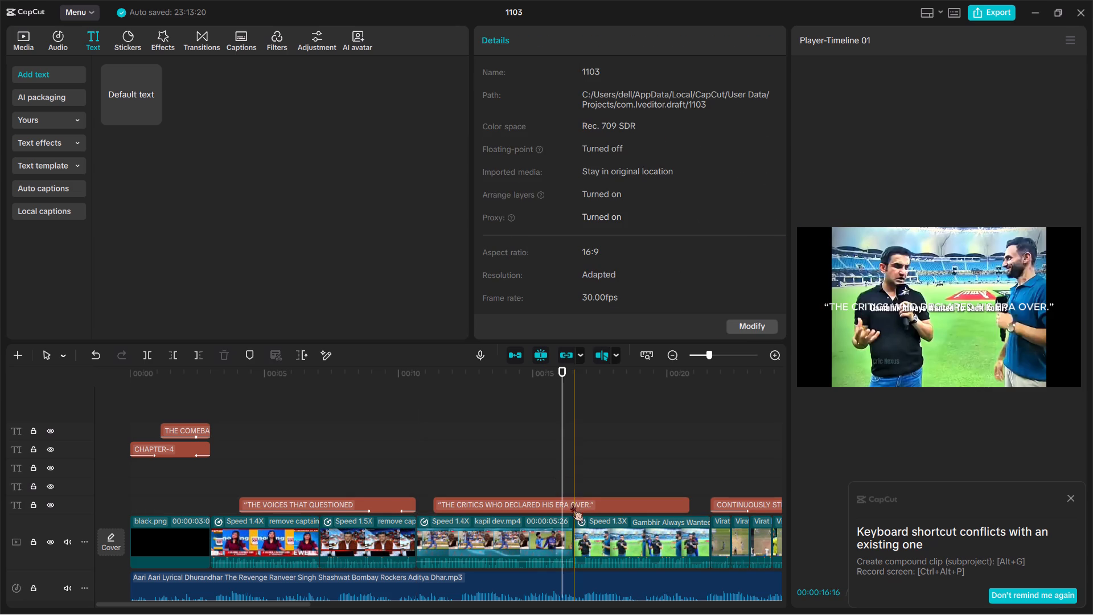
Give the "THE CRITICS WHO DECLARED HIS ERA OVER." title the Lucette font and the same white-lettered preset style.
left_click(572, 503)
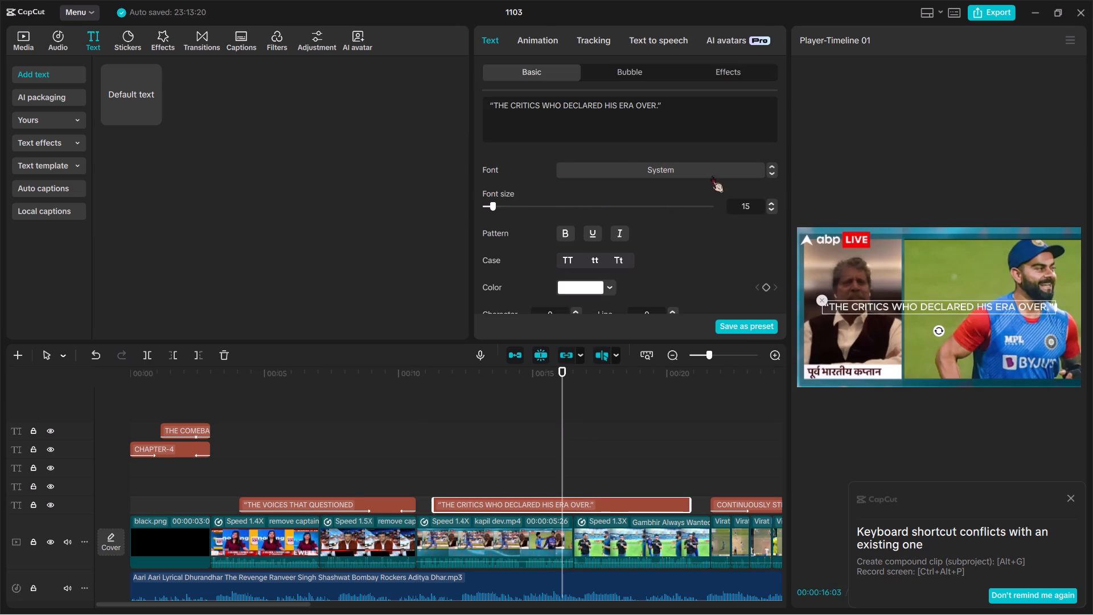
left_click(700, 169)
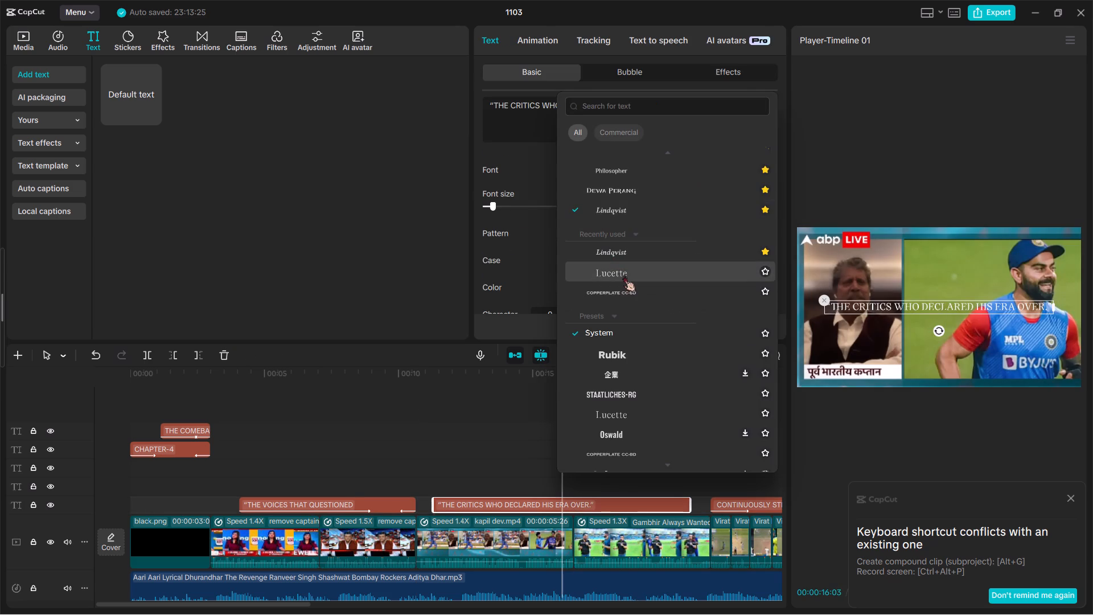
left_click(623, 275)
scroll(623, 275, "down", 1)
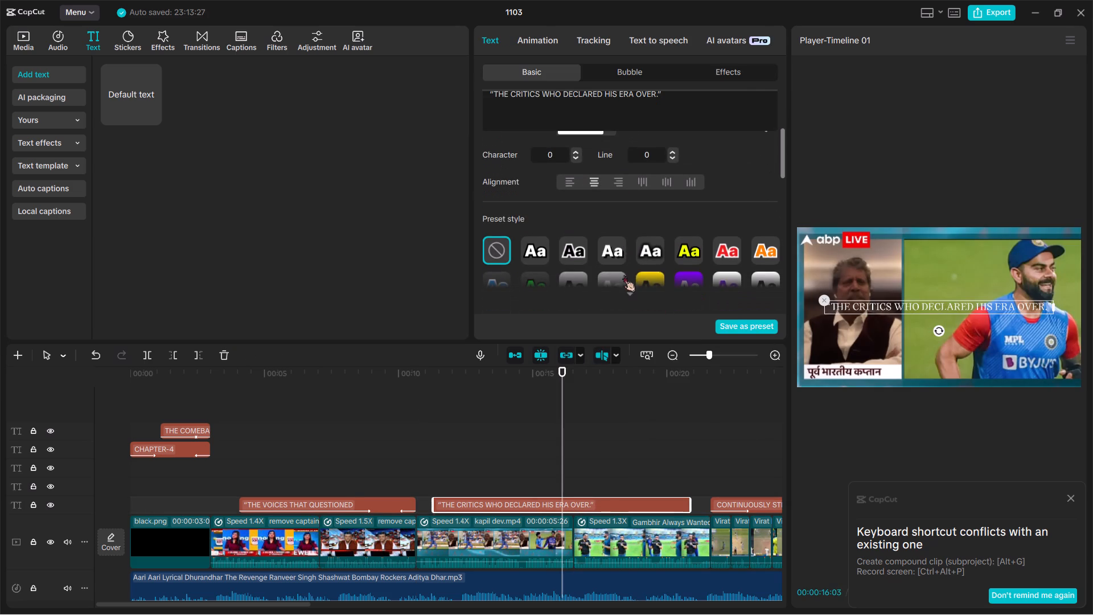
double_click(608, 251)
scroll(608, 251, "up", 1)
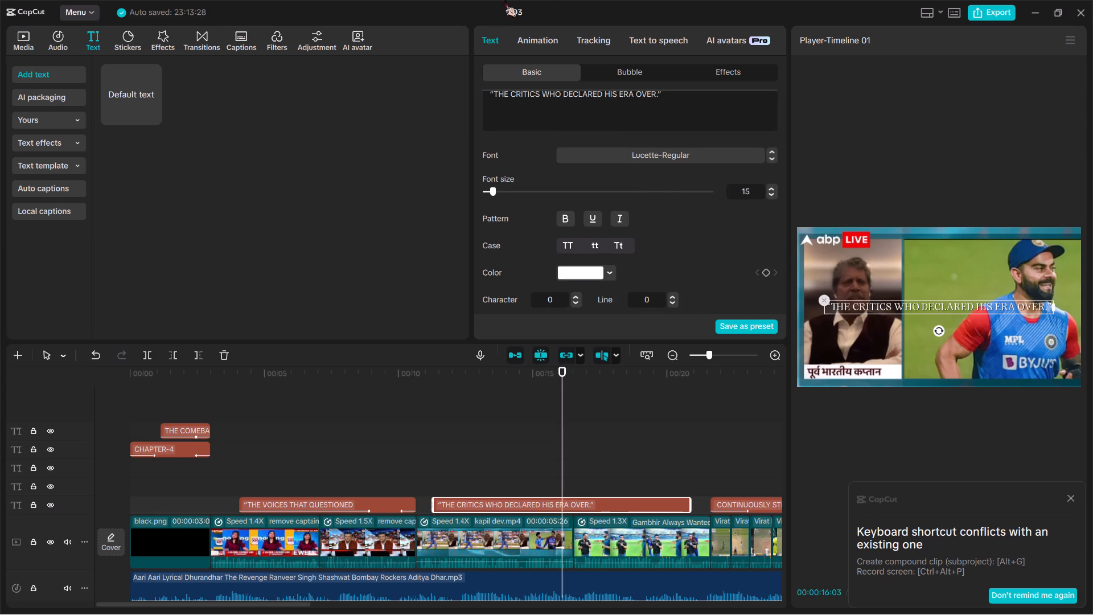
Add the Fade Out exit animation to the "THE CRITICS WHO DECLARED HIS ERA OVER." title.
left_click(529, 42)
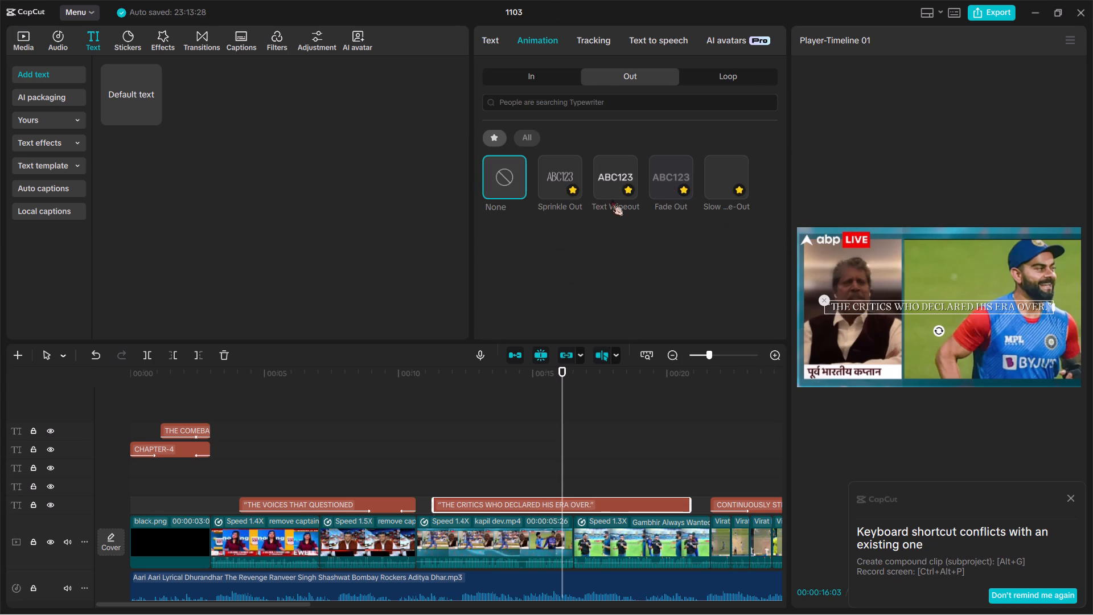
left_click(676, 182)
Add the Gradual Reveal entrance animation to the "THE CRITICS WHO DECLARED HIS ERA OVER." title.
left_click_drag(676, 182, 533, 75)
left_click(533, 75)
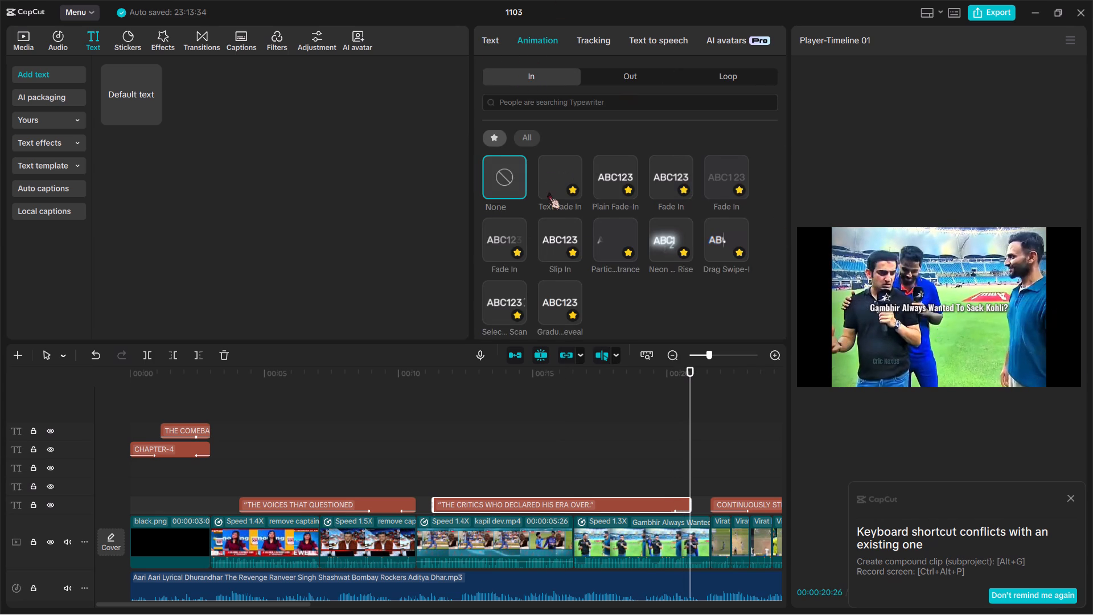
scroll(548, 192, "down", 1)
left_click_drag(557, 279, 553, 300)
double_click(553, 300)
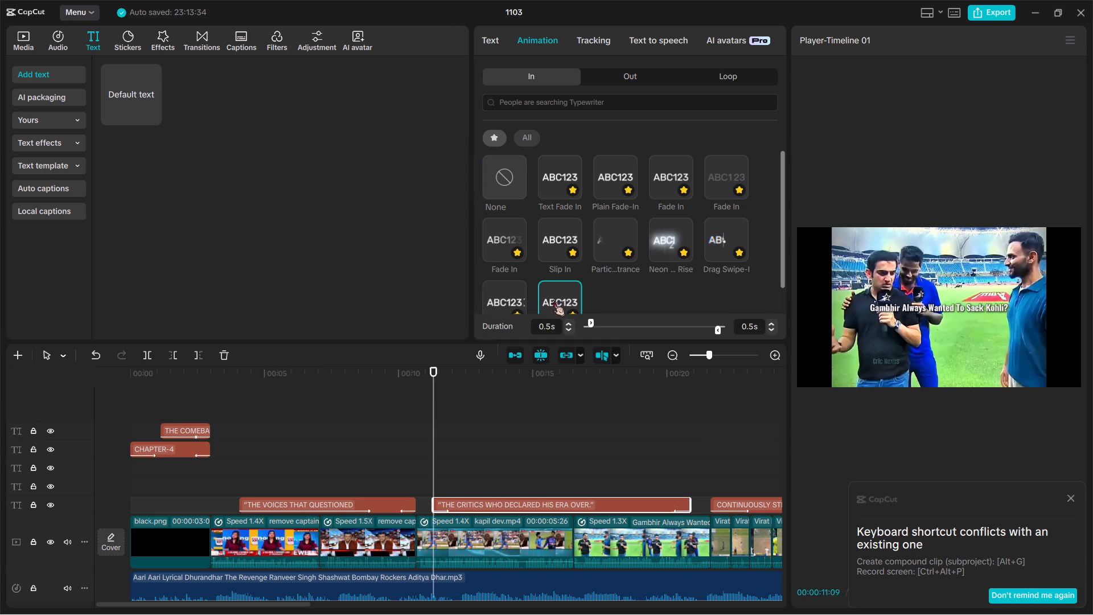
Set the critics title's exit animation duration to 1.2 s and its entrance animation duration to 5.7 s.
left_click(664, 326)
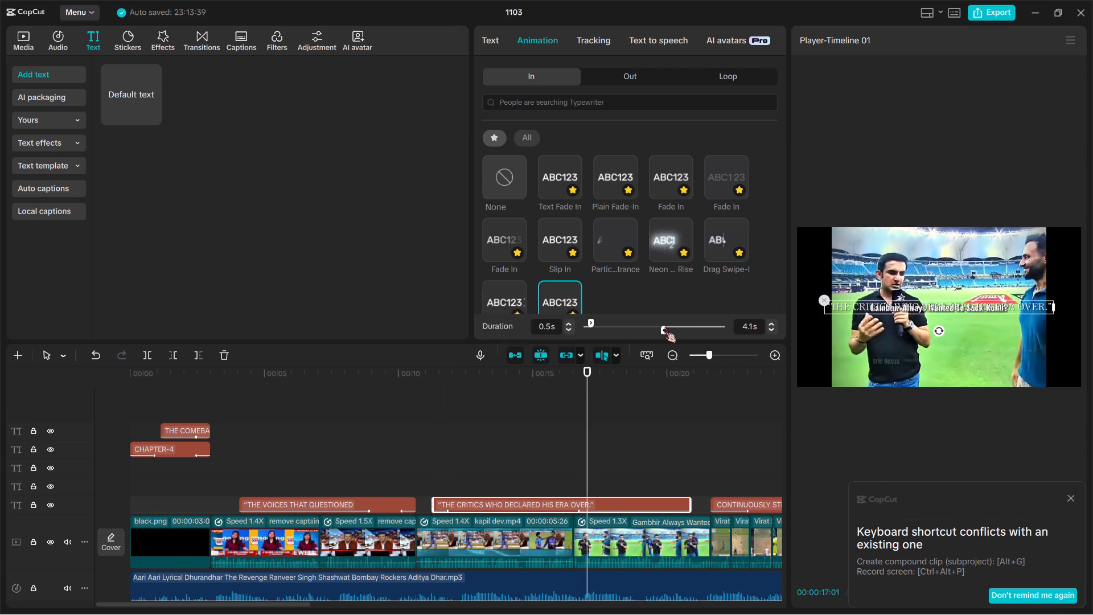
left_click_drag(682, 327, 707, 327)
left_click_drag(656, 324, 708, 330)
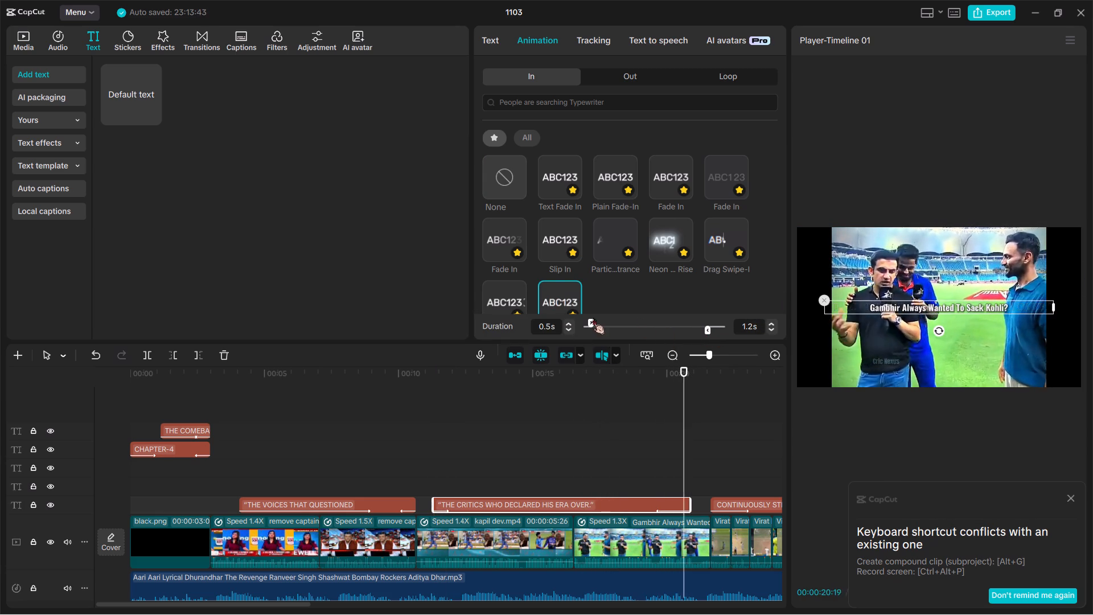
left_click_drag(591, 325, 668, 327)
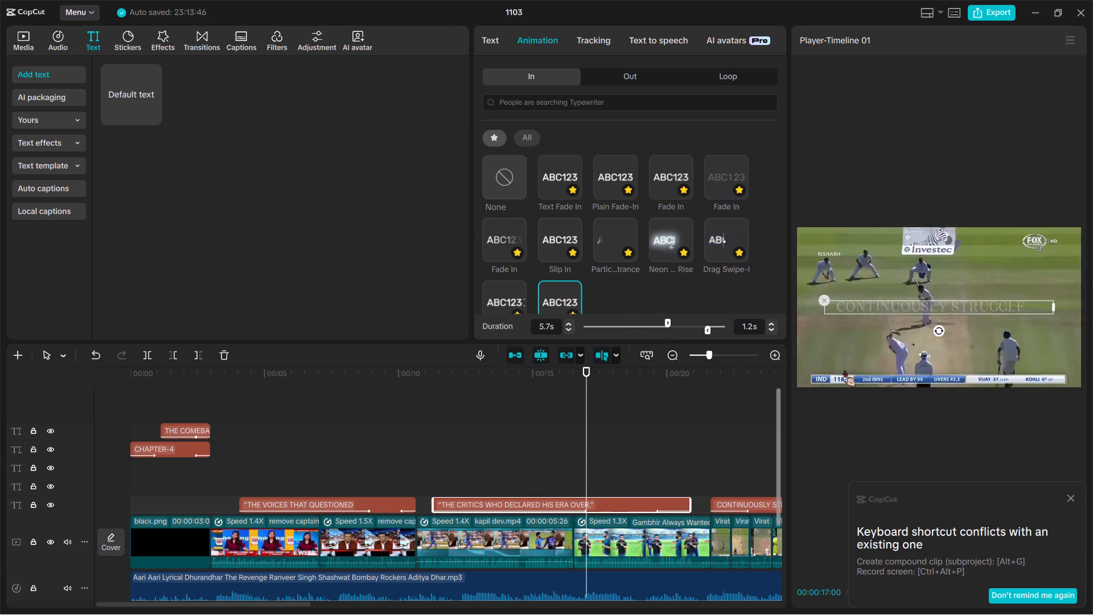
Move the critics title just below the footage's "Gambhir Always Wanted To Sack Kohli?" caption and play it back to check.
left_click_drag(890, 303, 895, 326)
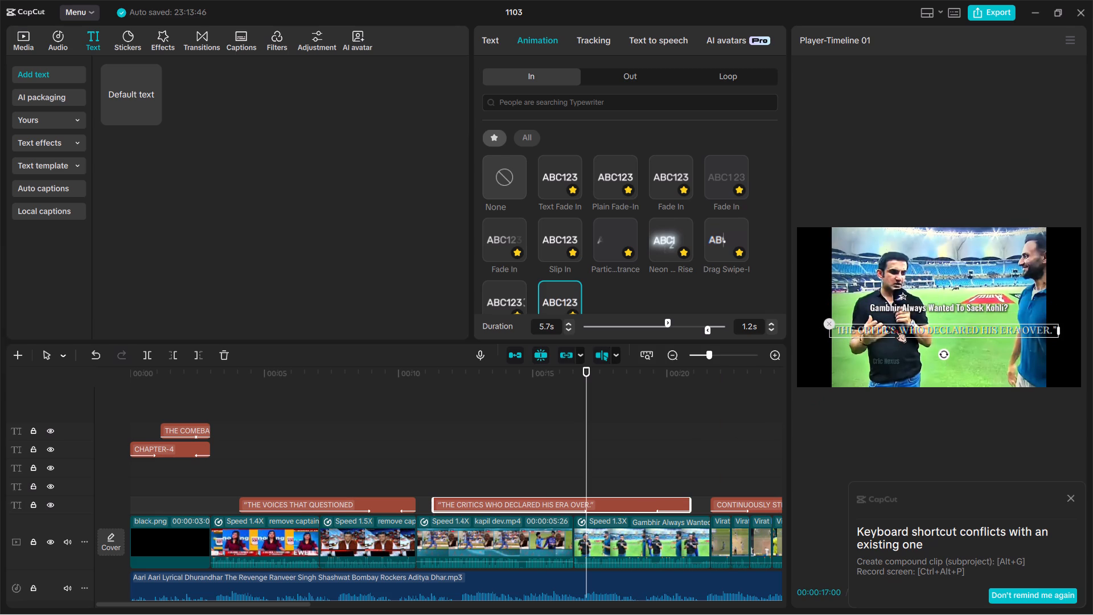
key("space")
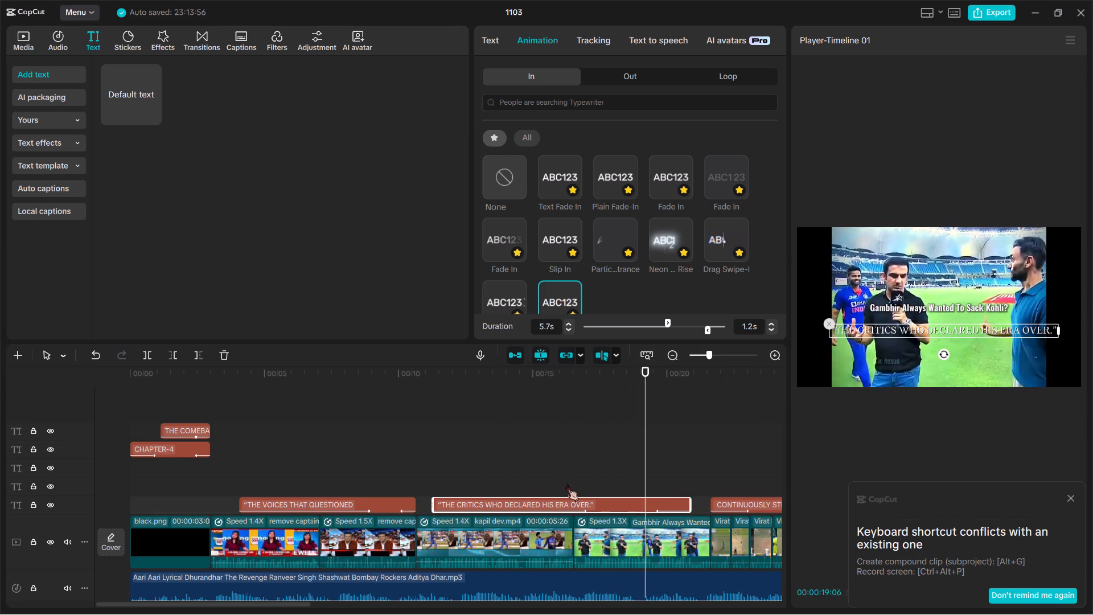
key("space")
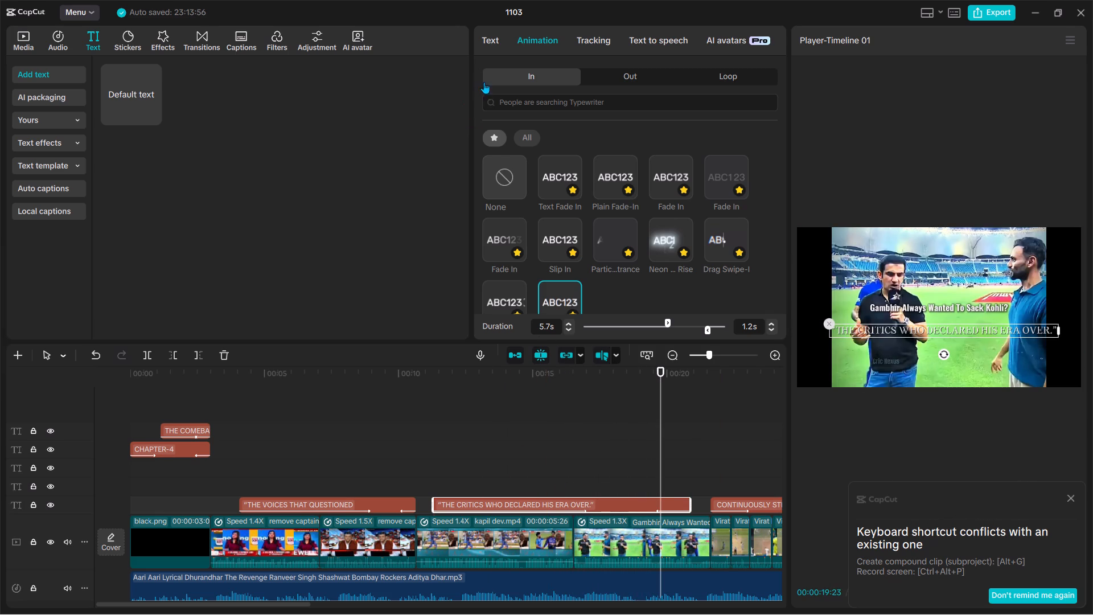
Make the critics title bold in its current Lucette font, nudge it slightly upward and play back its entrance.
left_click(490, 46)
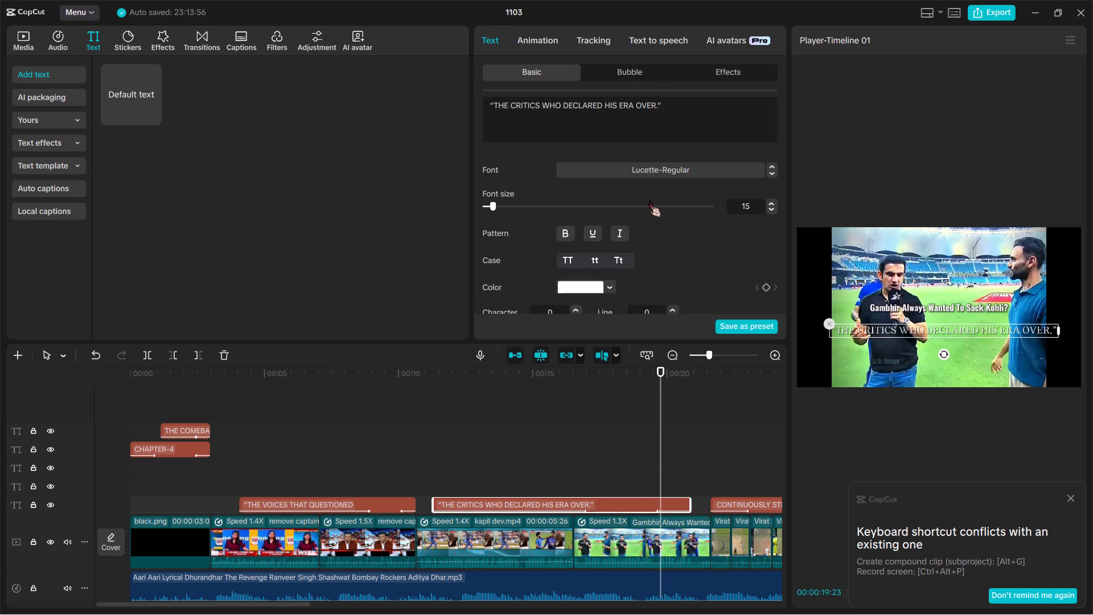
left_click(639, 167)
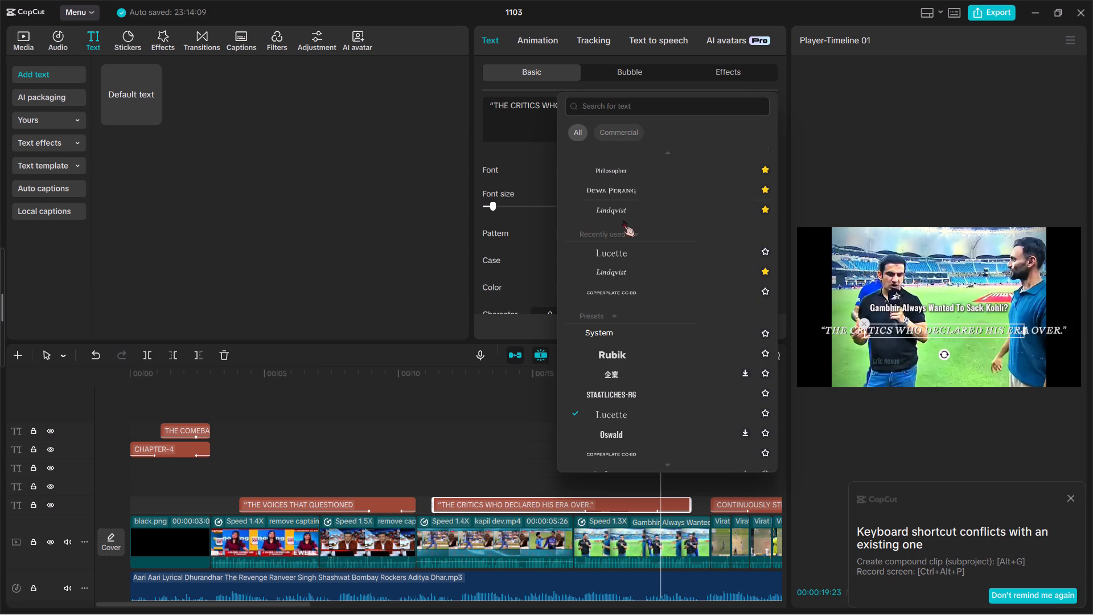
left_click(527, 225)
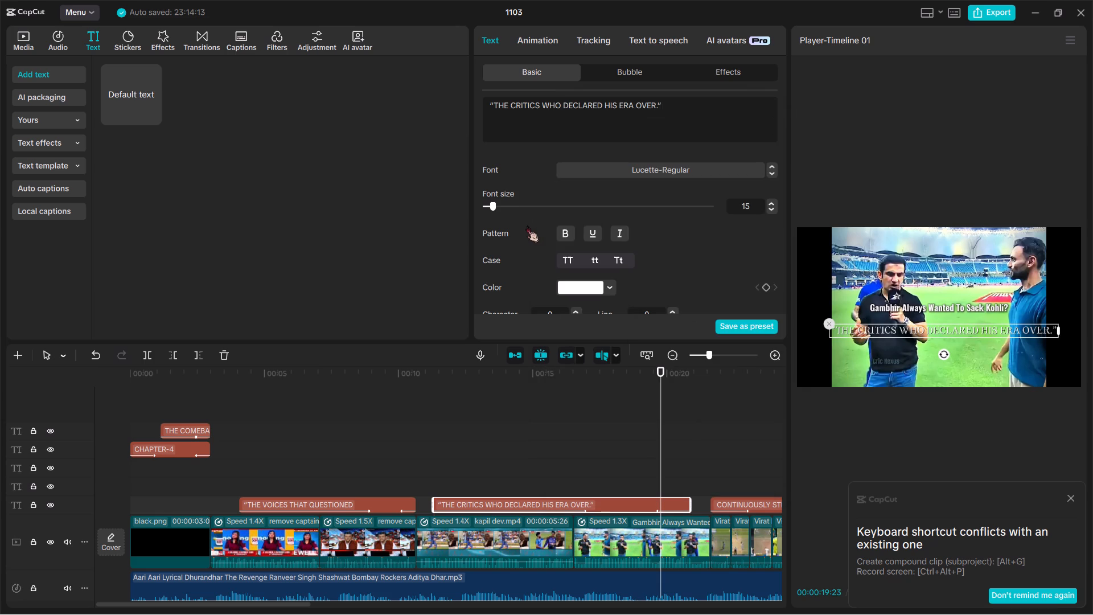
left_click(573, 231)
left_click(934, 327)
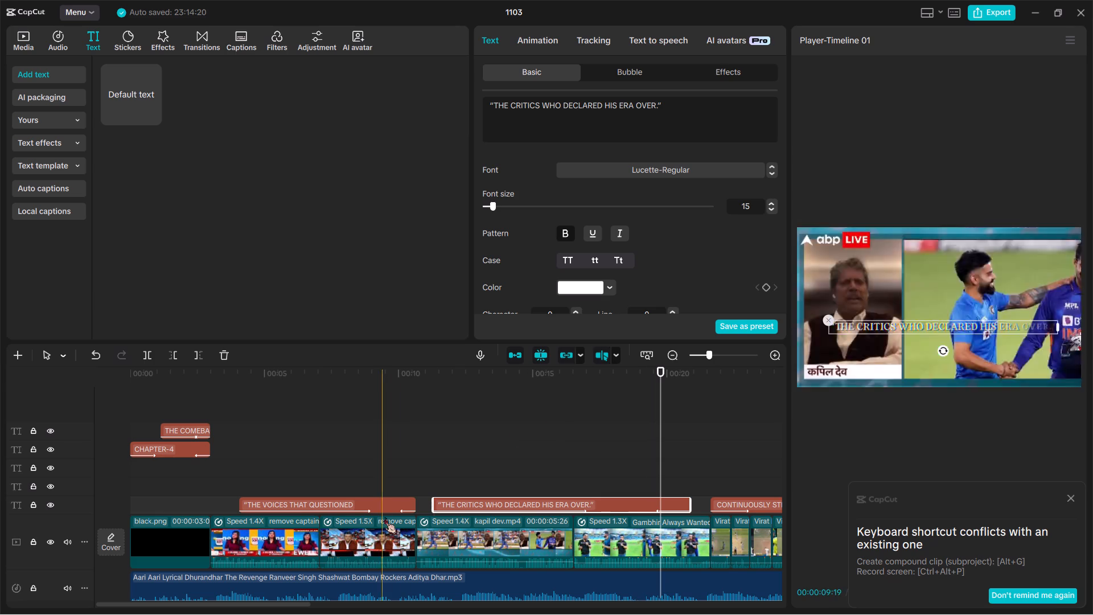
key("space")
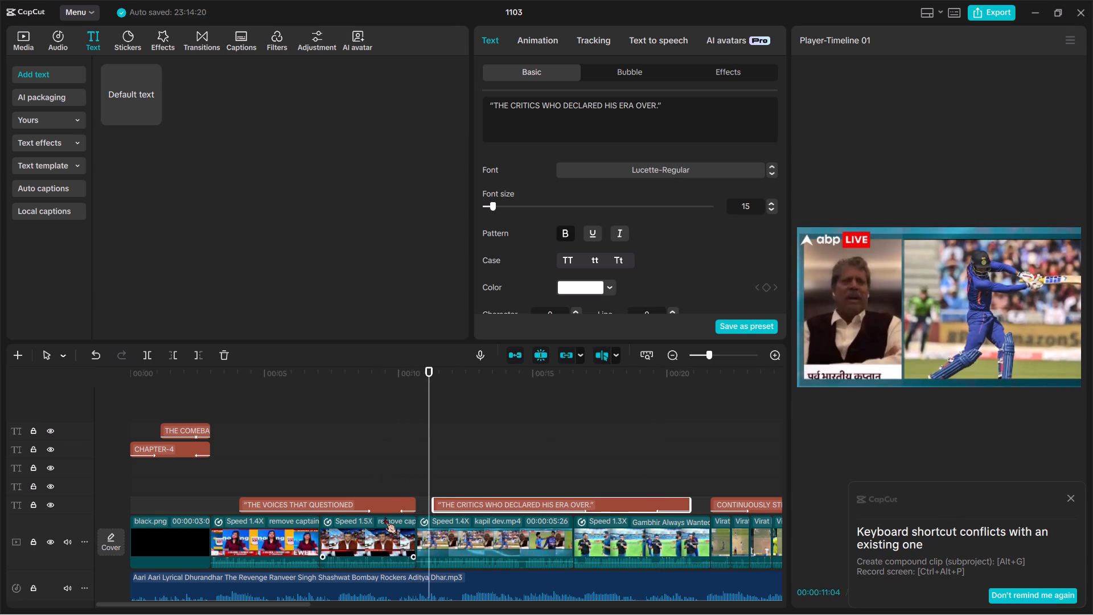
key("space")
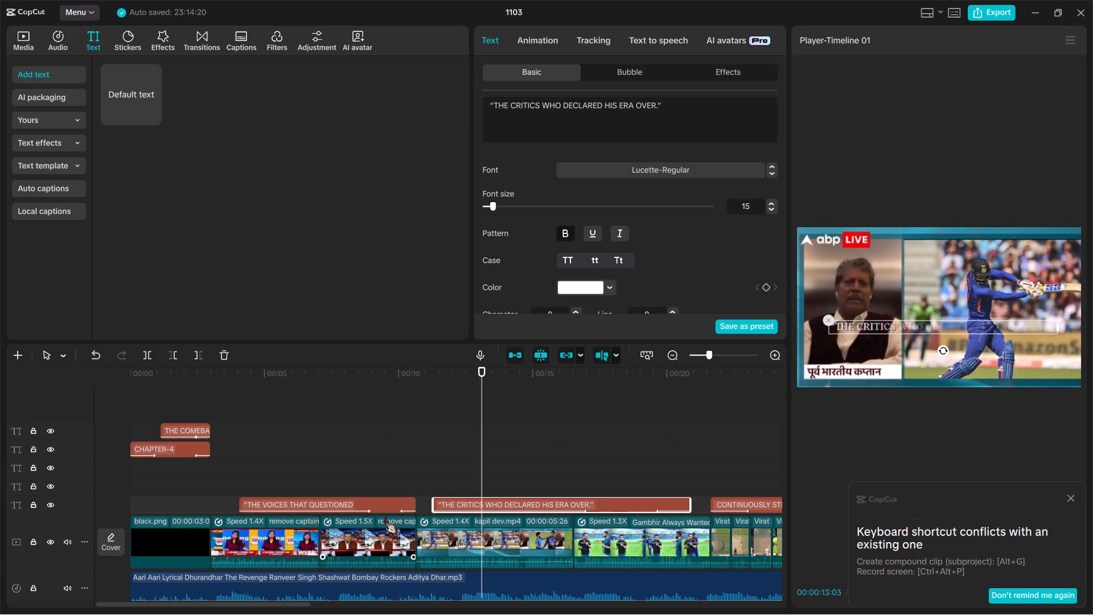
Add a default text title above the Asia Cup clips, starting at about 00:00:37:24 on the timeline.
left_click(428, 469)
key("space")
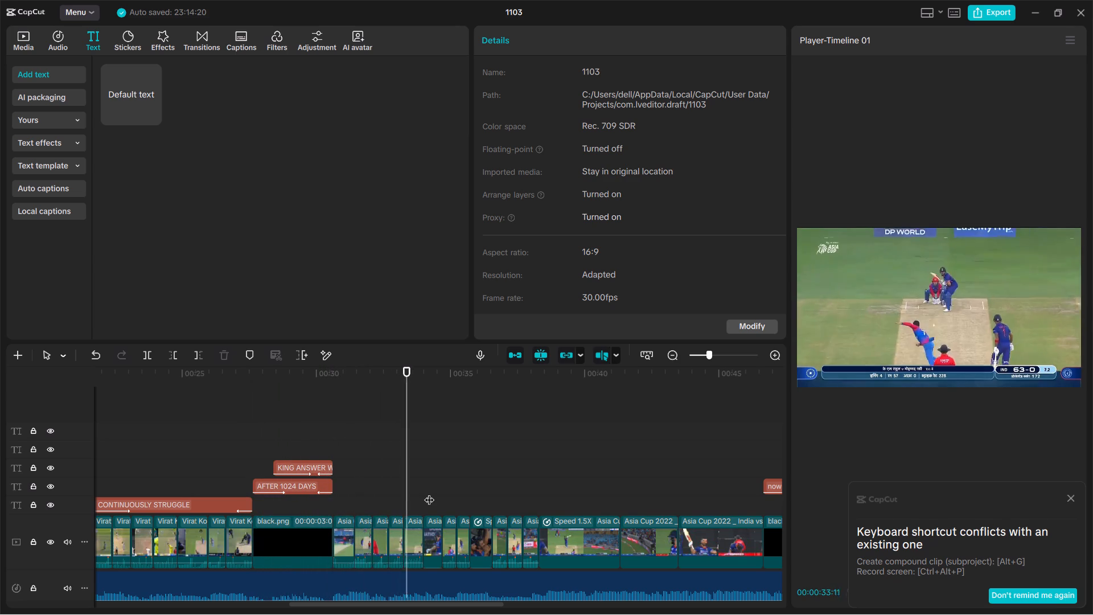
key("space")
key("space")
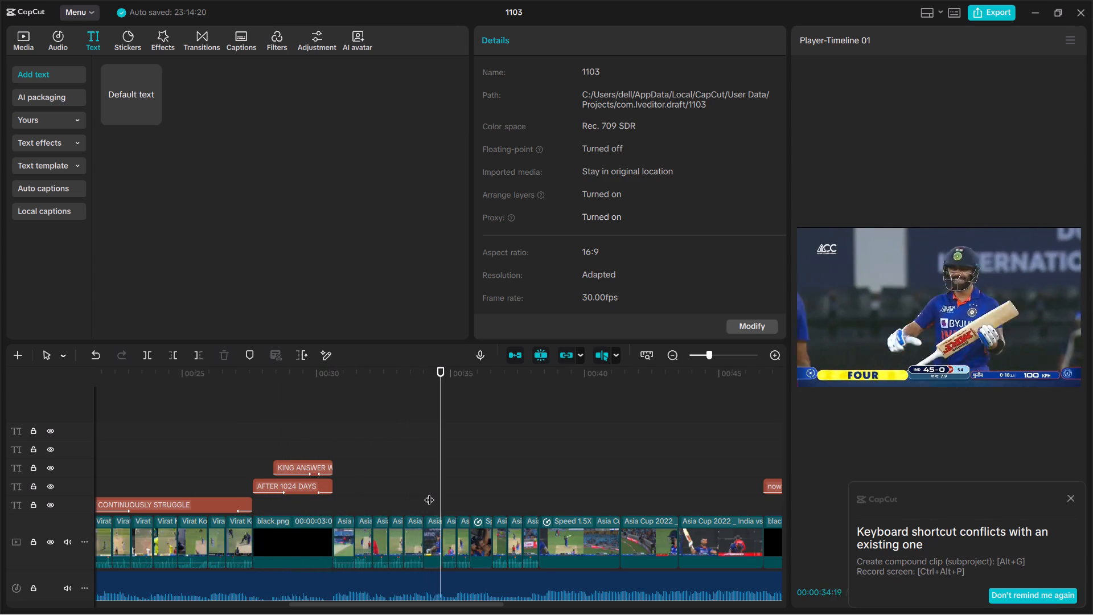
key("space")
key("space")
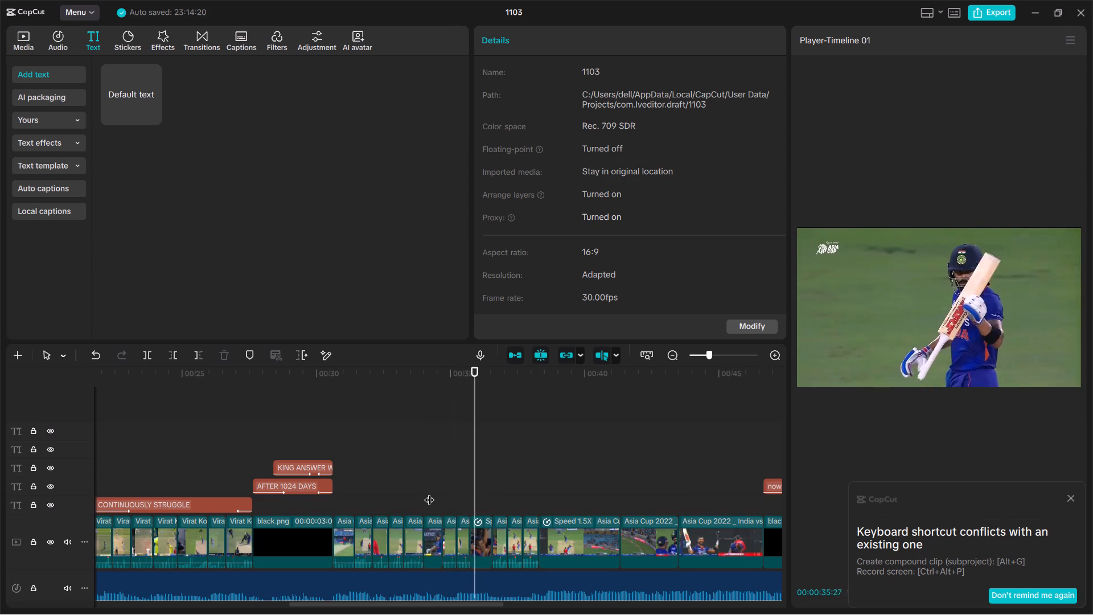
key("space")
key("space")
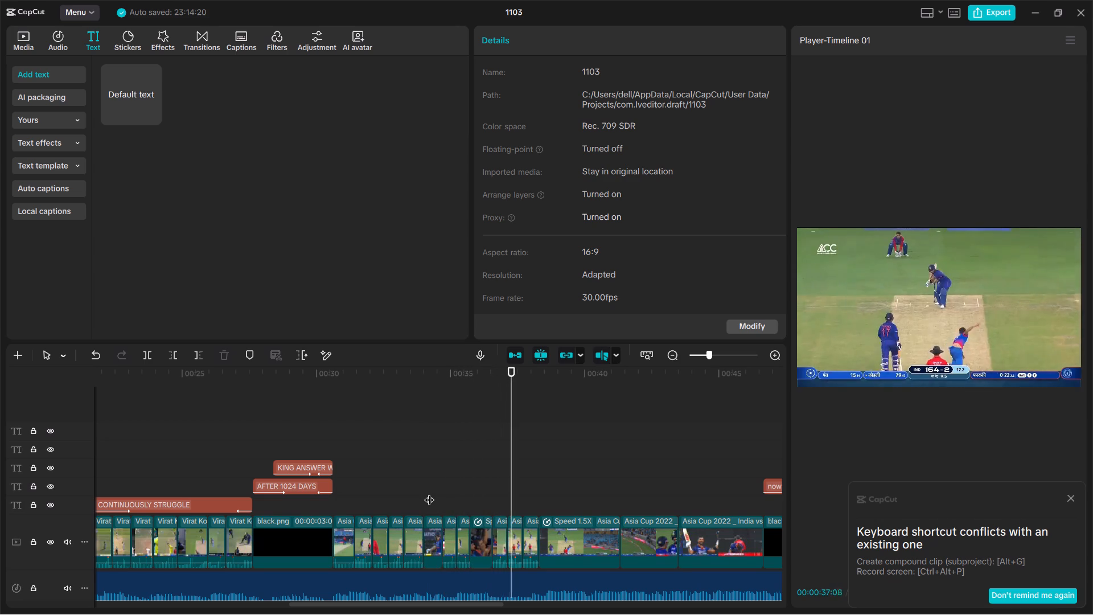
key("space")
left_click_drag(114, 79, 520, 506)
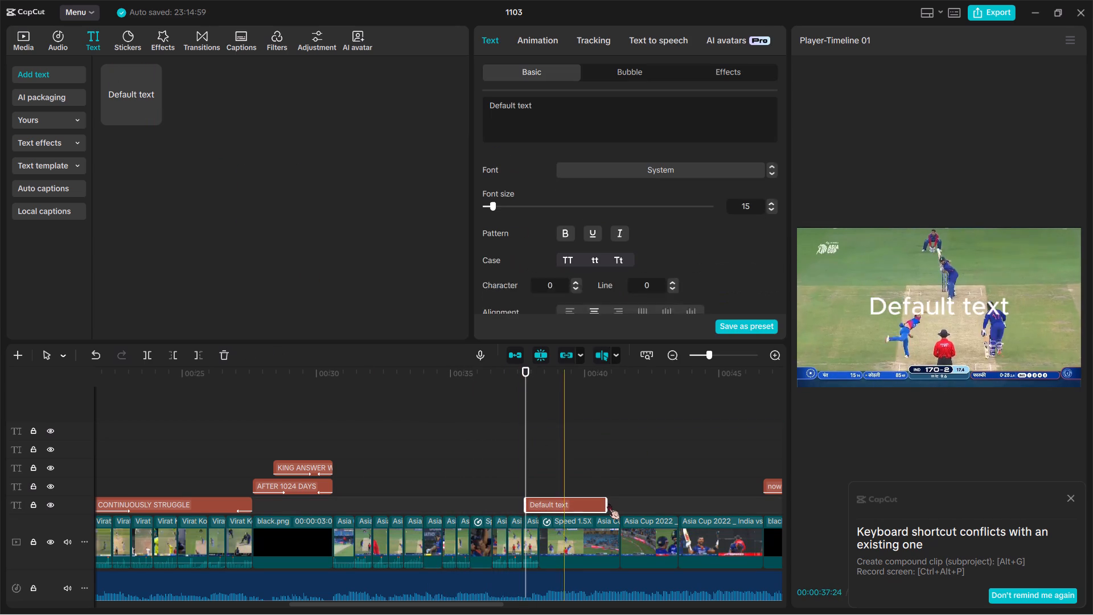
left_click_drag(610, 503, 636, 505)
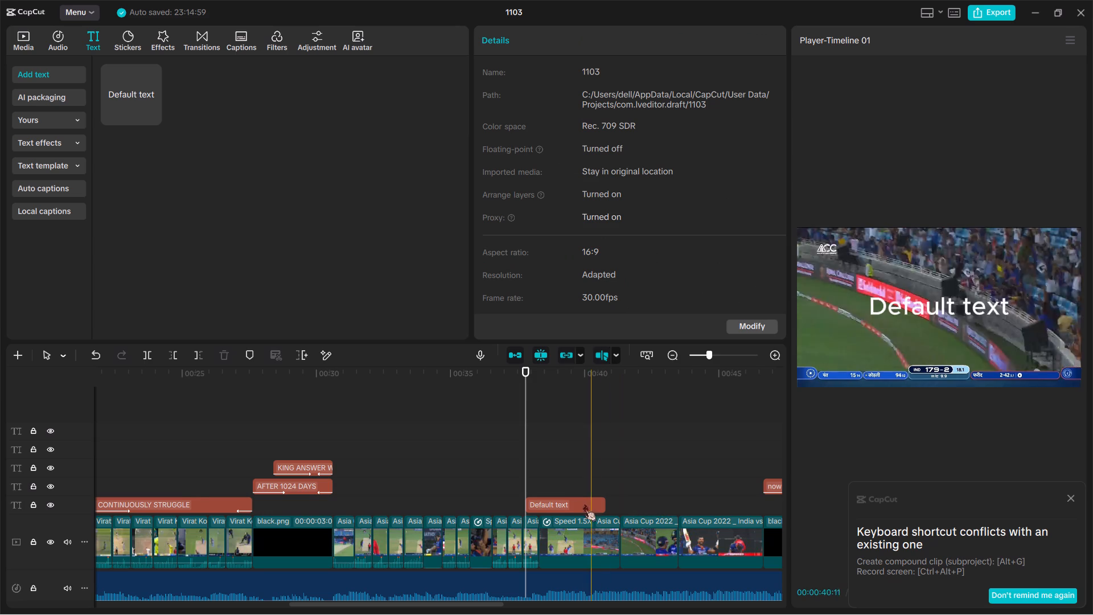
Replace the new title's default text with "FIRST T20 CENTURY".
left_click(543, 502)
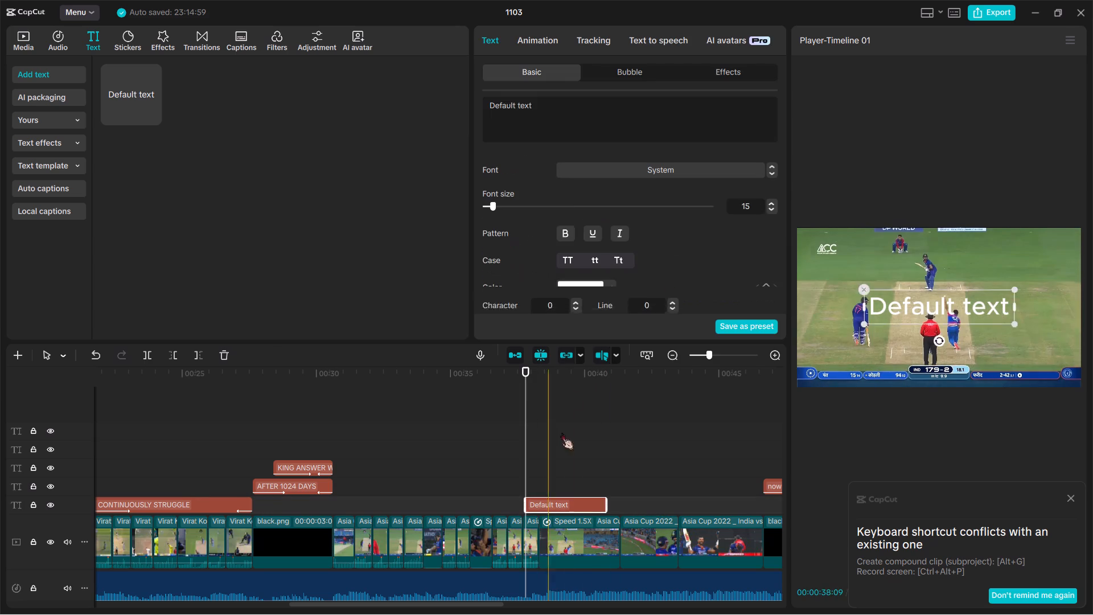
left_click_drag(554, 107, 447, 93)
key("BackSpace")
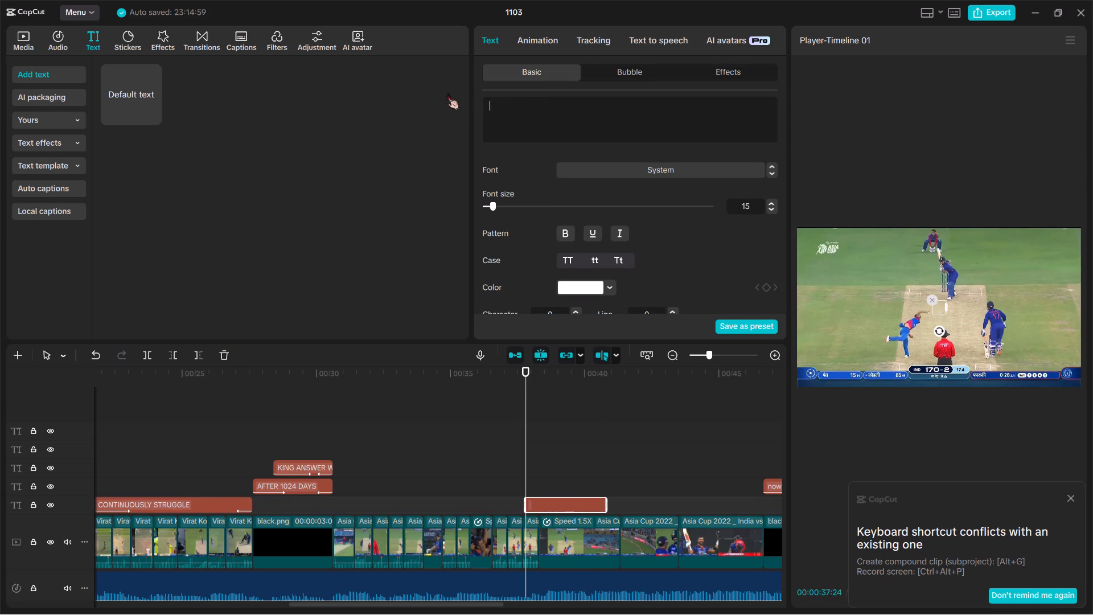
type("FIRAT")
key("space")
key("BackSpace")
key("BackSpace")
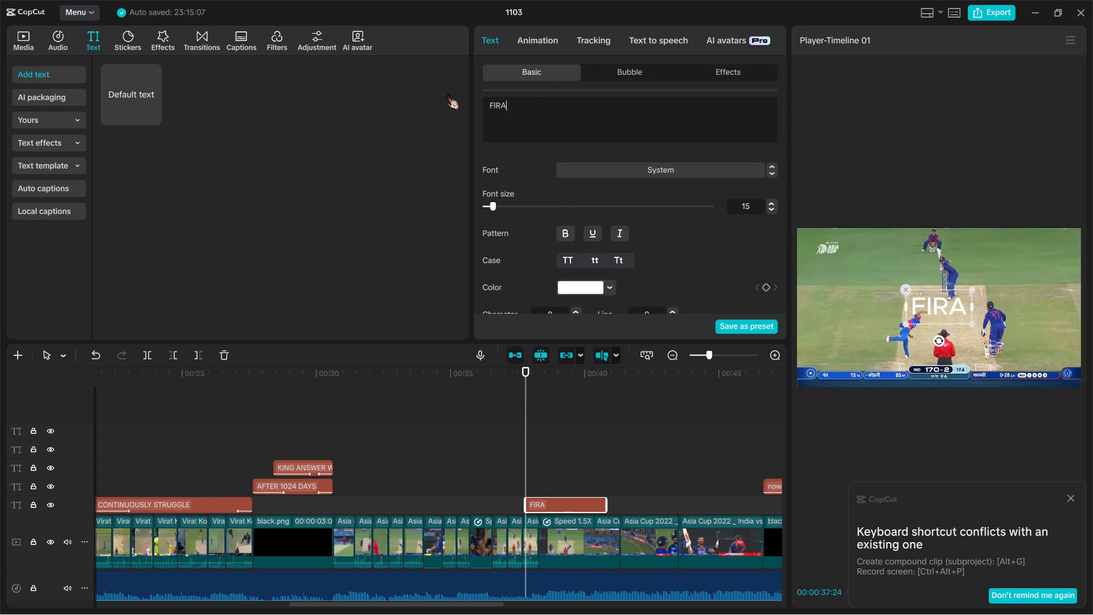
key("BackSpace")
type("ST")
key("space")
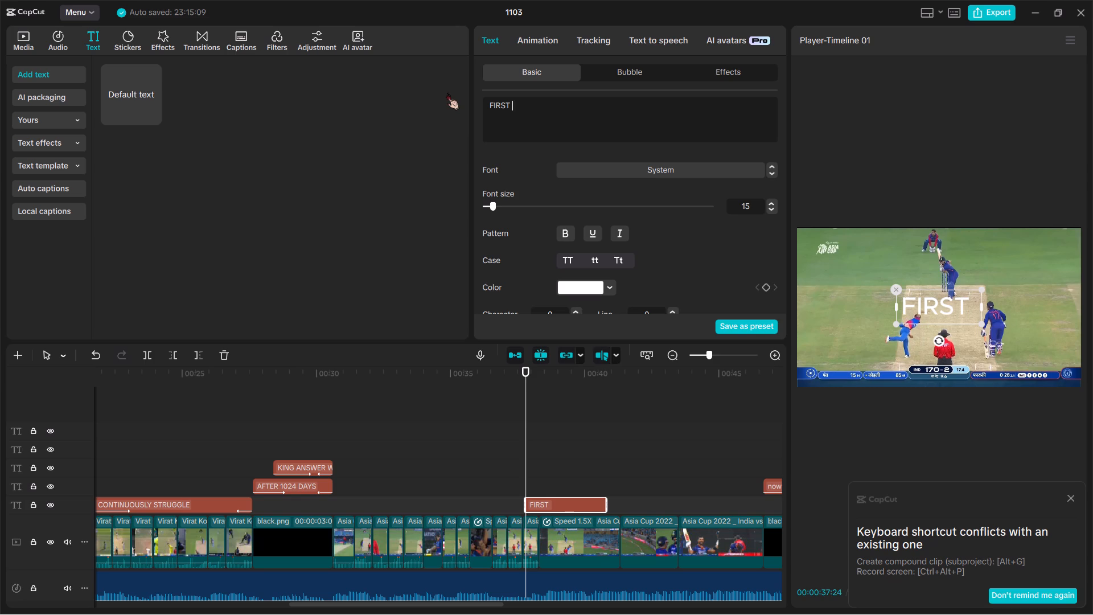
type("T20")
key("space")
type("CENT")
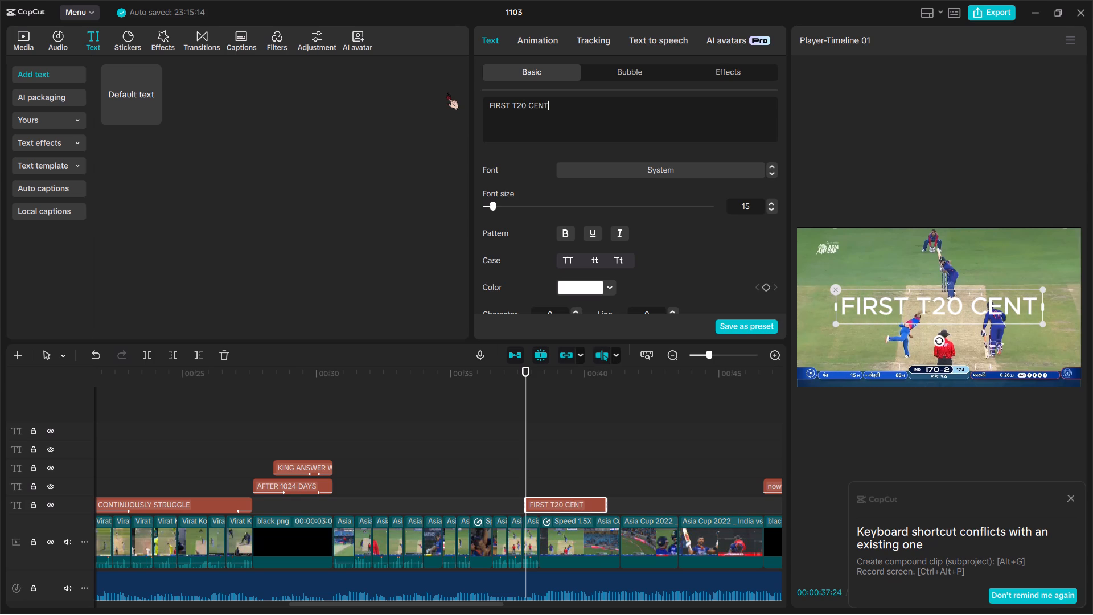
key("y")
key("BackSpace")
type("URY")
key("space")
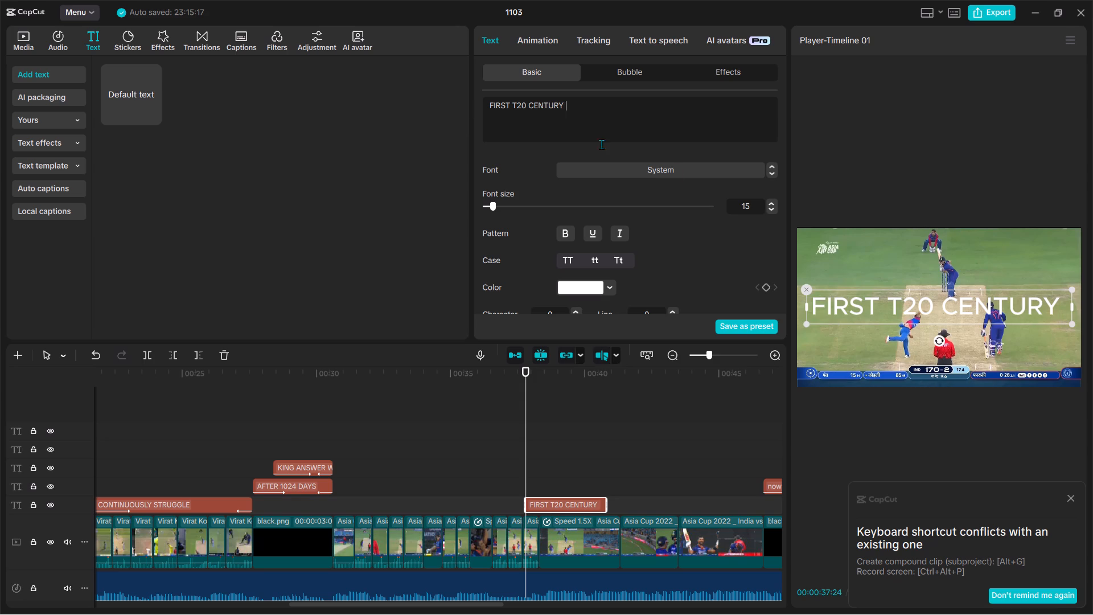
Set the "FIRST T20 CENTURY" title's font to Dewa Perang.
left_click(705, 170)
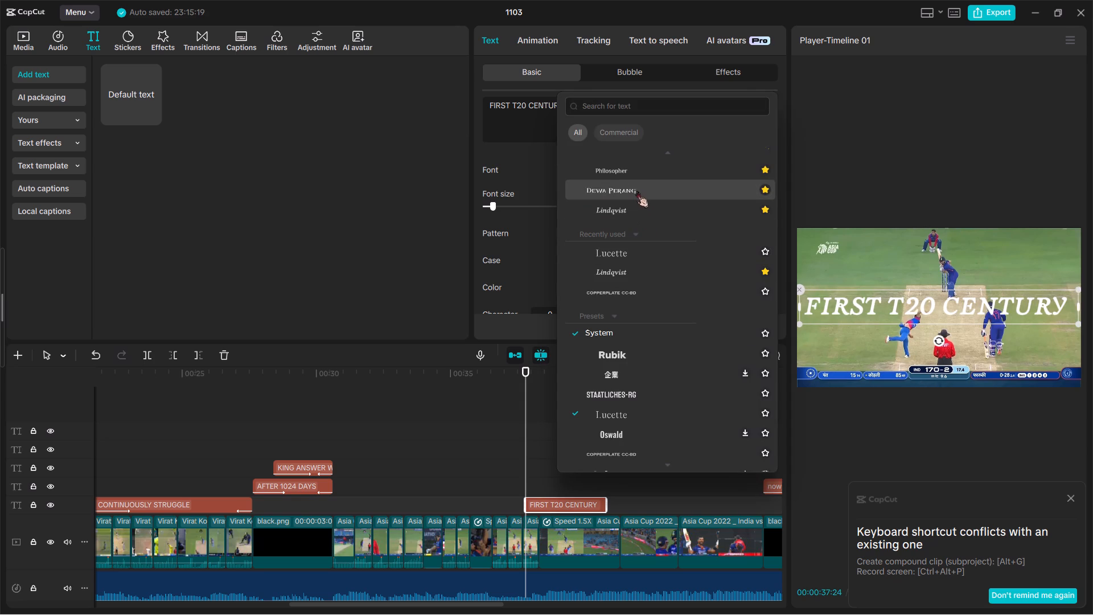
left_click(635, 190)
left_click(576, 119)
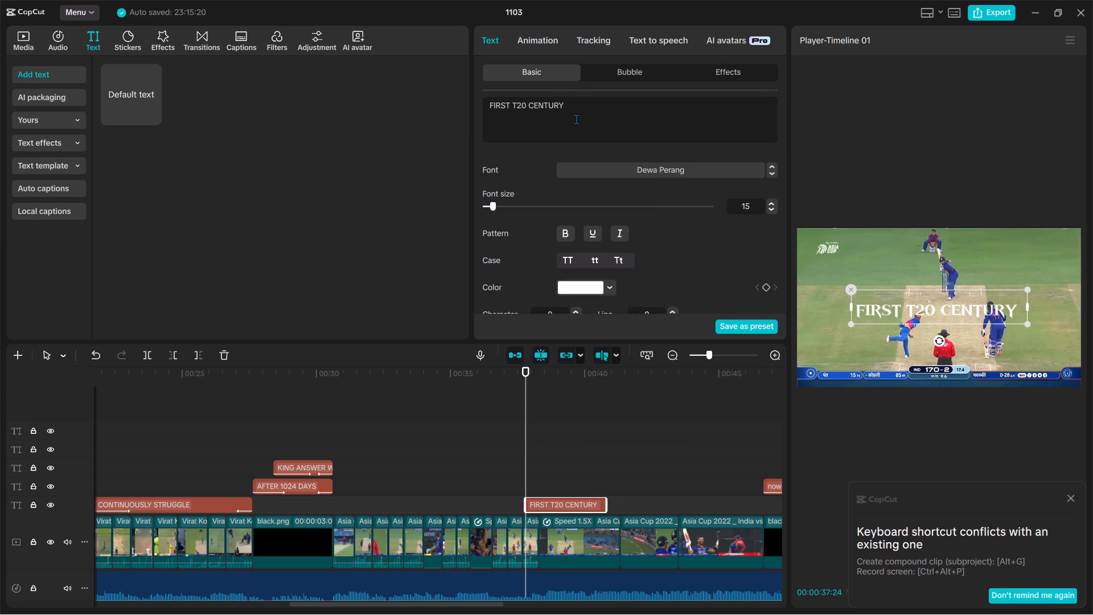
Insert "INTERNATIONAL" after "T20" so the title reads "FIRST T20 INTERNATIONAL CENTURY".
left_click(524, 105)
left_click(525, 108)
key("space")
type("INTERNATION")
key("space")
key("BackSpace")
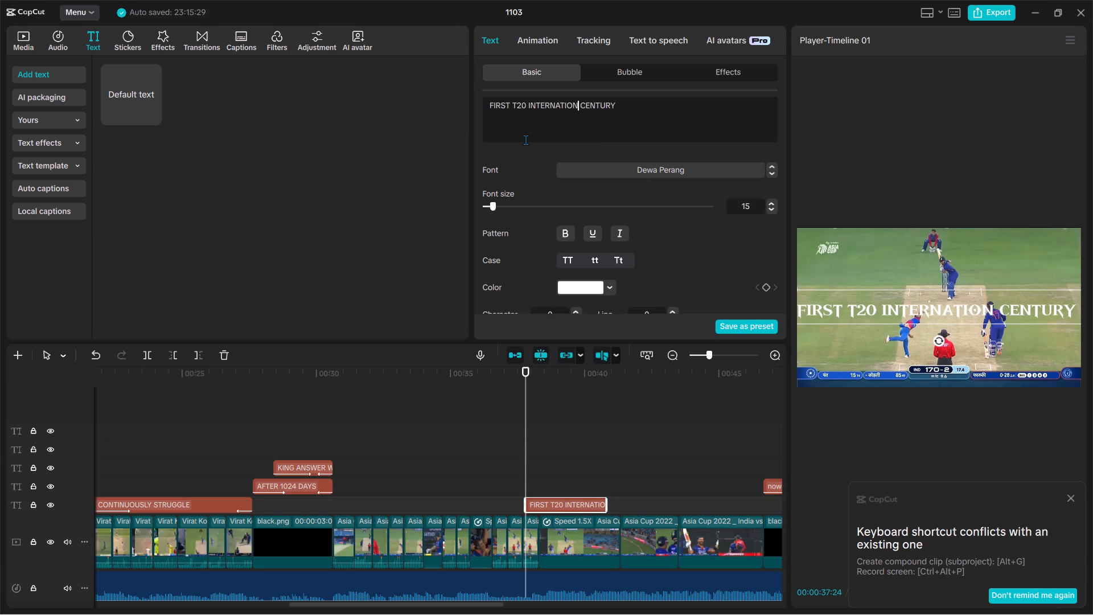
type("AL")
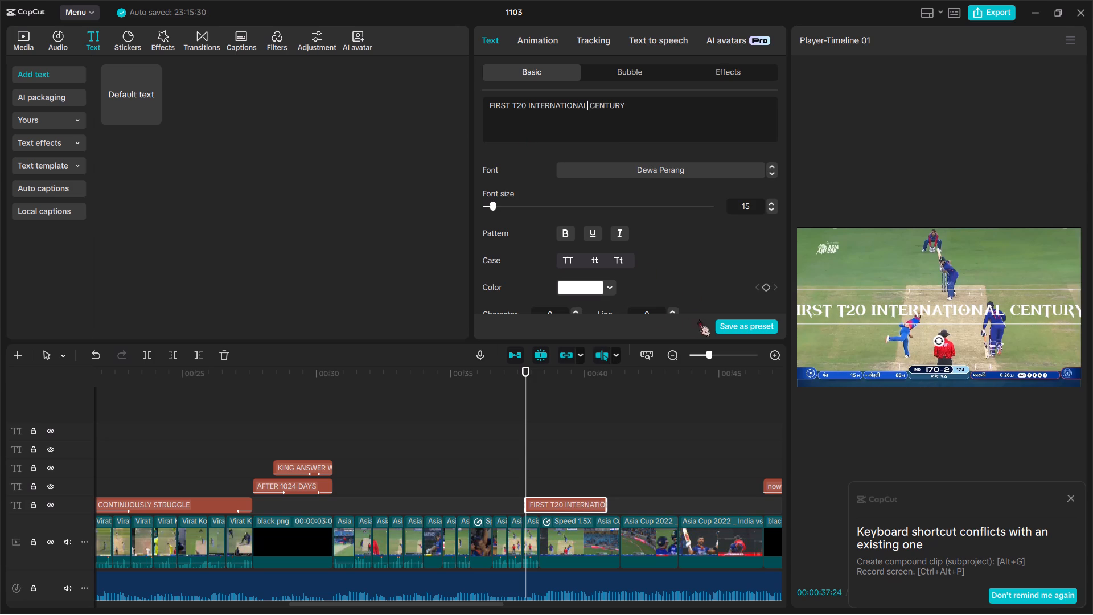
Apply the white-lettered preset style with a dark edge to the "FIRST T20 INTERNATIONAL CENTURY" title.
scroll(620, 289, "down", 1)
double_click(598, 290)
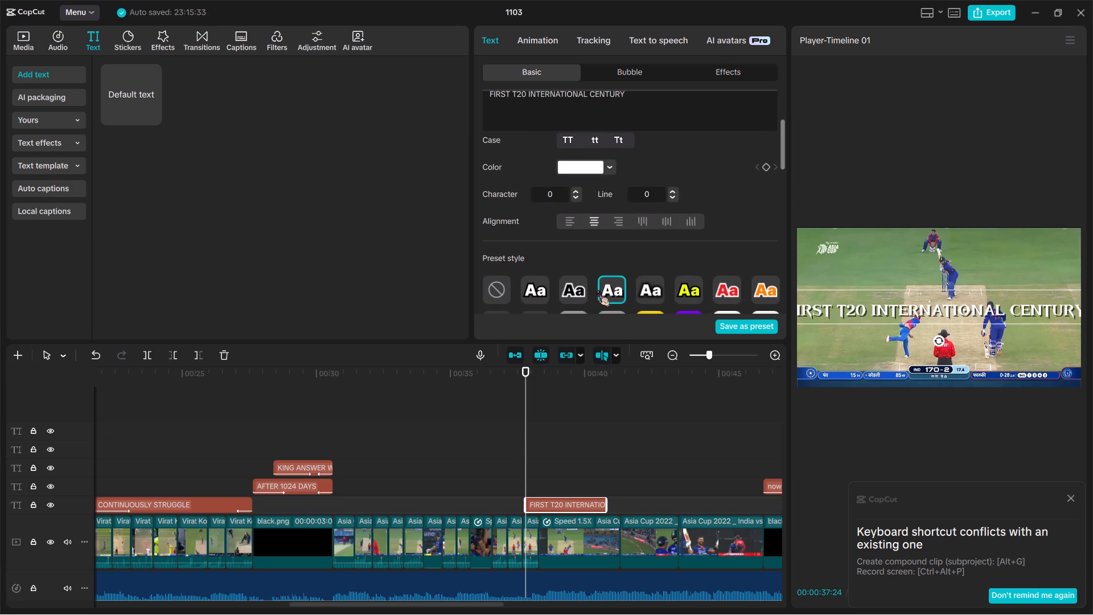
Scale the "FIRST T20 INTERNATIONAL CENTURY" title down to 76% so it fits within the frame.
scroll(598, 290, "down", 1)
left_click_drag(517, 182, 515, 182)
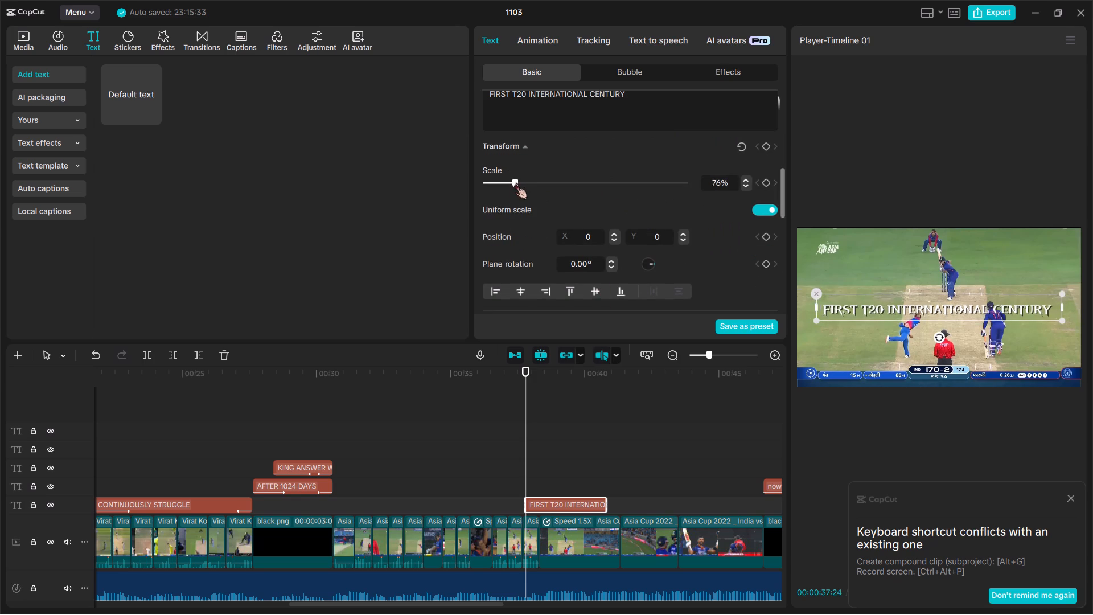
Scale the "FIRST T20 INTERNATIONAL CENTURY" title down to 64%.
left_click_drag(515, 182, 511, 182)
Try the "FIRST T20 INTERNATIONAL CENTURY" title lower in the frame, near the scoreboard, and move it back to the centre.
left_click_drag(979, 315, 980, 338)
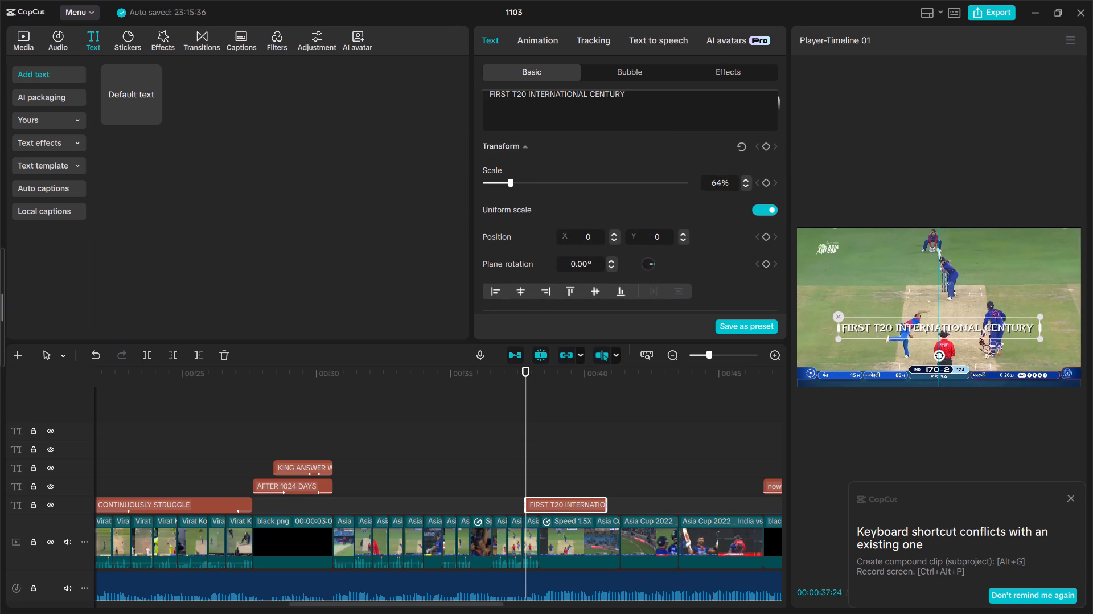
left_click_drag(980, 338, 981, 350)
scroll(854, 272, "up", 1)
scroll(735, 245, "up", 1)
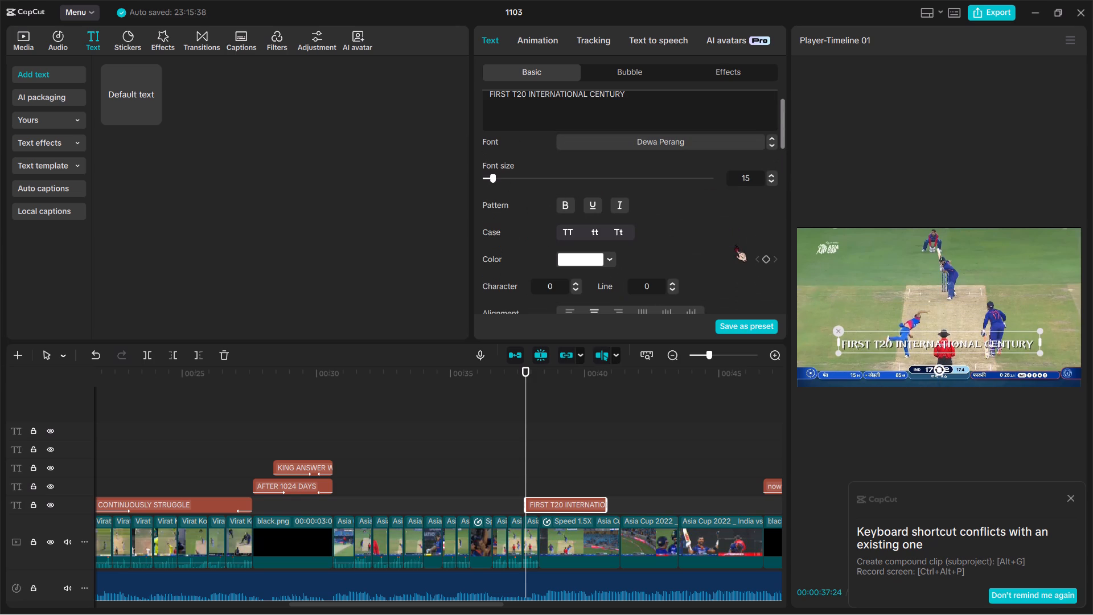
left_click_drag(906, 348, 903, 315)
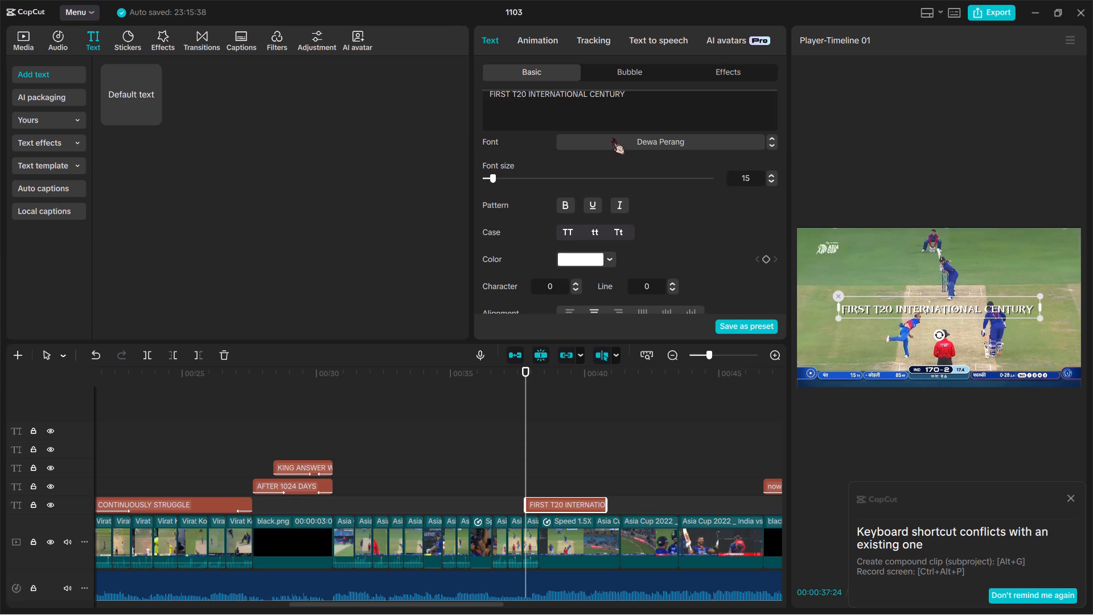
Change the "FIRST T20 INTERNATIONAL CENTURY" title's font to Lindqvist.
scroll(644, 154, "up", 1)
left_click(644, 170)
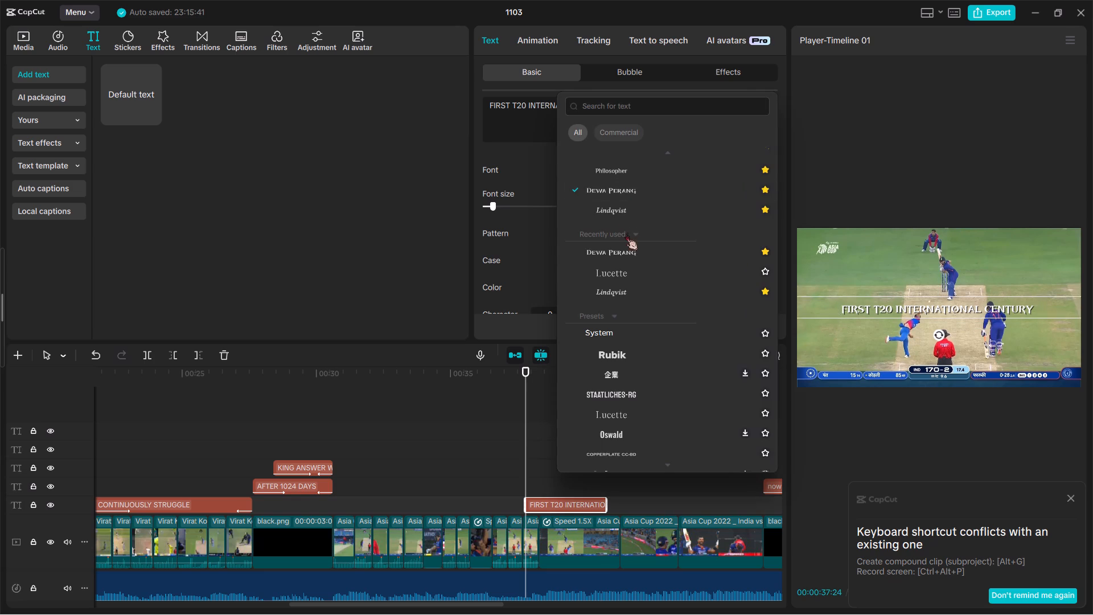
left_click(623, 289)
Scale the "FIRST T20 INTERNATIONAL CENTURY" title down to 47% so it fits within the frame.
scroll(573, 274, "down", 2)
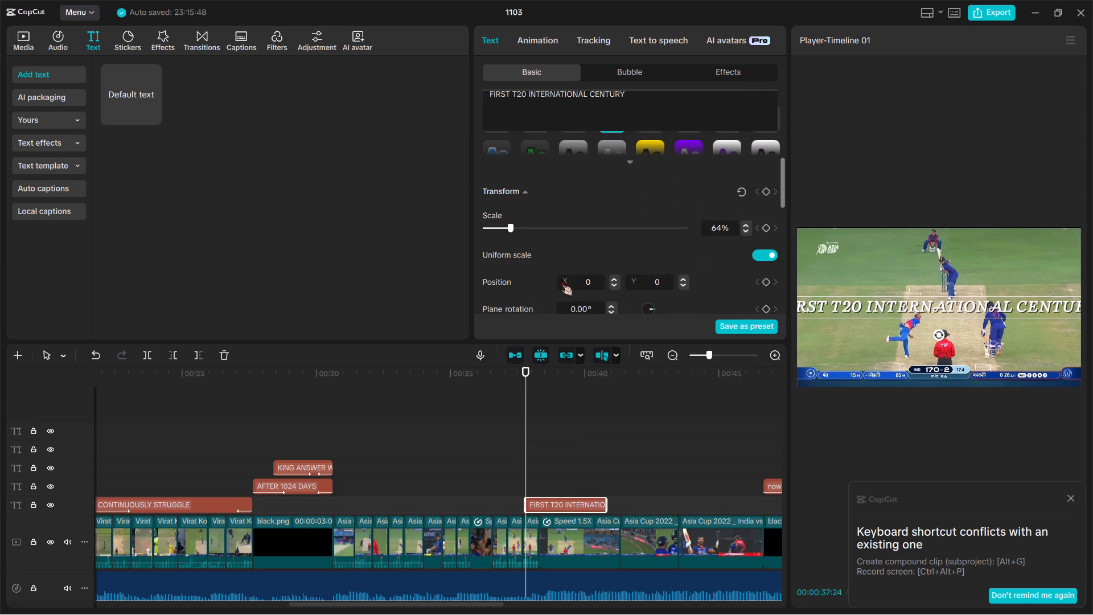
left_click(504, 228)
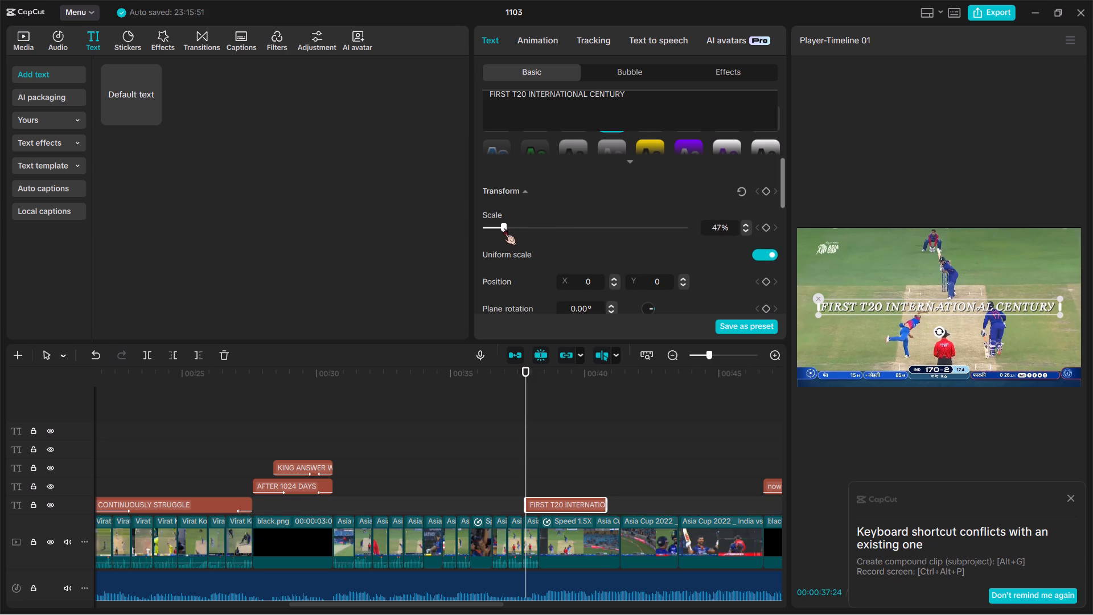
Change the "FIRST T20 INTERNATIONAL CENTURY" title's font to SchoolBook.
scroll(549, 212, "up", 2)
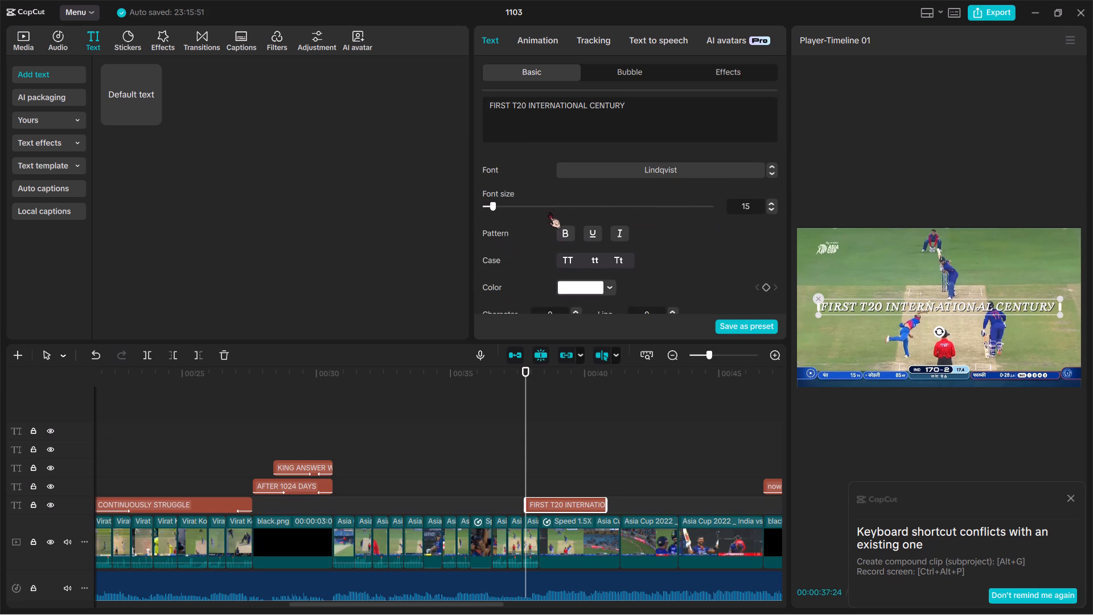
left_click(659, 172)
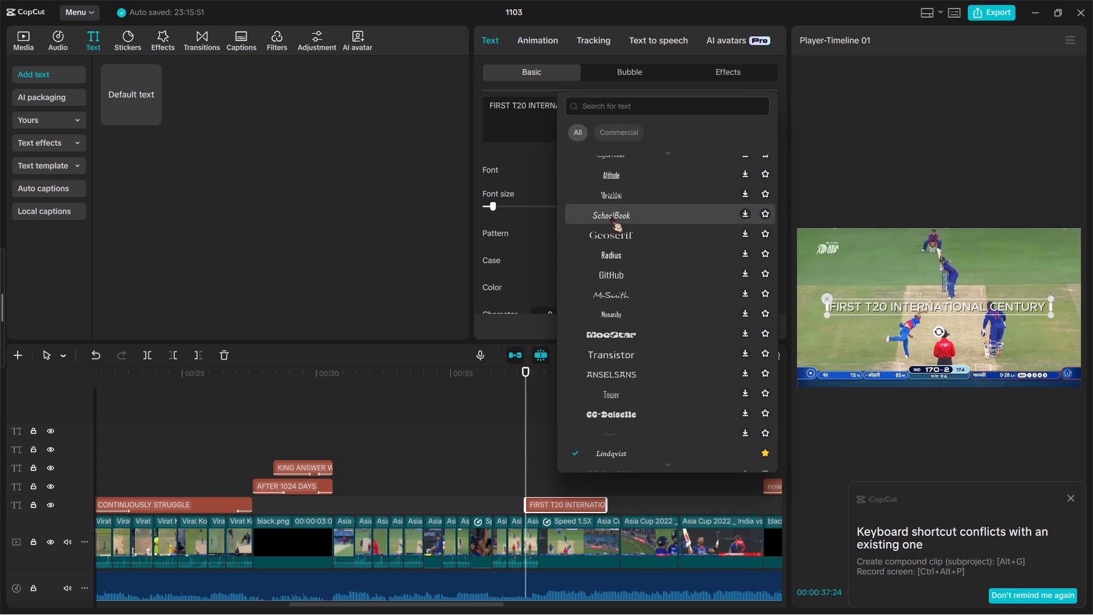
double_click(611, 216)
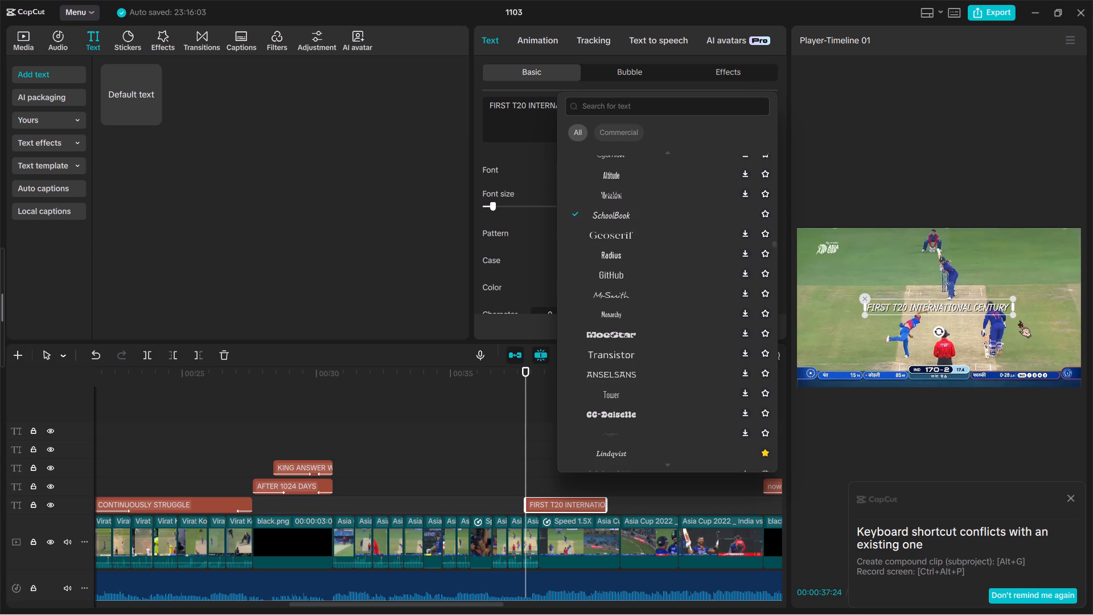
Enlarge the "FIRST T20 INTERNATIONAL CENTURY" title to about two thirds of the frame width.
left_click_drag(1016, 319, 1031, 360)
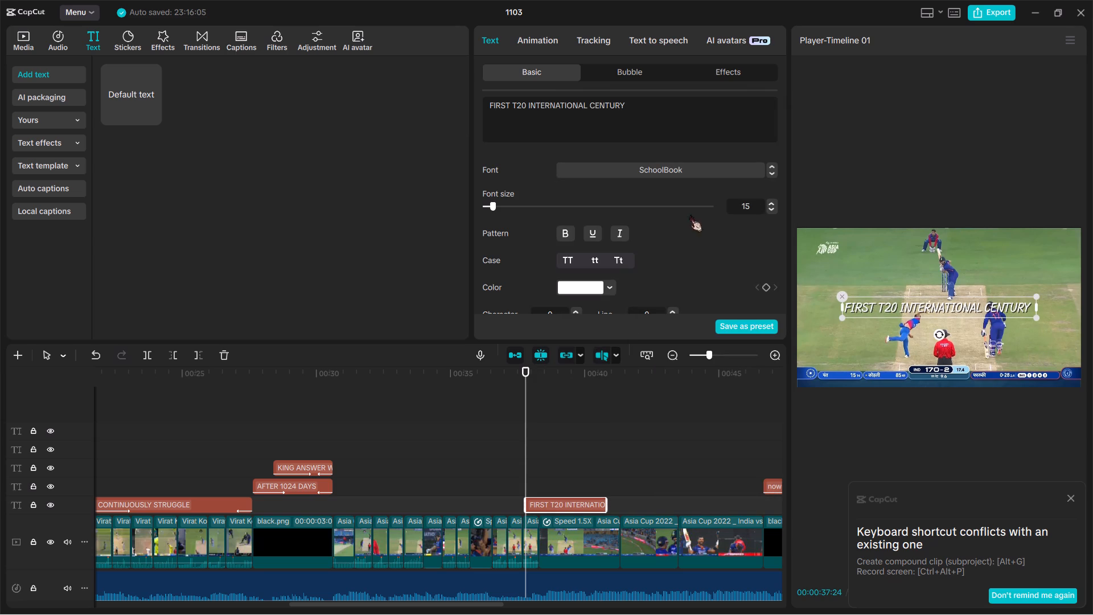
Extend the end of the "FIRST T20 INTERNATIONAL CENTURY" title to the video cut at about 00:41 and play it back.
scroll(662, 248, "up", 4)
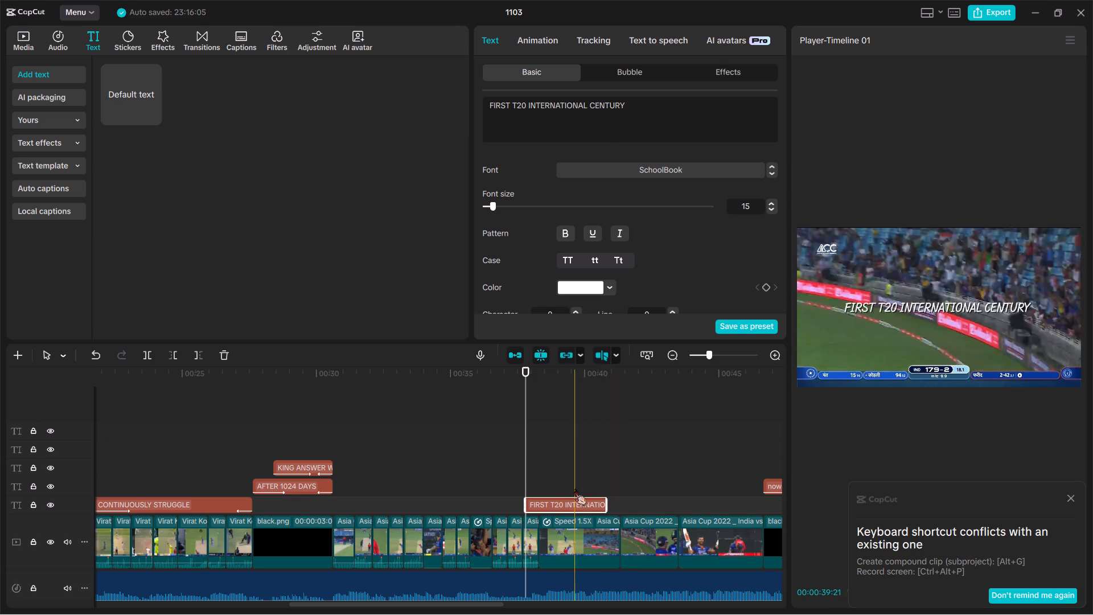
key("space")
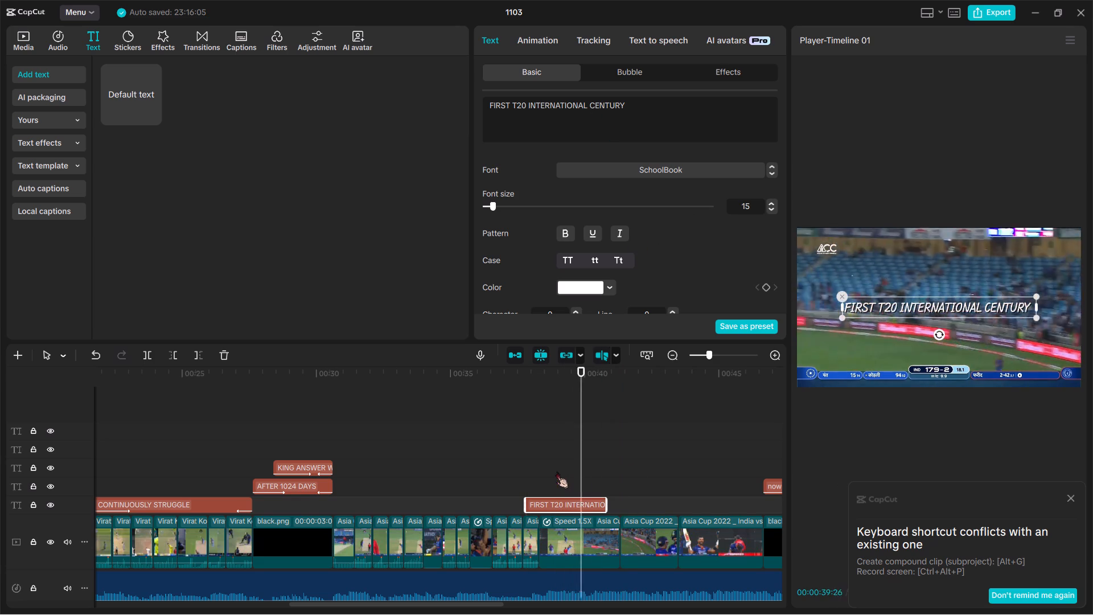
key("space")
key("space")
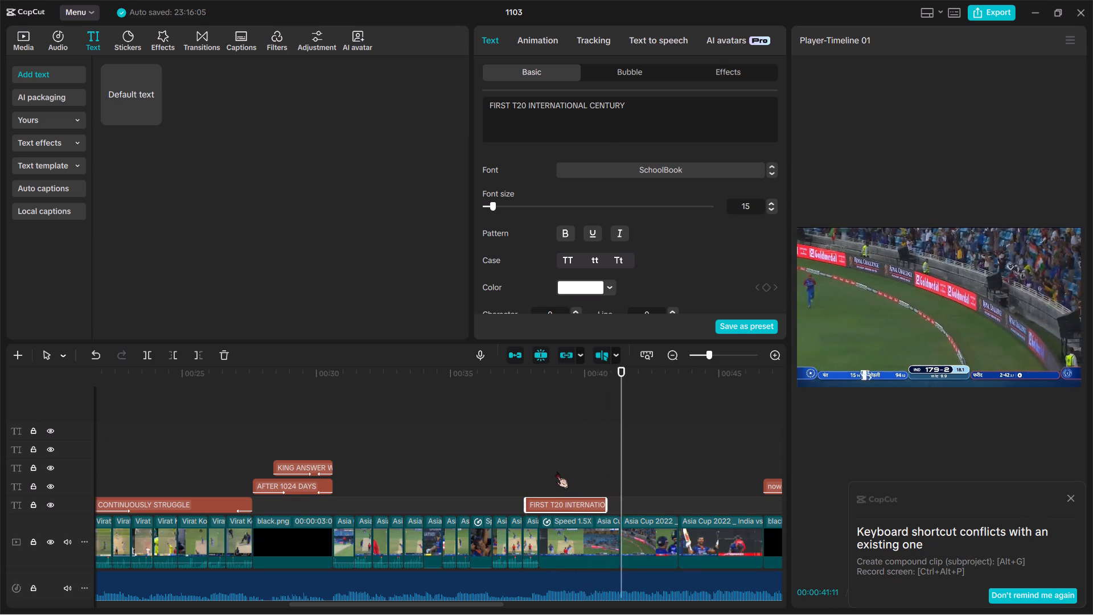
key("space")
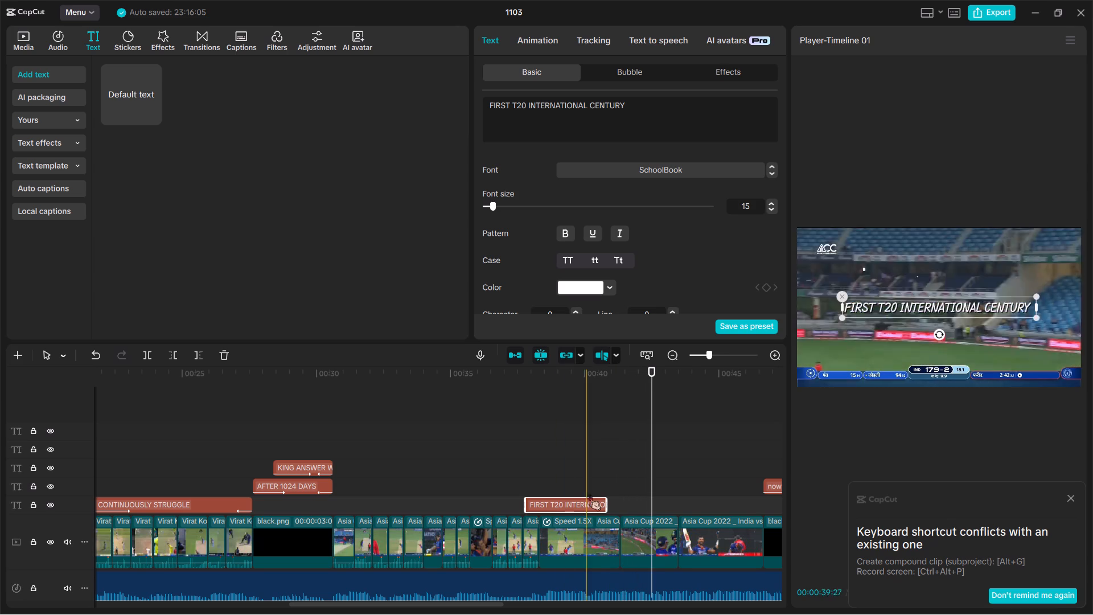
left_click_drag(603, 504, 617, 508)
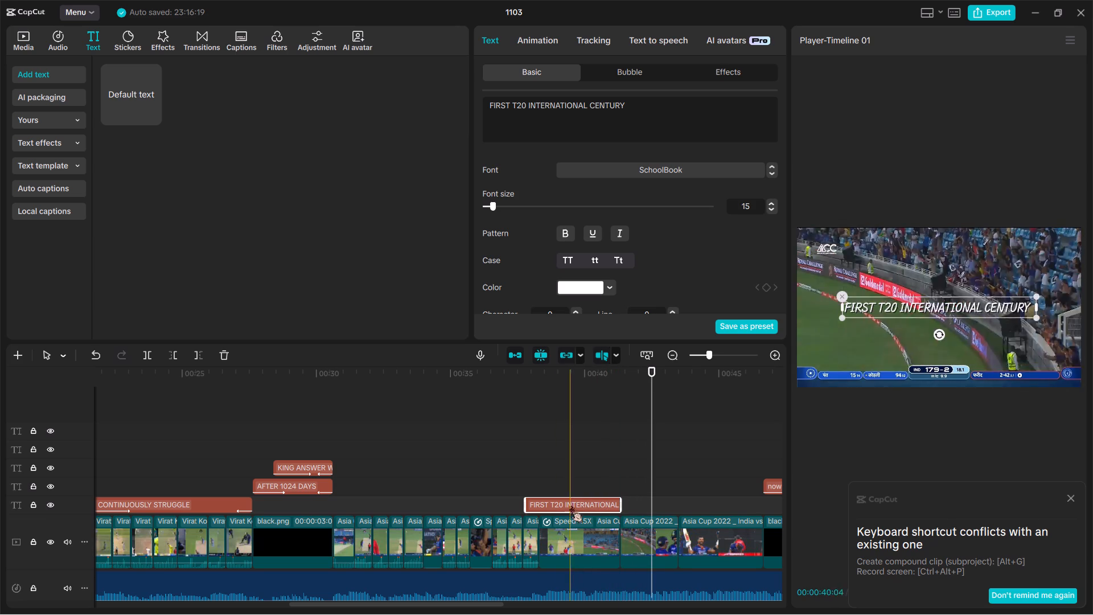
key("space")
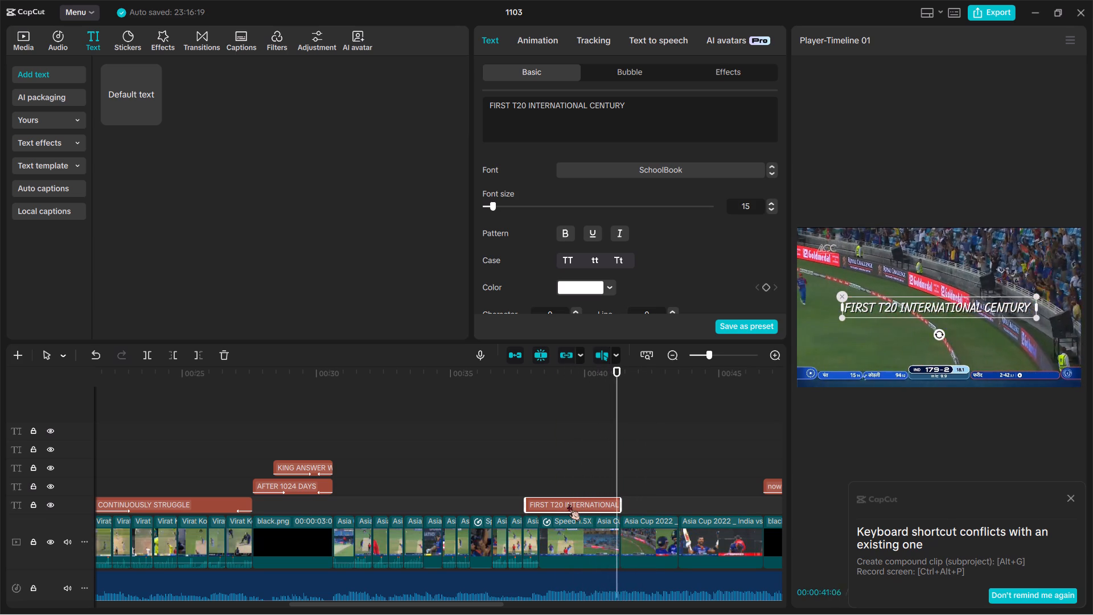
key("space")
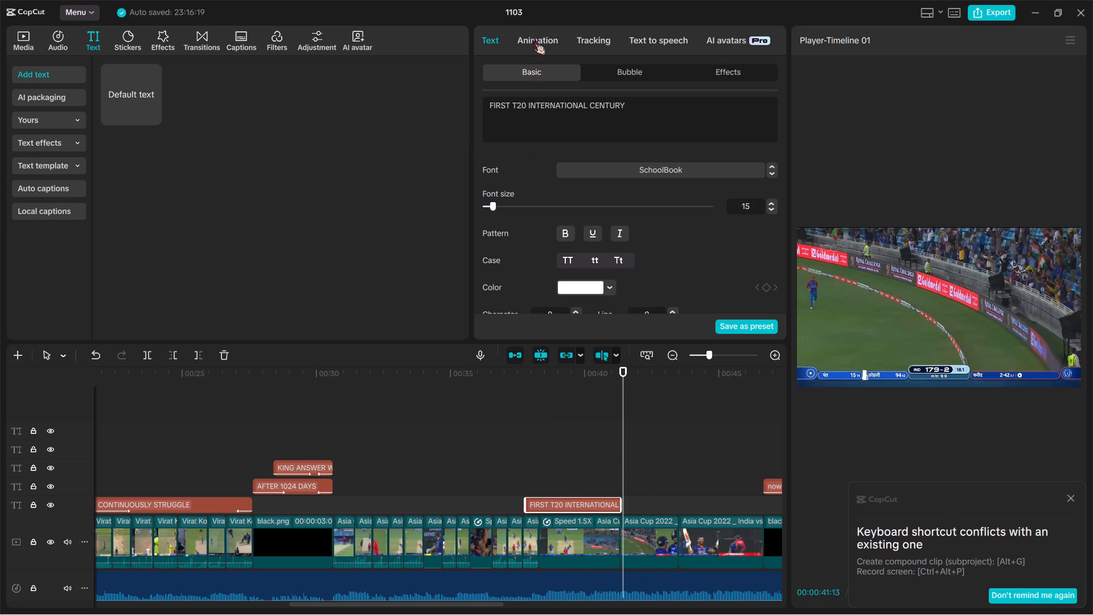
Apply the Gradual Reveal entrance animation to the "FIRST T20 INTERNATIONAL CENTURY" title.
left_click(531, 34)
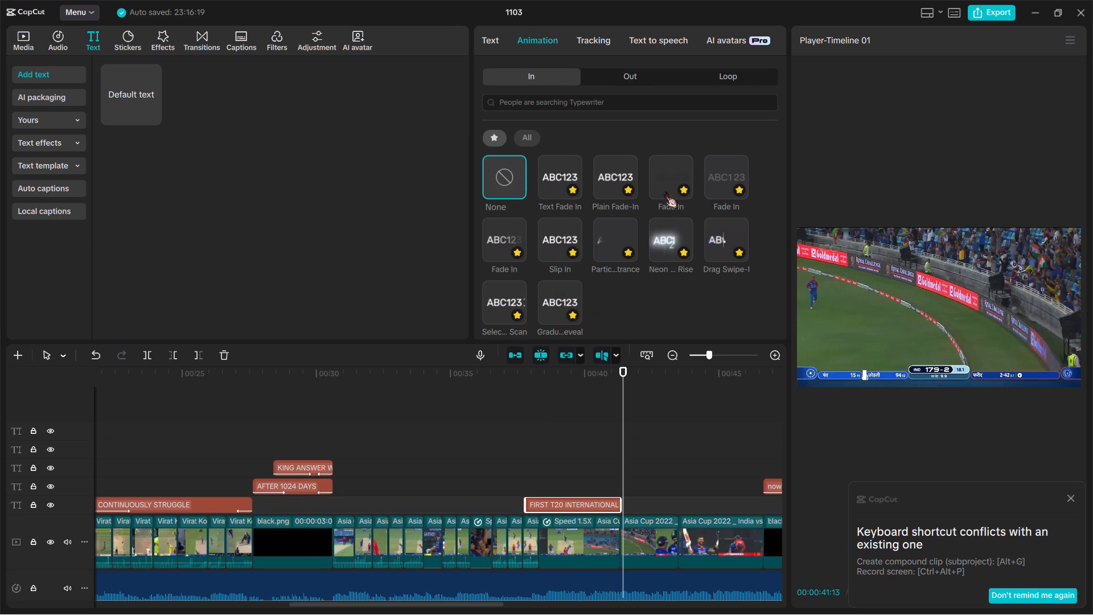
left_click(557, 302)
left_click_drag(557, 302, 611, 80)
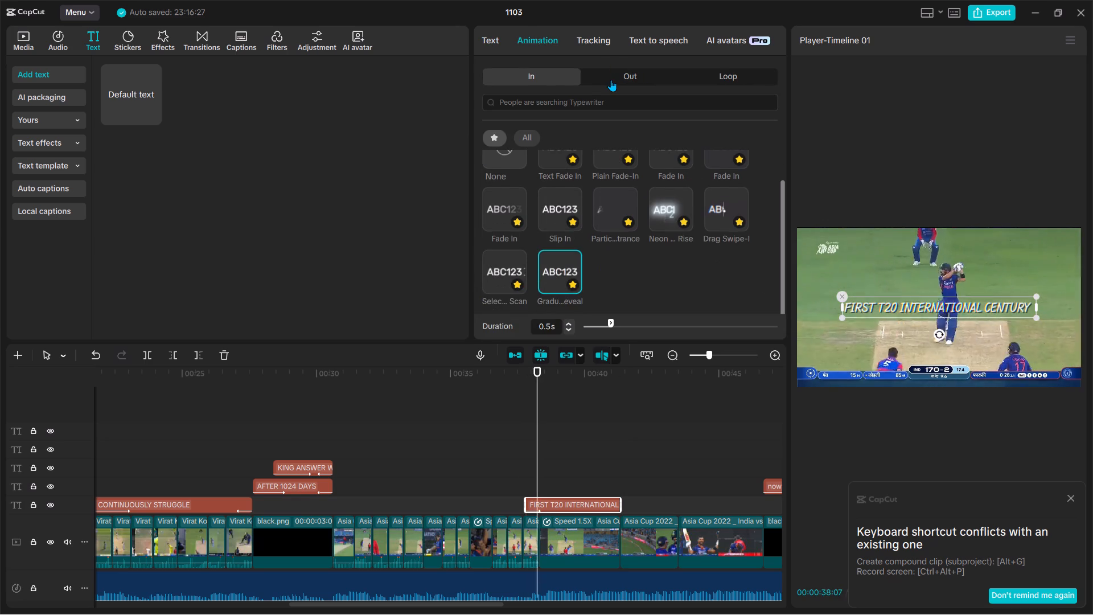
Apply the Fade Out exit animation to the "FIRST T20 INTERNATIONAL CENTURY" title.
left_click_drag(611, 80, 611, 79)
left_click(611, 79)
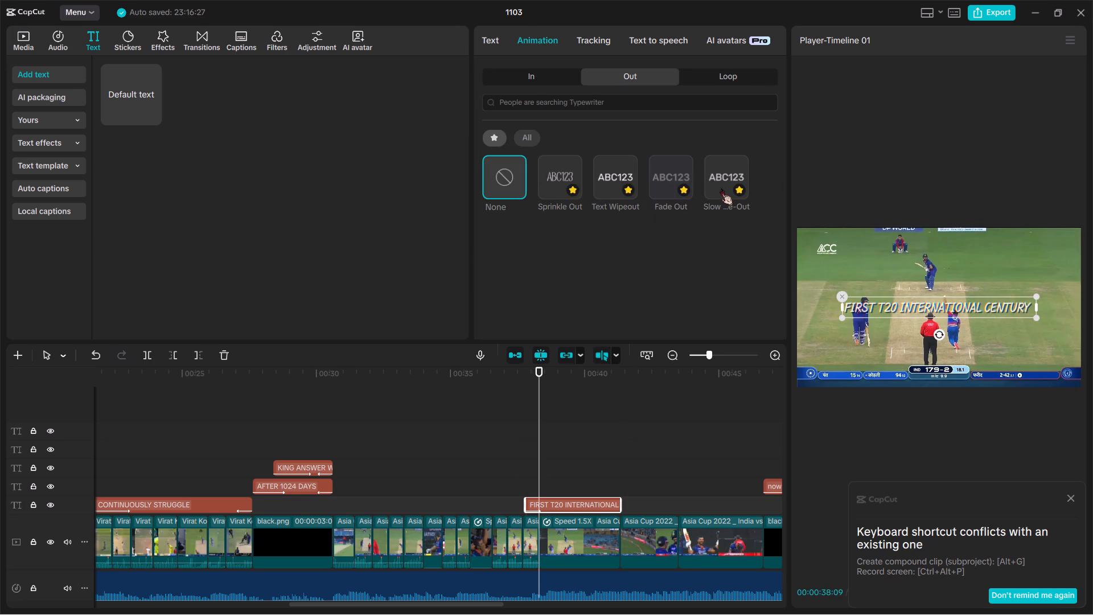
double_click(721, 188)
double_click(661, 183)
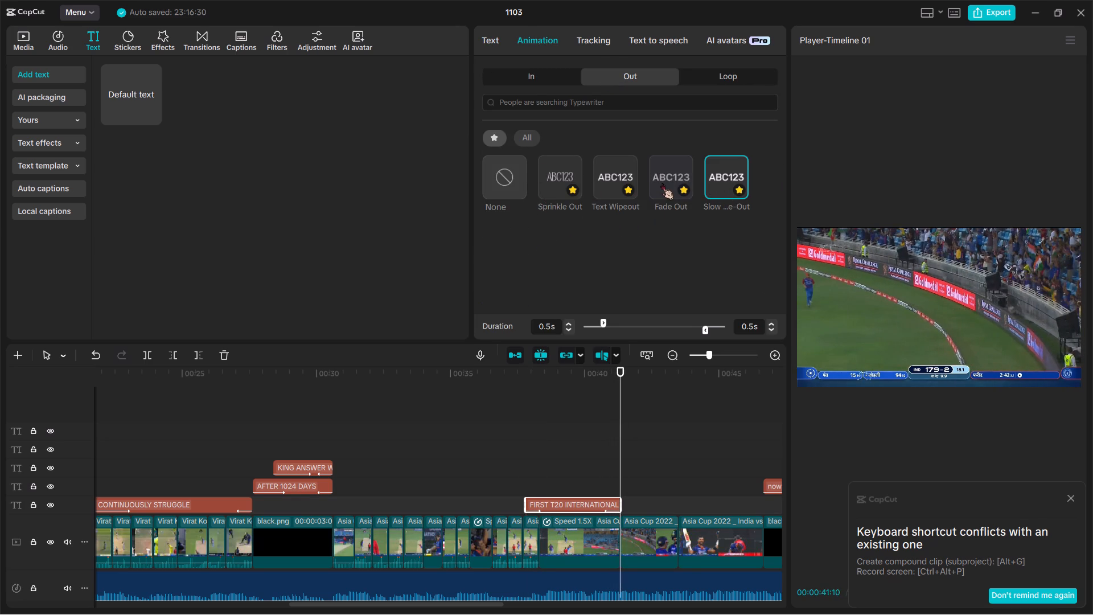
Set the title's entrance animation duration to 1.3 s and play the animated title back.
left_click(615, 324)
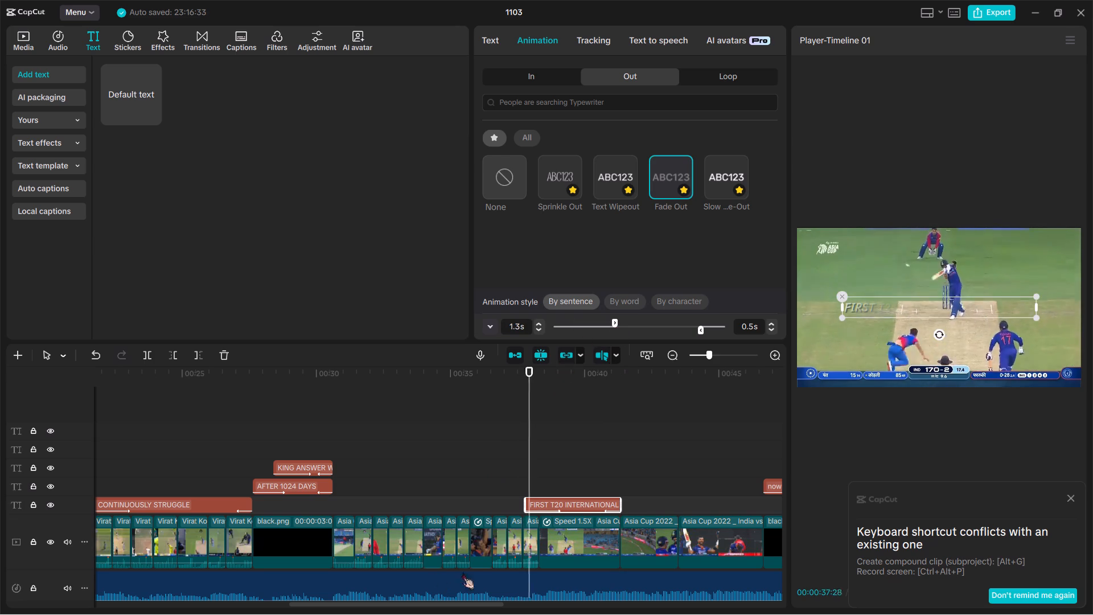
key("space")
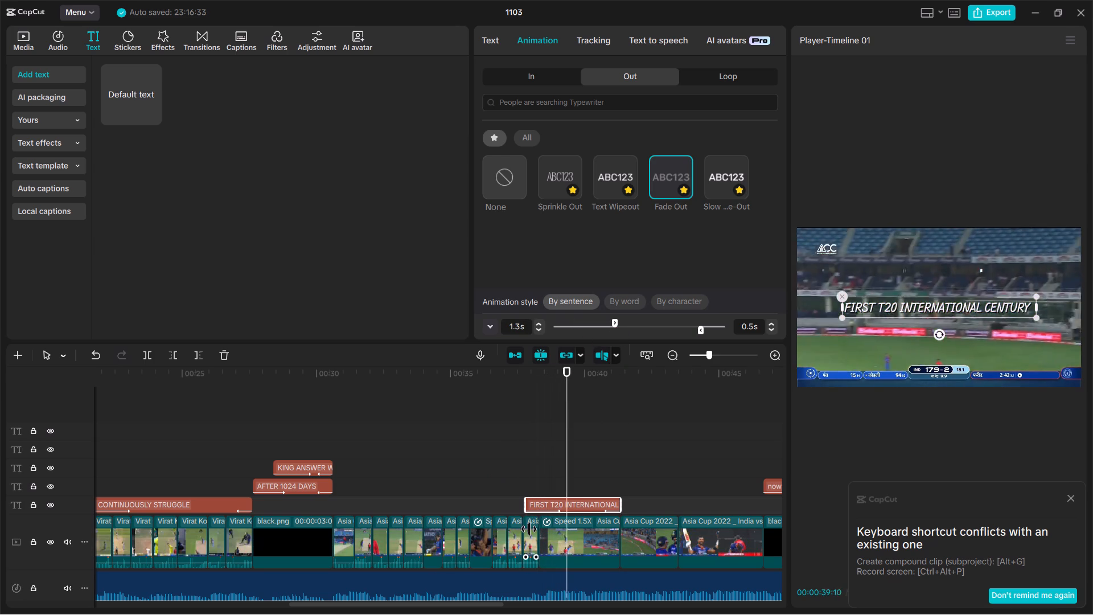
key("space")
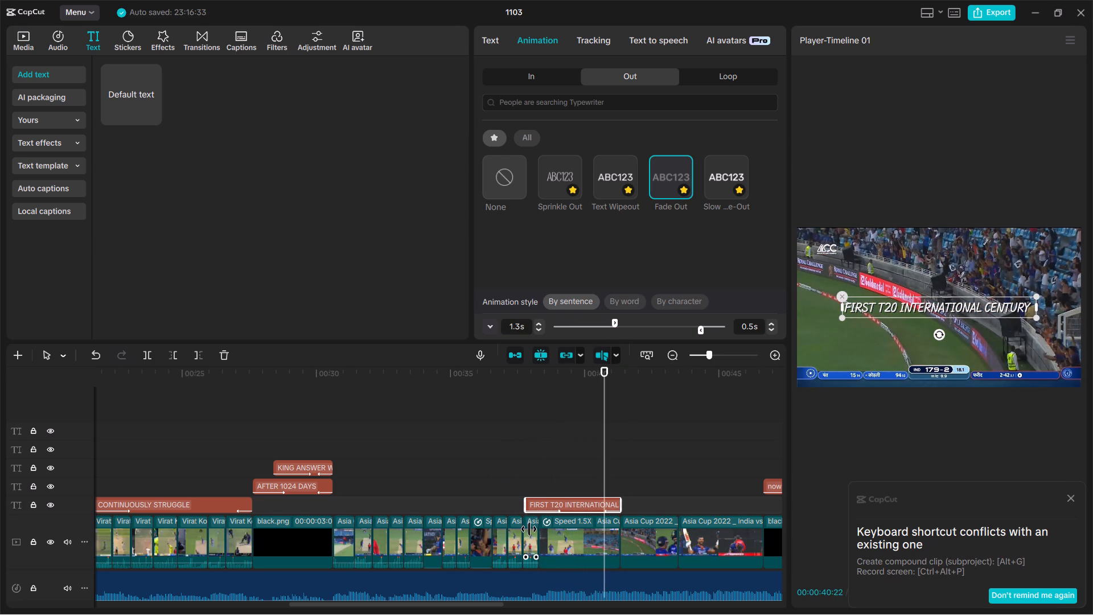
Change the "FIRST T20 INTERNATIONAL CENTURY" title's font to Vogue.
left_click(491, 36)
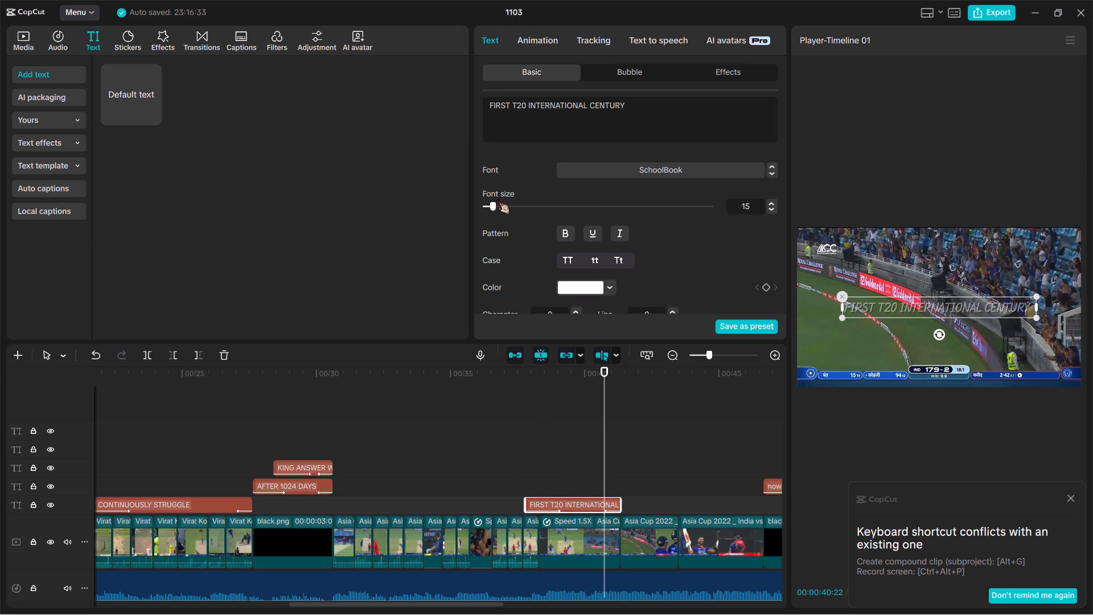
left_click(607, 165)
scroll(598, 242, "up", 11)
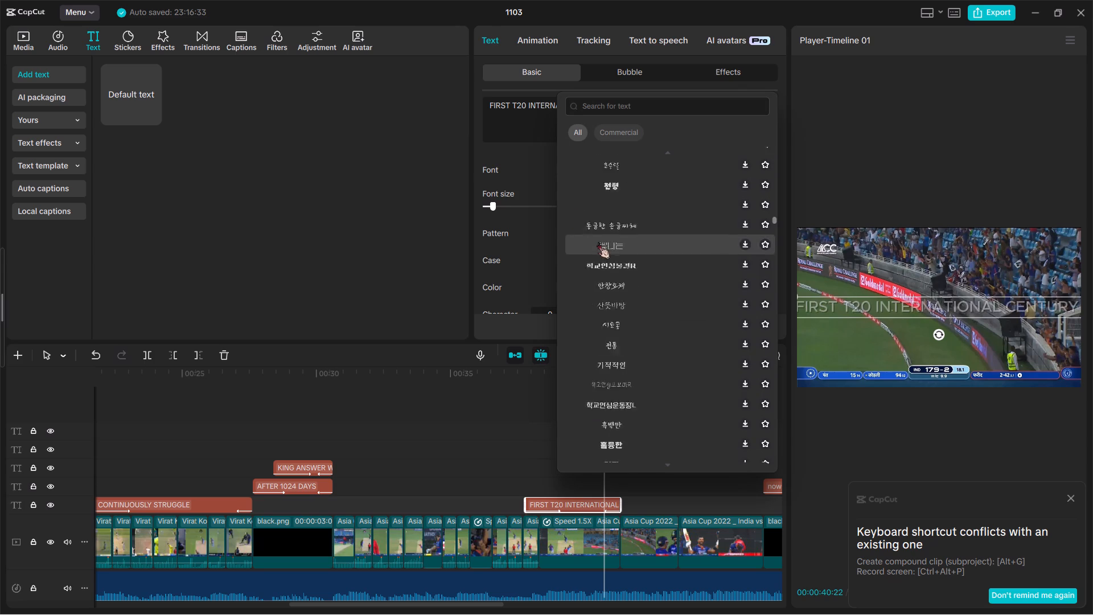
scroll(610, 157, "up", 18)
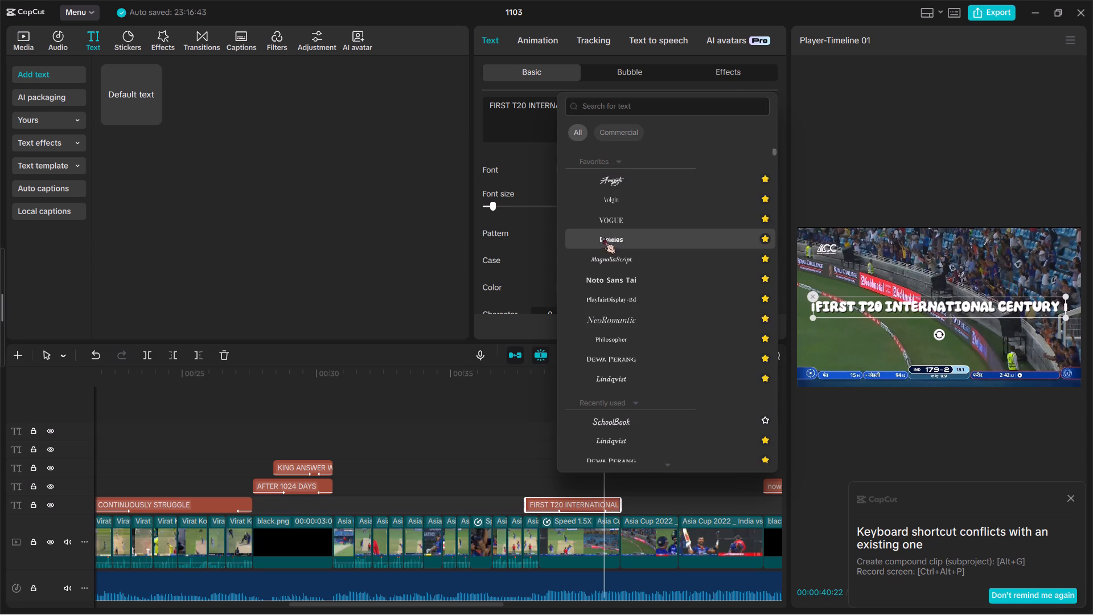
left_click(605, 213)
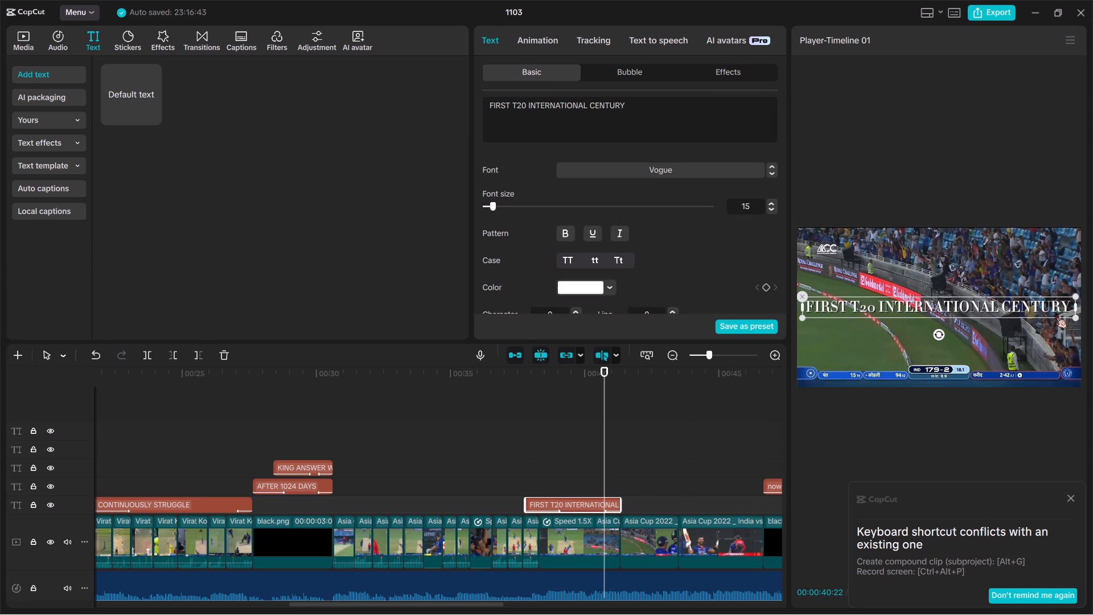
Shrink the title to about two thirds of the frame width, place it slightly below centre, and play it back.
left_click_drag(1071, 319, 1000, 309)
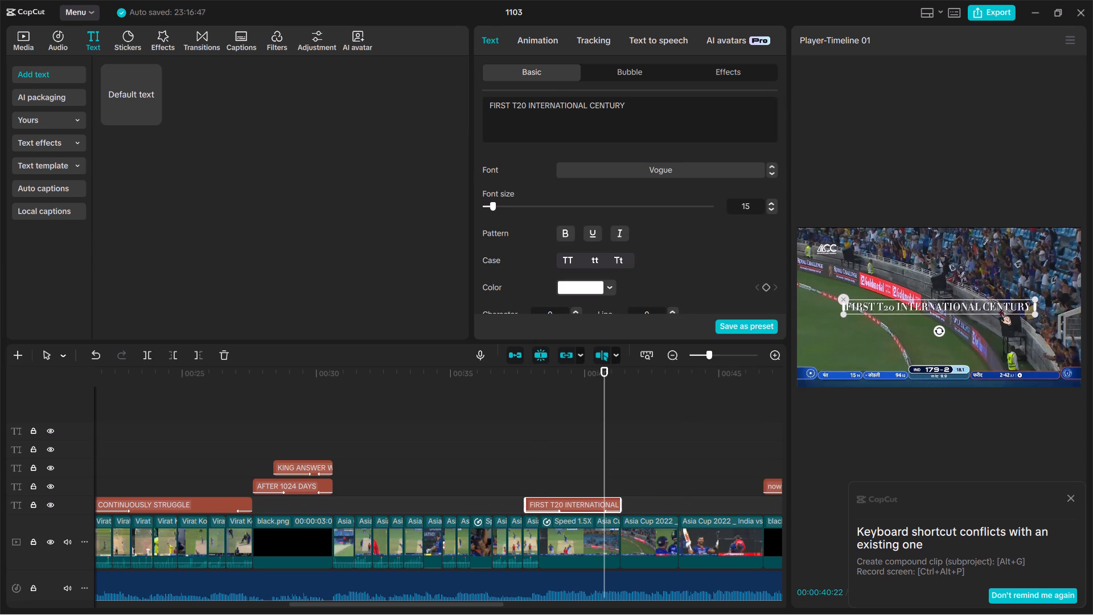
left_click_drag(960, 302, 957, 310)
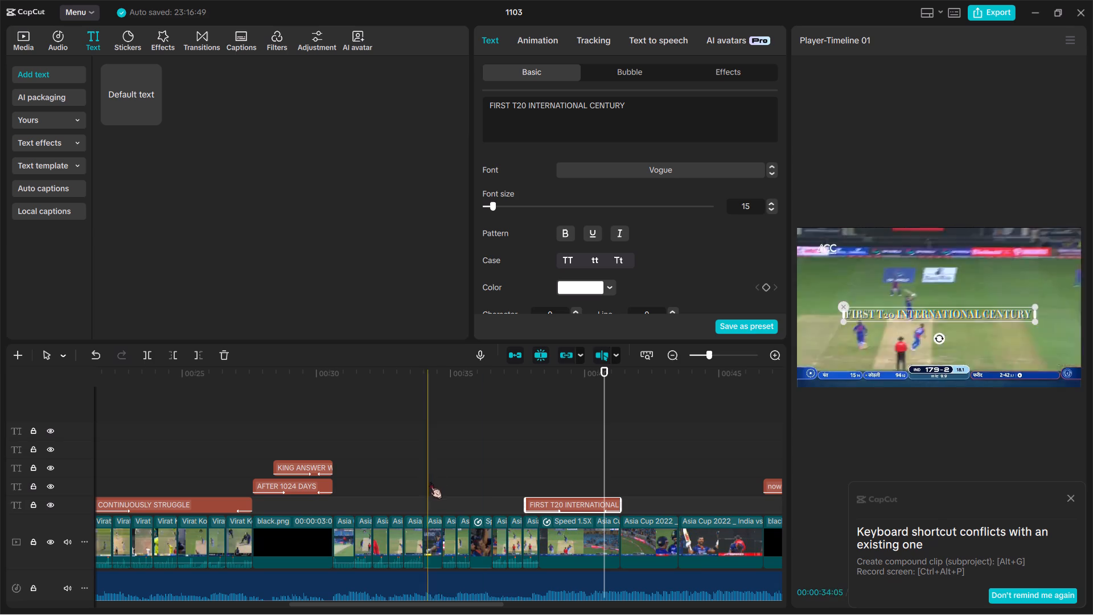
key("space")
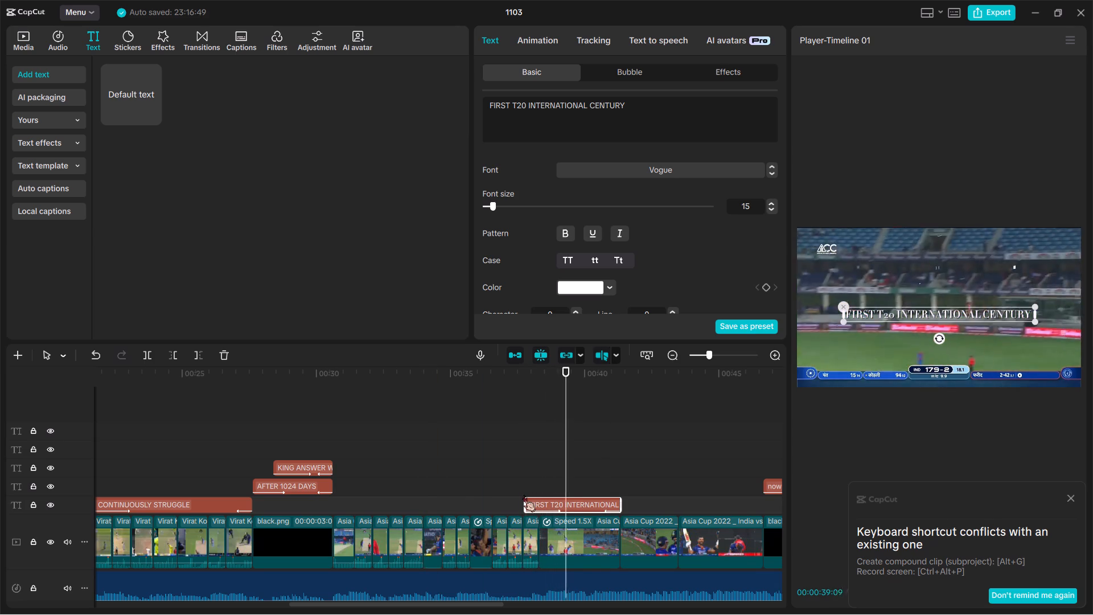
key("space")
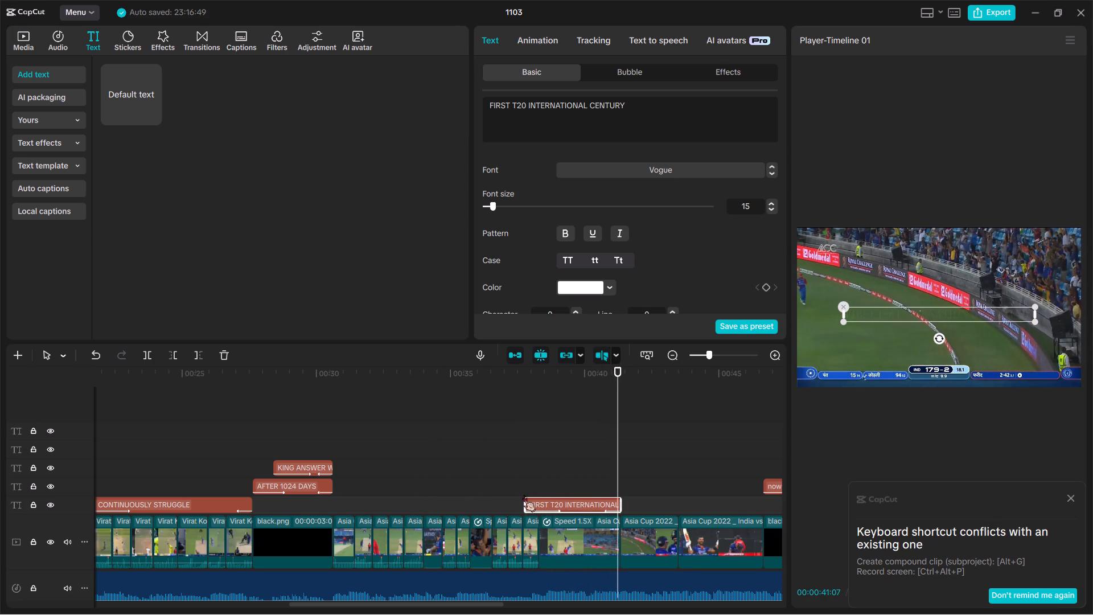
scroll(523, 495, "down", 4, "ctrl")
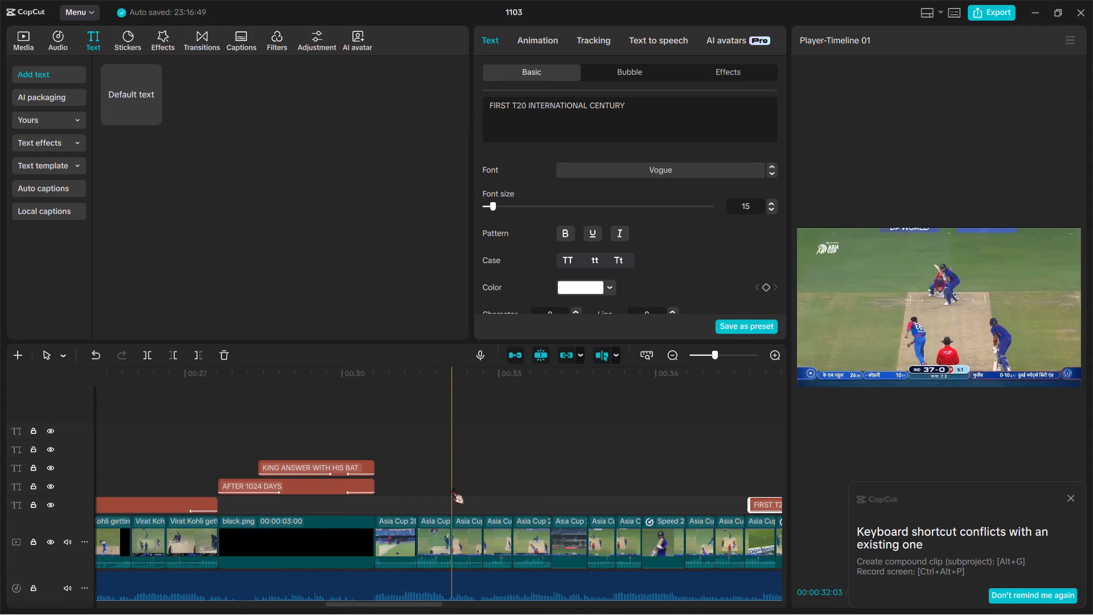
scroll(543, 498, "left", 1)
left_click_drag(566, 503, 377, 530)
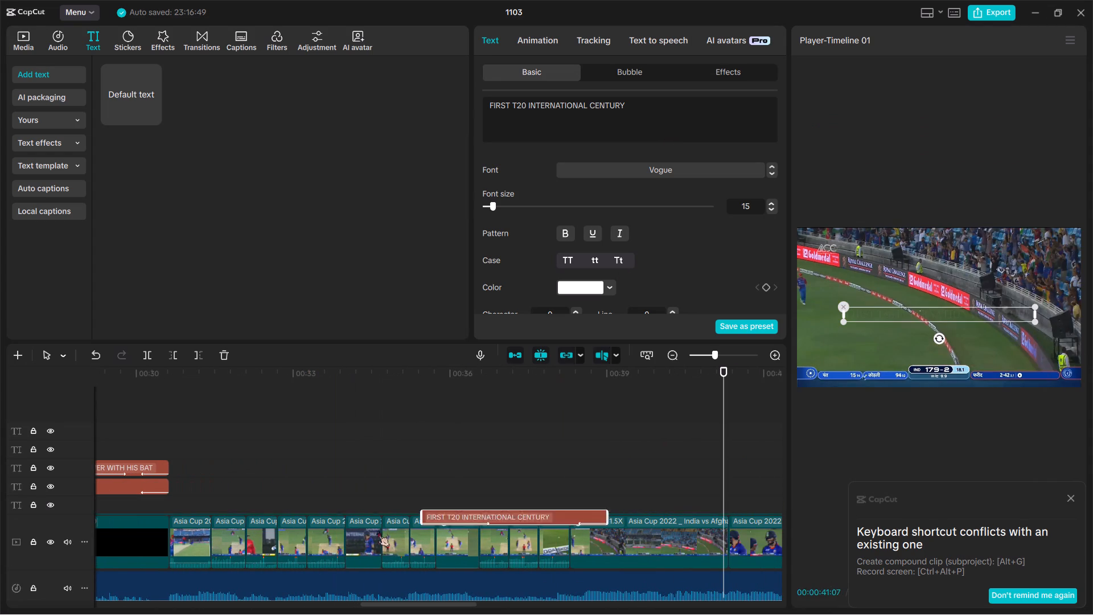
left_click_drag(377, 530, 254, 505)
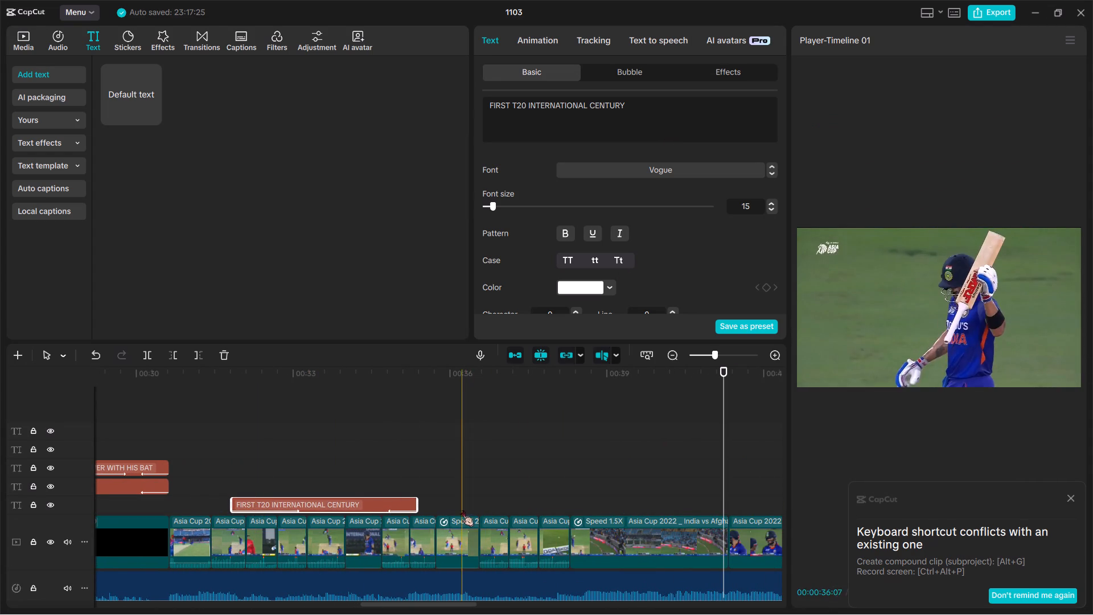
Add a default text clip to the timeline at about 35.8 s, over the 2x-speed batting clip.
left_click_drag(124, 74, 438, 498)
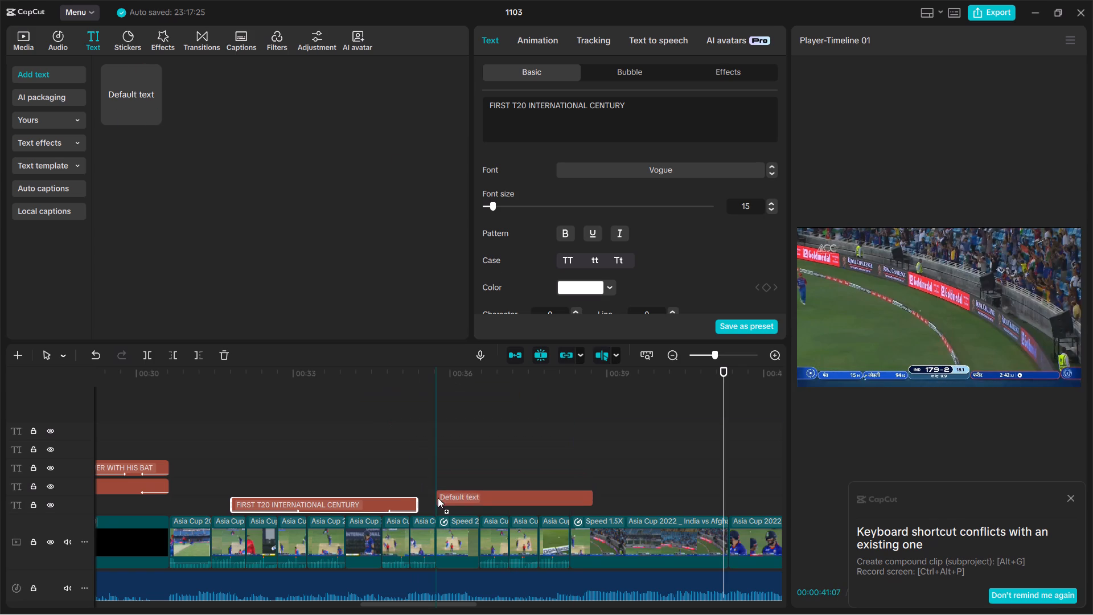
left_click_drag(438, 498, 442, 512)
key("space")
key("space")
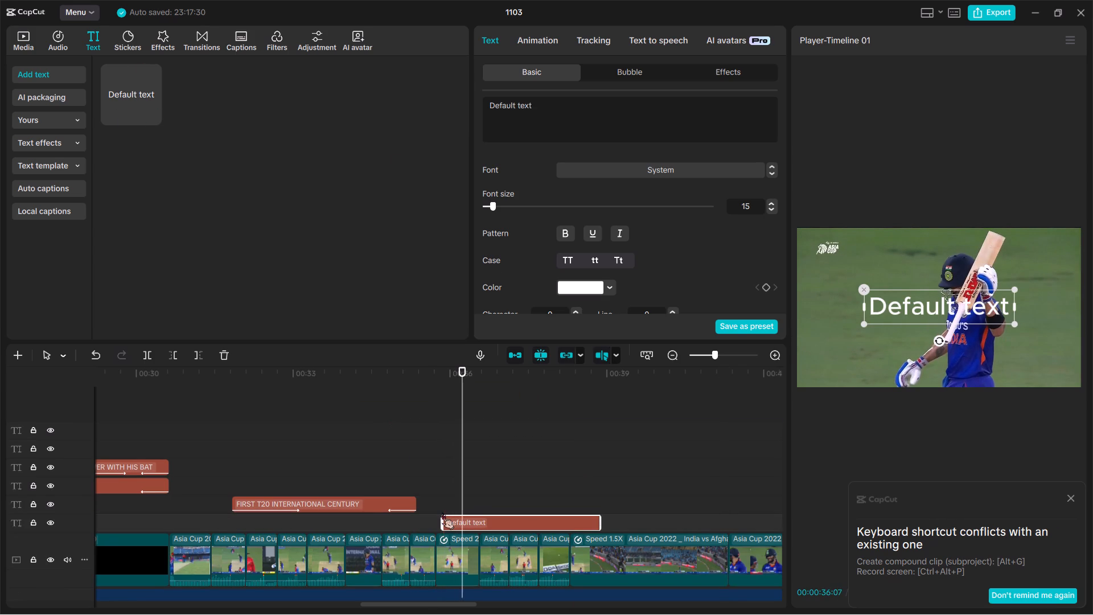
Move the "FIRST T20 INTERNATIONAL CENTURY" title after the new text clip, starting at about 39.4 s.
left_click_drag(400, 498, 476, 486)
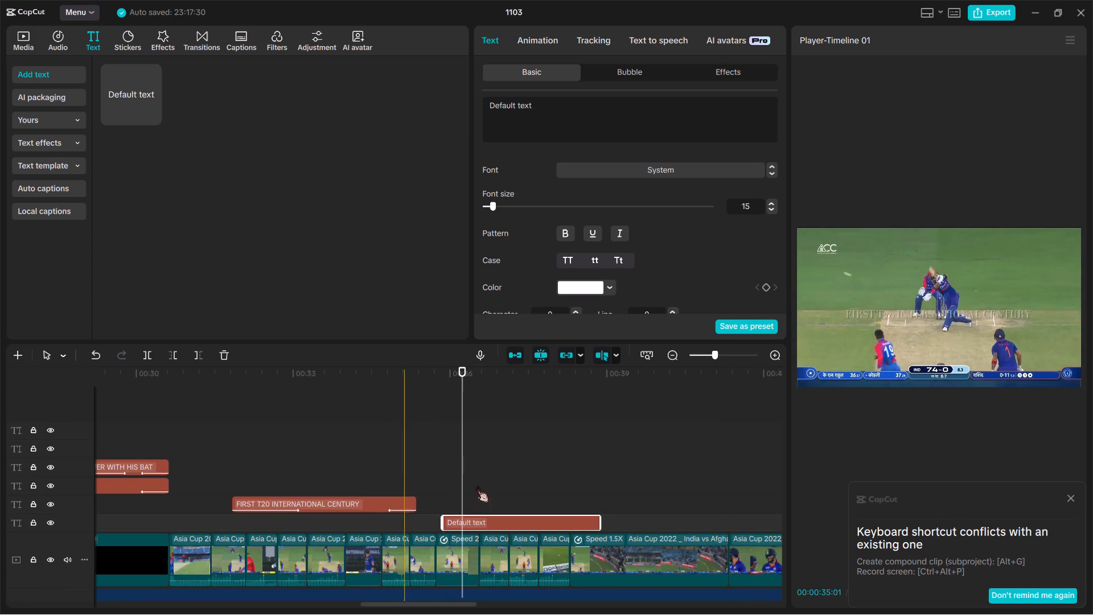
left_click_drag(476, 486, 600, 518)
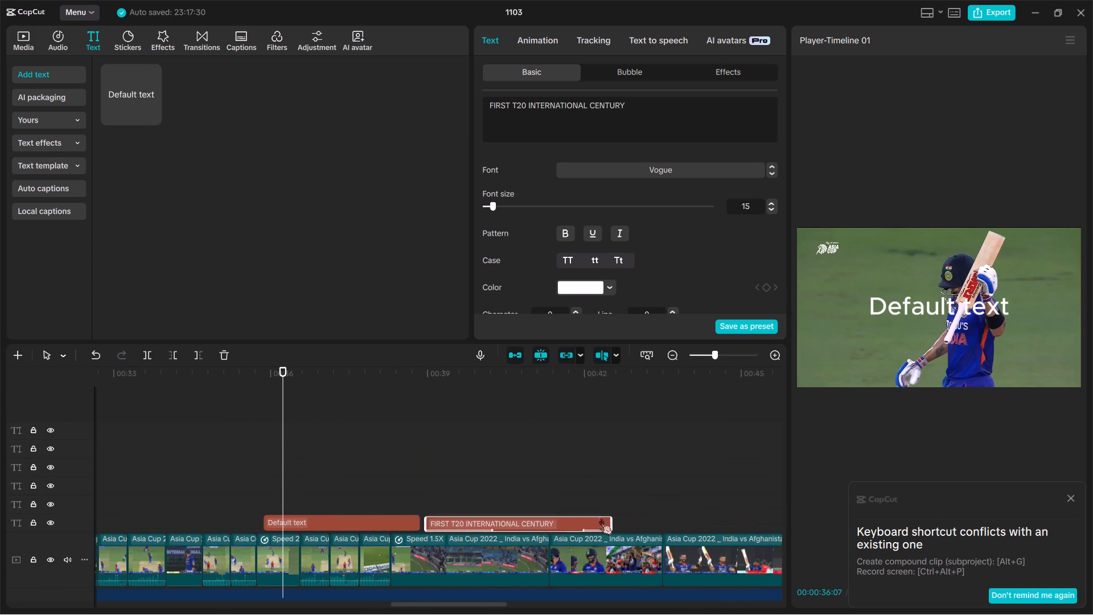
left_click_drag(600, 518, 618, 514)
Move the default text clip earlier on its track so it starts at about 34.8 s.
left_click(346, 524)
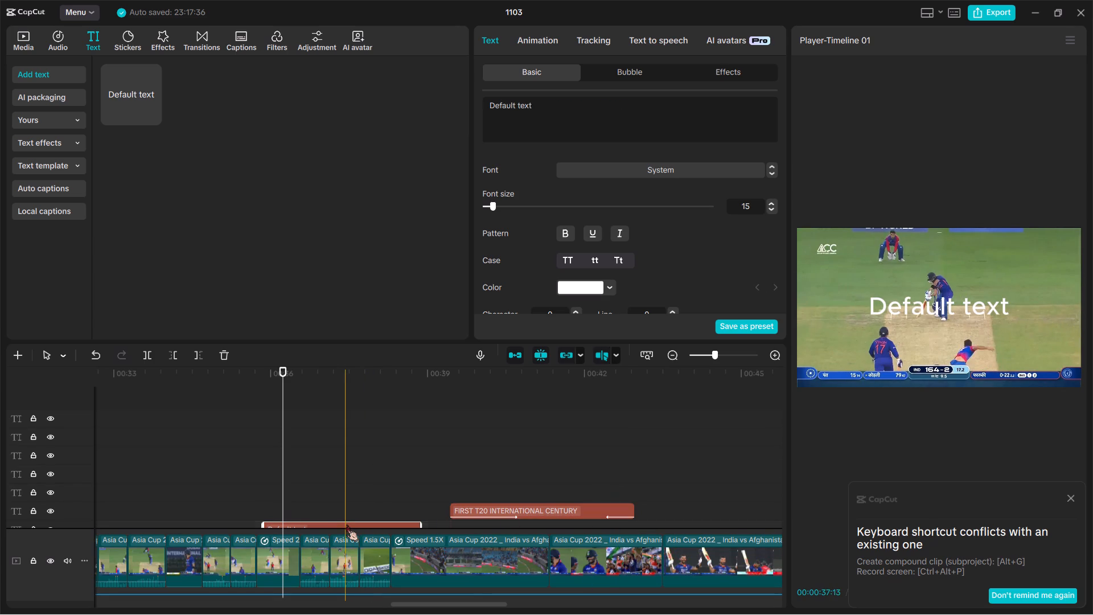
scroll(346, 487, "down", 1)
left_click_drag(322, 456, 265, 448)
Replace the default text with the copied line "LET THE BAT SHUT EVERY CRITIC'S MOUTH.".
left_click_drag(535, 114, 464, 110)
left_click_drag(557, 106, 478, 94)
key("BackSpace")
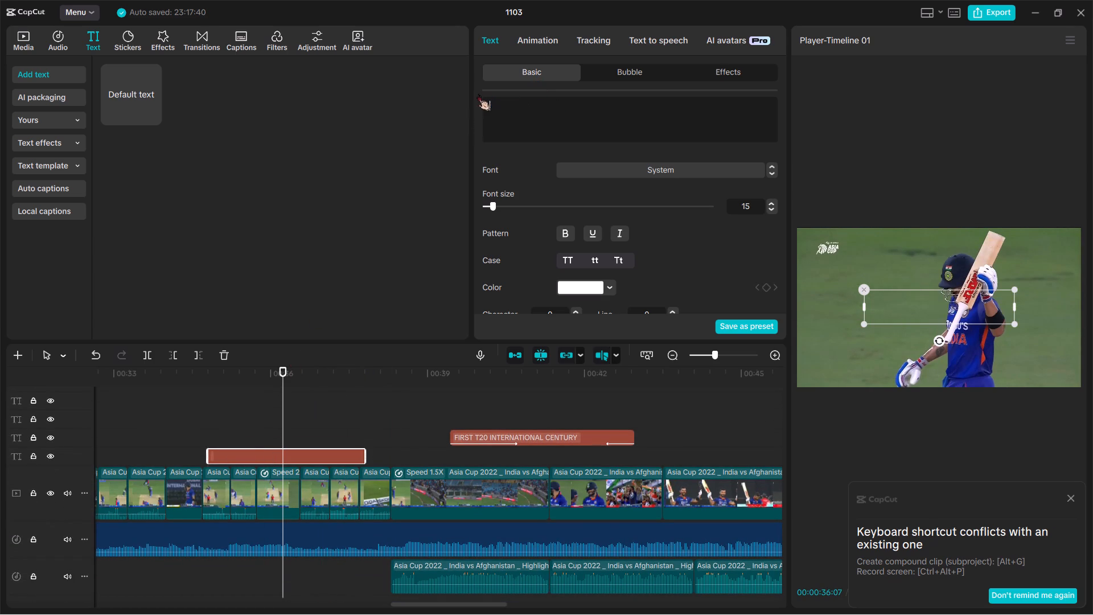
key("ctrl+v")
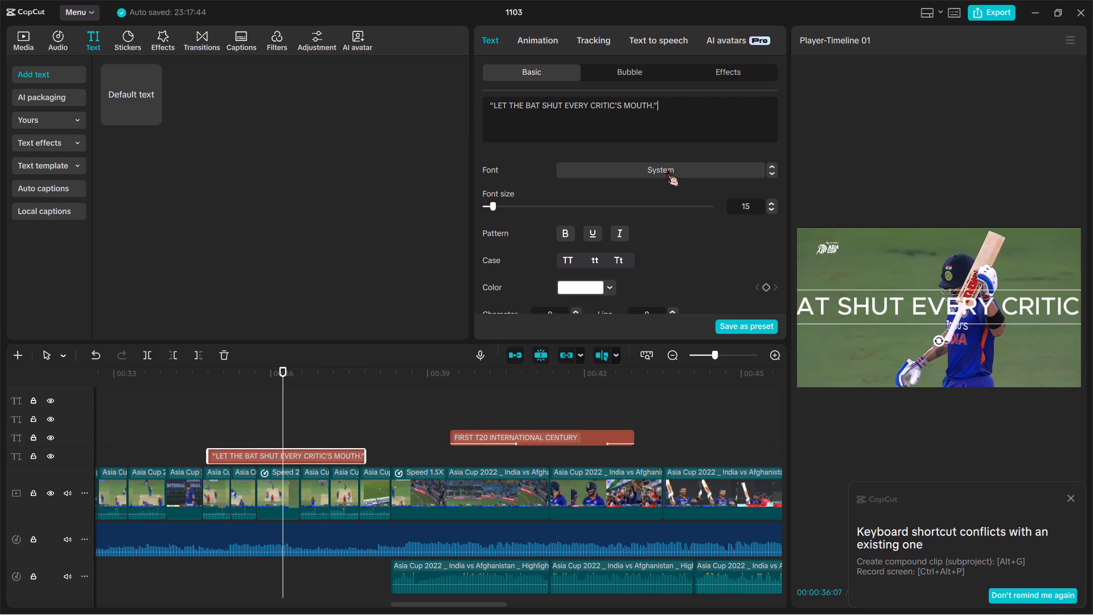
Change the new caption's font to Vogue.
left_click(667, 170)
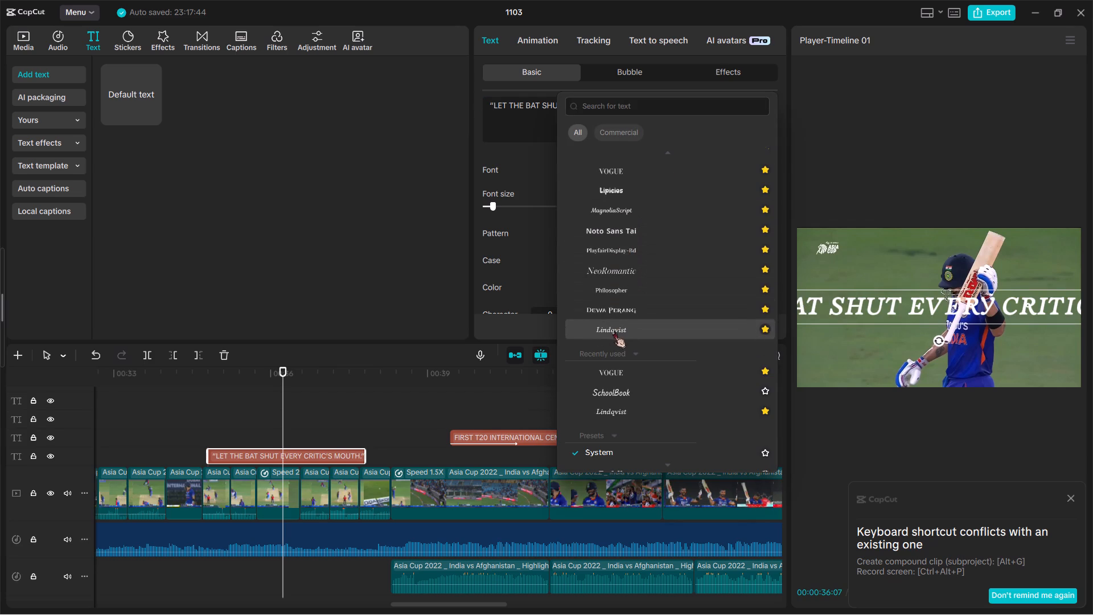
left_click(617, 370)
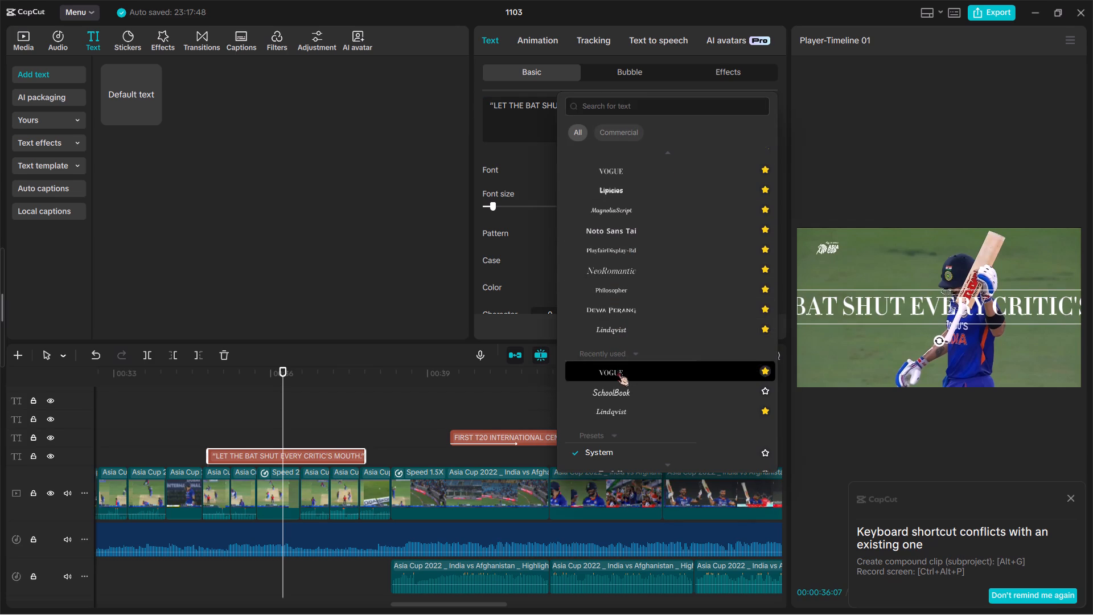
Shrink the one-line caption to about the full width of the video frame.
scroll(880, 331, "down", 3, "ctrl")
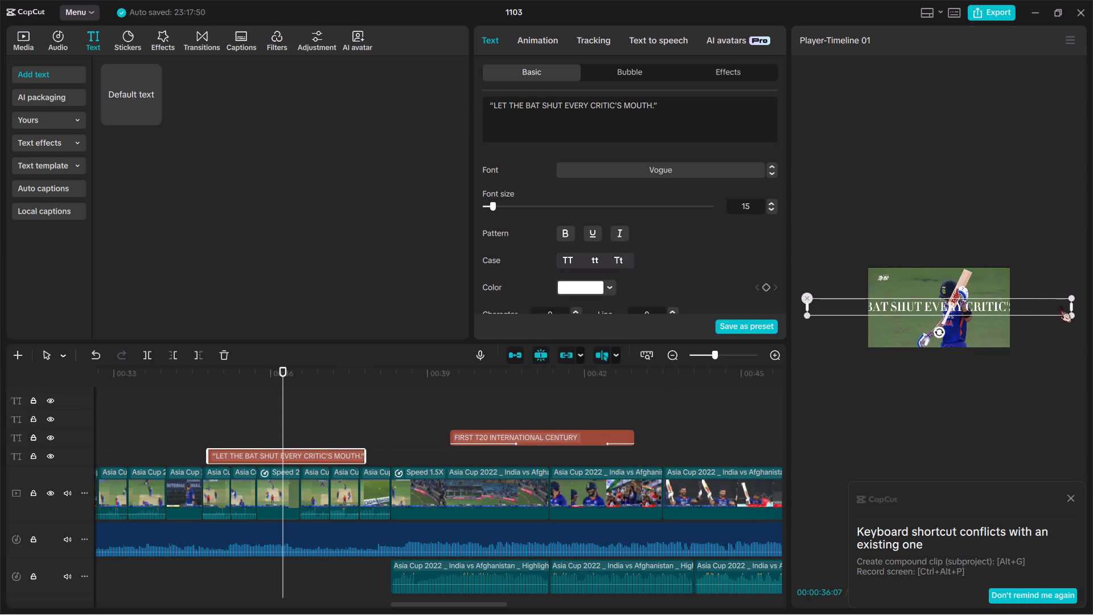
left_click_drag(1071, 317, 956, 304)
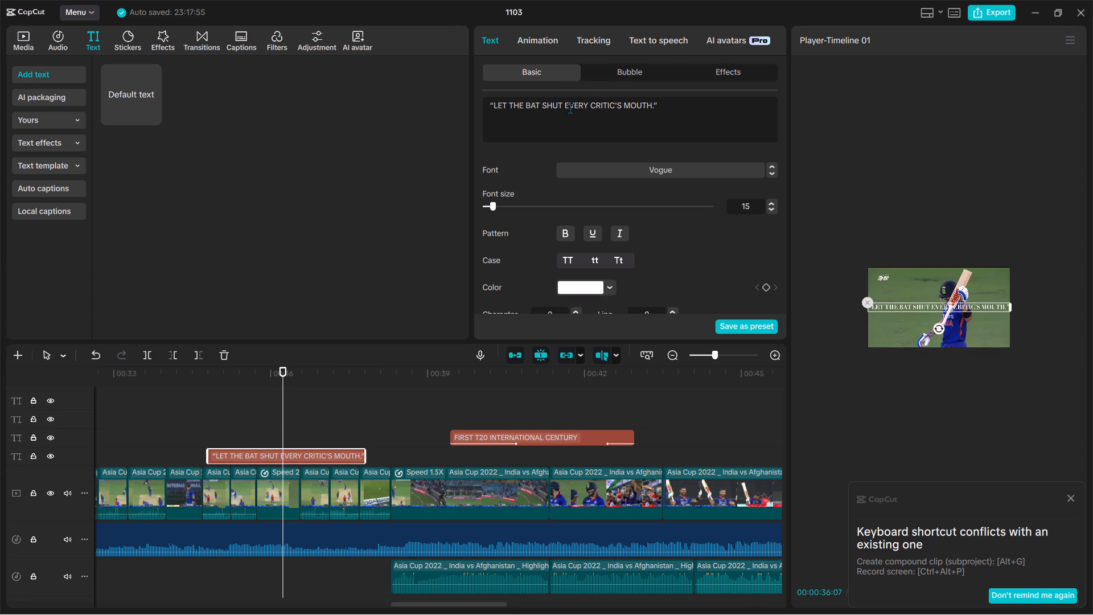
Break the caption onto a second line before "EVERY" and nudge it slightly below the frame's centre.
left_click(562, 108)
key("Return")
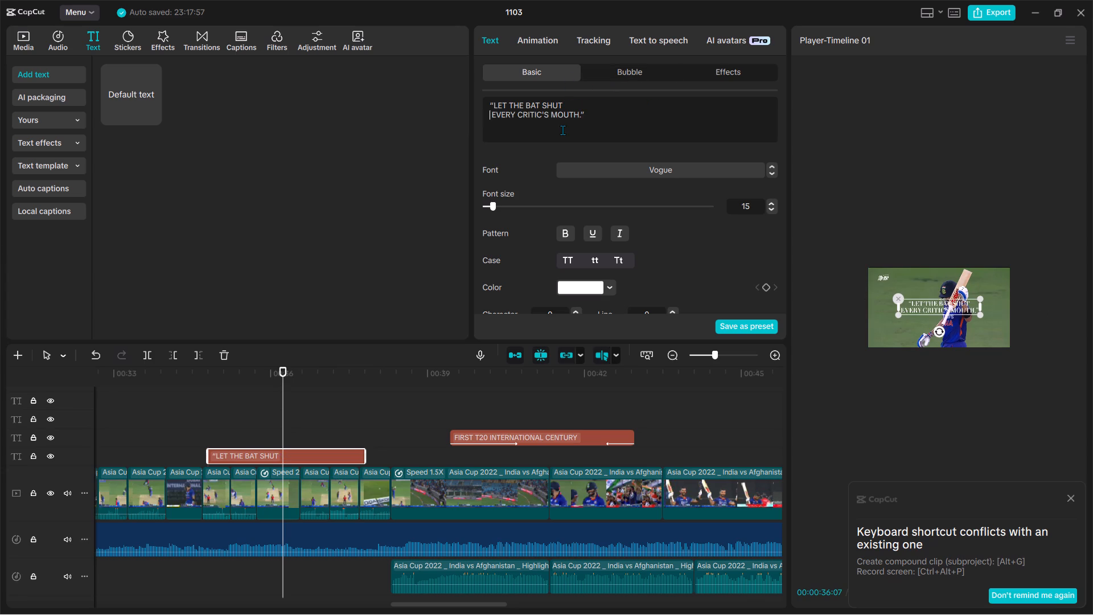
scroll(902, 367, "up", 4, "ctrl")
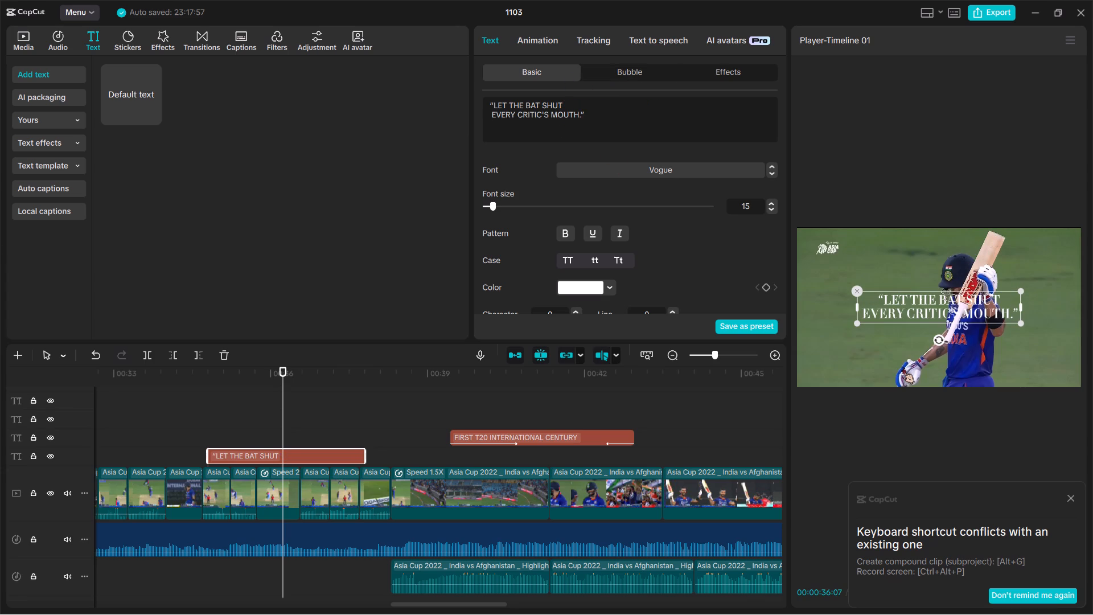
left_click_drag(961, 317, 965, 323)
Apply the white preset style just after the black-outlined one to the caption.
scroll(637, 233, "down", 1)
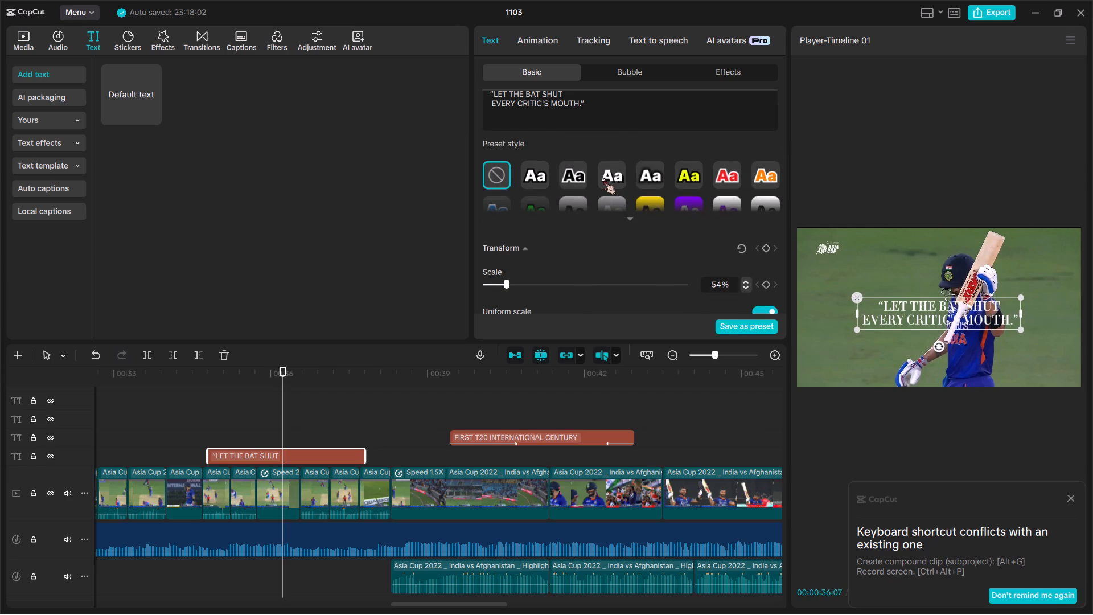
double_click(603, 178)
Remove the caption's line break before "EVERY" and break the line before "CRITIC'S MOUTH" instead.
scroll(608, 233, "up", 1)
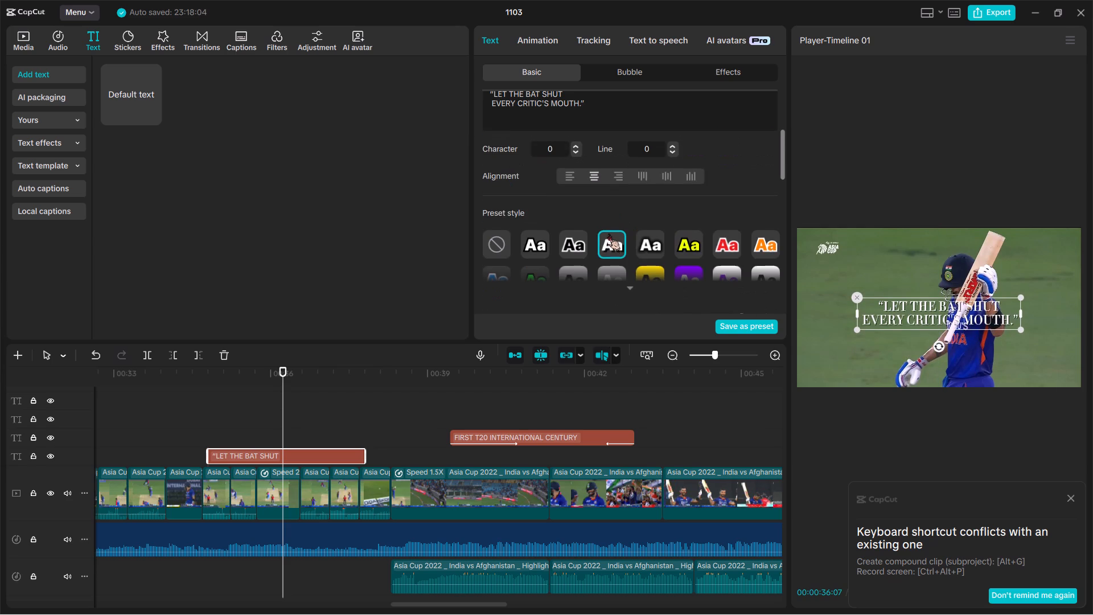
scroll(608, 233, "up", 1)
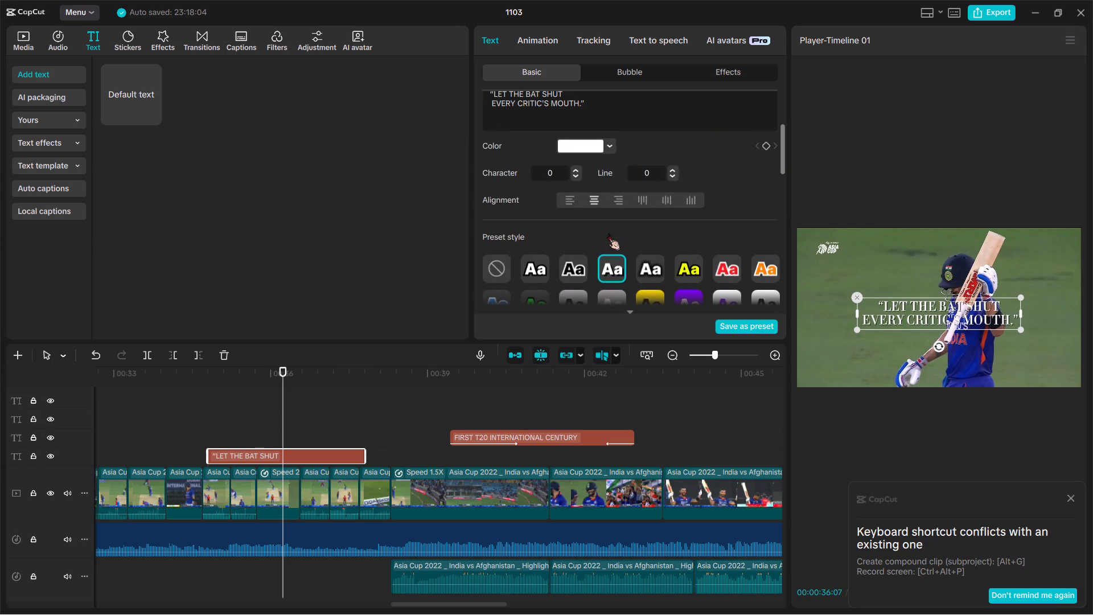
scroll(594, 243, "up", 1)
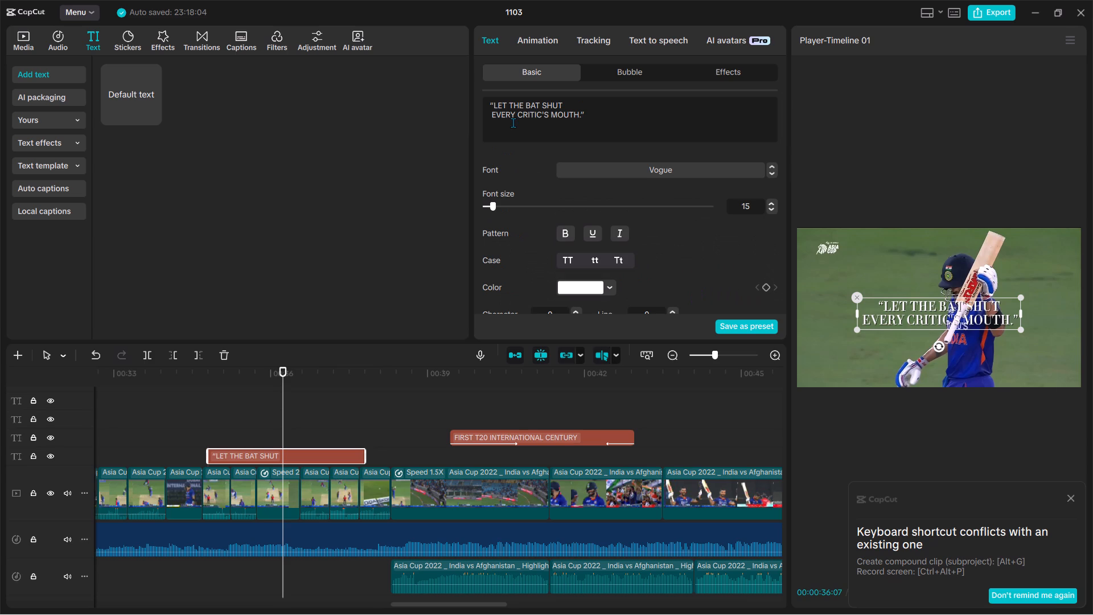
left_click(492, 119)
key("BackSpace")
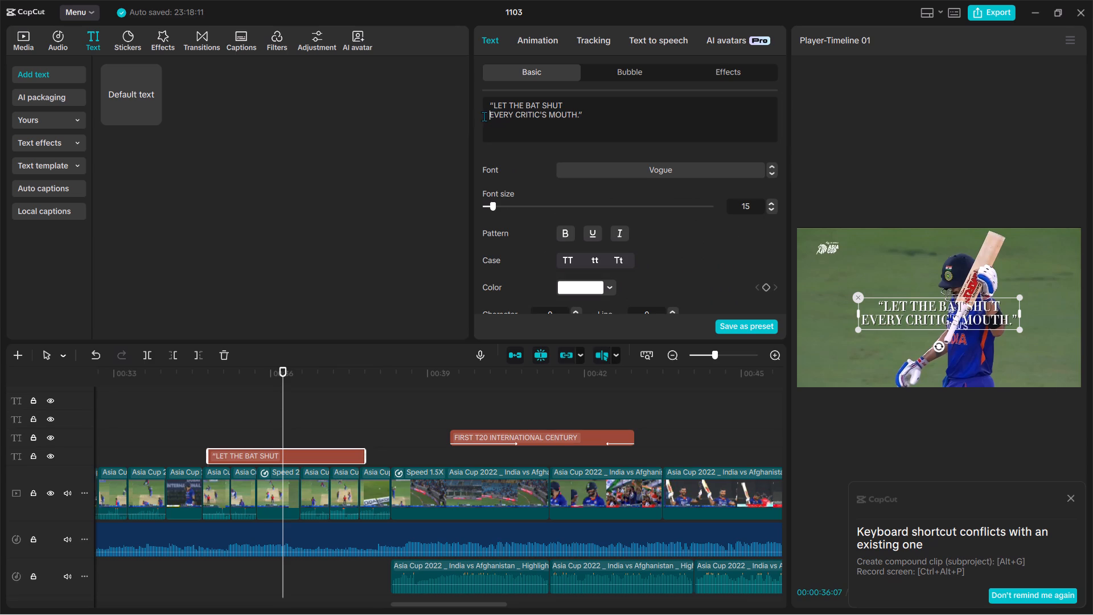
key("BackSpace")
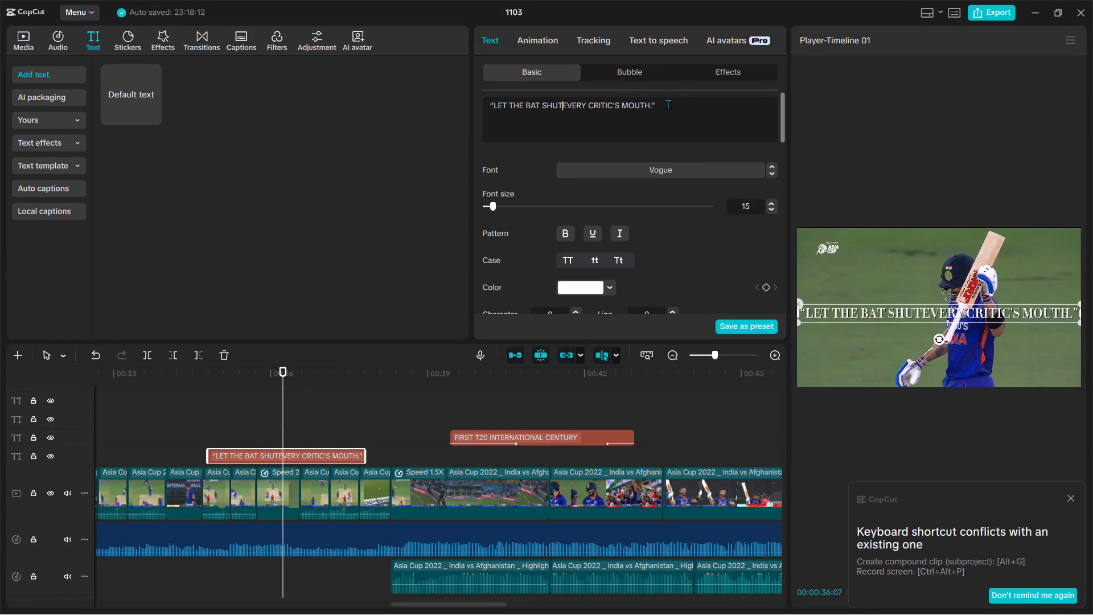
left_click(586, 109)
key("Return")
Move the two-line caption down to about two thirds of the frame's height, keeping it horizontally centred.
left_click_drag(936, 312, 936, 314)
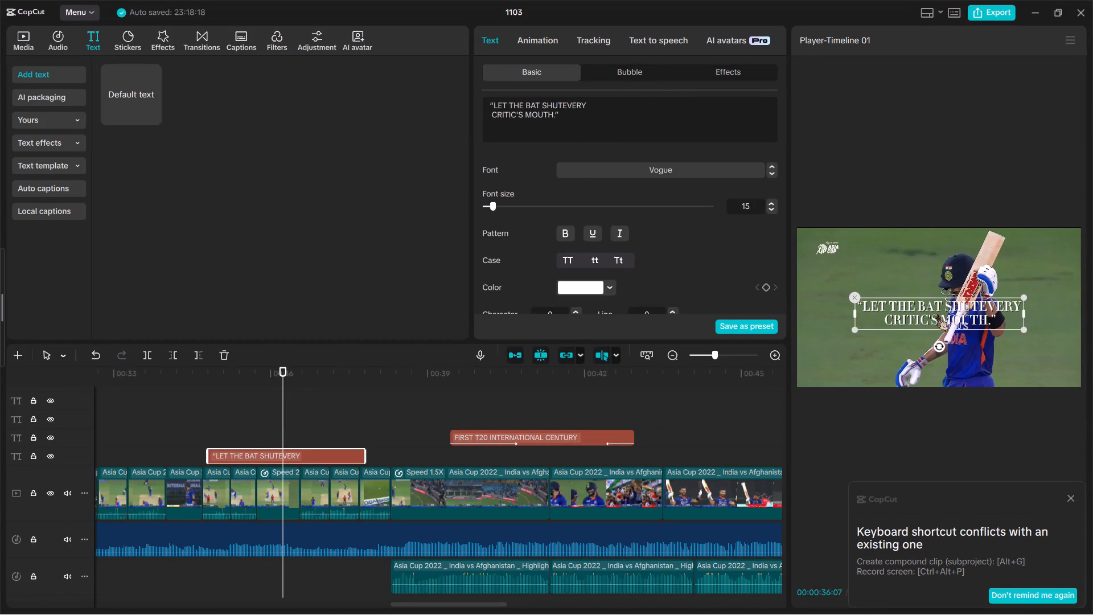
left_click_drag(936, 314, 935, 333)
left_click(934, 331)
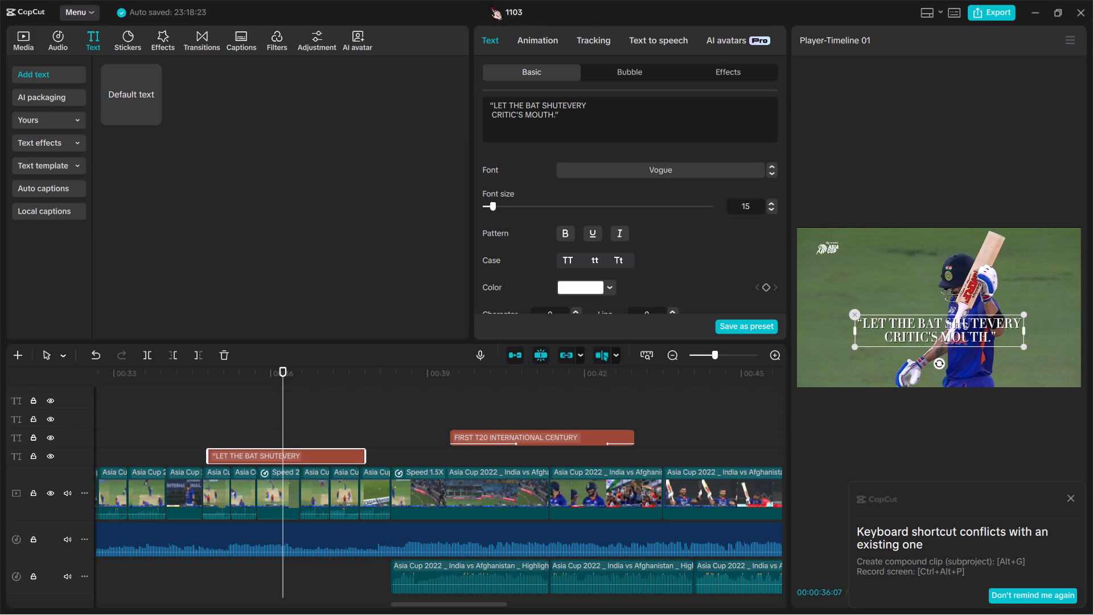
Apply the Fade Out exit animation to the "LET THE BAT SHUT" caption.
left_click(514, 31)
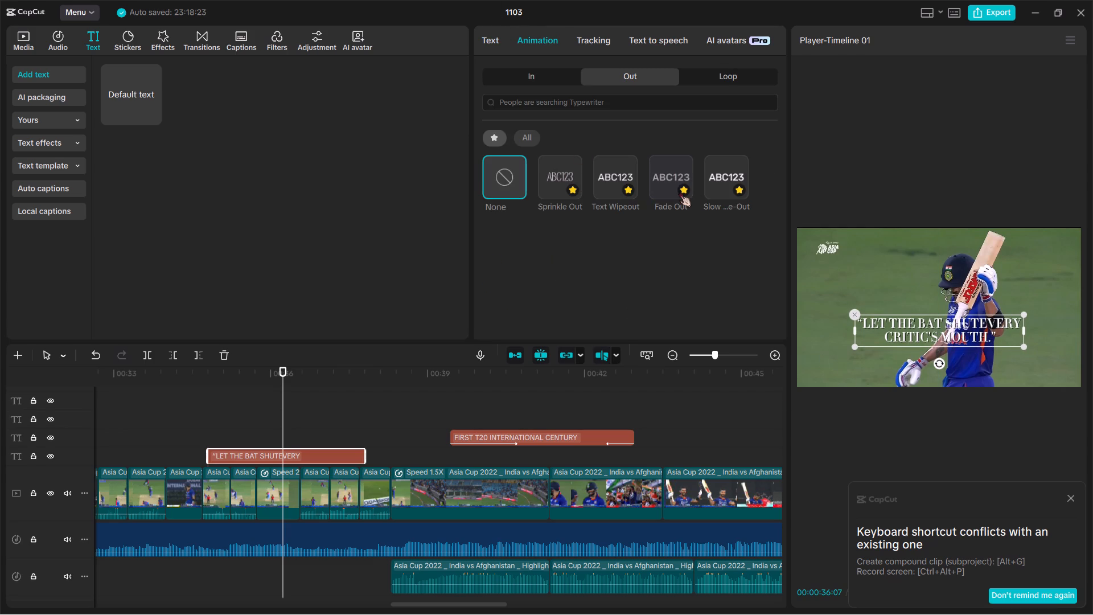
double_click(679, 190)
left_click(659, 175)
left_click_drag(659, 175, 523, 52)
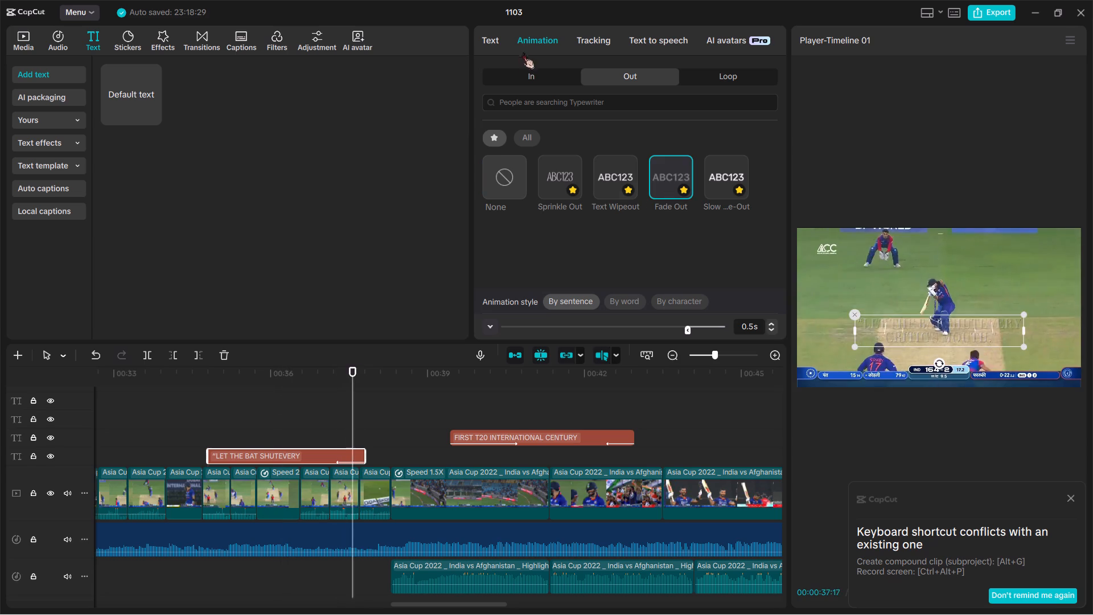
Apply the second of the favourite entrance animations named Fade In to the caption.
left_click_drag(523, 52, 526, 75)
left_click(526, 75)
double_click(715, 178)
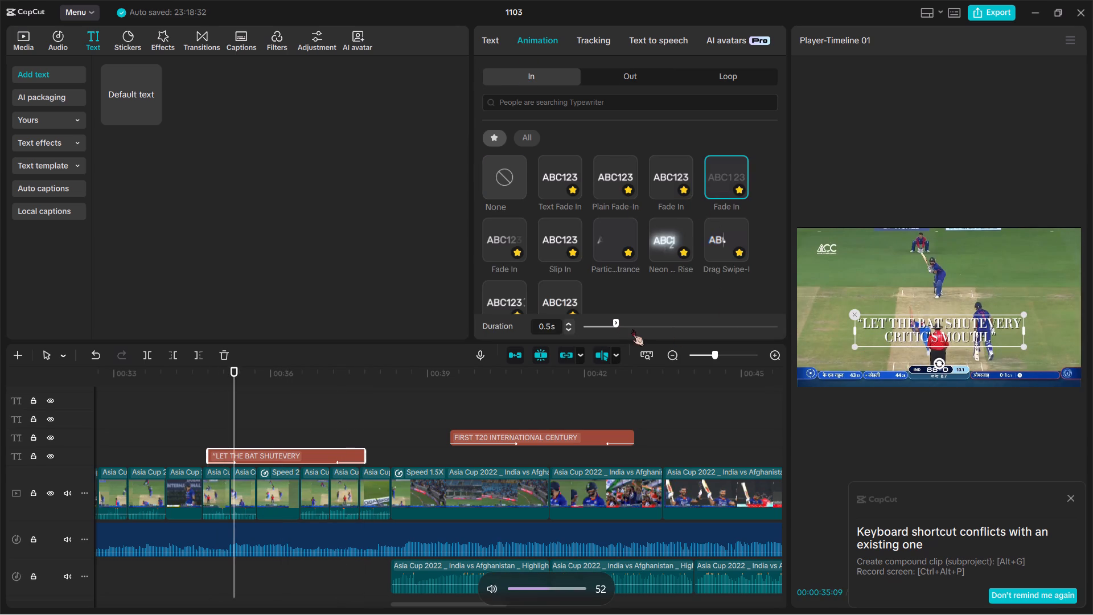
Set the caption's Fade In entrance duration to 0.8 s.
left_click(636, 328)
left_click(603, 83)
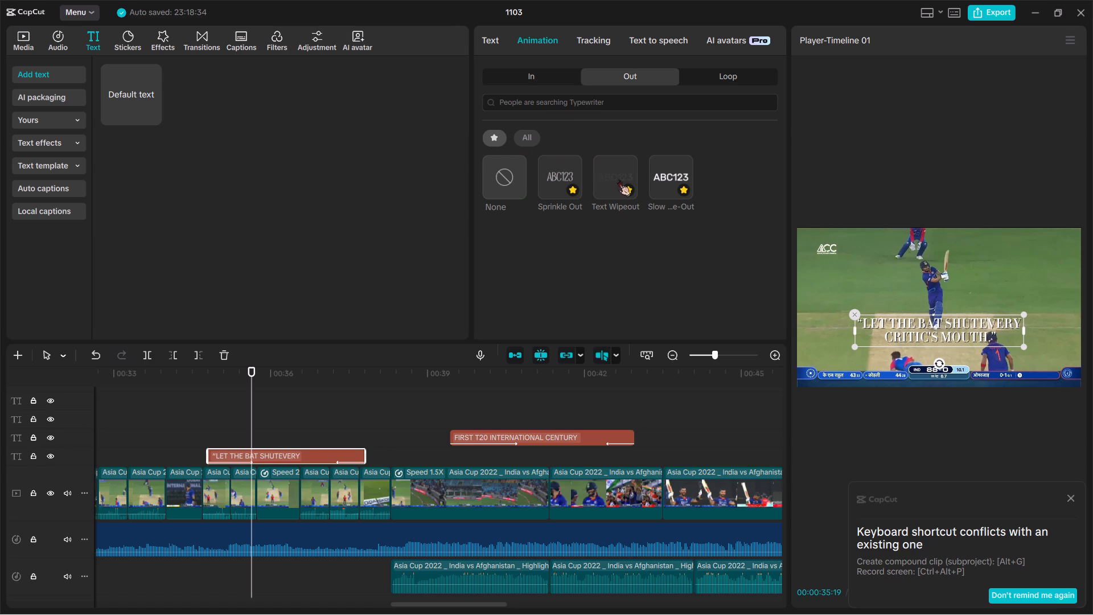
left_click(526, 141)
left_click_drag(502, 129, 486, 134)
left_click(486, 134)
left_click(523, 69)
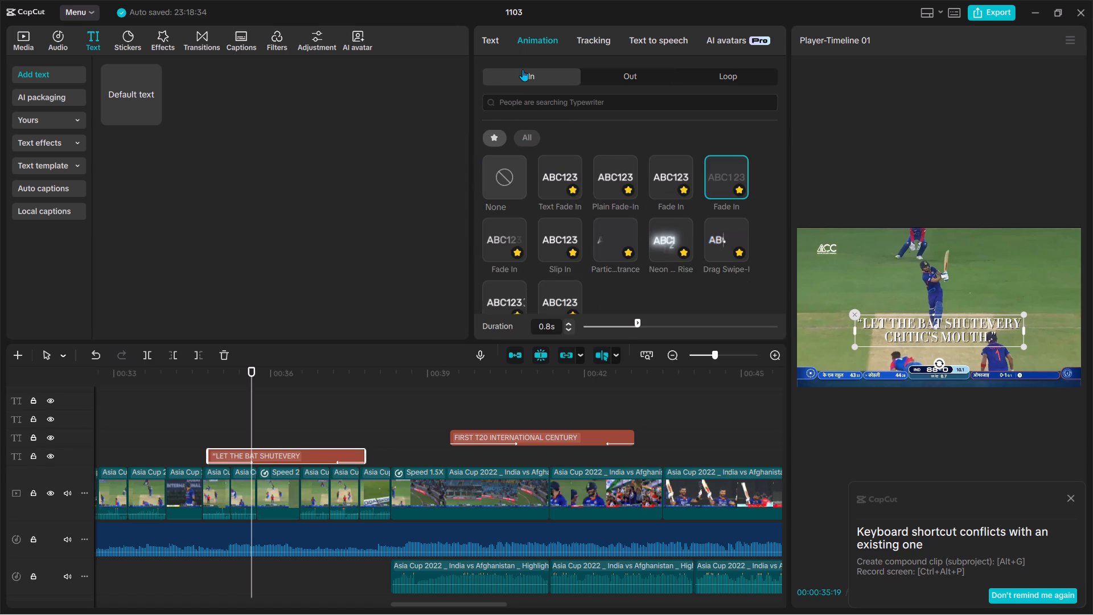
Search the exit animations for "FADE OUT" and apply Fade Out to the "LET THE BAT SHUT" caption.
left_click(613, 83)
left_click(560, 102)
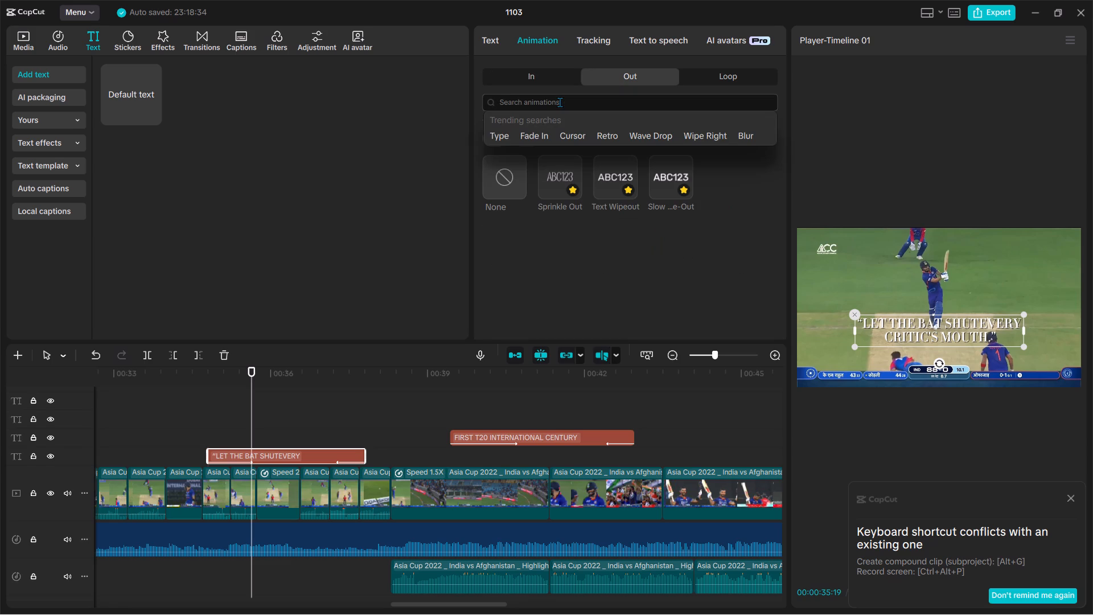
key("f")
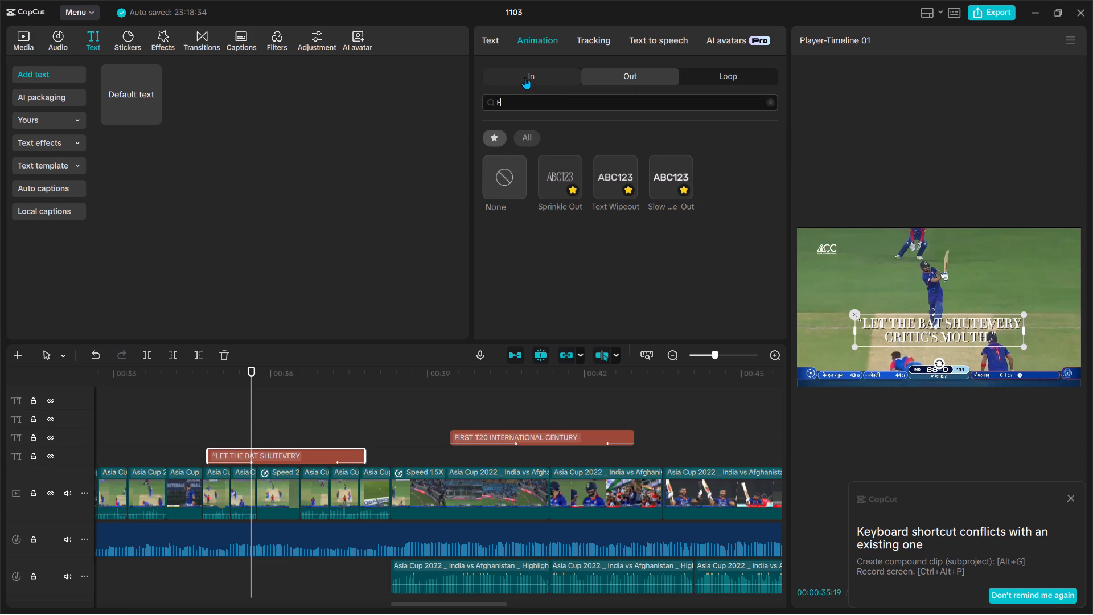
type("ADE")
key("space")
type("PUT")
key("BackSpace")
key("BackSpace")
key("BackSpace")
type("OUT")
key("Return")
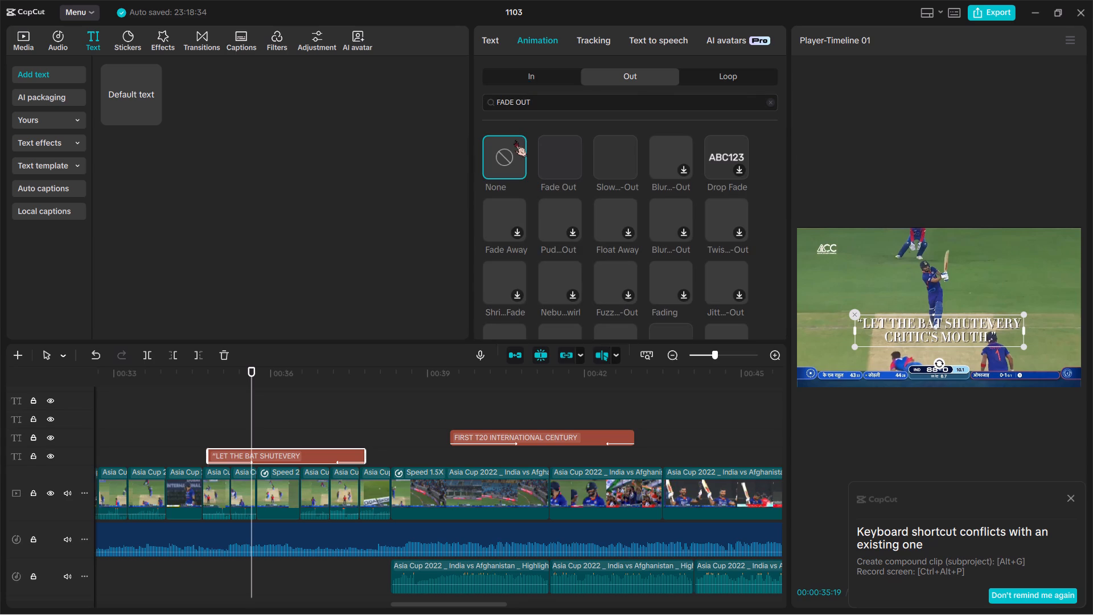
left_click(570, 167)
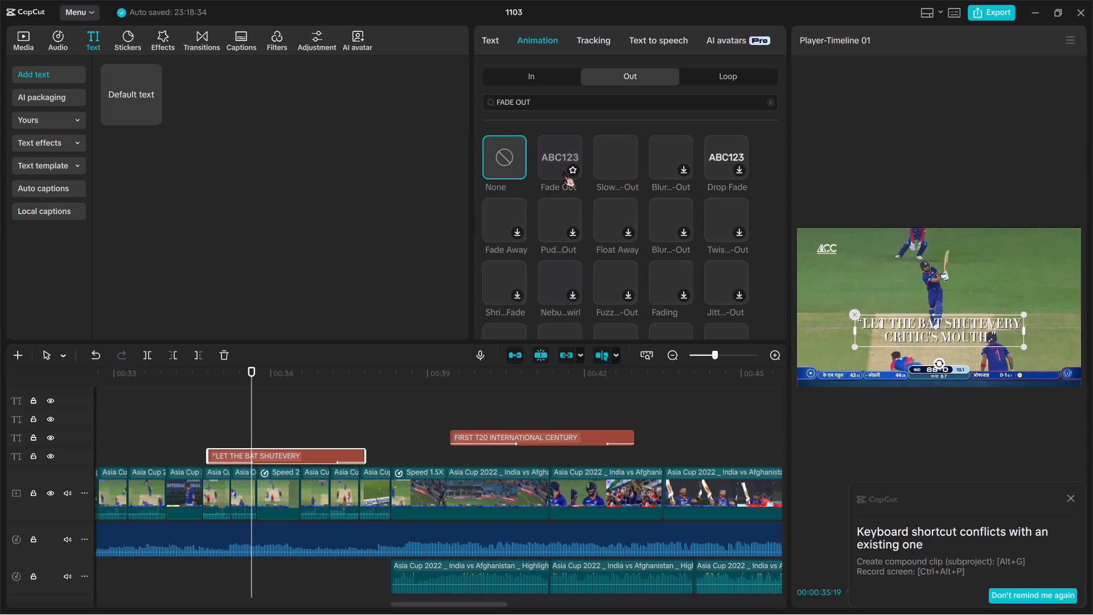
left_click(571, 168)
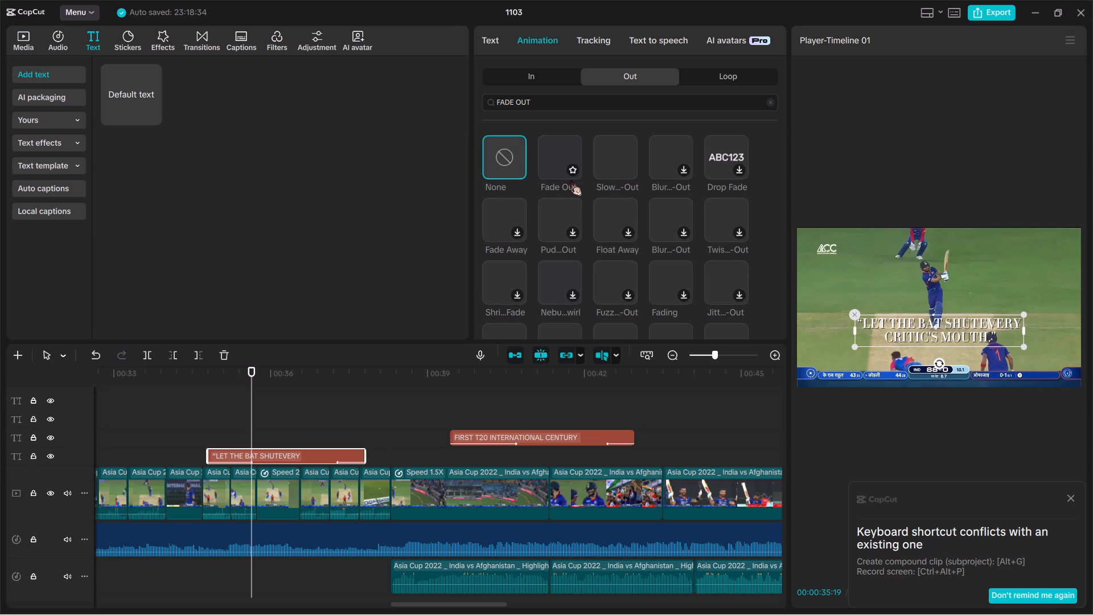
left_click(572, 167)
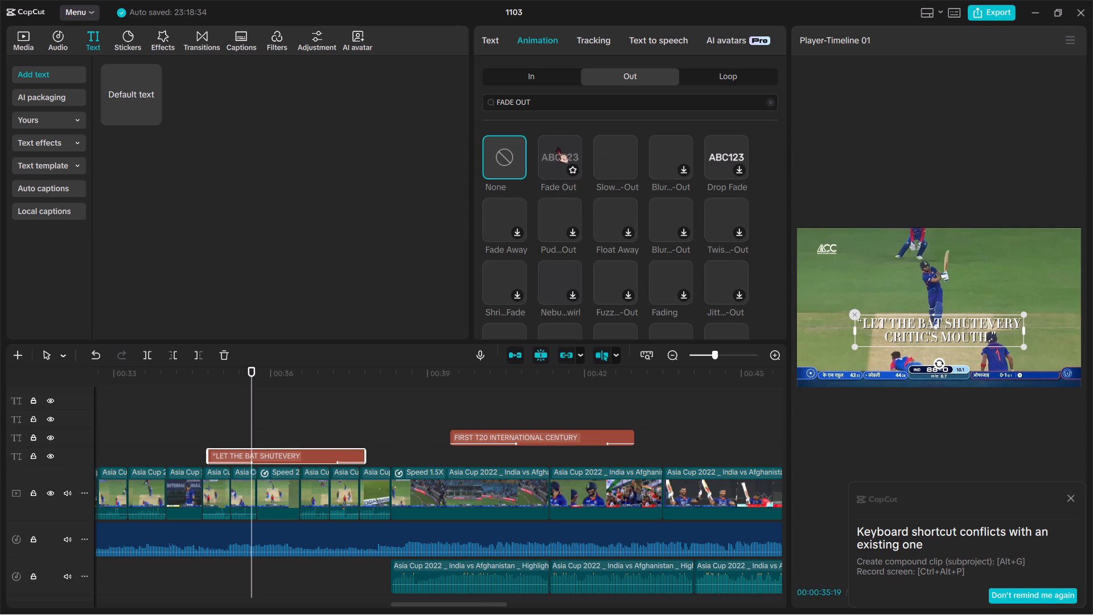
double_click(557, 147)
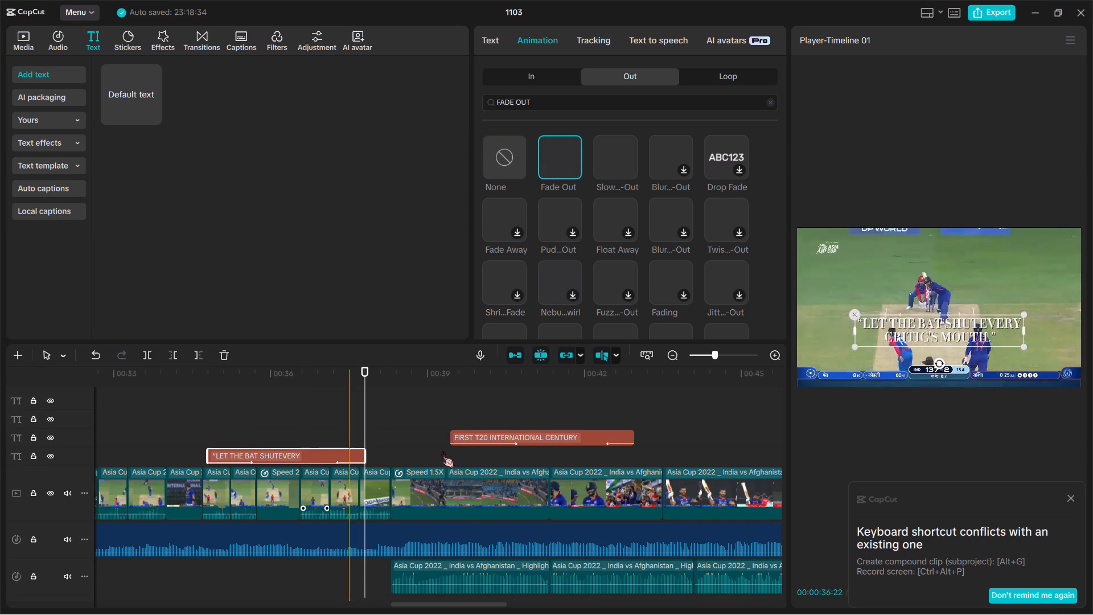
Move the "FIRST T20 INTERNATIONAL CENTURY" title earlier so it starts together with the Speed 1.5X clip.
left_click_drag(524, 421, 516, 433)
left_click_drag(516, 433, 469, 457)
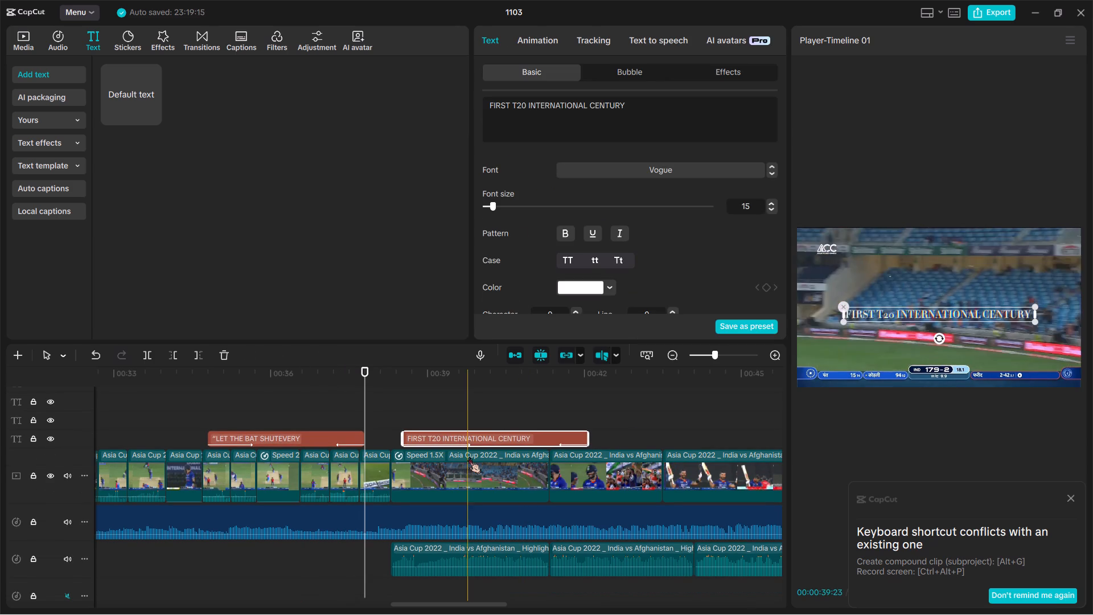
left_click_drag(431, 442, 418, 442)
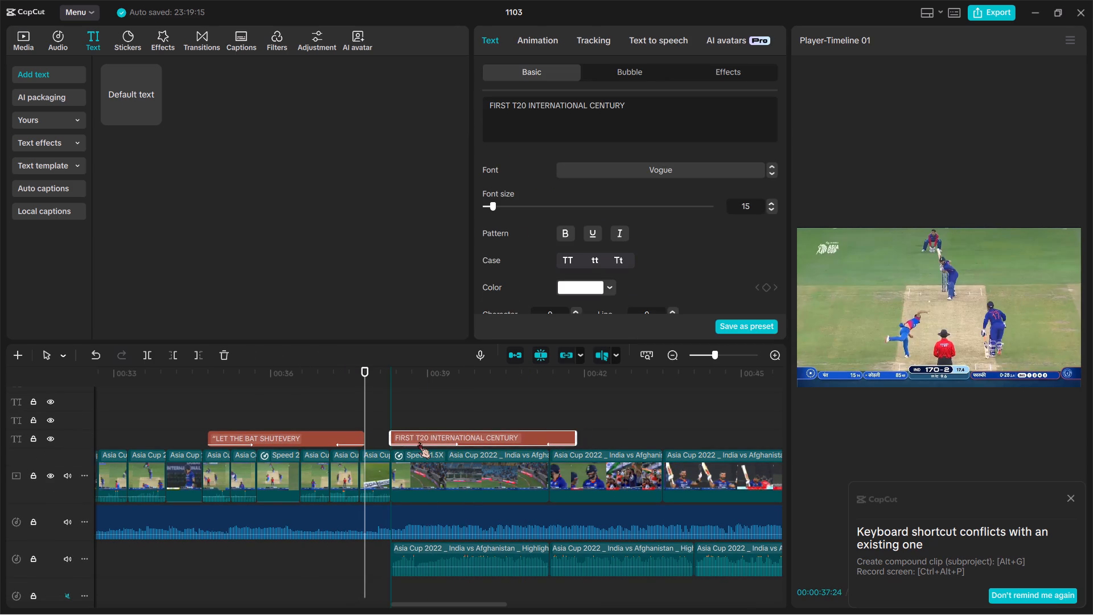
left_click_drag(418, 442, 417, 442)
left_click(280, 438)
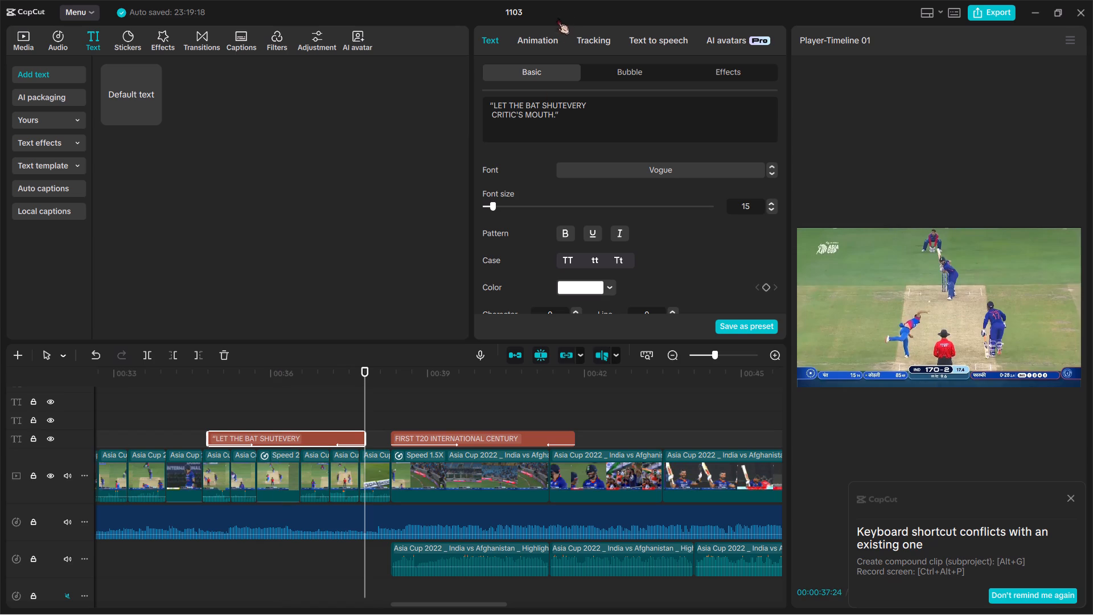
left_click(547, 40)
left_click(624, 326)
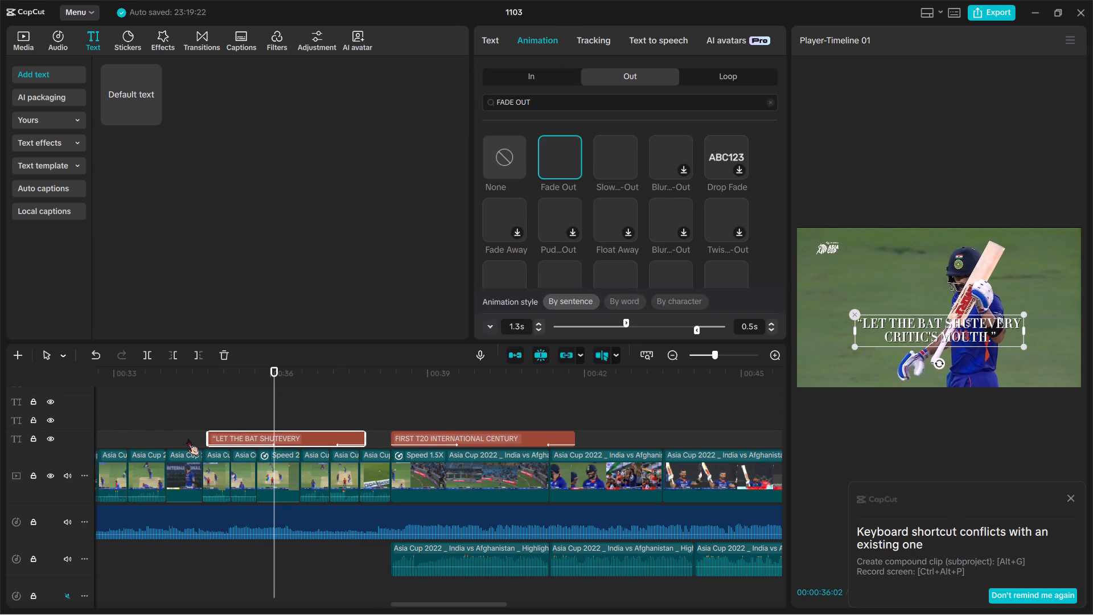
key("space")
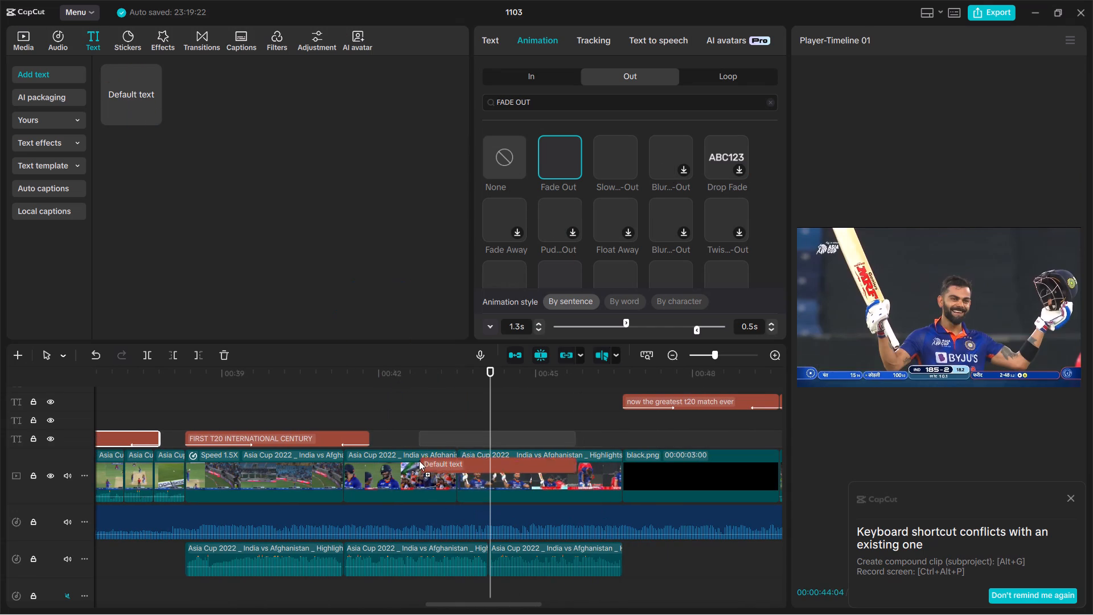
left_click_drag(419, 461, 401, 443)
left_click_drag(401, 443, 375, 442)
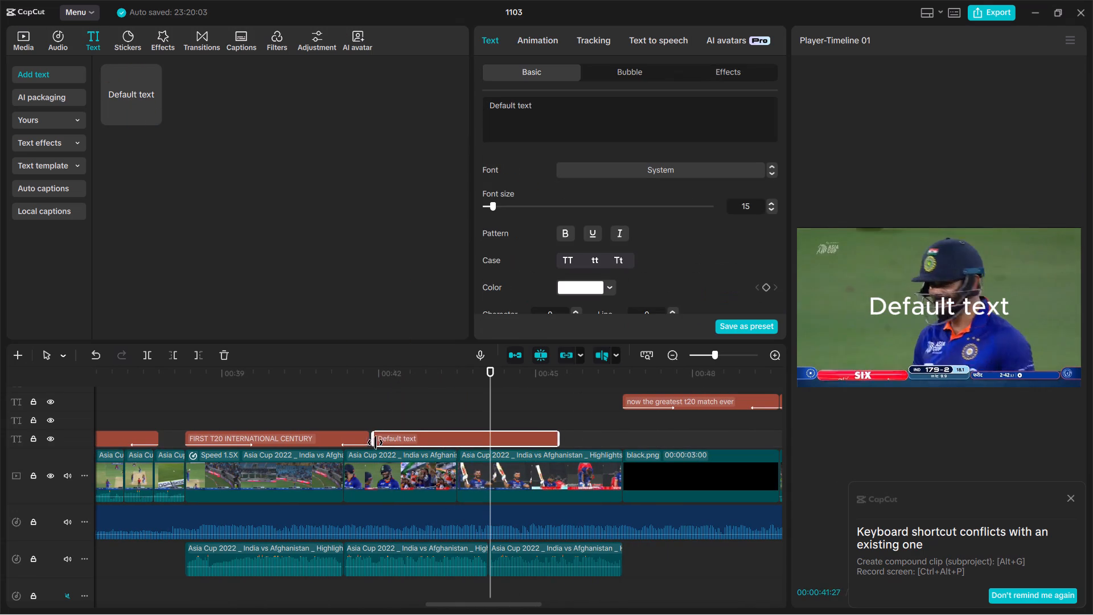
left_click_drag(375, 442, 367, 440)
Replace the new clip's default text with the copied line “THE KING RISES AGAIN.” and set its font to Vogue.
left_click(552, 114)
left_click_drag(552, 114, 537, 114)
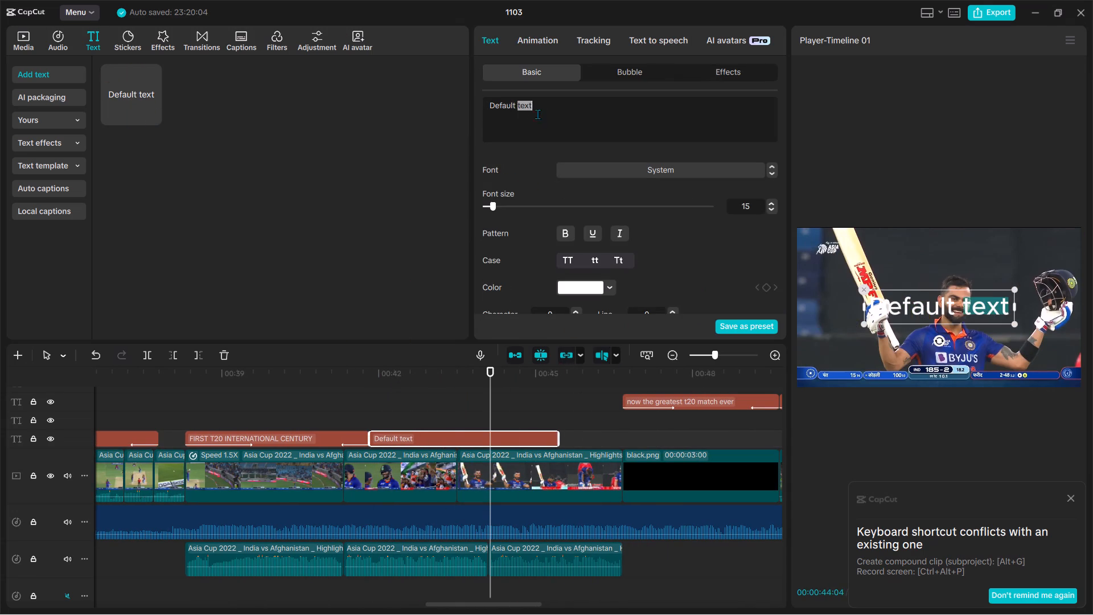
left_click_drag(537, 114, 482, 102)
key("BackSpace")
key("ctrl+v")
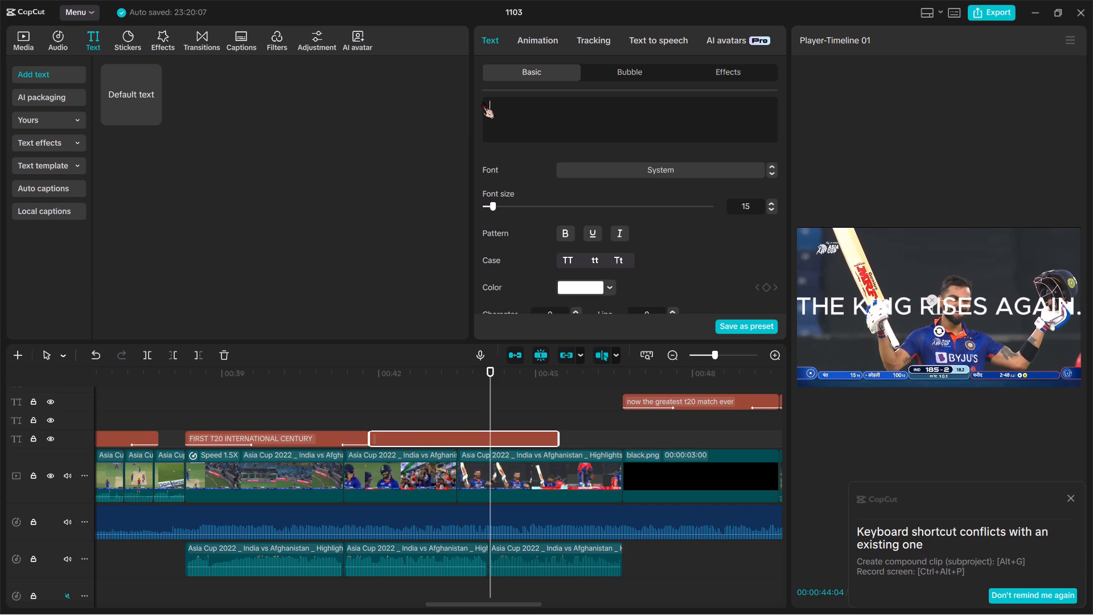
left_click(655, 165)
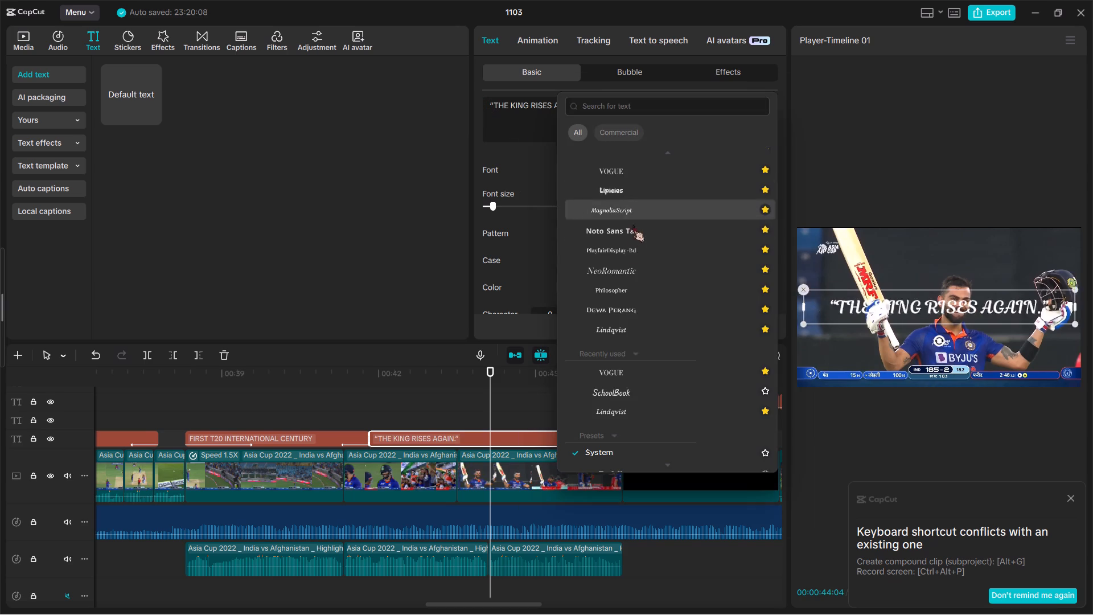
left_click(622, 377)
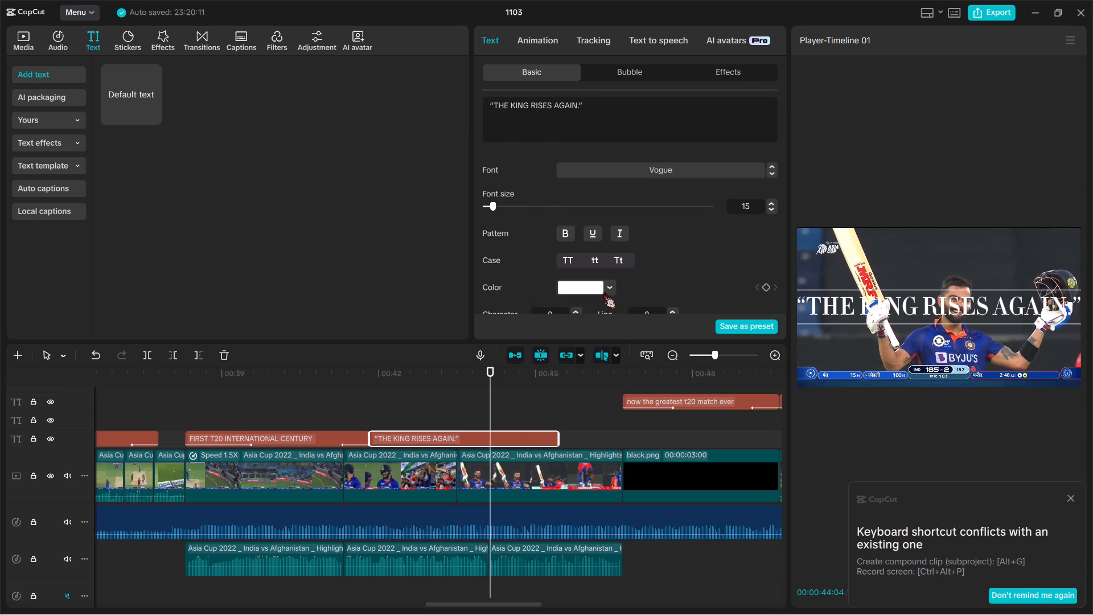
Scale the caption down to about three quarters of its size and apply the third preset style after None.
scroll(603, 292, "down", 1)
left_click(516, 222)
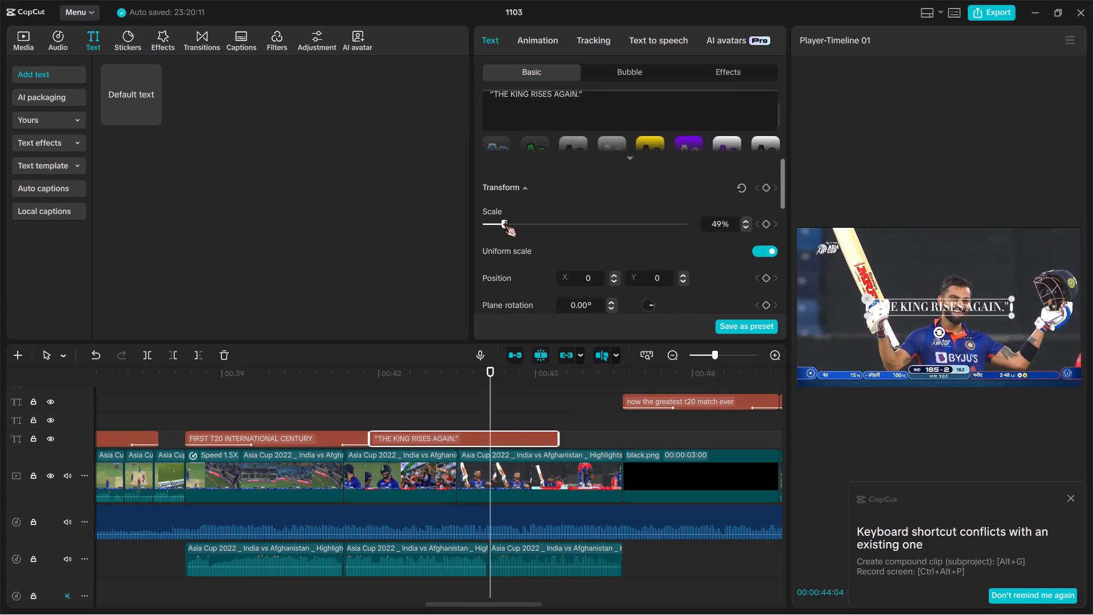
scroll(555, 155, "up", 1)
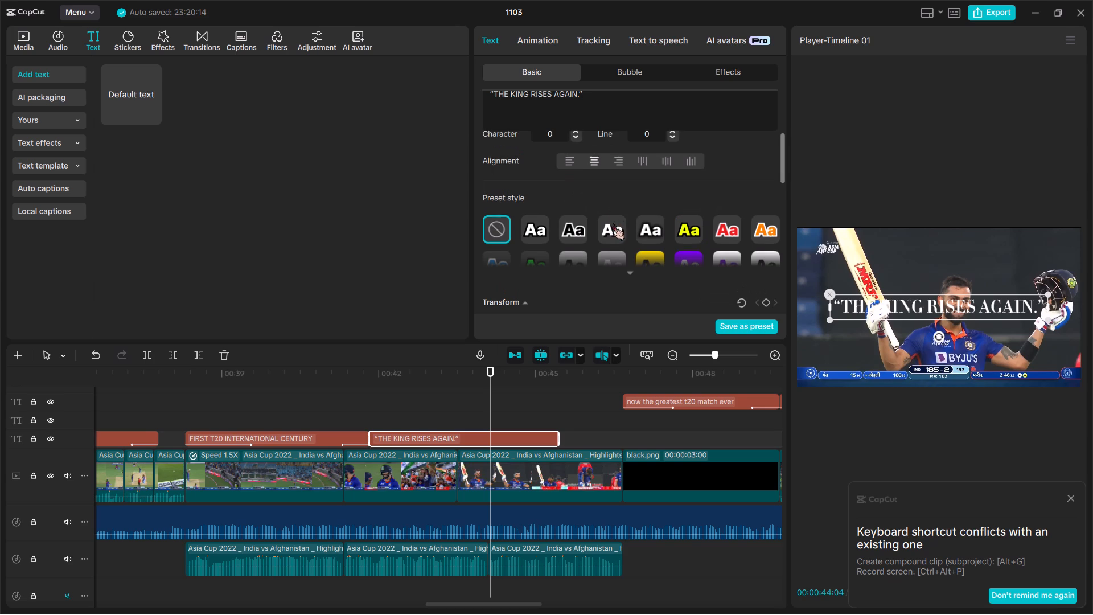
left_click(613, 223)
Move the “THE KING RISES AGAIN.” caption down to about two thirds of the frame's height, keeping it horizontally centred.
left_click_drag(613, 223, 924, 302)
left_click_drag(924, 302, 924, 319)
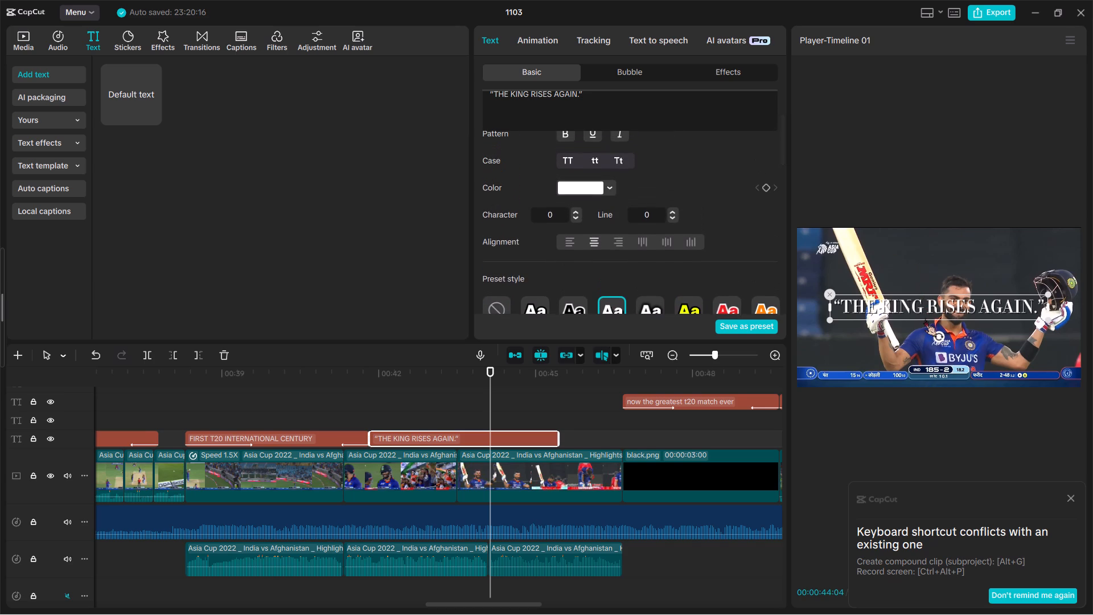
left_click_drag(924, 319, 924, 316)
left_click_drag(924, 316, 928, 342)
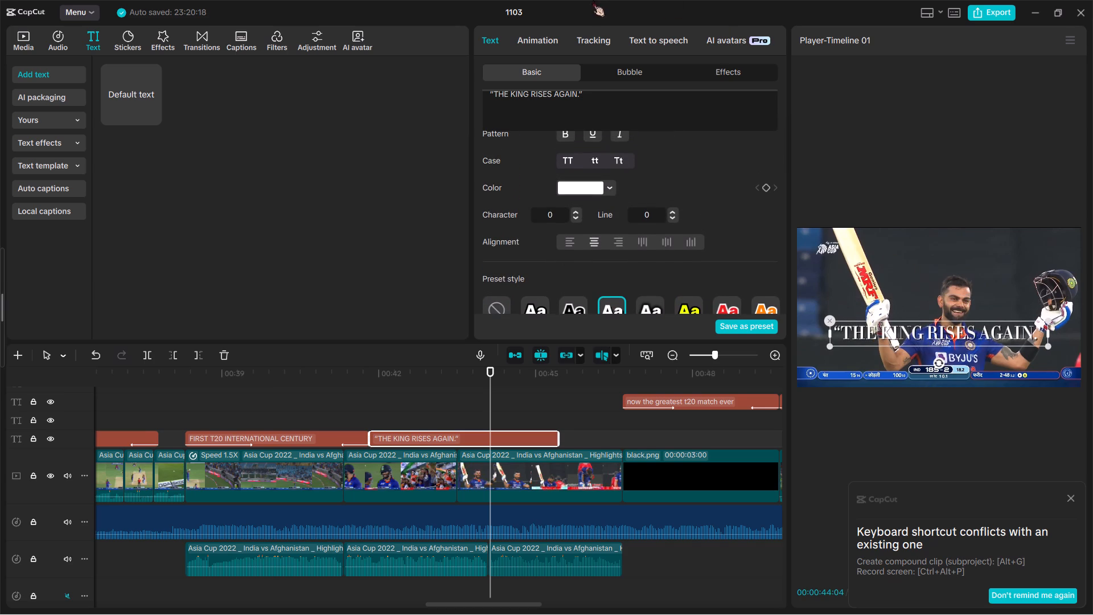
Animate the “THE KING RISES AGAIN.” caption with Fade Out and the last Fade In of the top row of favourites, lasting 1.6 s.
left_click(543, 46)
double_click(554, 171)
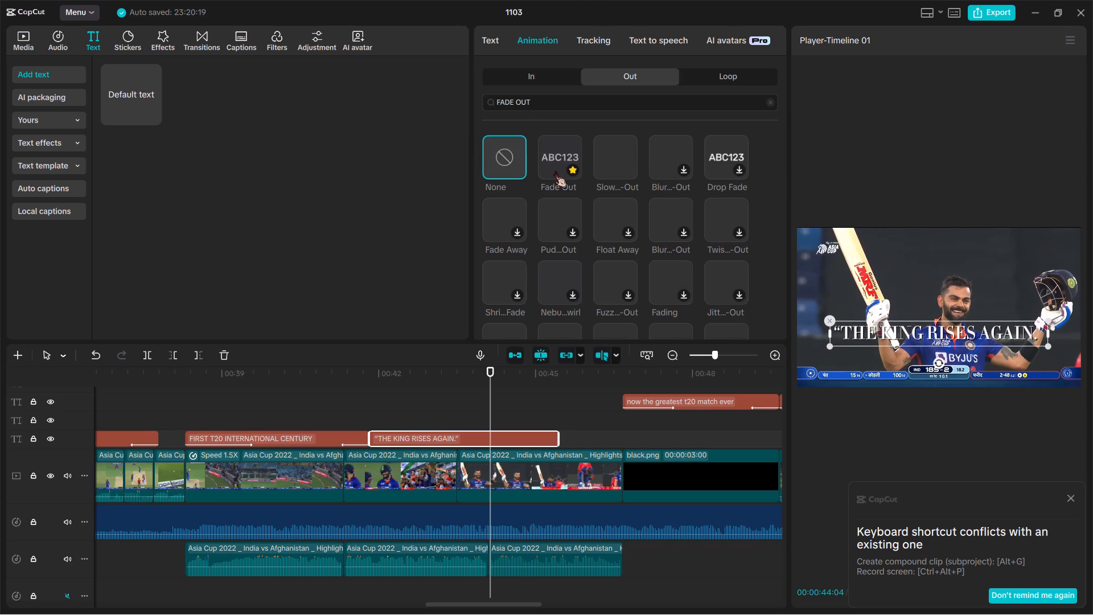
left_click(520, 76)
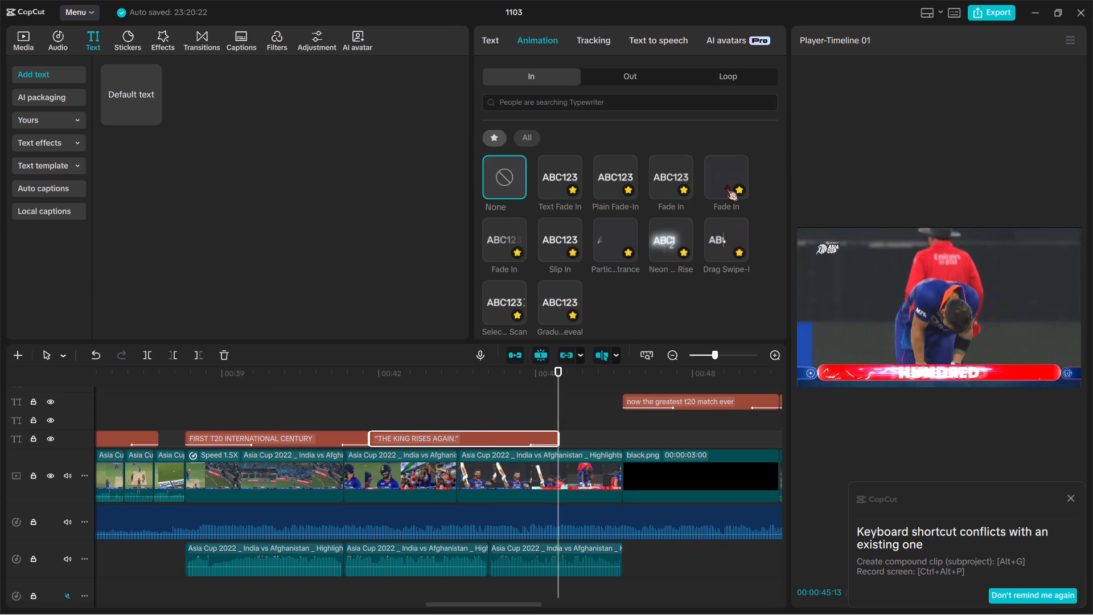
double_click(729, 180)
left_click_drag(621, 327, 644, 326)
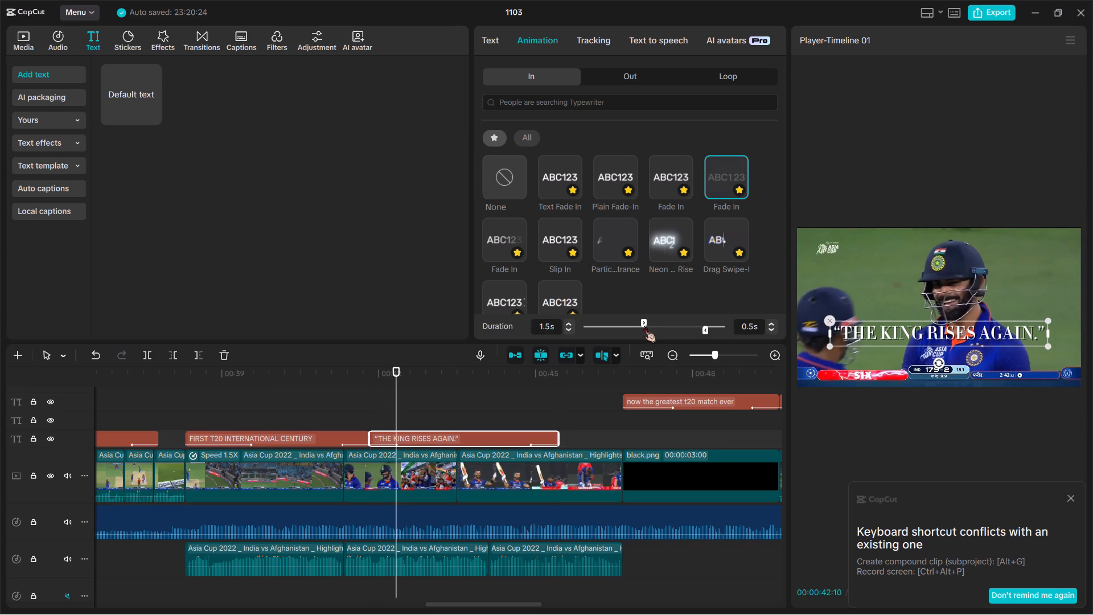
left_click_drag(644, 326, 646, 326)
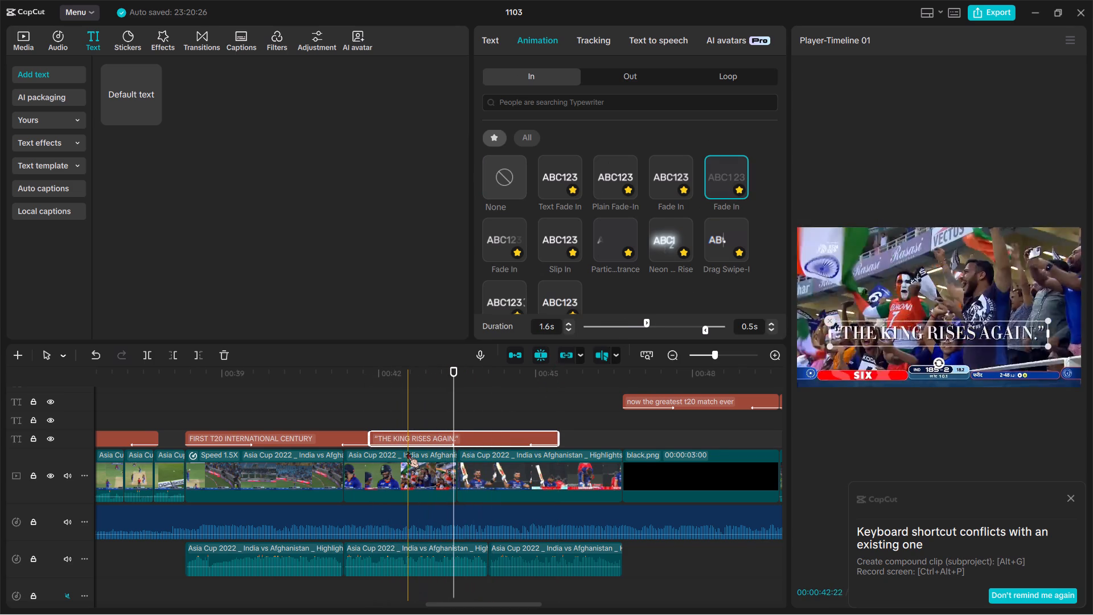
key("space")
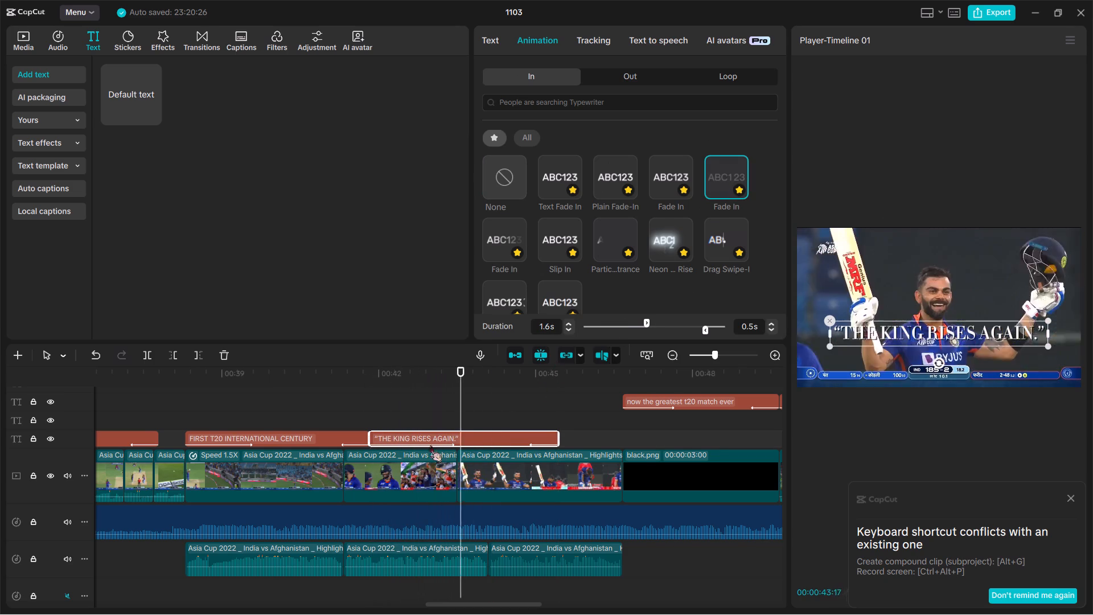
Extend the end of the “THE KING RISES AGAIN.” caption to just before the black clip.
left_click_drag(558, 437, 615, 440)
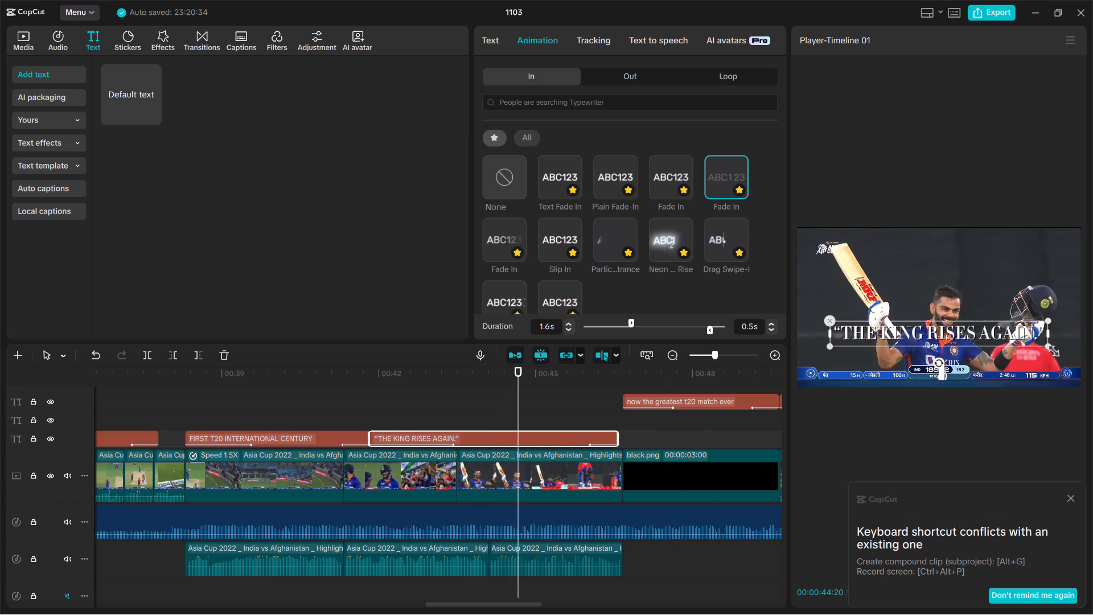
Scale the “THE KING RISES AGAIN.” caption to about two thirds of its size, nudge it slightly lower, keeping it horizontally centred, and preview it.
left_click_drag(1050, 348, 991, 332)
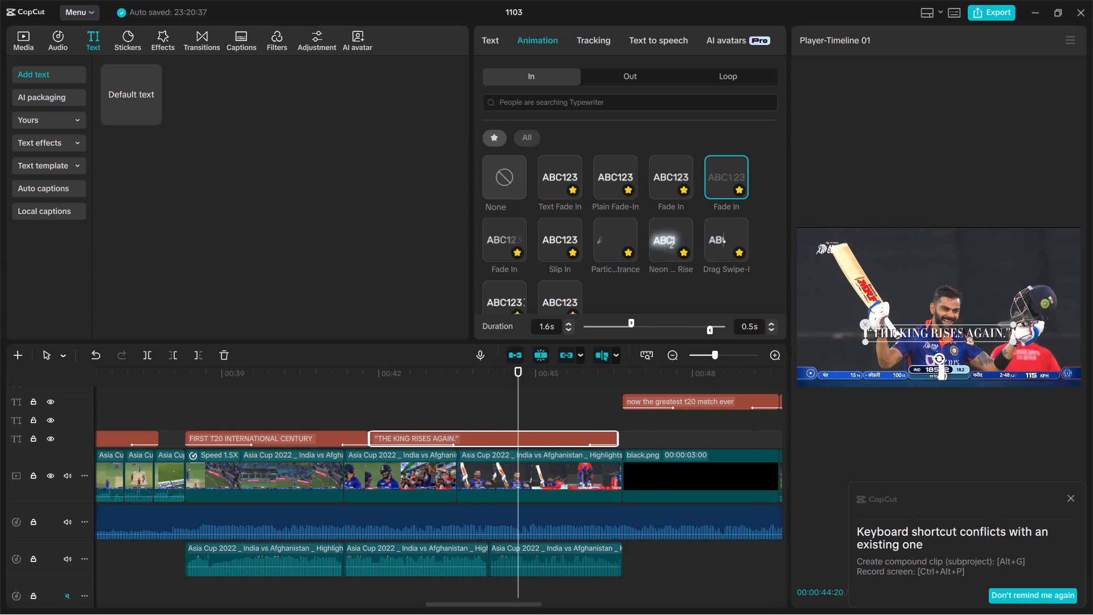
left_click_drag(963, 329, 965, 335)
key("space")
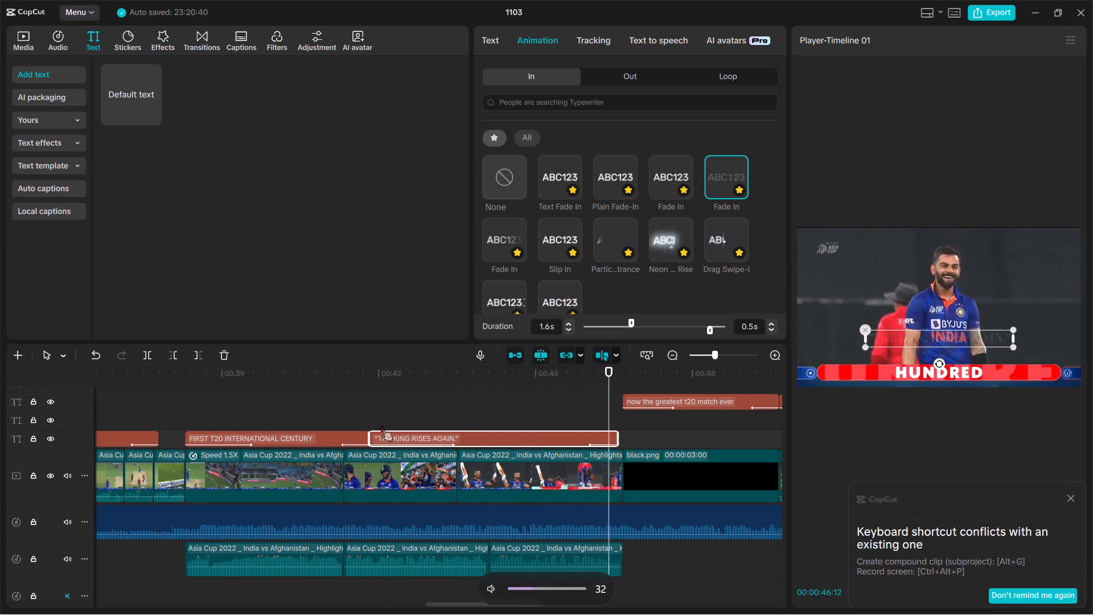
Nudge the “ONE MAN. ONE CHASE. ONE HISTORIC NIGHT.” caption slightly down to the frame's vertical centre.
scroll(381, 425, "left", 1)
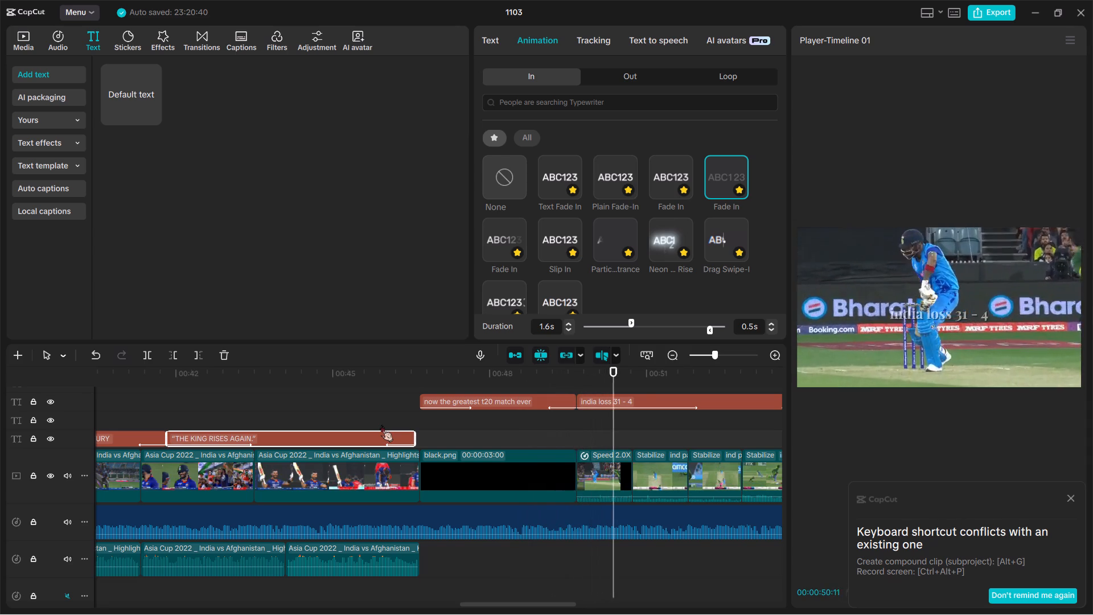
scroll(381, 425, "left", 1)
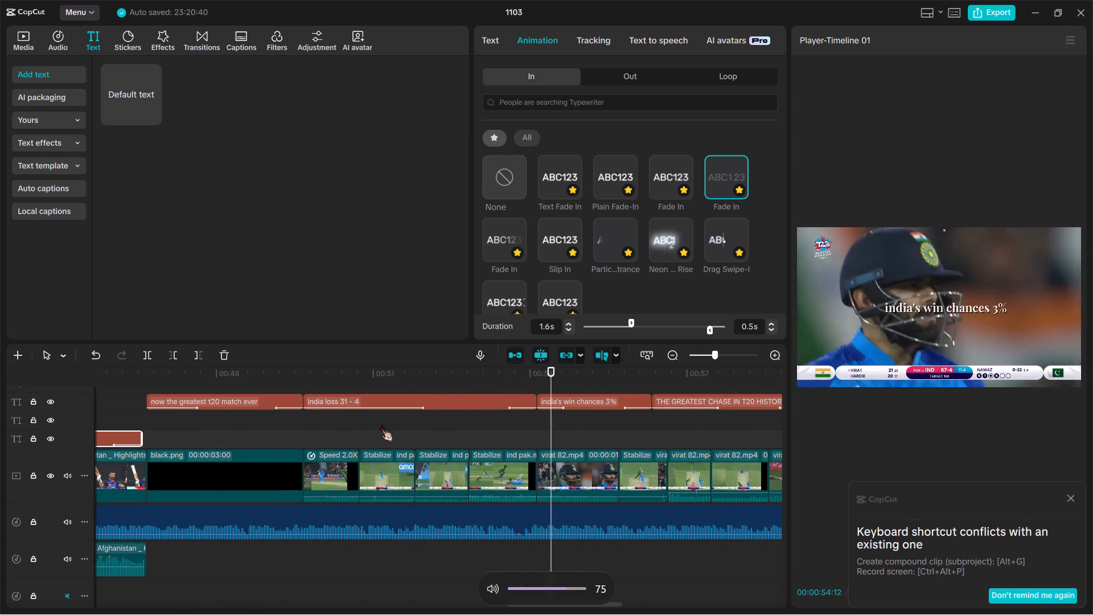
scroll(381, 425, "left", 1)
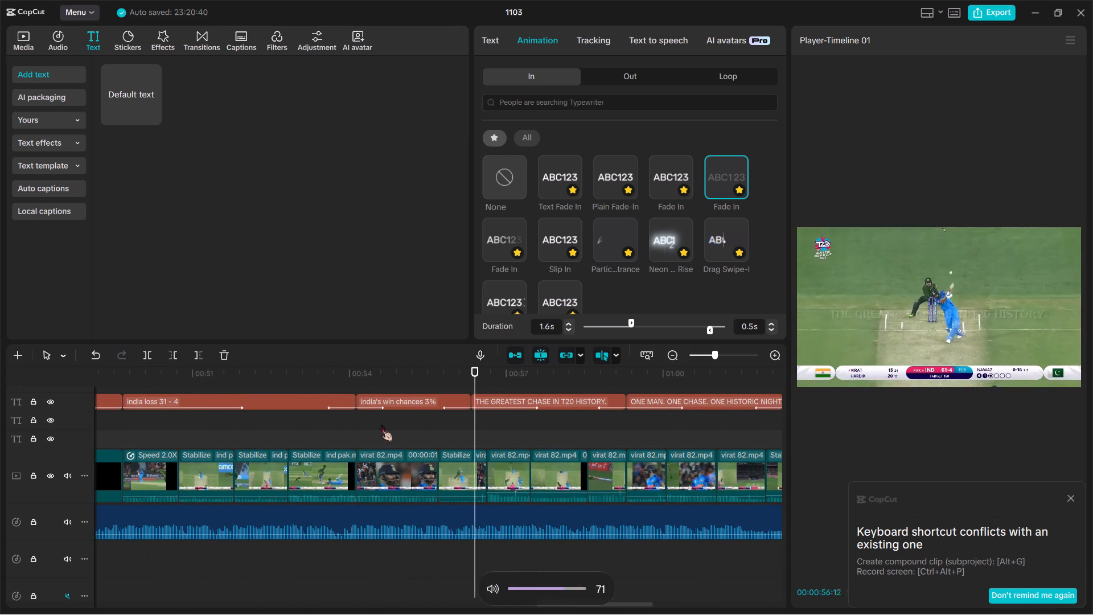
scroll(381, 425, "left", 1)
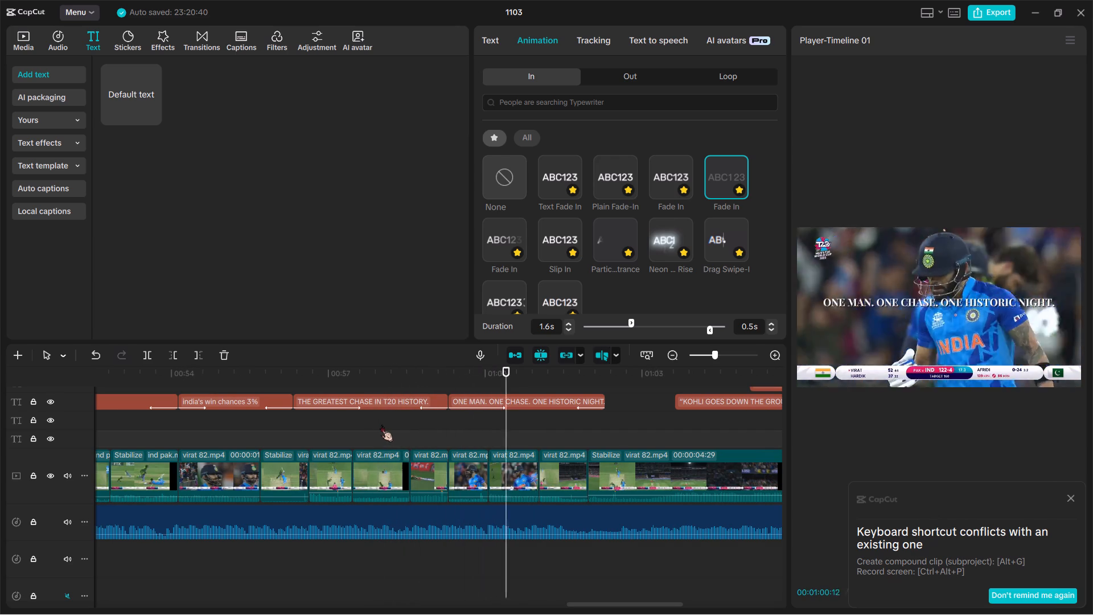
key("space")
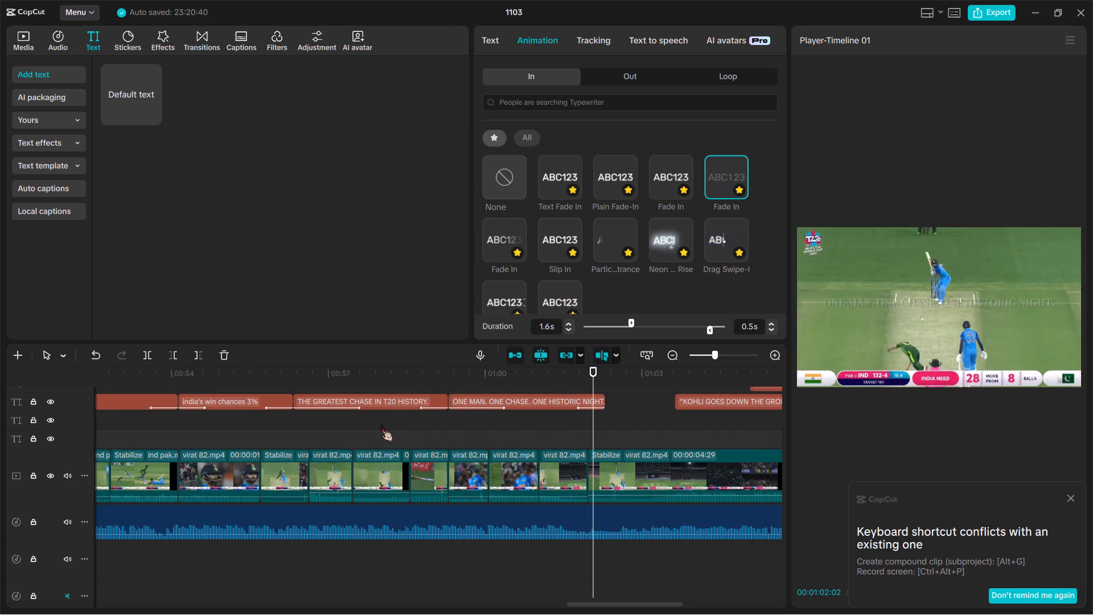
left_click(480, 404)
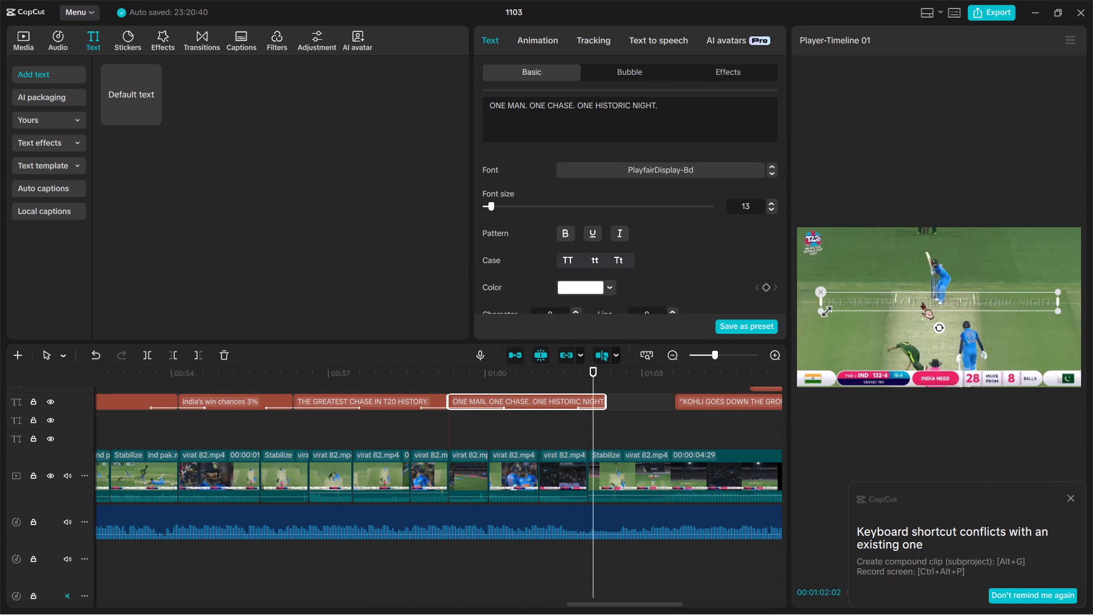
left_click_drag(922, 302, 925, 311)
Play back from the “ONE MAN” caption to the end of the footage and examine the closing clips for missing captions.
key("space")
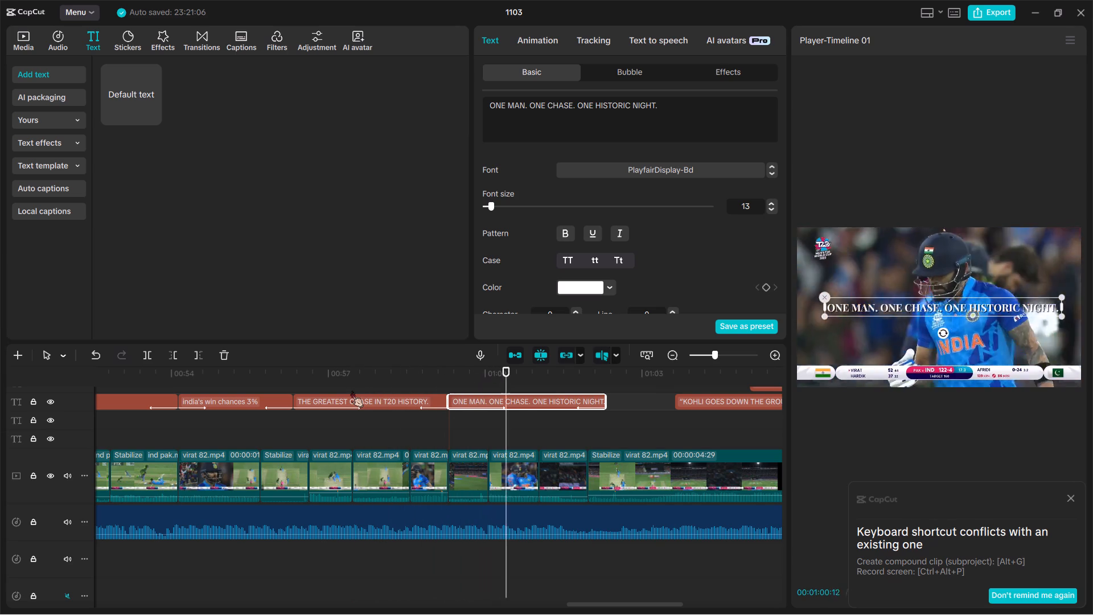
scroll(351, 391, "left", 1)
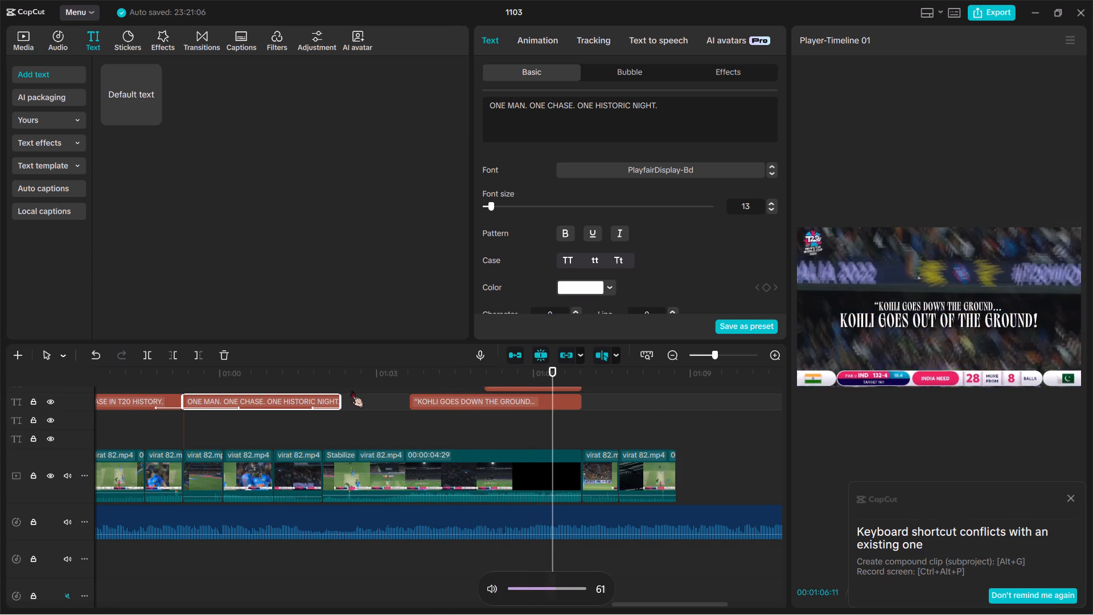
scroll(351, 391, "down", 3, "ctrl")
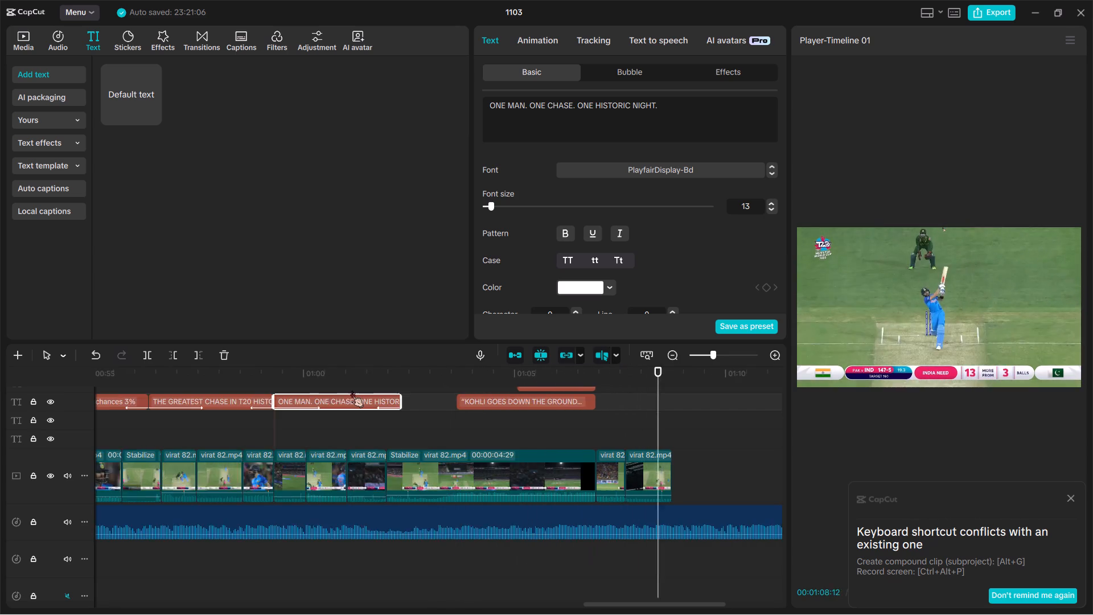
scroll(351, 391, "down", 7, "ctrl")
scroll(351, 391, "right", 2)
scroll(351, 391, "down", 3, "ctrl")
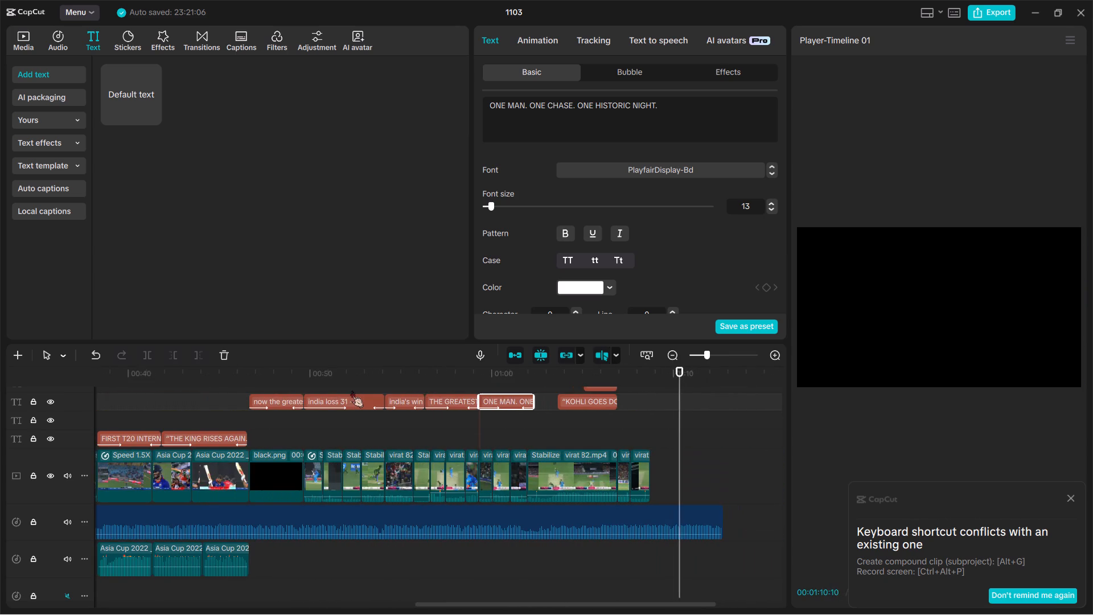
key("space")
scroll(351, 391, "right", 3)
scroll(351, 391, "down", 5, "ctrl")
scroll(351, 391, "left", 2)
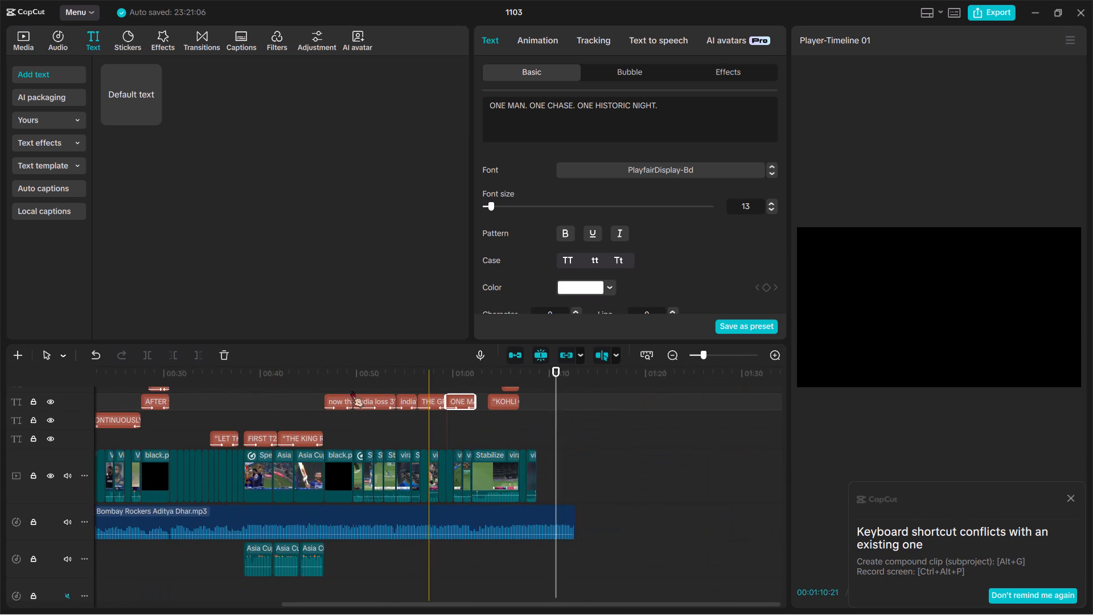
scroll(535, 420, "up", 9, "ctrl")
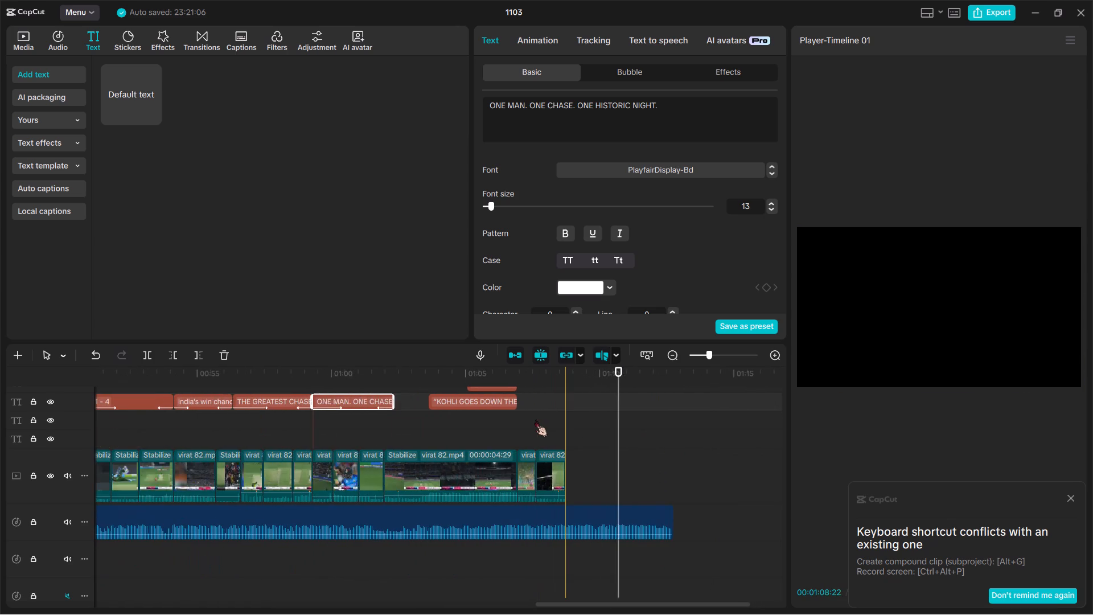
scroll(535, 420, "up", 5, "ctrl")
scroll(535, 420, "left", 1)
scroll(535, 420, "up", 3, "ctrl")
scroll(417, 371, "up", 2, "ctrl")
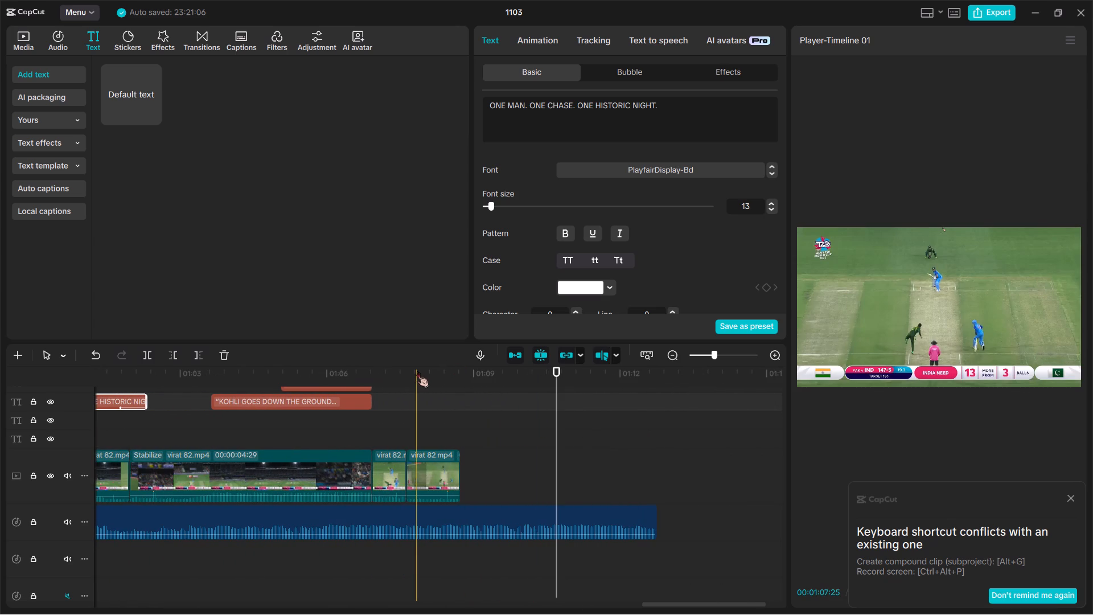
scroll(417, 371, "up", 7, "ctrl")
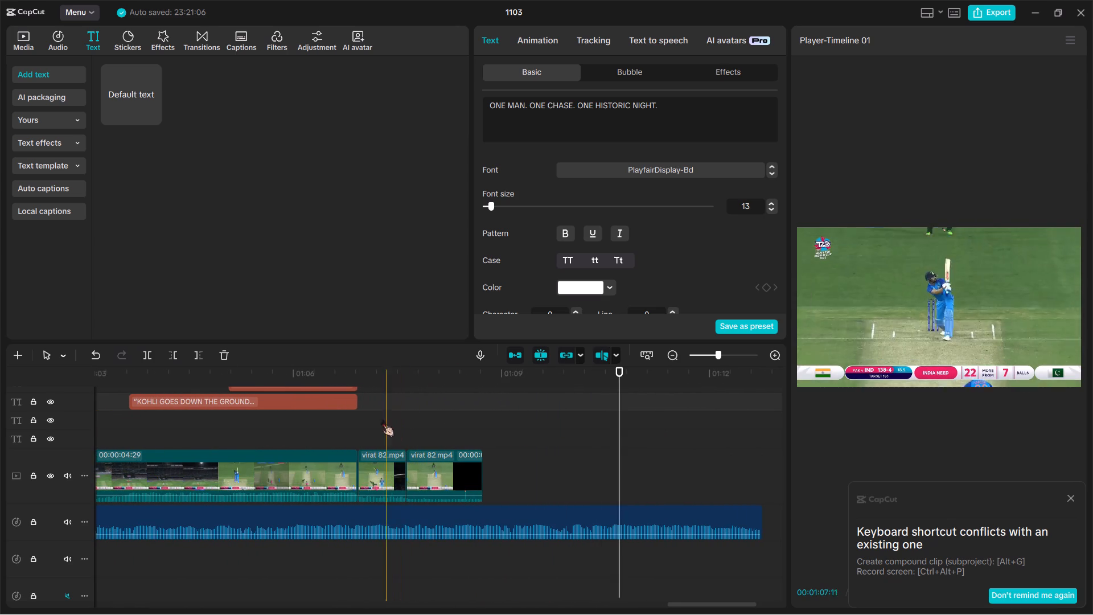
scroll(361, 422, "down", 3)
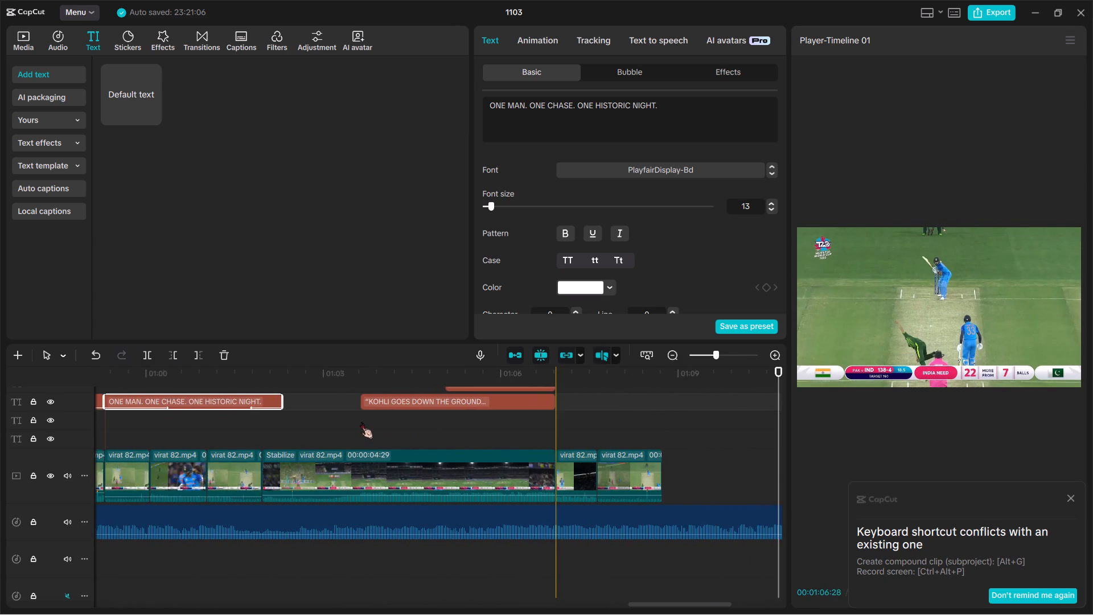
scroll(361, 422, "down", 4, "ctrl")
scroll(361, 422, "up", 1)
Add a default text clip on the “KOHLI GOES DOWN THE GROUND...” track, starting where that title ends.
left_click_drag(137, 102, 367, 326)
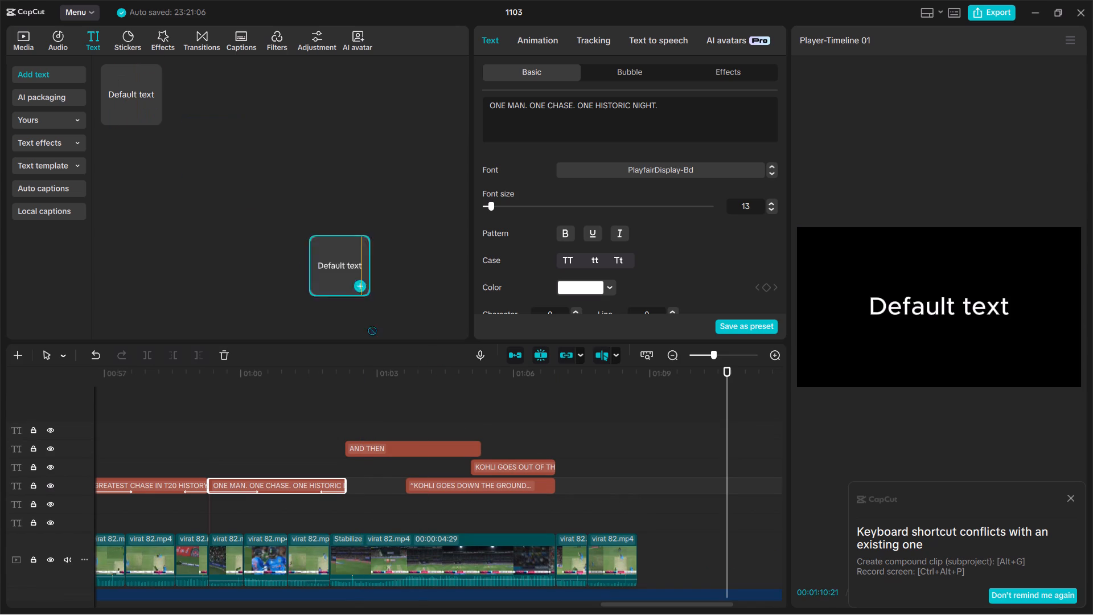
left_click_drag(367, 326, 558, 491)
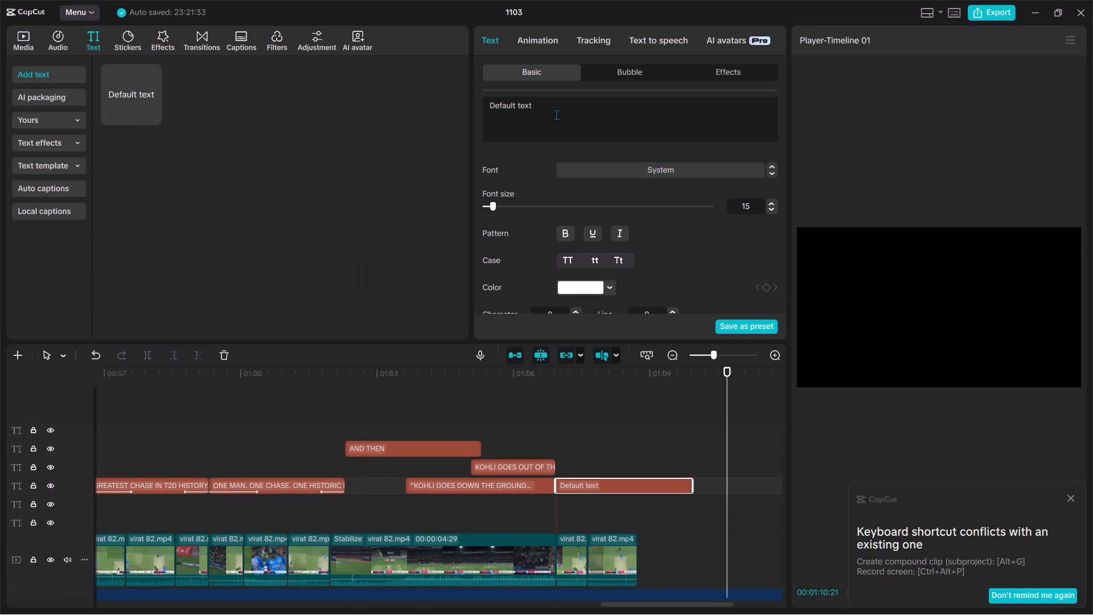
Replace the new clip's default text with a draft wording, trying “AND HIT” and settling on “SMASHE”.
left_click_drag(556, 114, 407, 97)
key("BackSpace")
type("AND")
key("space")
type("HIT")
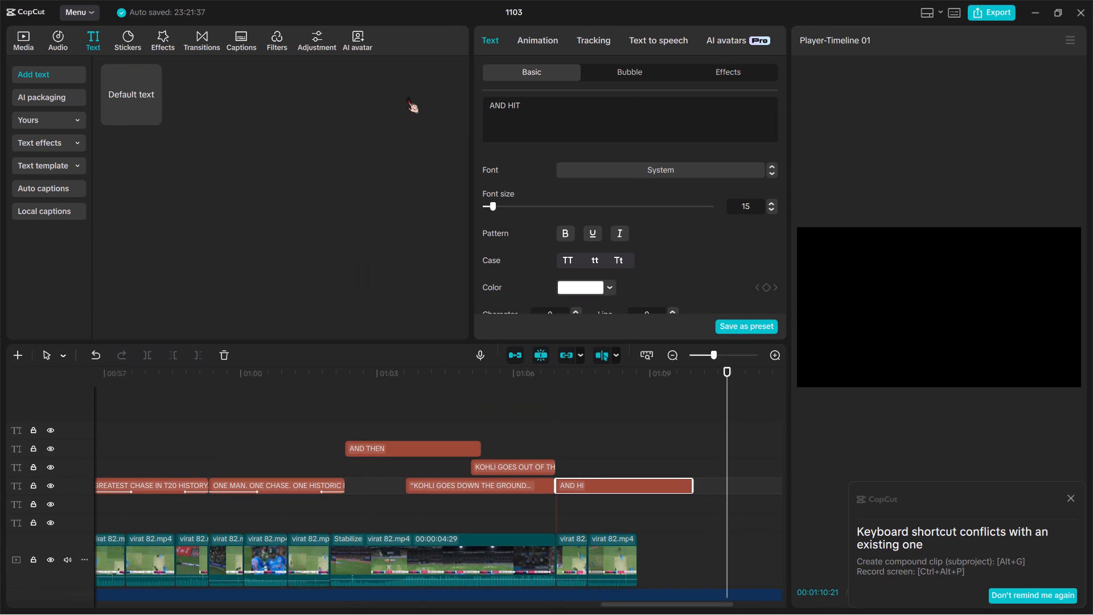
key("space")
key("BackSpace")
key("BackSpace")
key("BackSpace")
key("BackSpace")
key("BackSpace")
key("BackSpace")
key("BackSpace")
key("BackSpace")
key("BackSpace")
type("SHA")
key("BackSpace")
key("BackSpace")
type("MASHE")
key("space")
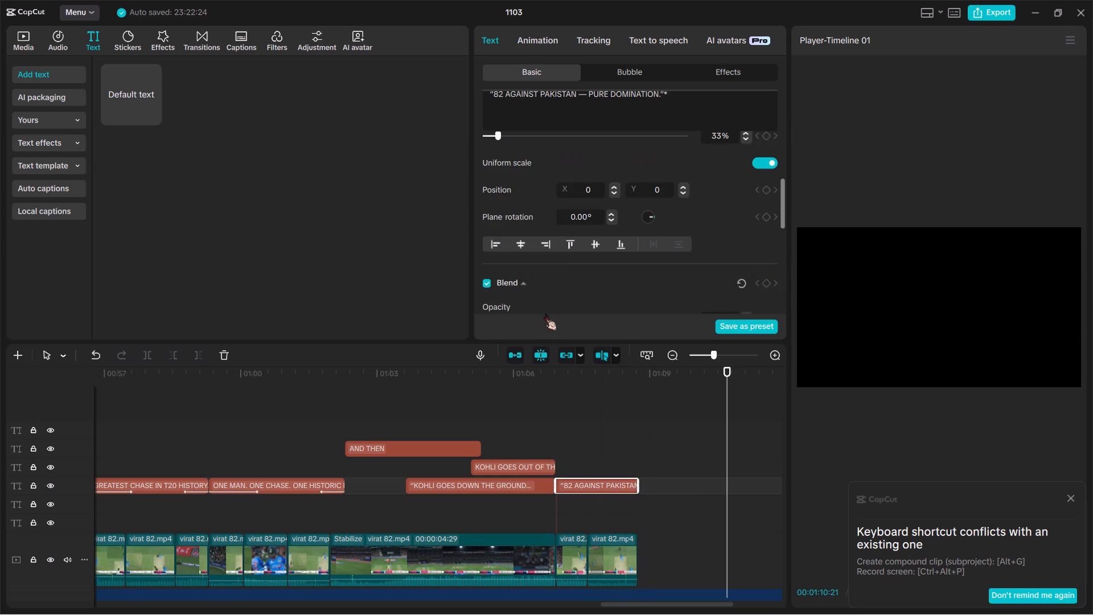
Set the font of the “82 AGAINST PAKISTAN” caption to Philosopher, with the playhead placed over it for preview.
left_click(600, 465)
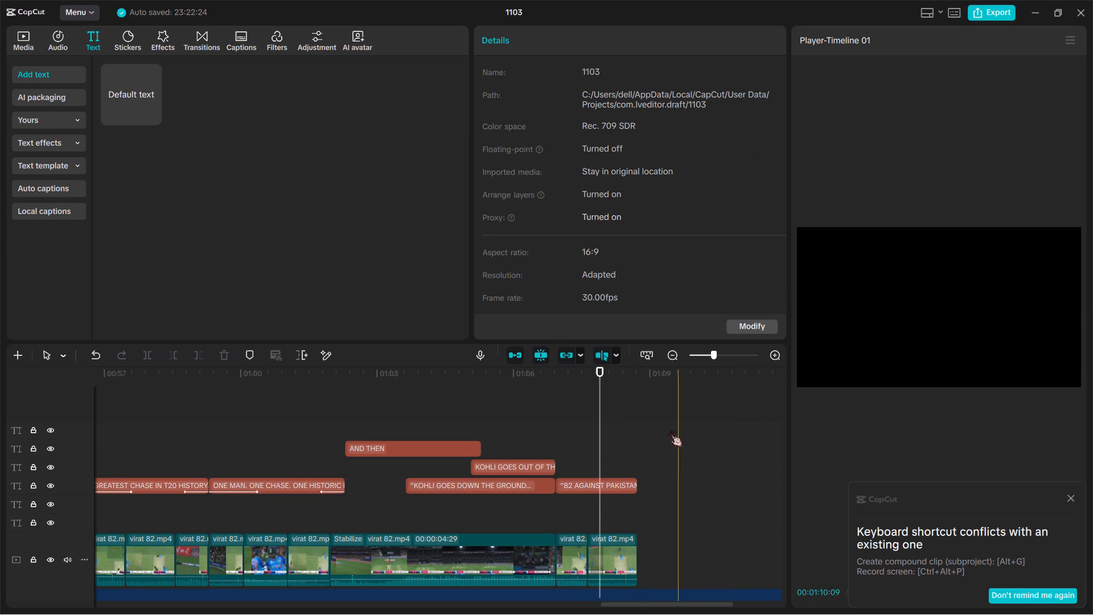
scroll(606, 176, "up", 2)
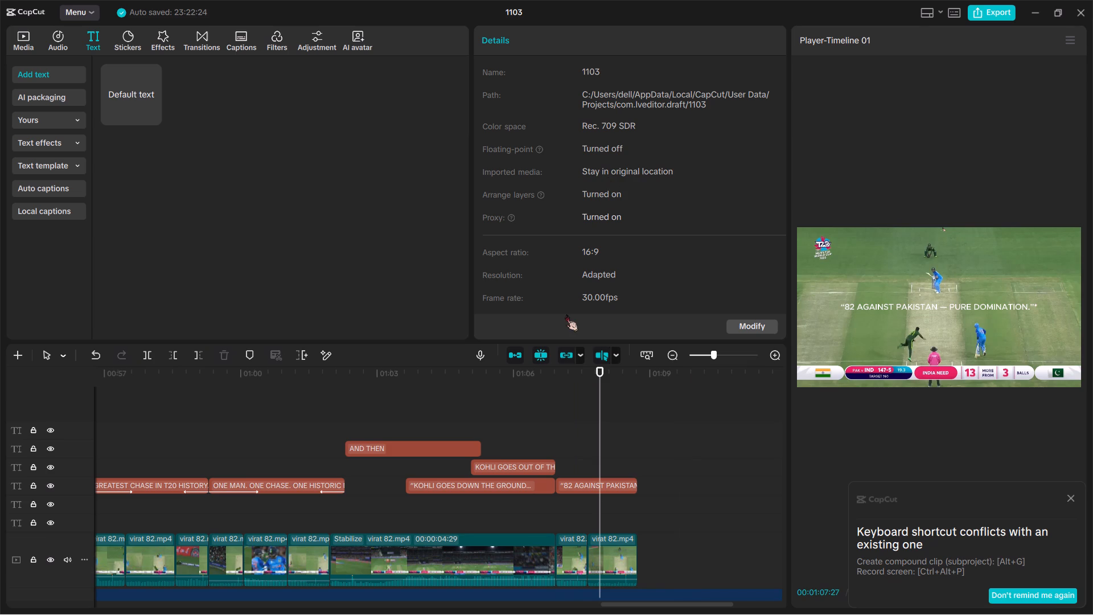
scroll(566, 314, "up", 1)
left_click(582, 481)
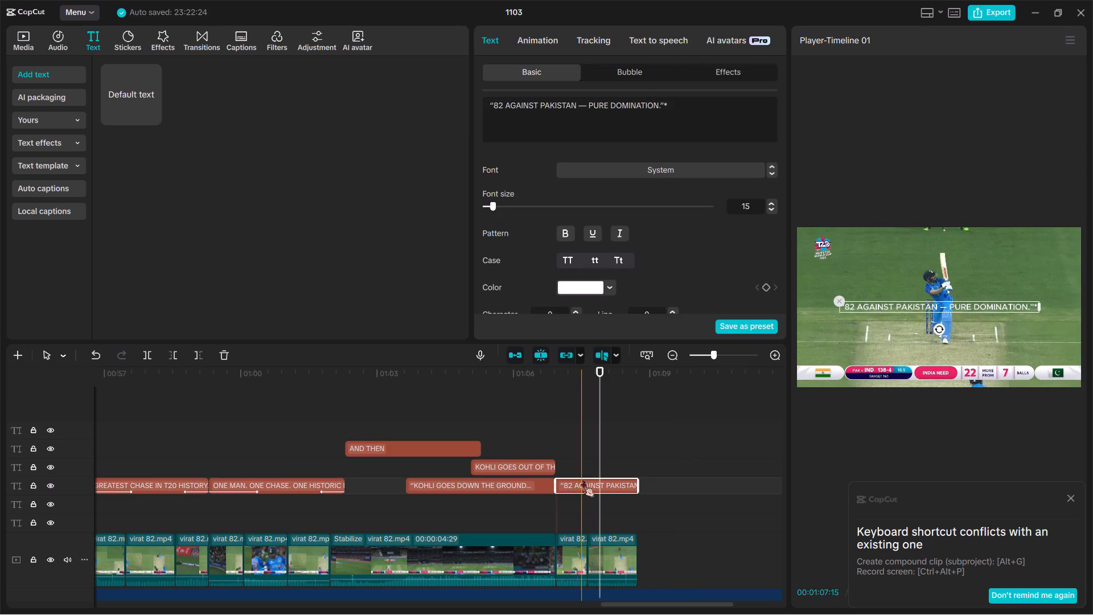
left_click(644, 163)
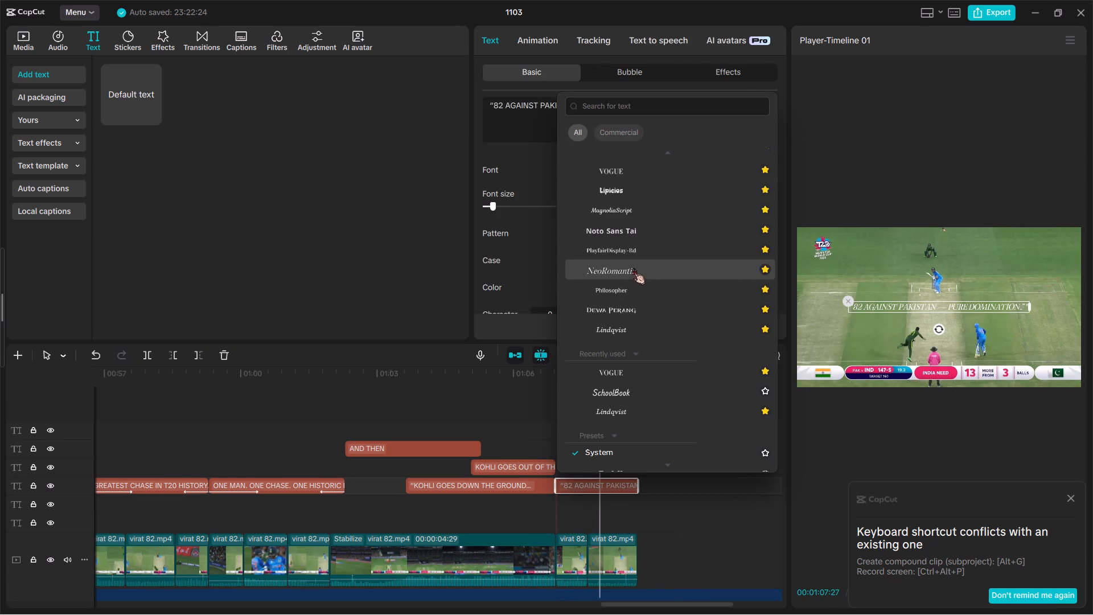
left_click(630, 290)
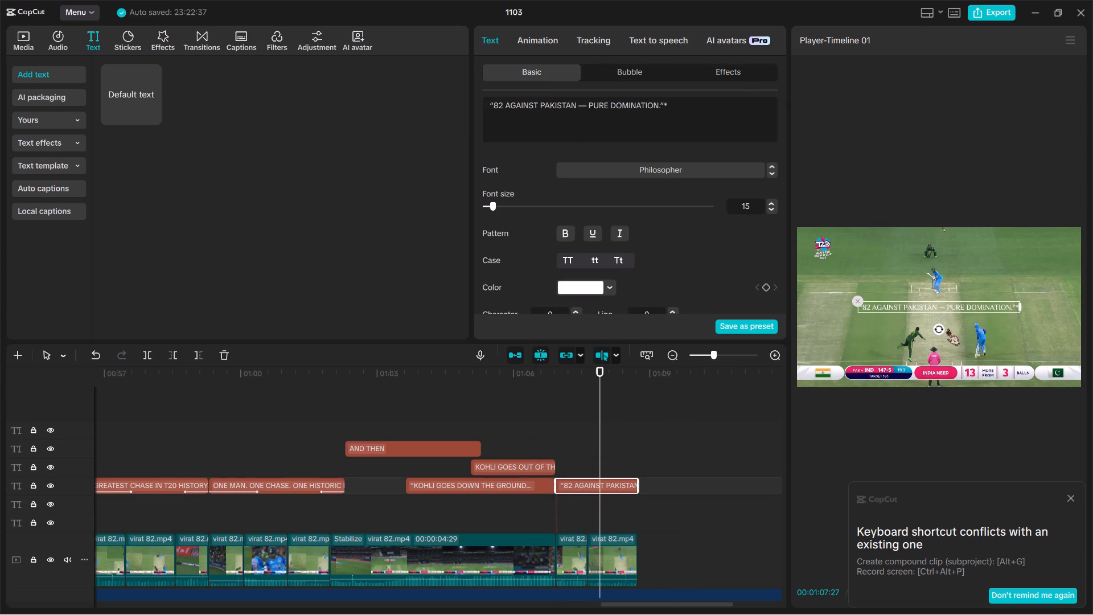
Enlarge the “82 AGAINST PAKISTAN” caption in the preview to a scale of about 44%.
left_click(1001, 312)
scroll(1022, 312, "up", 4, "ctrl")
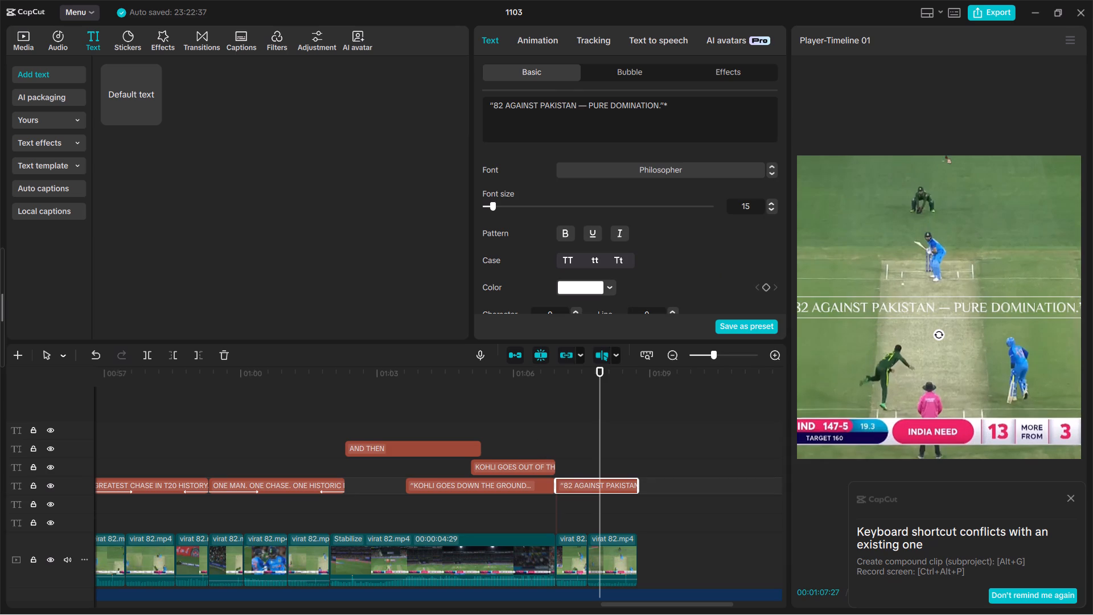
scroll(984, 290, "left", 2)
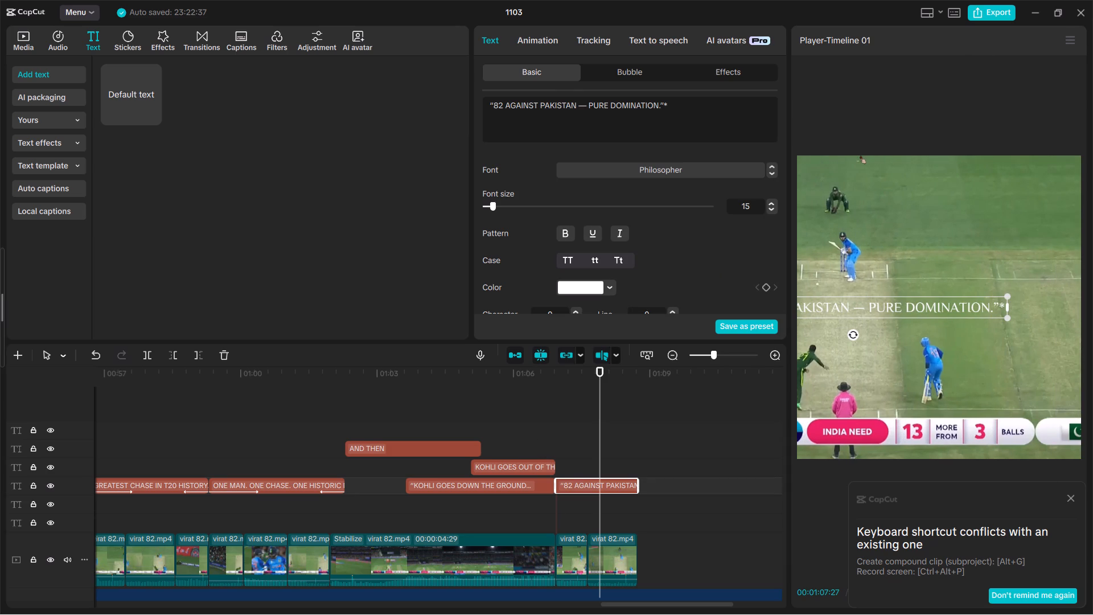
left_click_drag(1007, 320, 1051, 387)
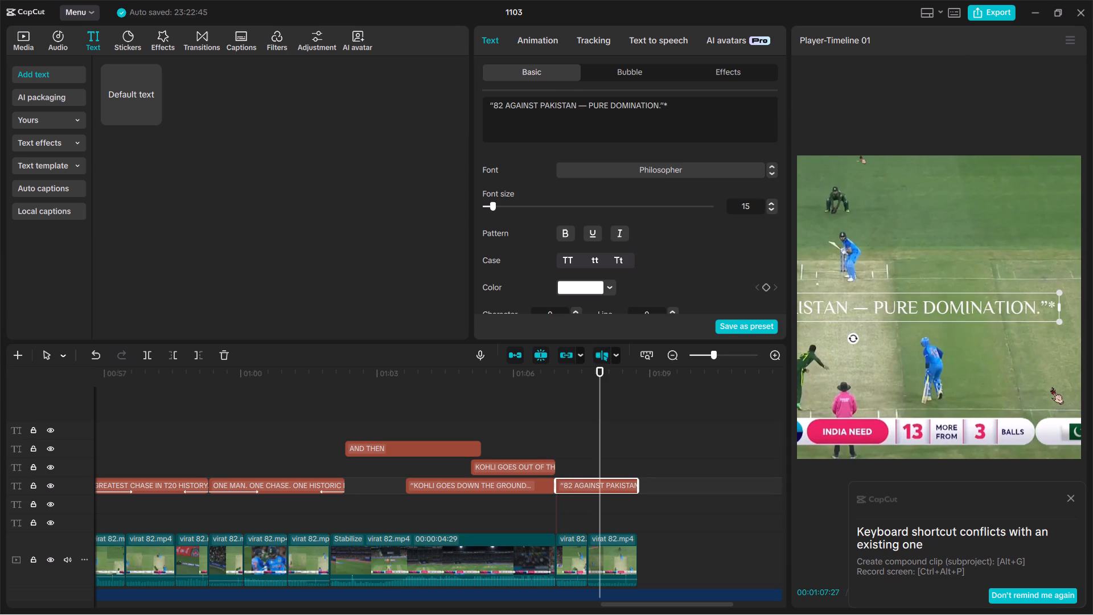
scroll(1051, 387, "down", 4, "ctrl")
Apply the third lettered preset style in the first row to the “82 AGAINST PAKISTAN” caption.
scroll(643, 272, "down", 1)
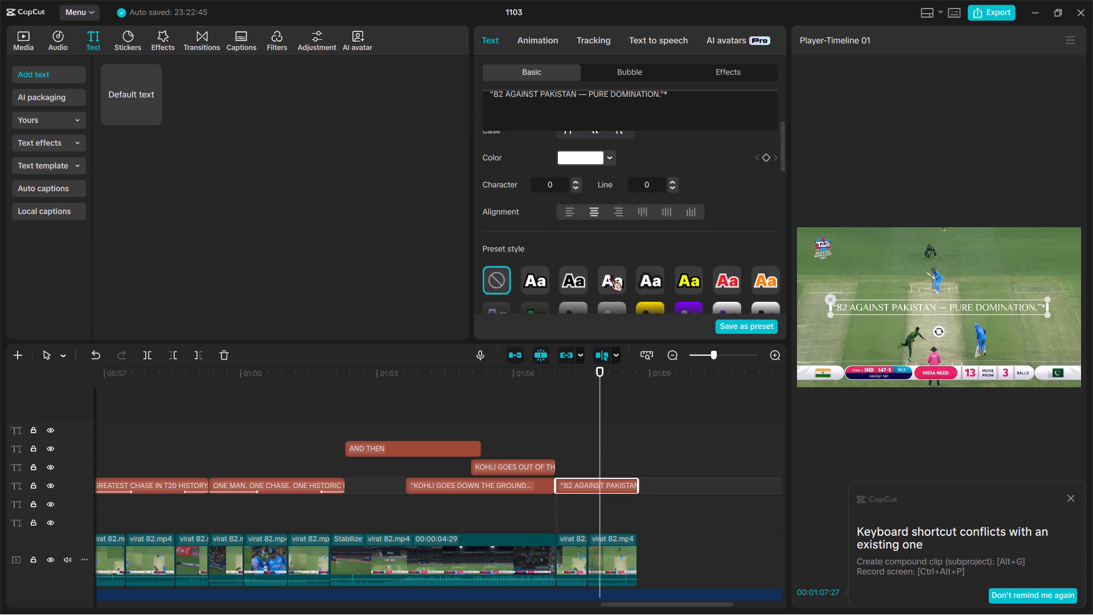
double_click(610, 275)
scroll(610, 275, "down", 1)
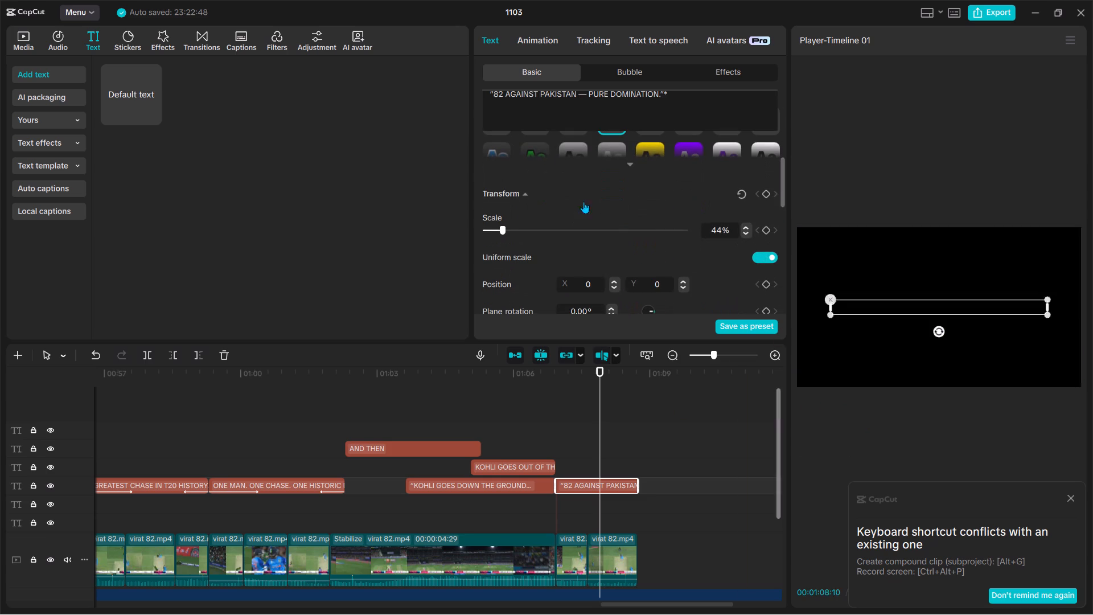
Give the “82 AGAINST PAKISTAN” caption a Fade In entrance and a Fade Out exit animation, and play it back.
left_click(543, 31)
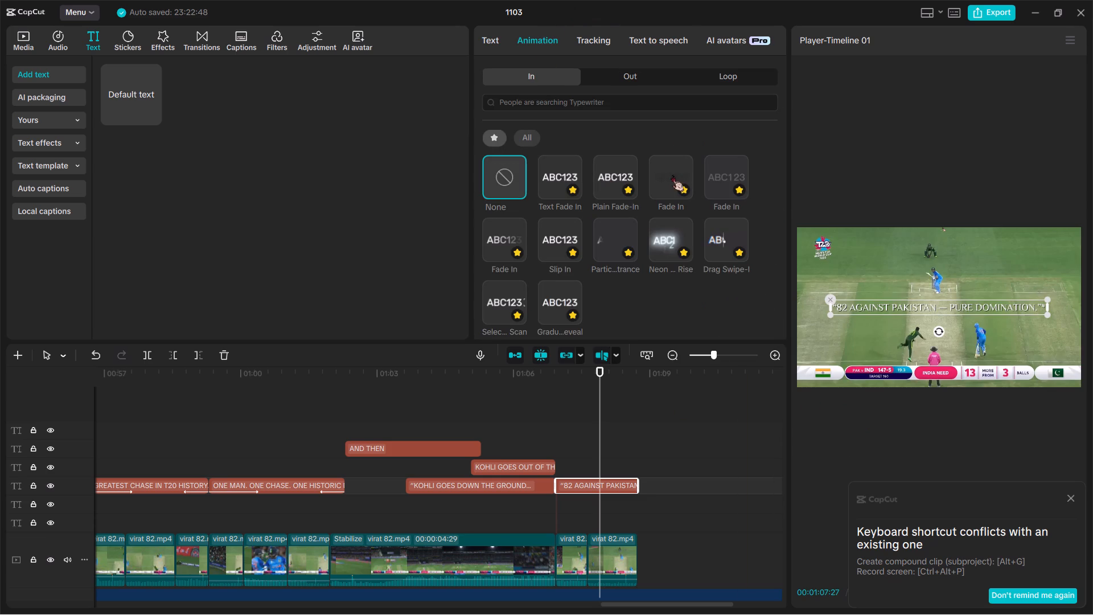
double_click(661, 178)
left_click(602, 84)
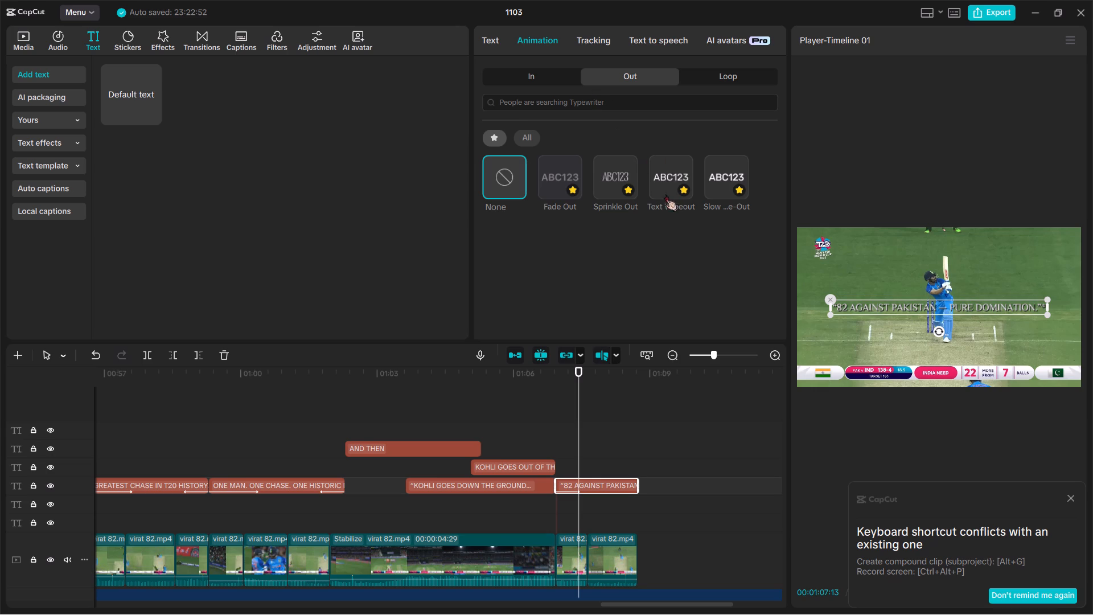
double_click(543, 166)
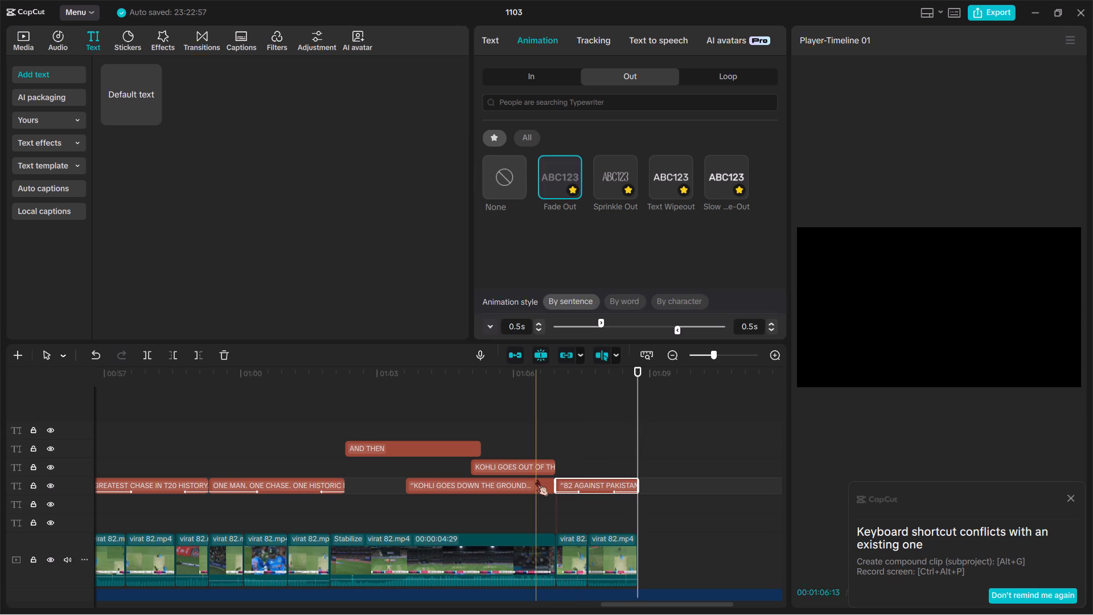
key("space")
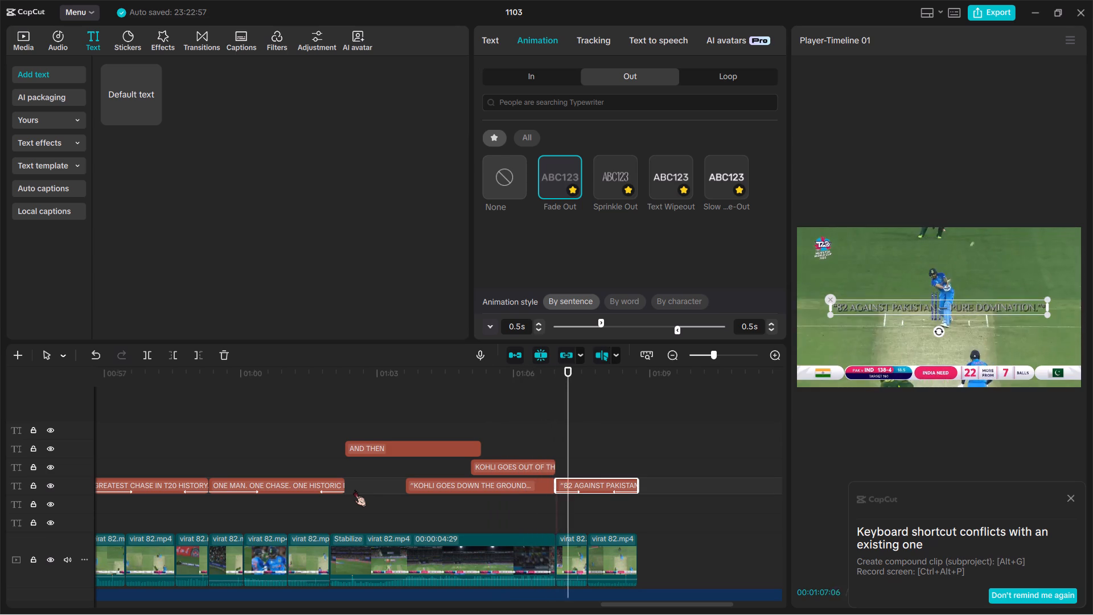
key("space")
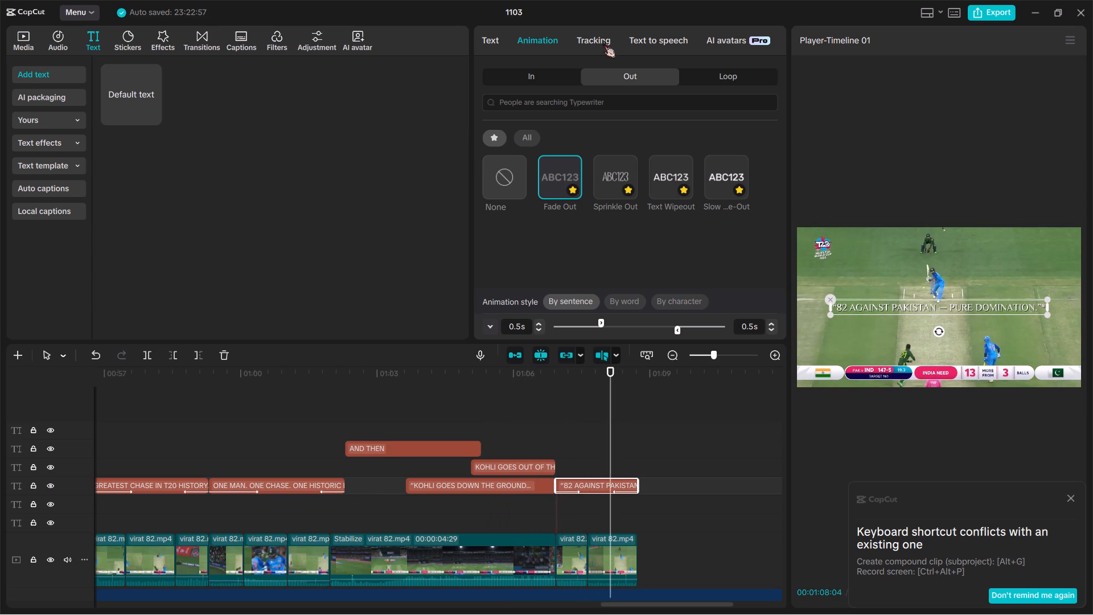
Swap the “82 AGAINST PAKISTAN” caption's entrance for the Fade In variant at the end of the first row.
left_click(533, 72)
double_click(724, 188)
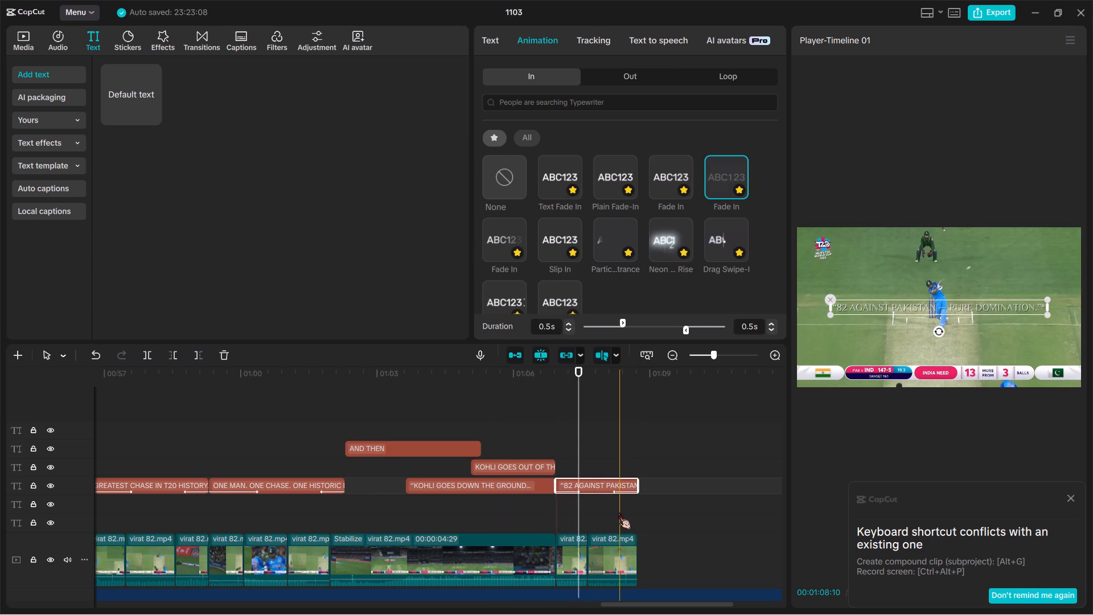
Play back the titles around “ONE MAN. ONE CHASE.” and from the project's opening section to review their animations.
scroll(502, 479, "down", 2, "ctrl")
key("space")
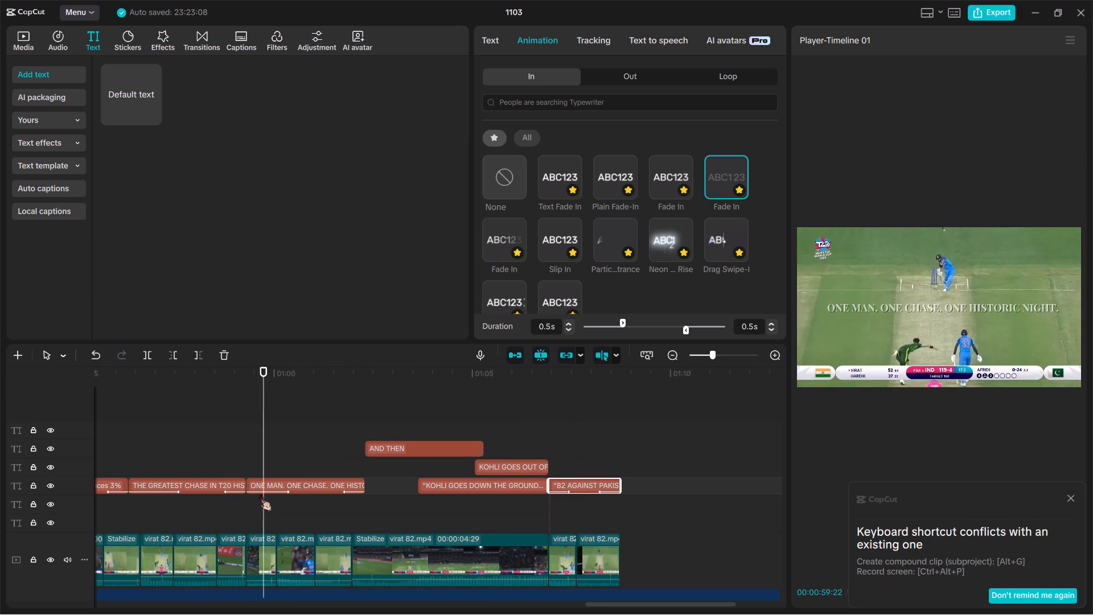
key("space")
key("space")
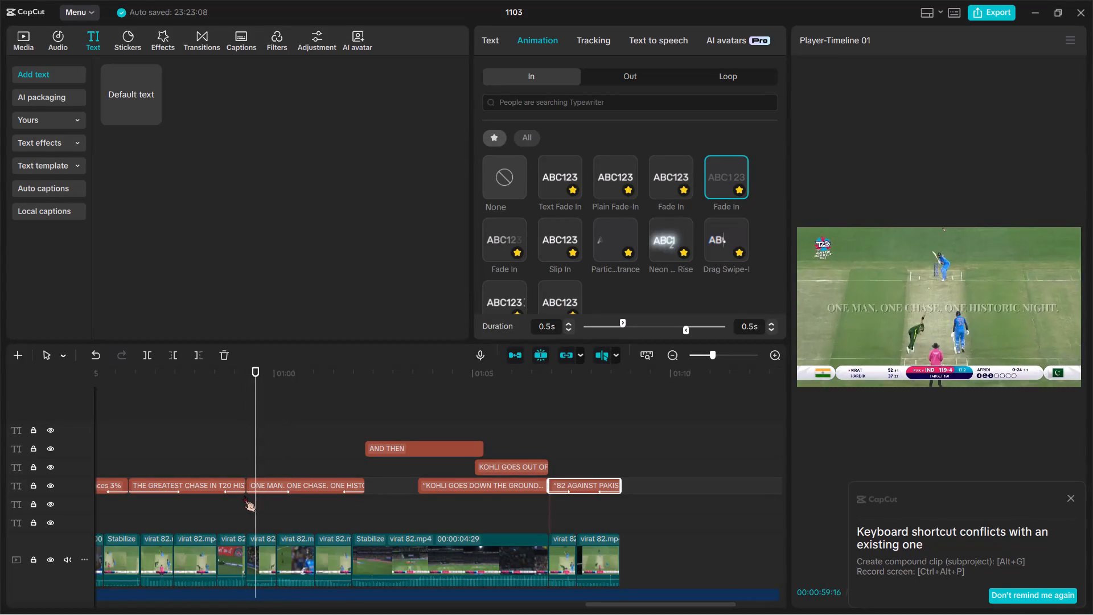
key("space")
scroll(305, 524, "down", 4, "ctrl")
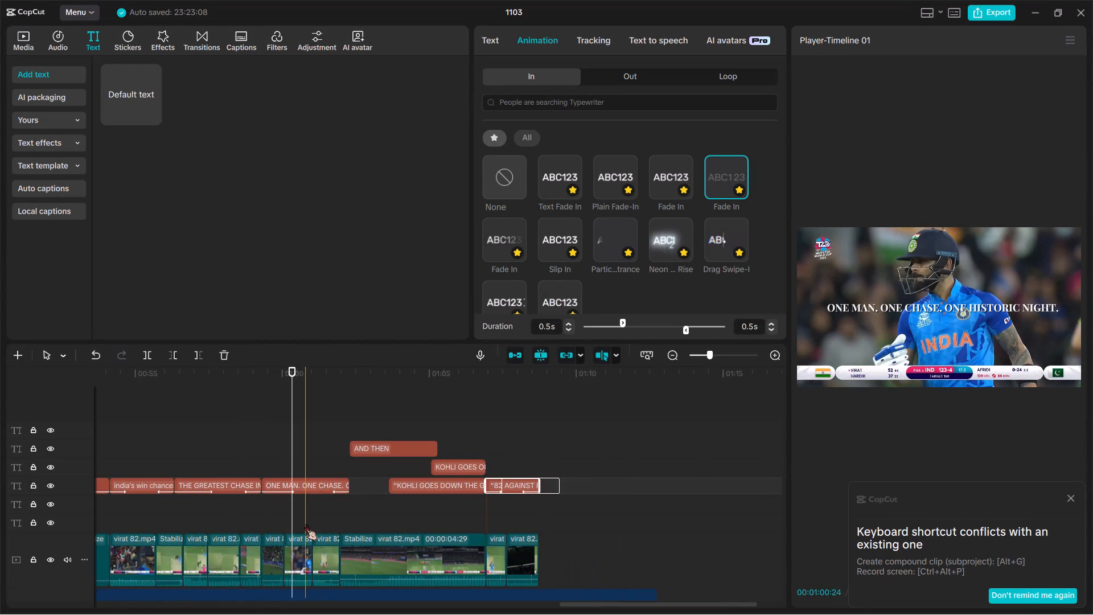
scroll(305, 524, "right", 4)
key("space")
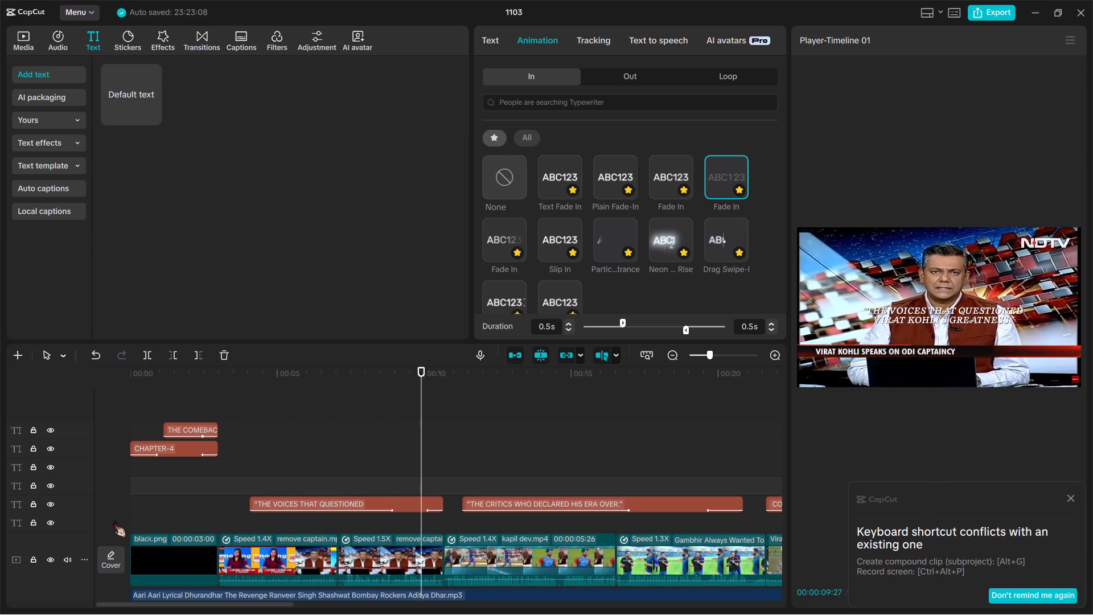
type("V")
key("space")
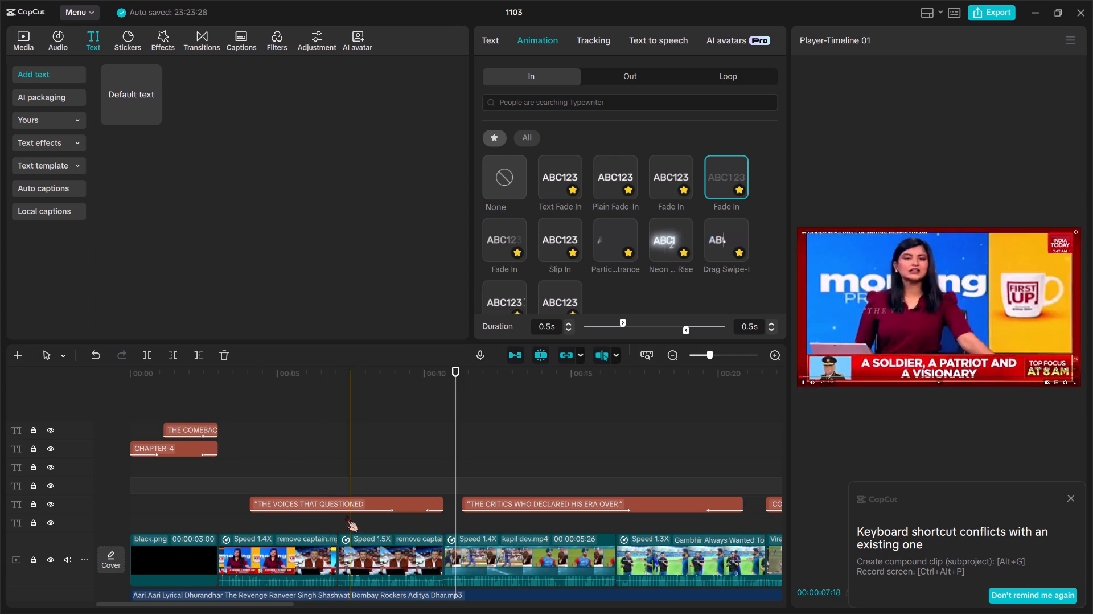
Change the entrance of the “THE VOICES THAT QUESTIONED” title to Fade In, trying the second-row variant and settling on the last first-row one.
left_click(333, 506)
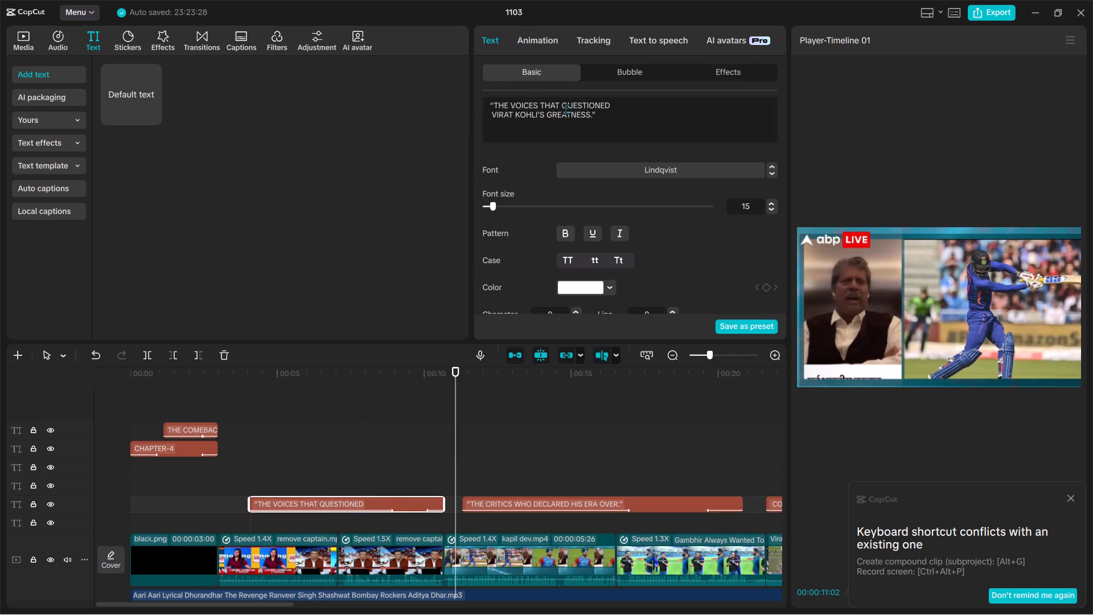
left_click(532, 46)
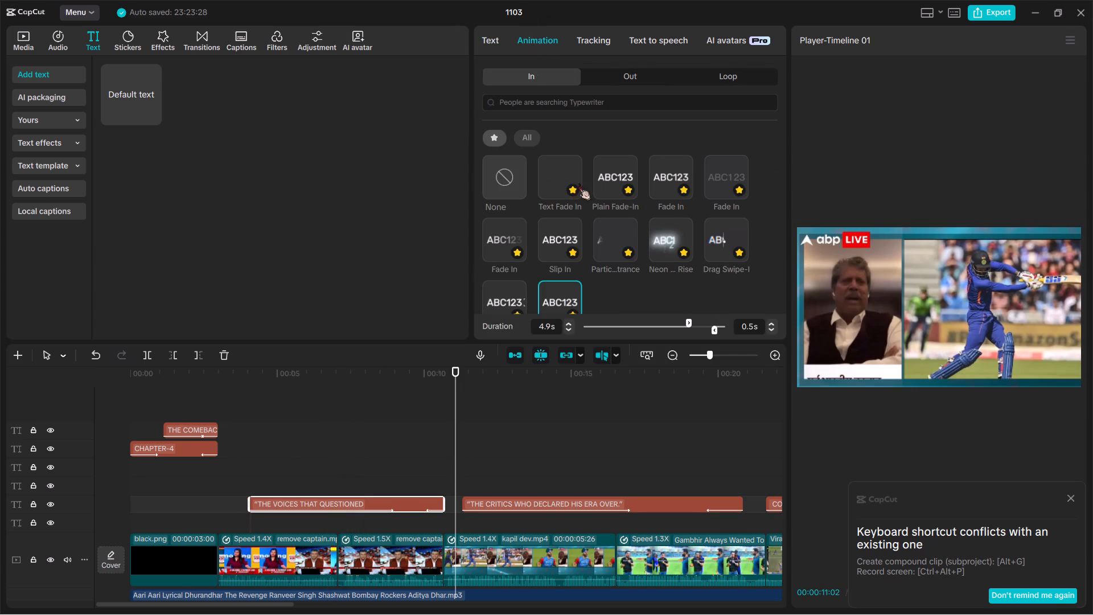
scroll(582, 259, "down", 1)
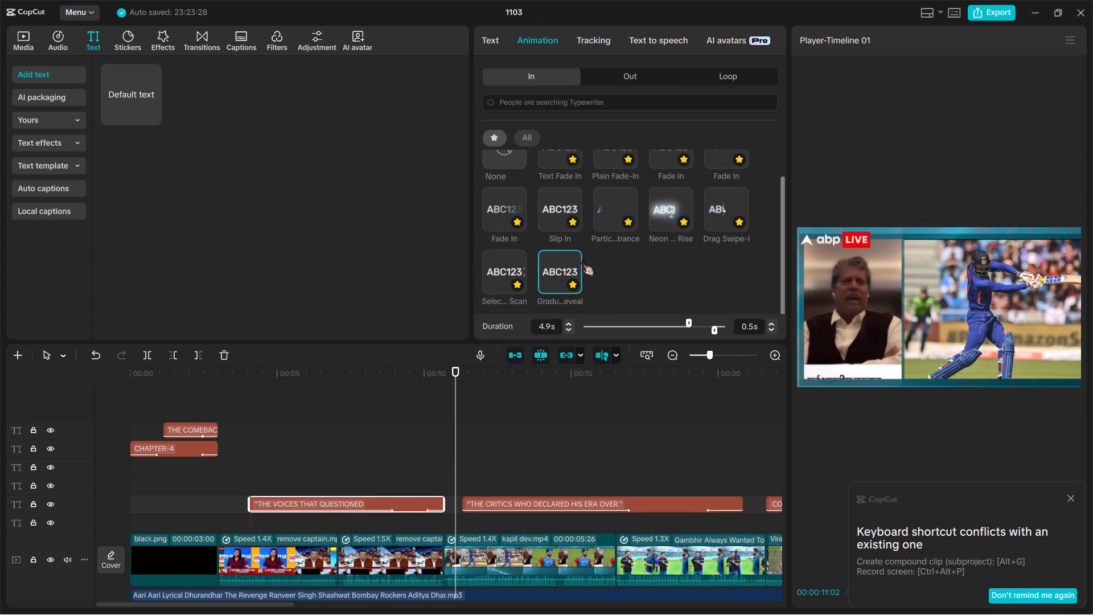
double_click(493, 215)
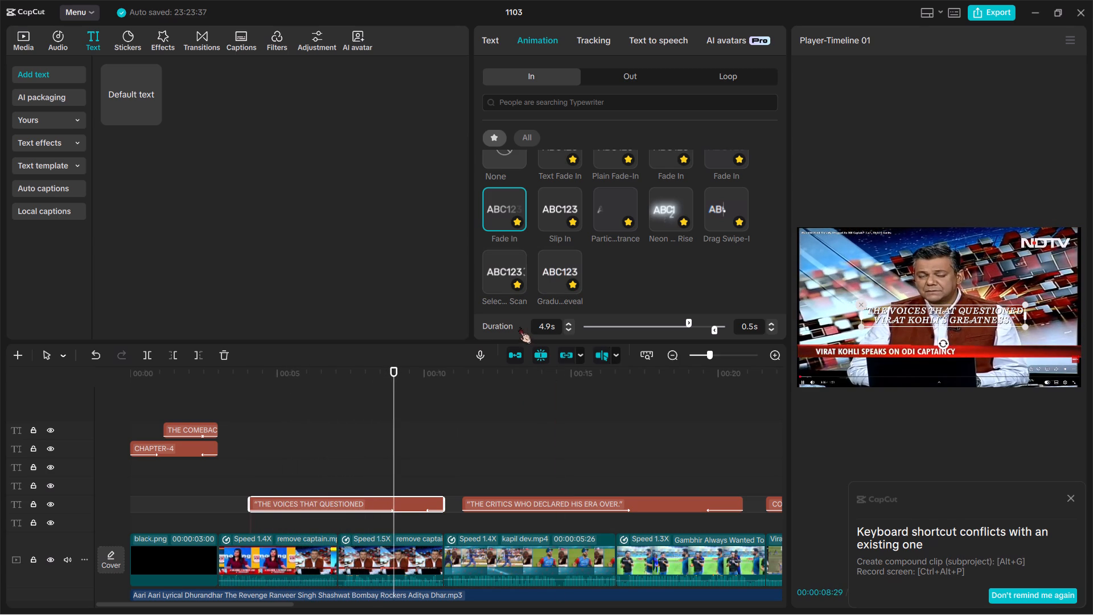
scroll(519, 327, "up", 2)
double_click(718, 162)
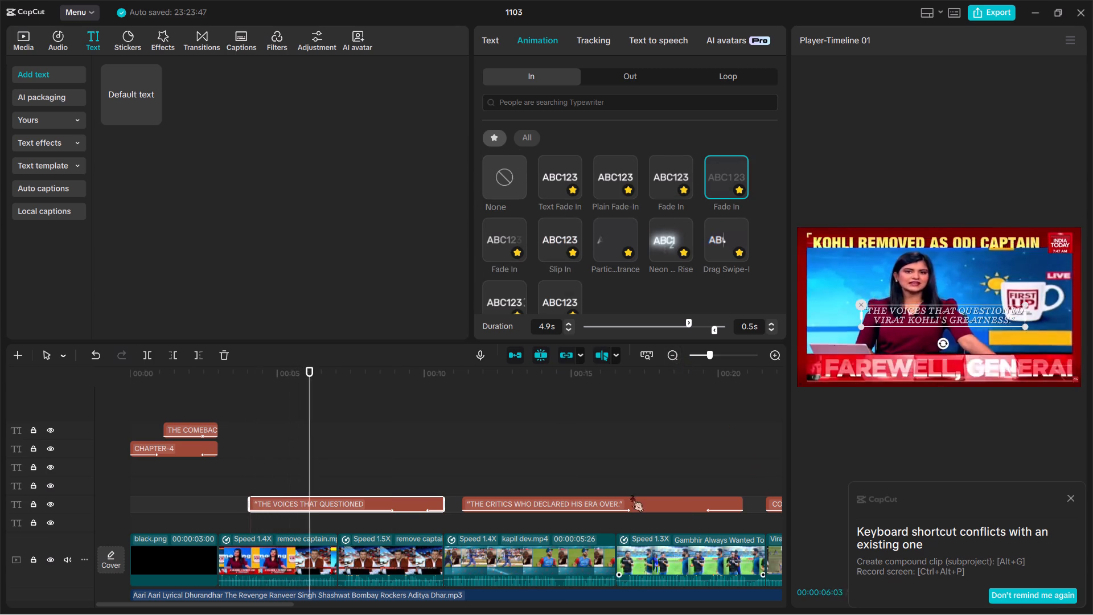
Change the entrance of the “THE CRITICS WHO DECLARED HIS ERA OVER.” title to the first Fade In variant in the first row.
key("space")
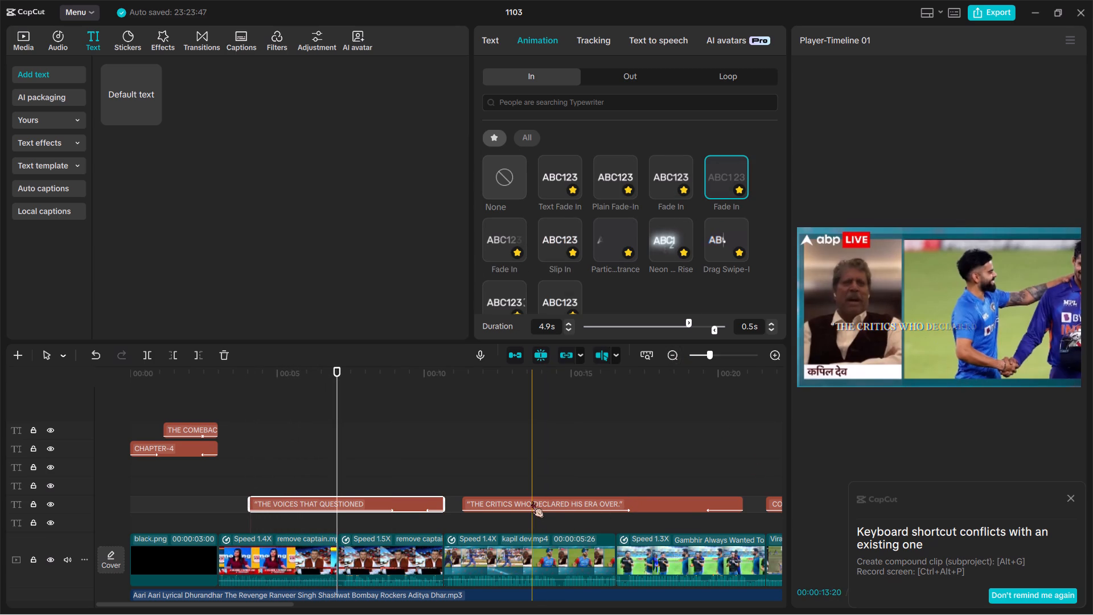
key("space")
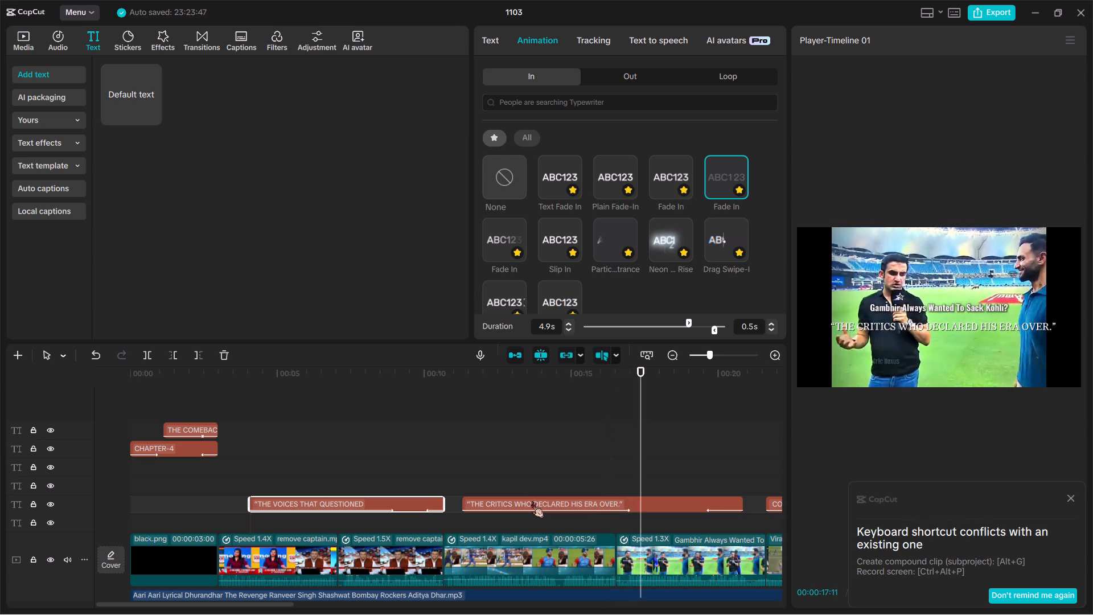
key("space")
left_click(540, 503)
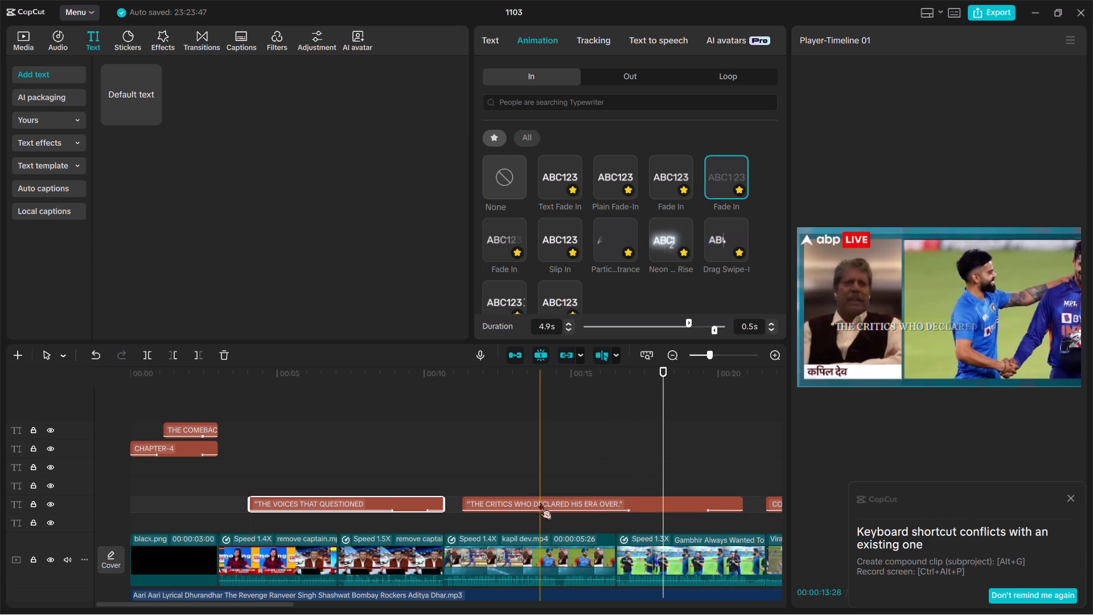
left_click(532, 39)
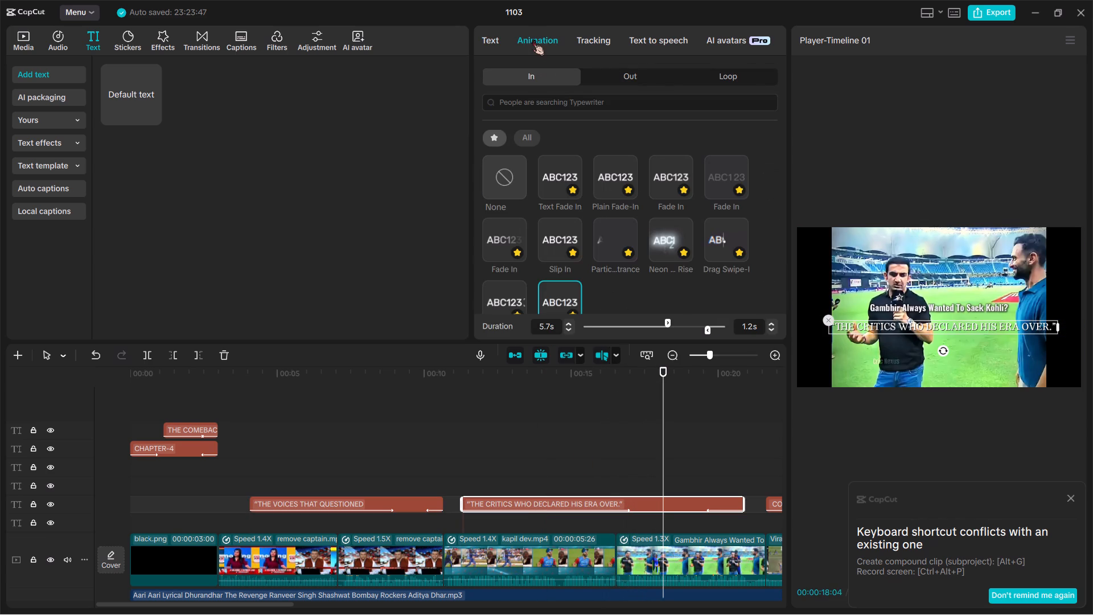
double_click(676, 174)
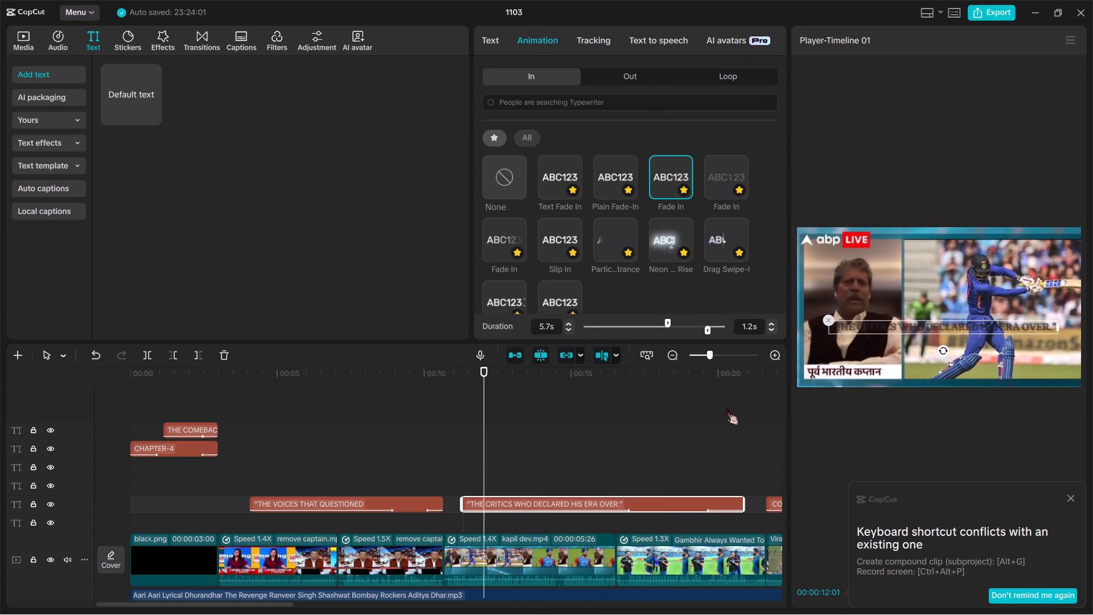
Play on to the “CONTINUOUSLY STRUGGLE” title and nudge it slightly lower in the frame.
scroll(726, 408, "left", 2)
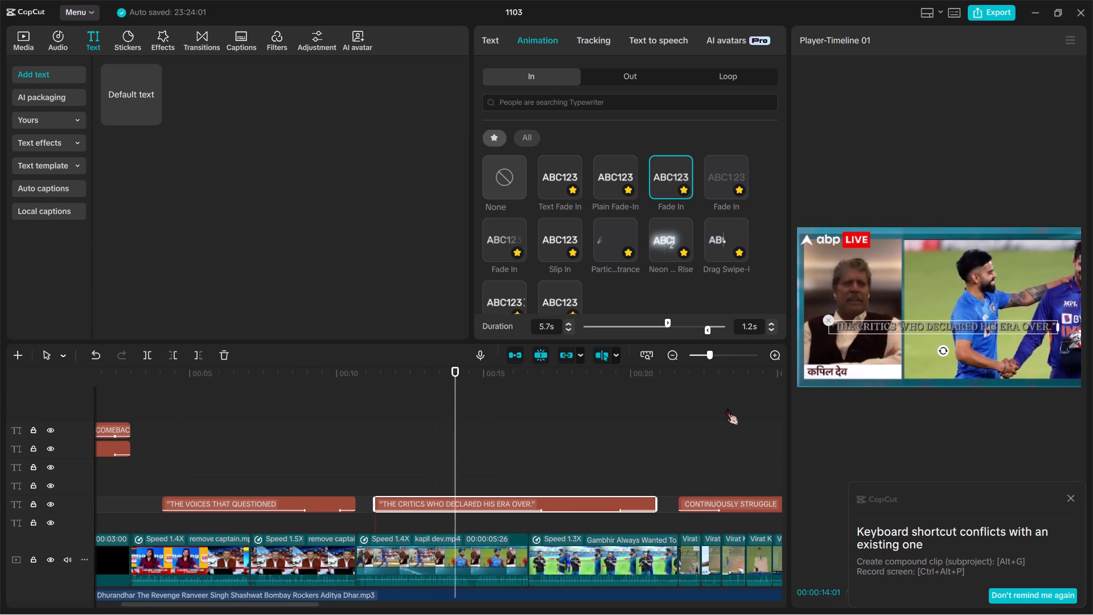
scroll(642, 483, "left", 1)
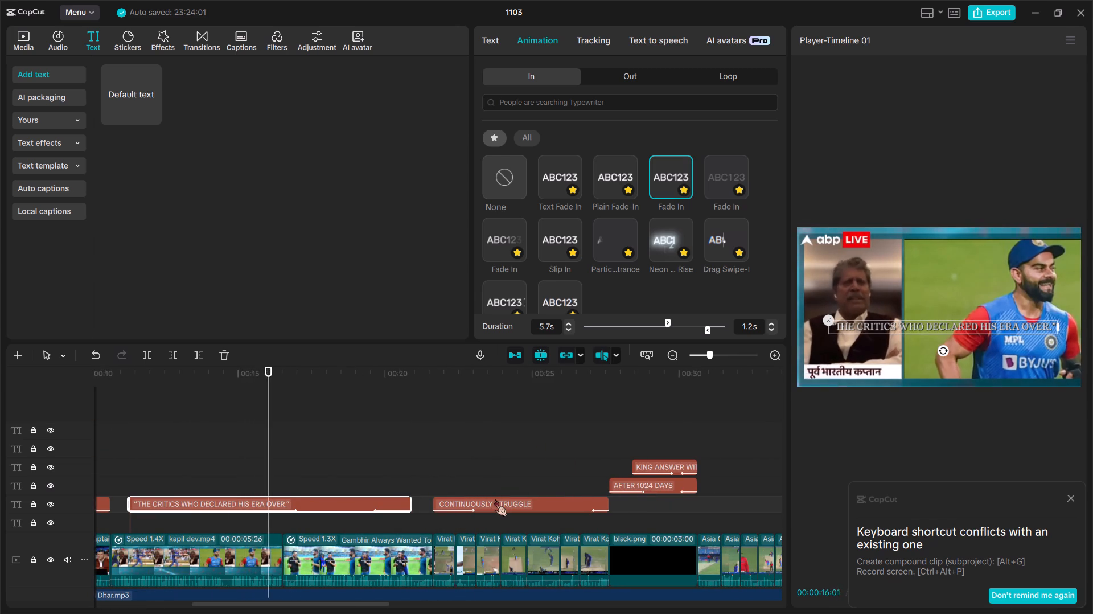
key("space")
key("space")
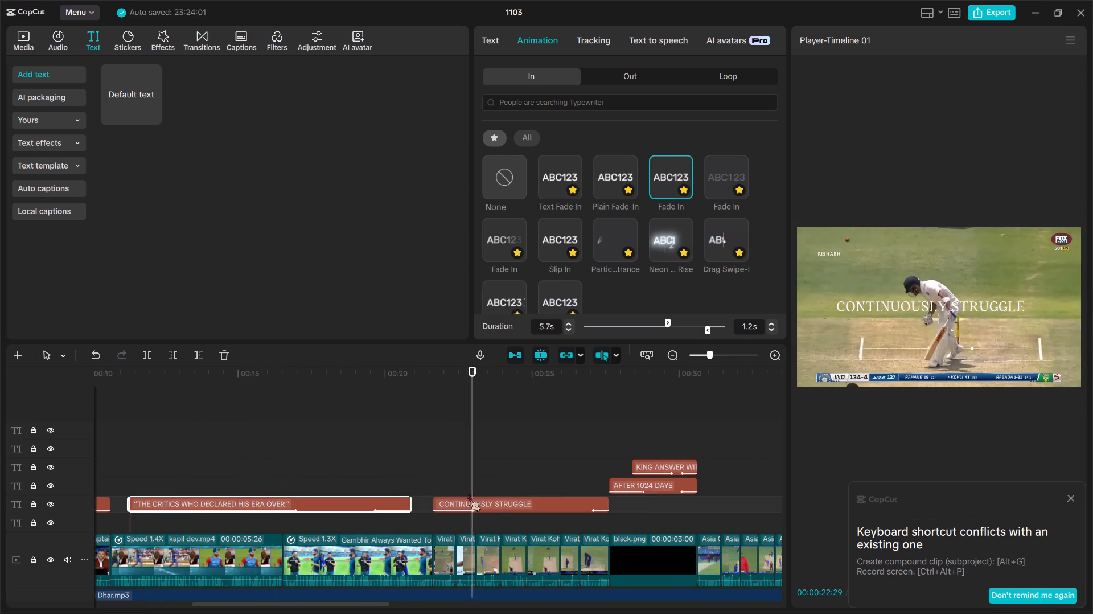
scroll(469, 494, "left", 1)
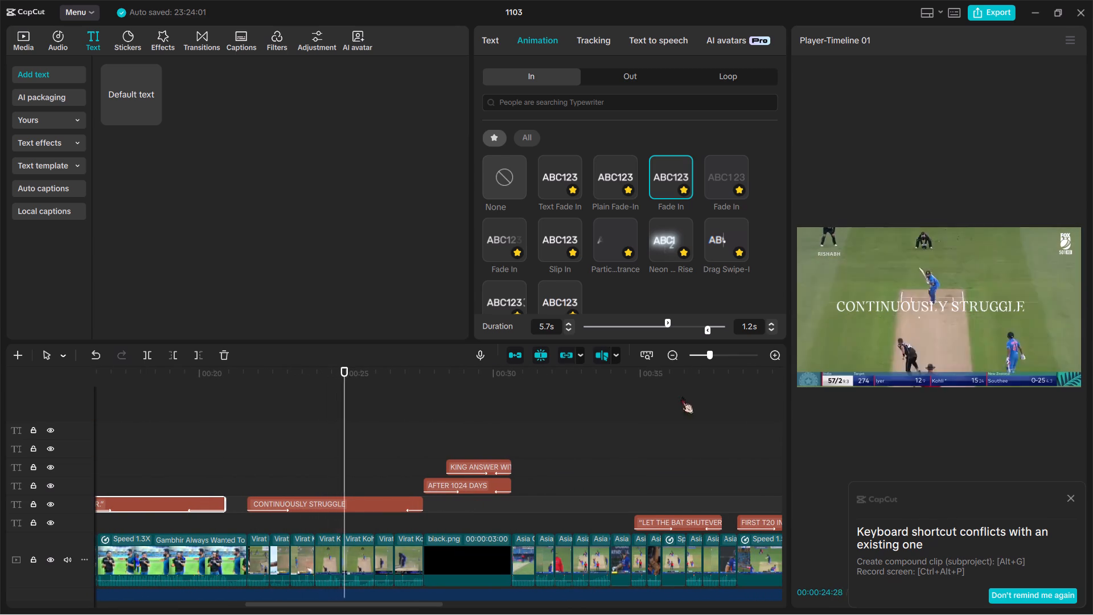
left_click(874, 304)
left_click_drag(874, 304, 882, 315)
Extend the start of the “LET THE BAT SHUTEVERY CRITIC'S MOUTH.” caption earlier to about 34 s and play it back.
key("space")
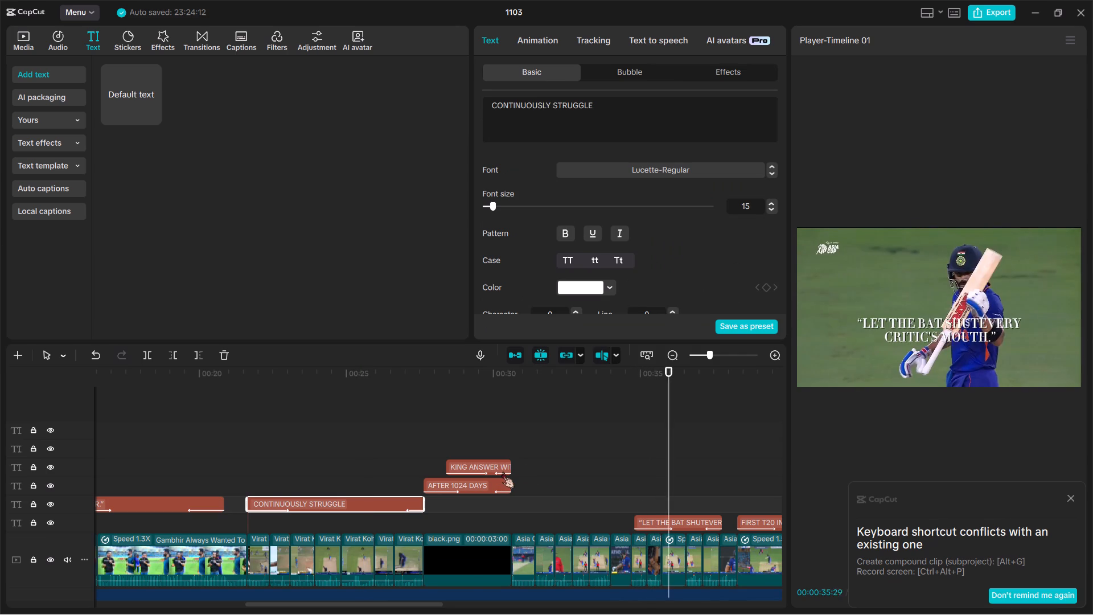
key("space")
key("space")
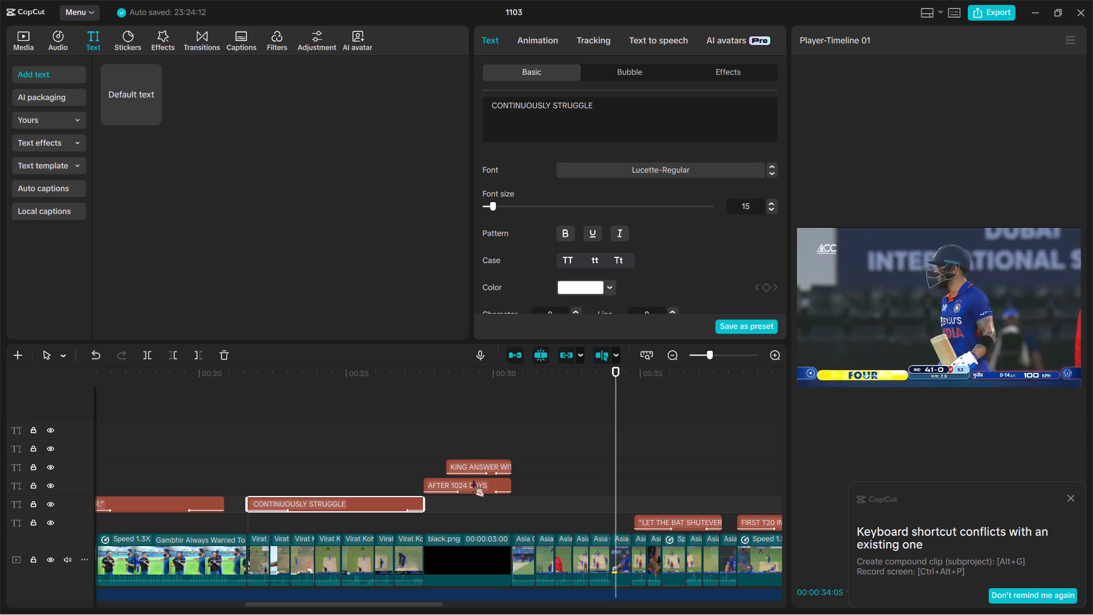
scroll(472, 481, "left", 1)
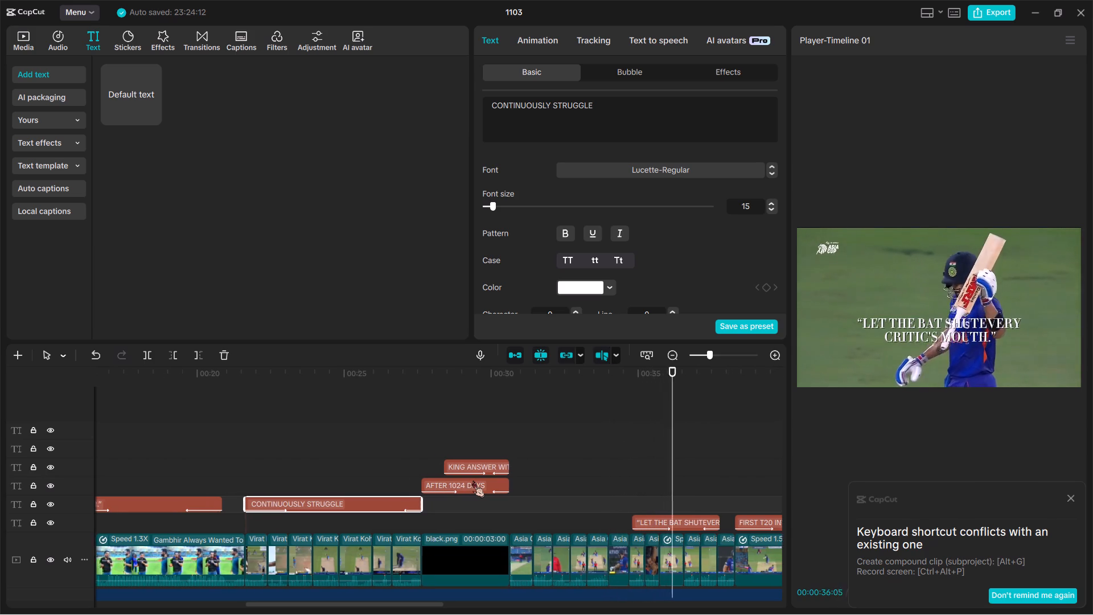
key("space")
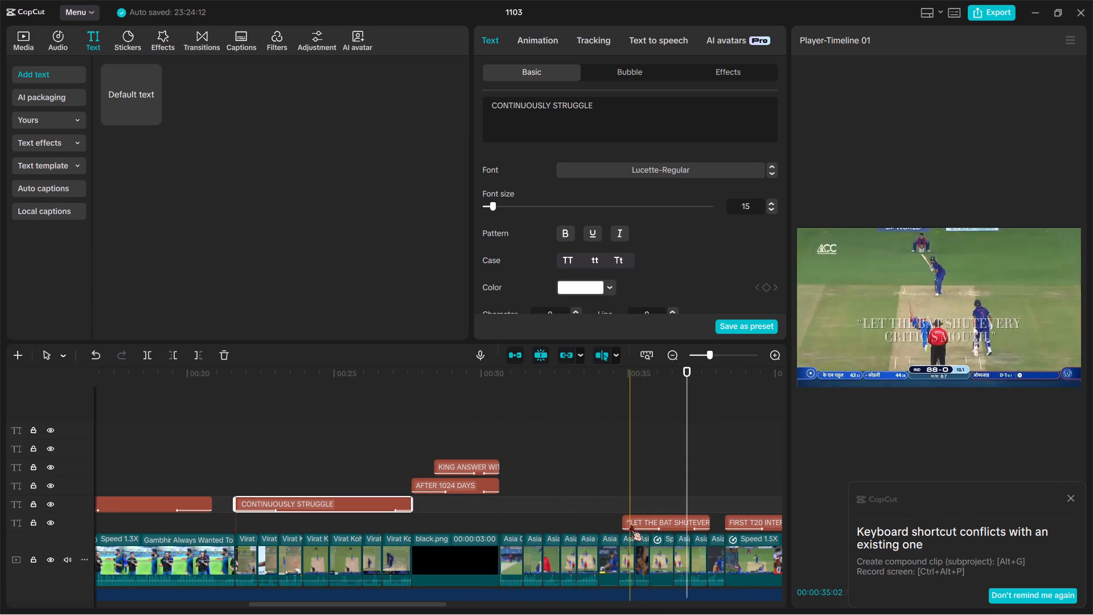
left_click(627, 518)
left_click_drag(618, 525, 602, 527)
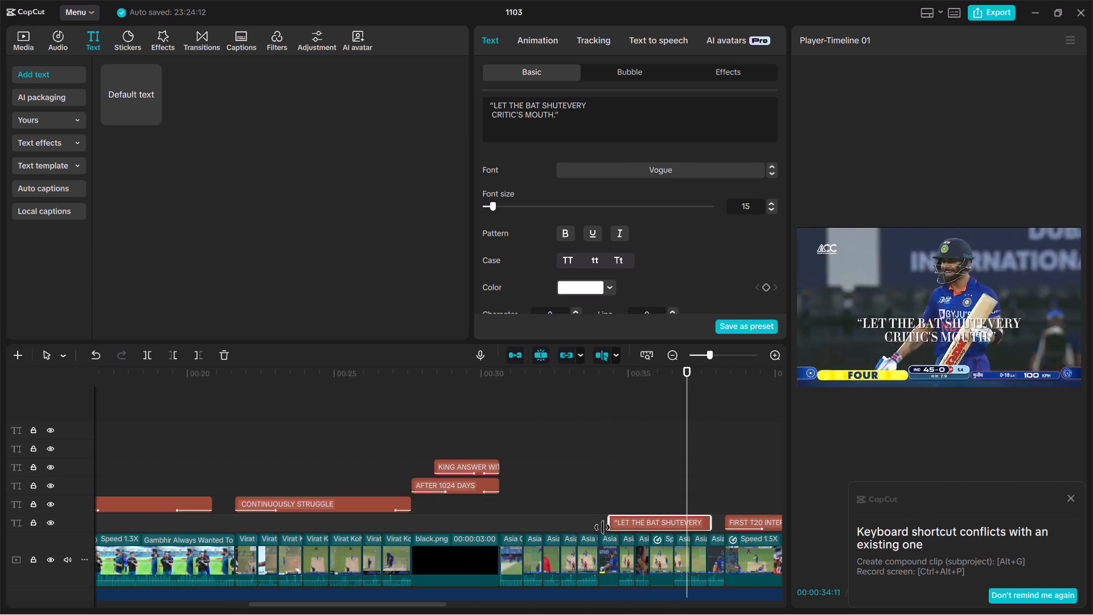
left_click_drag(602, 527, 597, 528)
key("space")
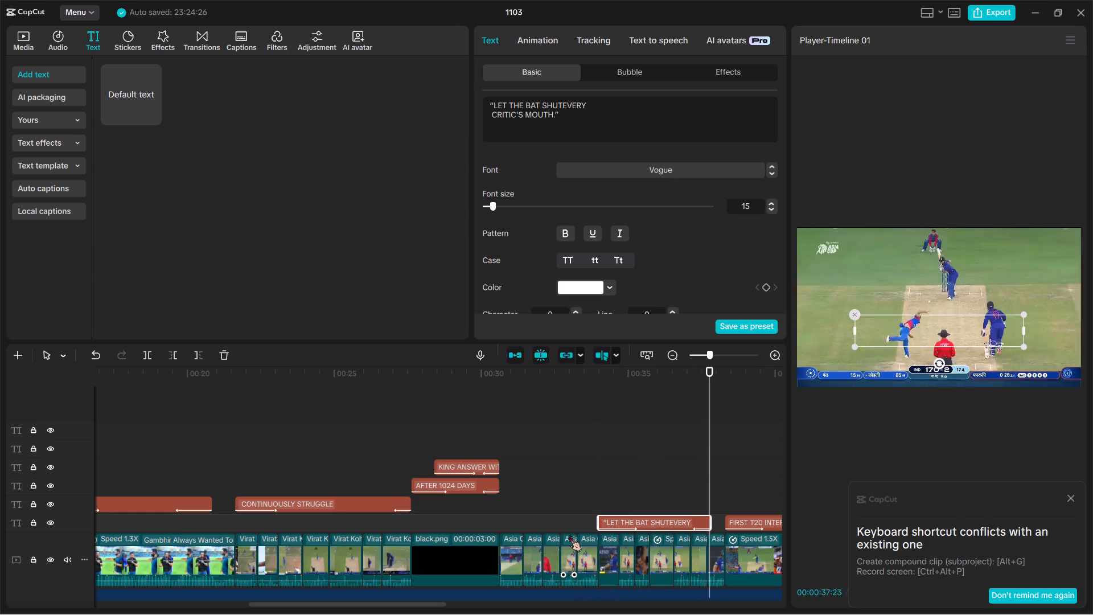
key("space")
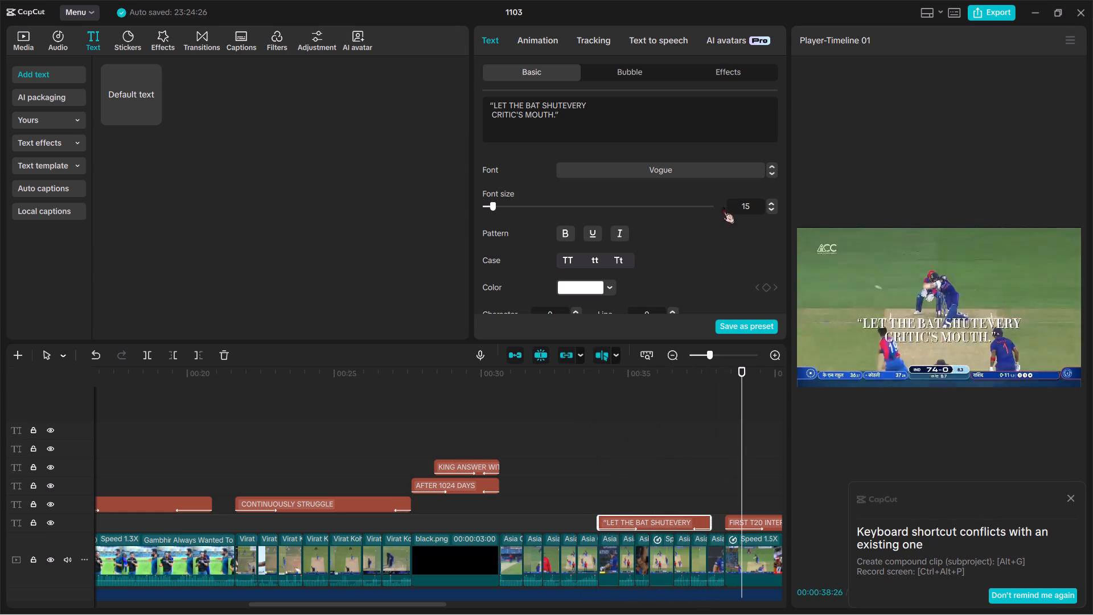
Insert the missing space between “SHUT” and “EVERY” in the caption, removing any surplus spaces.
left_click(562, 104)
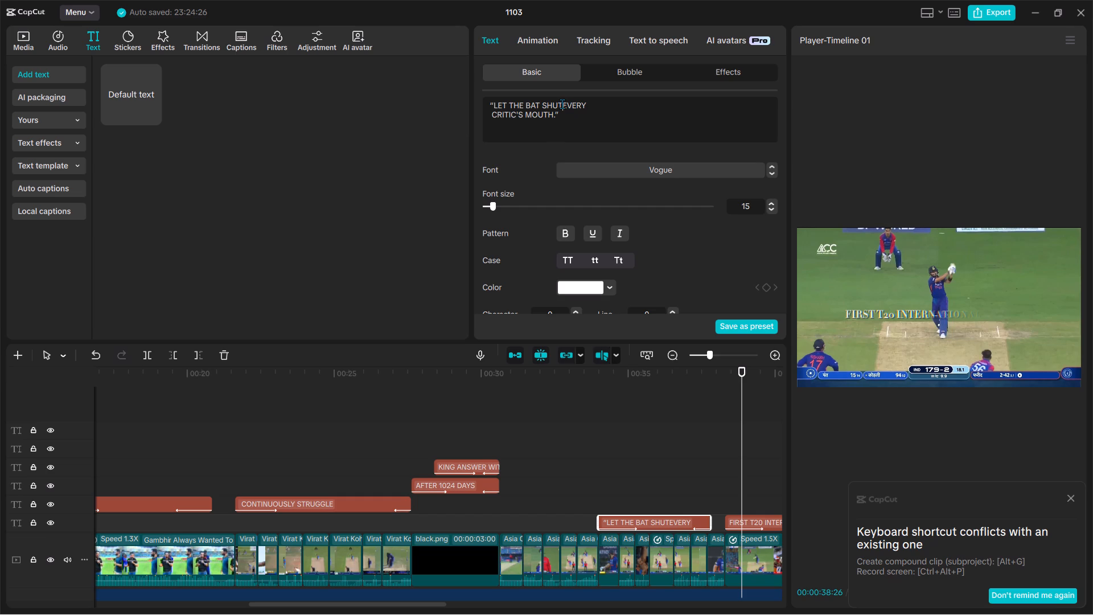
key("space")
key("space")
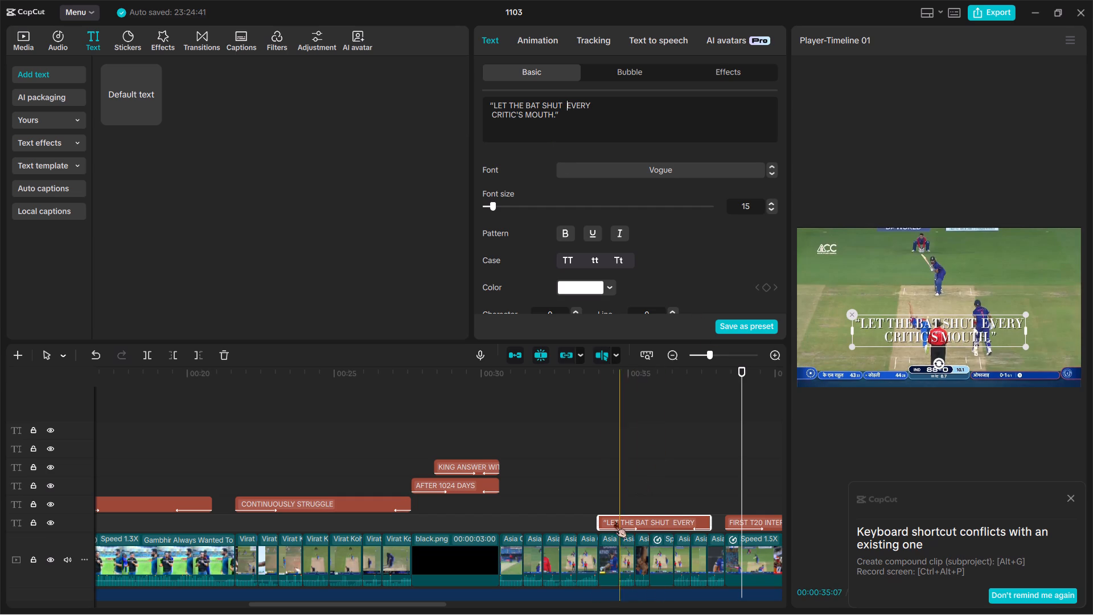
key("space")
key("BackSpace")
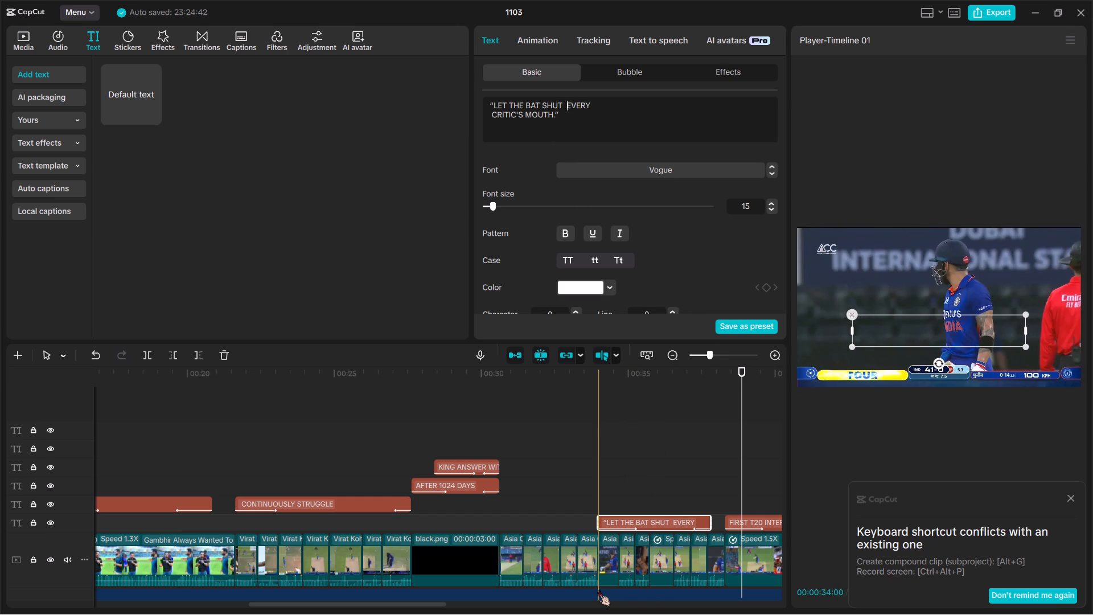
key("space")
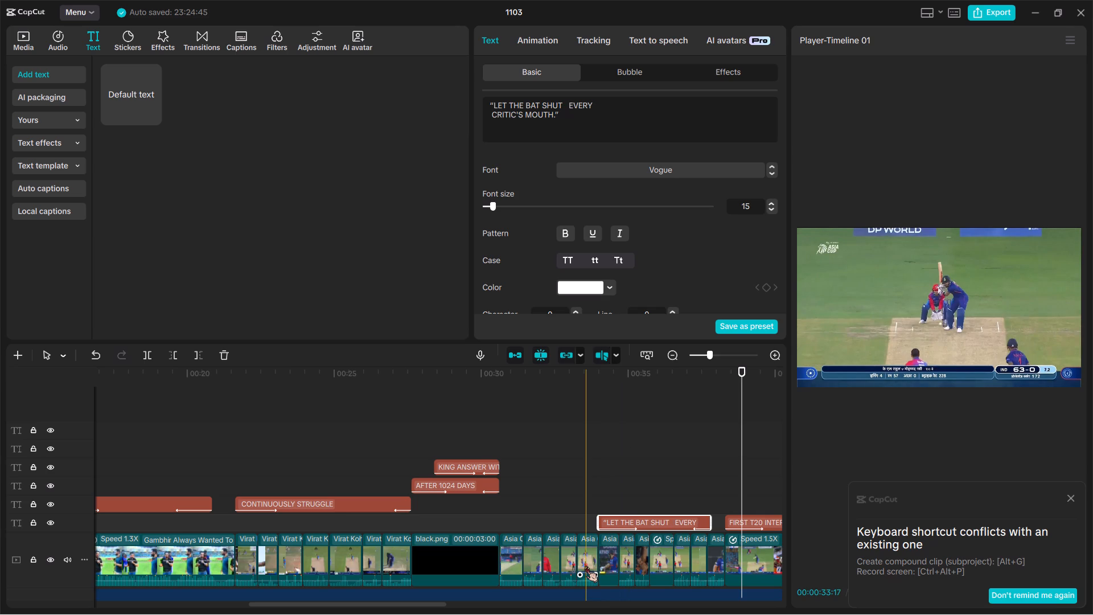
type("\\\\")
key("BackSpace")
key("BackSpace")
key("BackSpace")
key("BackSpace")
Play back from just before the “LET THE BAT SHUT EVERY” caption through “THE KING RISES AGAIN.” to review the titles.
left_click(575, 502)
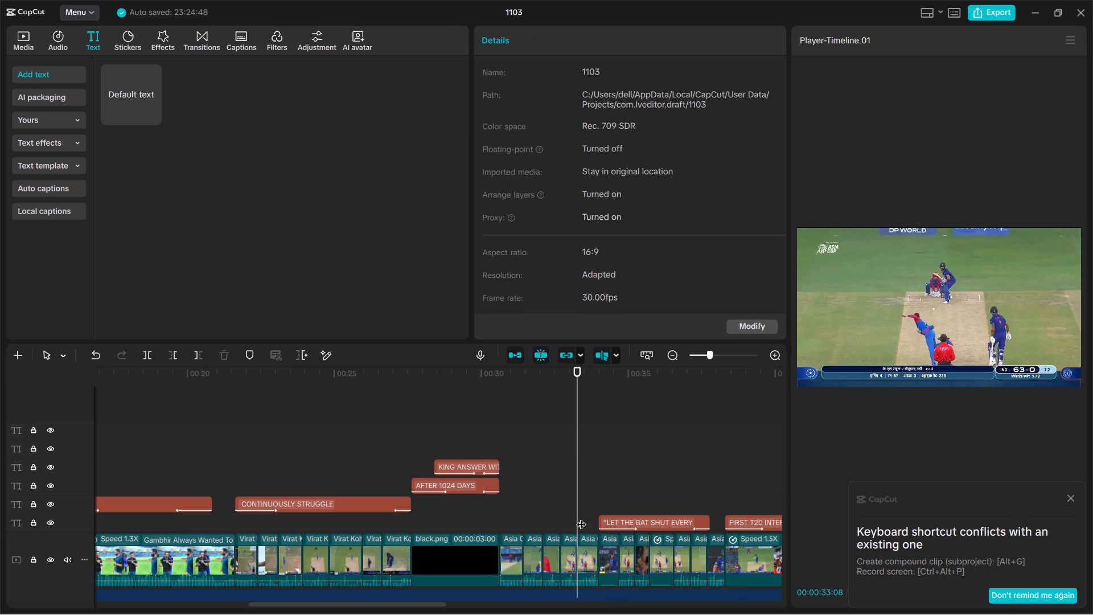
key("space")
scroll(584, 519, "left", 1)
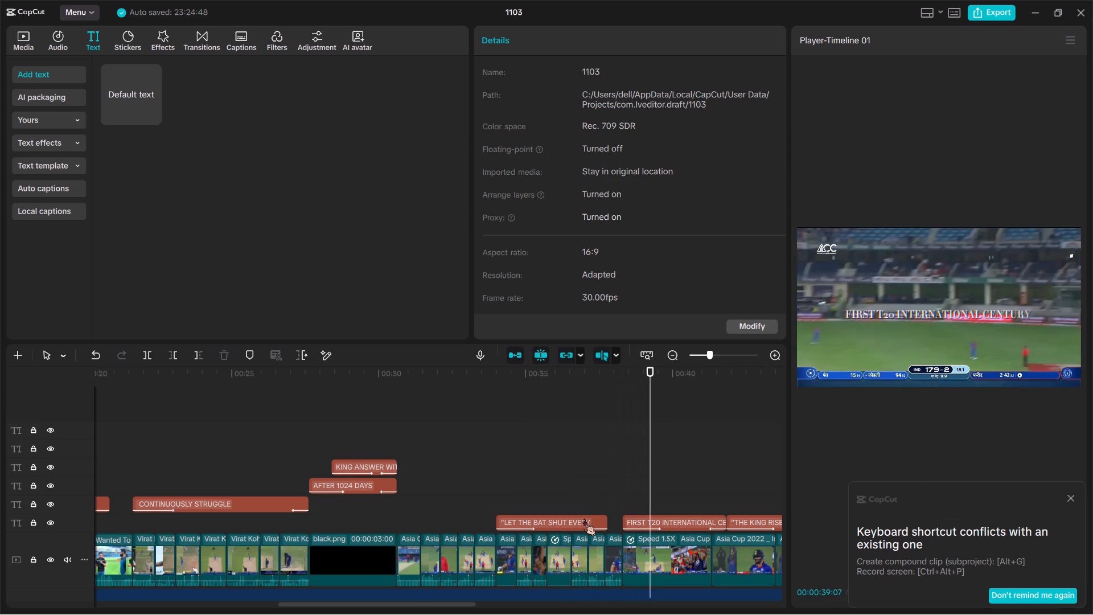
key("space")
key("space")
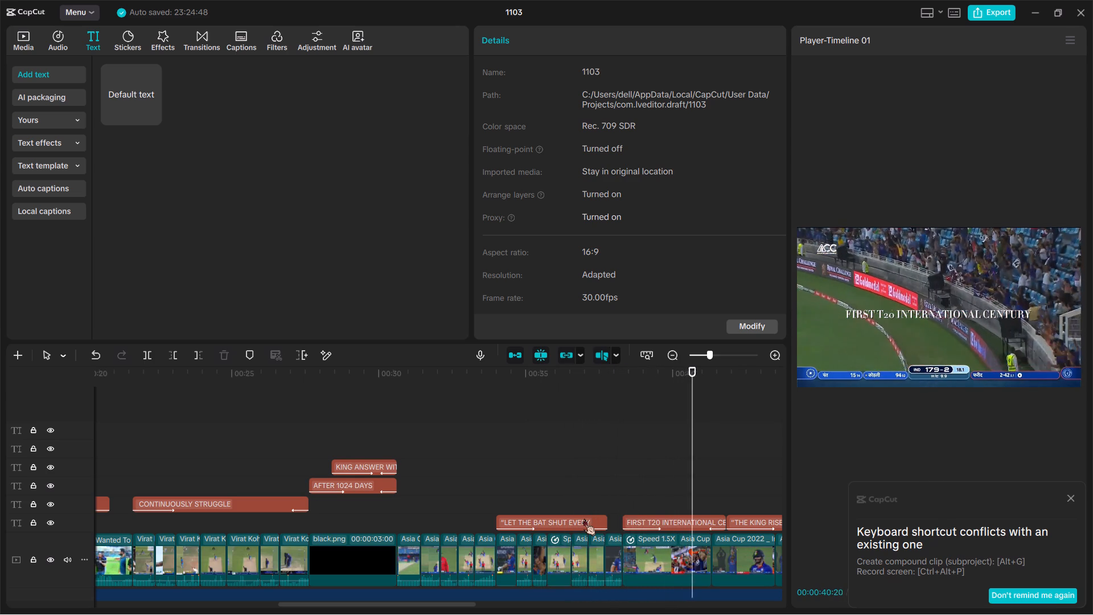
scroll(584, 519, "left", 1)
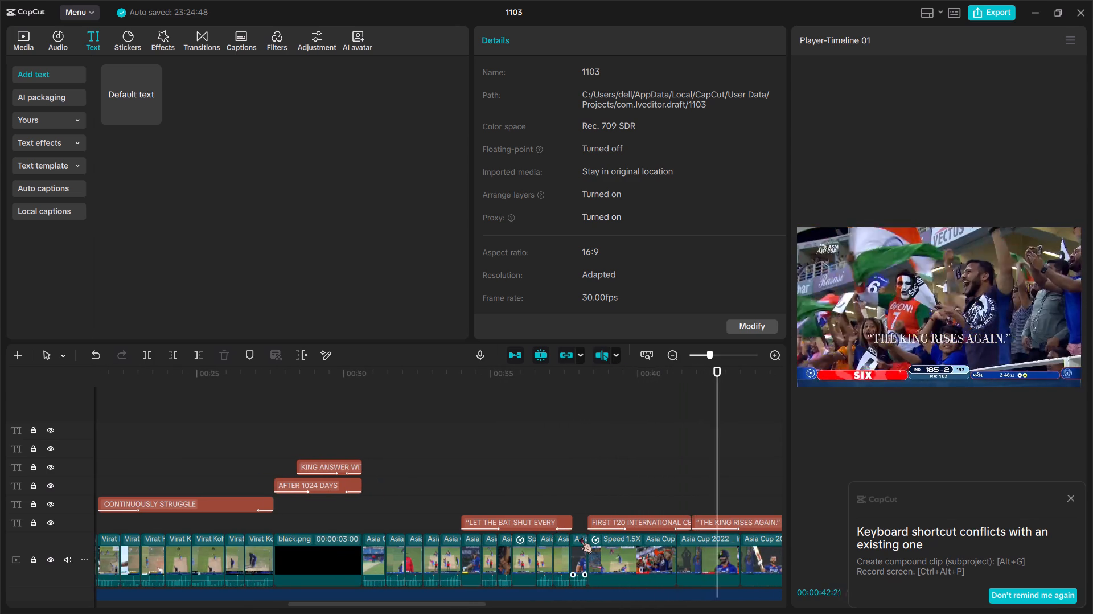
scroll(580, 536, "left", 1)
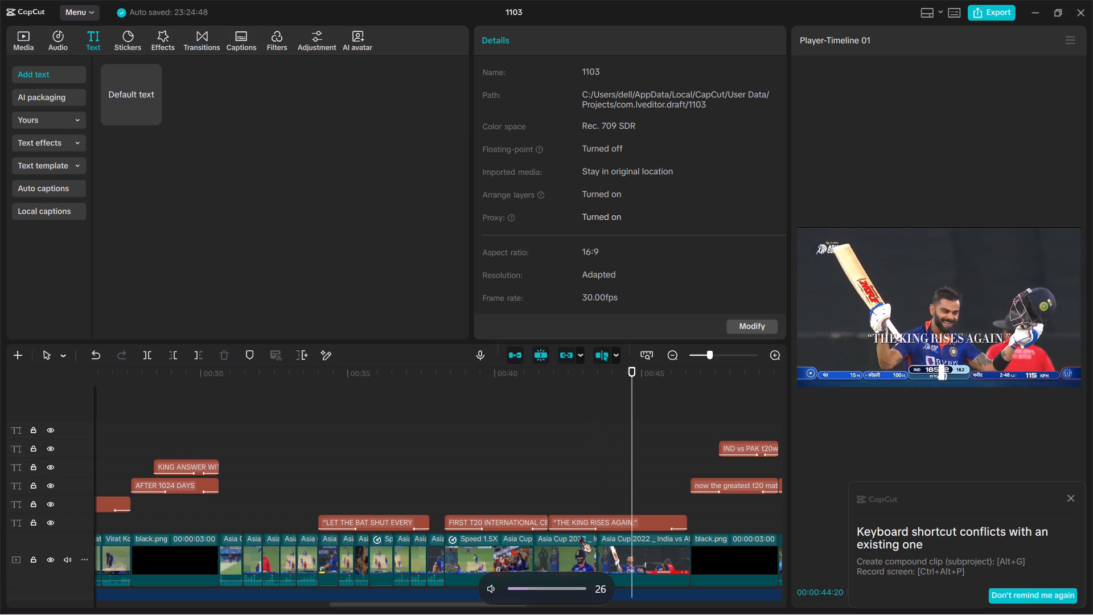
key("space")
Inspect the text settings of the “THE KING RISES AGAIN.” title, including its font and colour options.
left_click(500, 526)
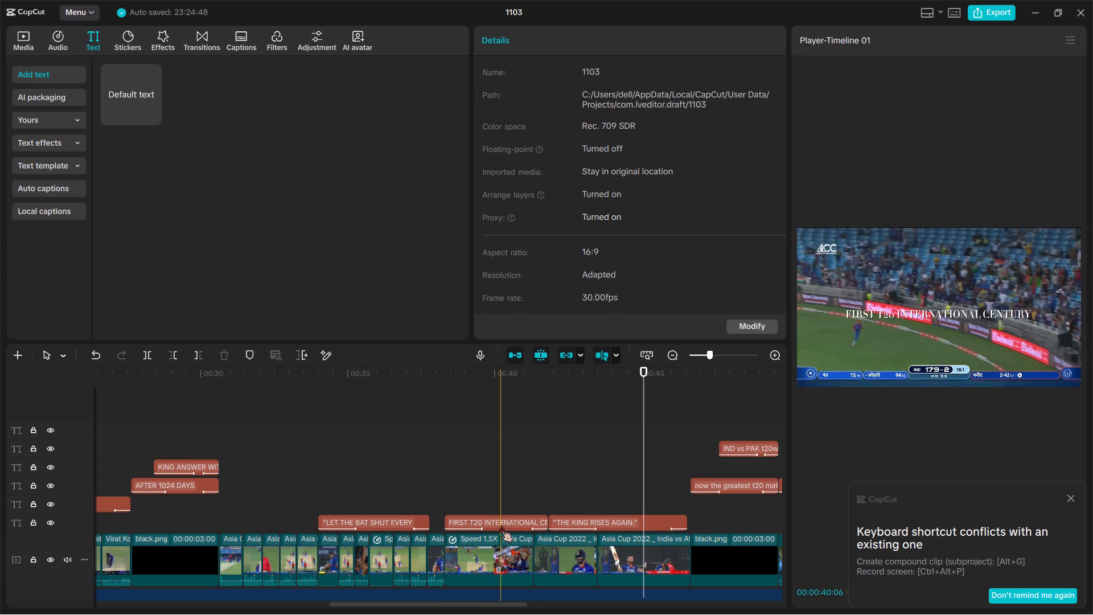
left_click(571, 519)
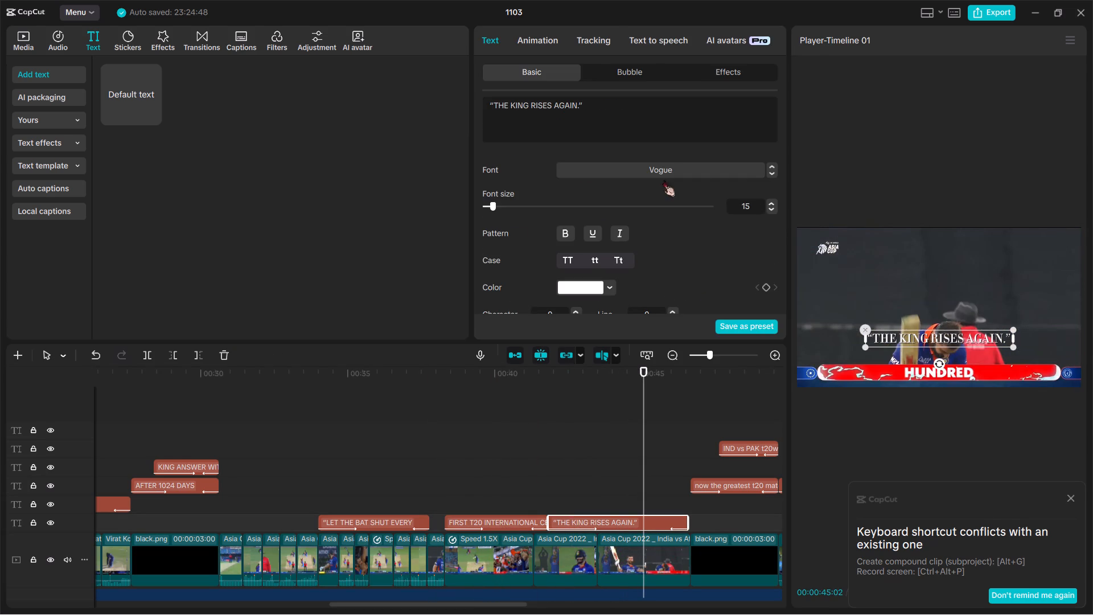
scroll(667, 204, "down", 1)
scroll(683, 228, "up", 1)
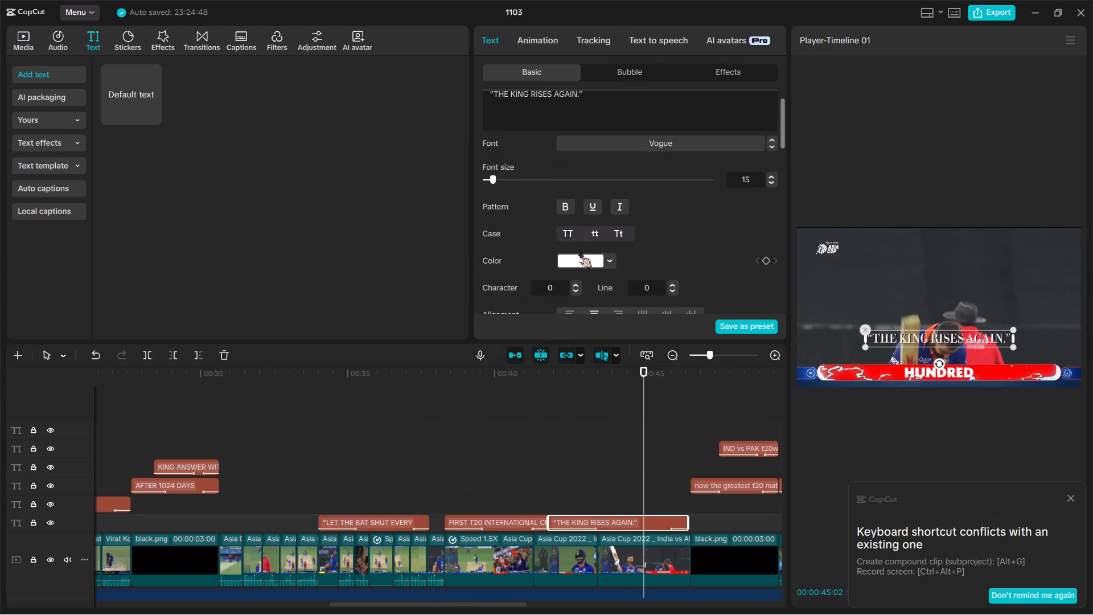
left_click(581, 268)
scroll(627, 138, "up", 1)
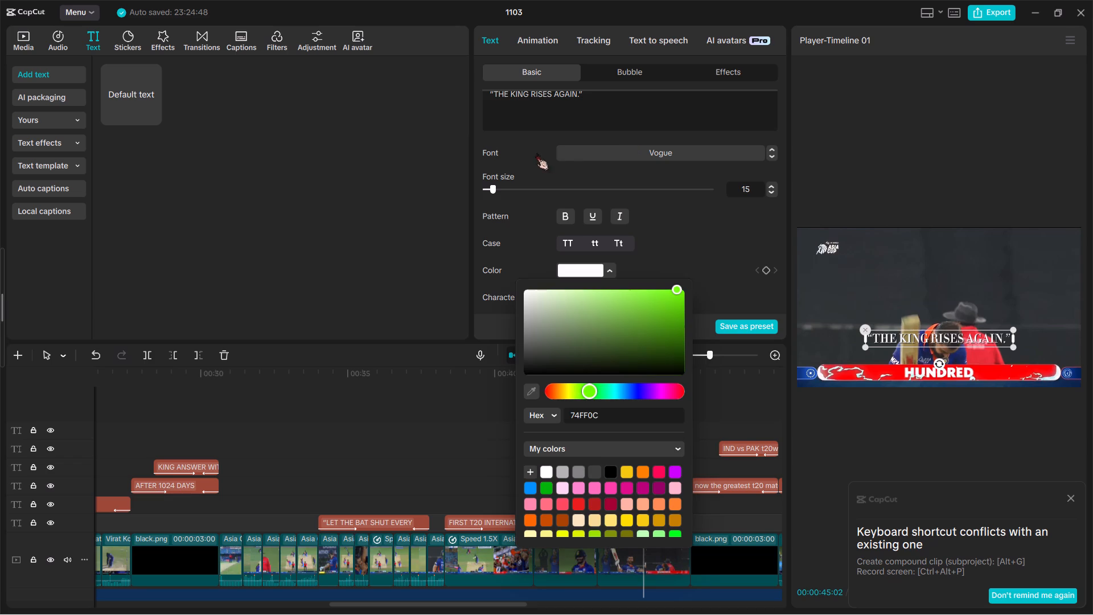
scroll(549, 140, "up", 2)
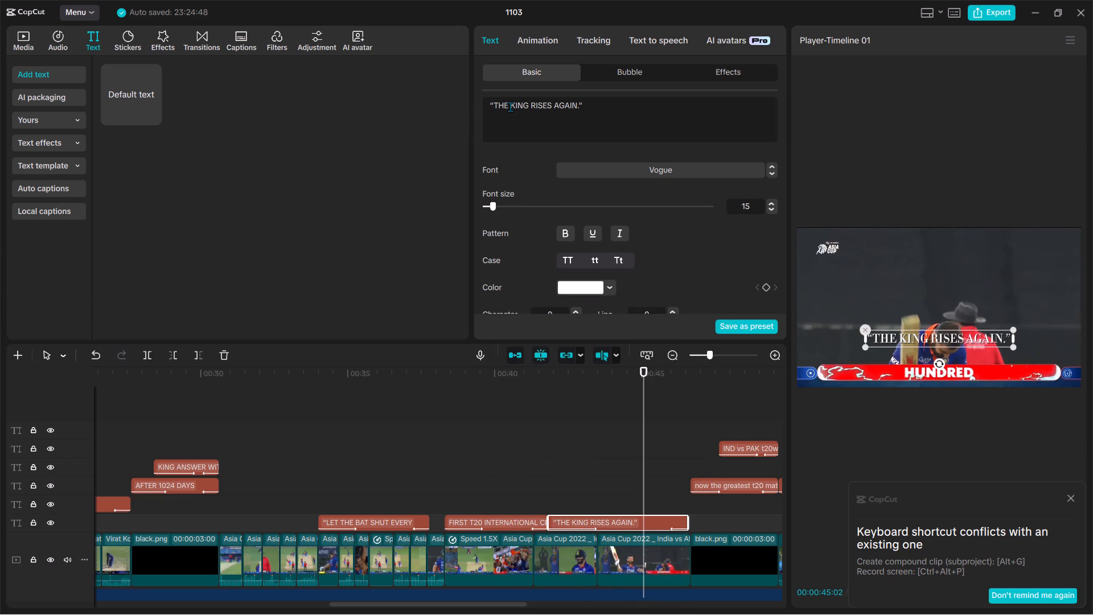
Play back the titles from “THE KING RISES AGAIN.” to the end of the timeline, rechecking the IND vs PAK black-screen titles.
key("space")
scroll(647, 445, "left", 1)
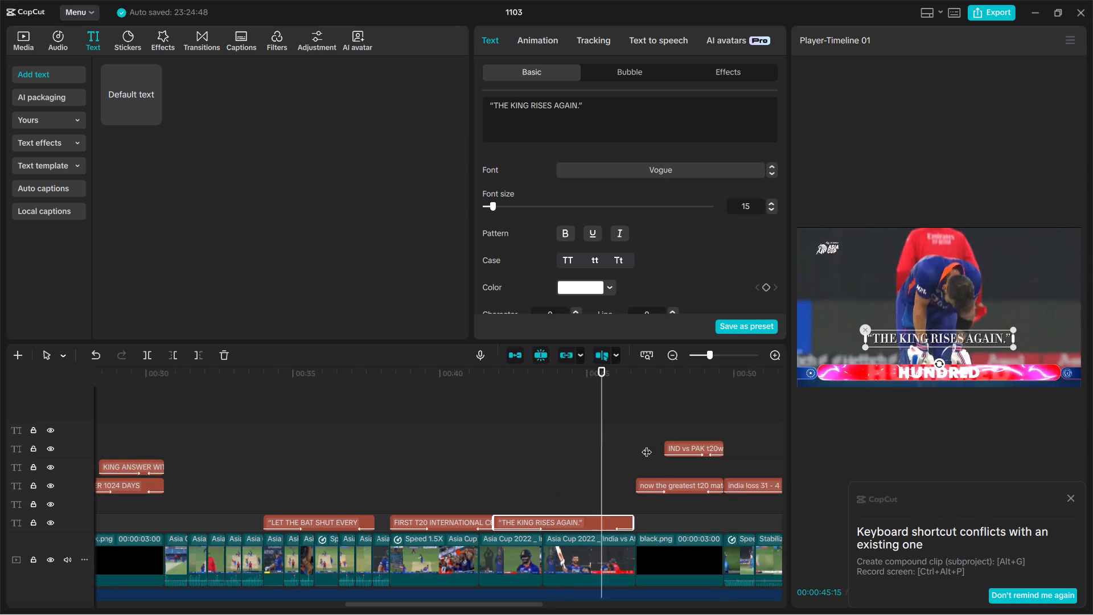
scroll(647, 445, "left", 1)
scroll(647, 445, "down", 3, "ctrl")
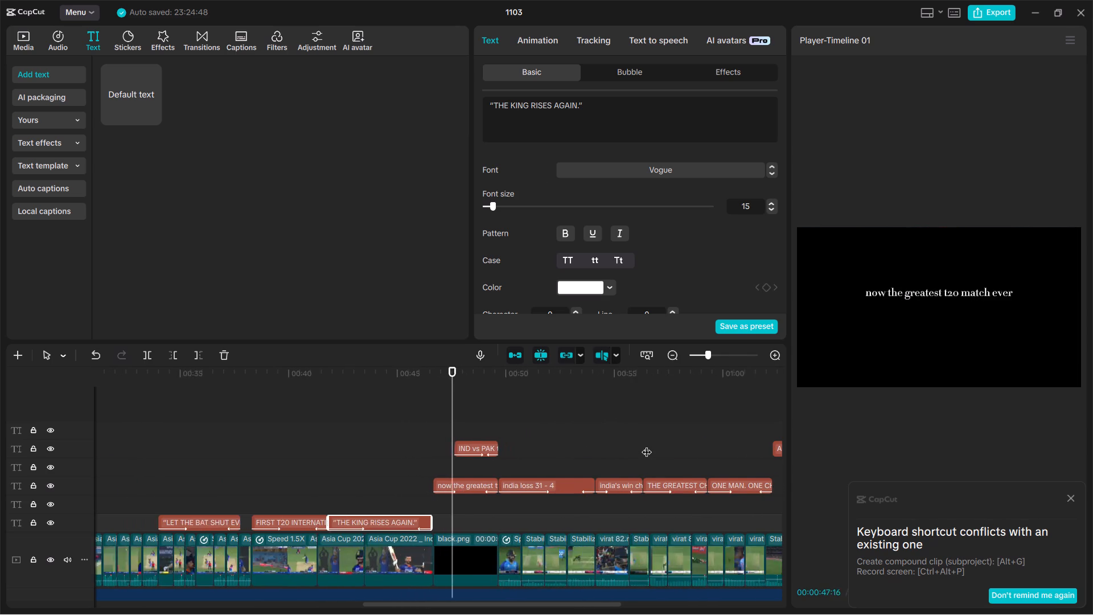
scroll(647, 445, "down", 1, "ctrl")
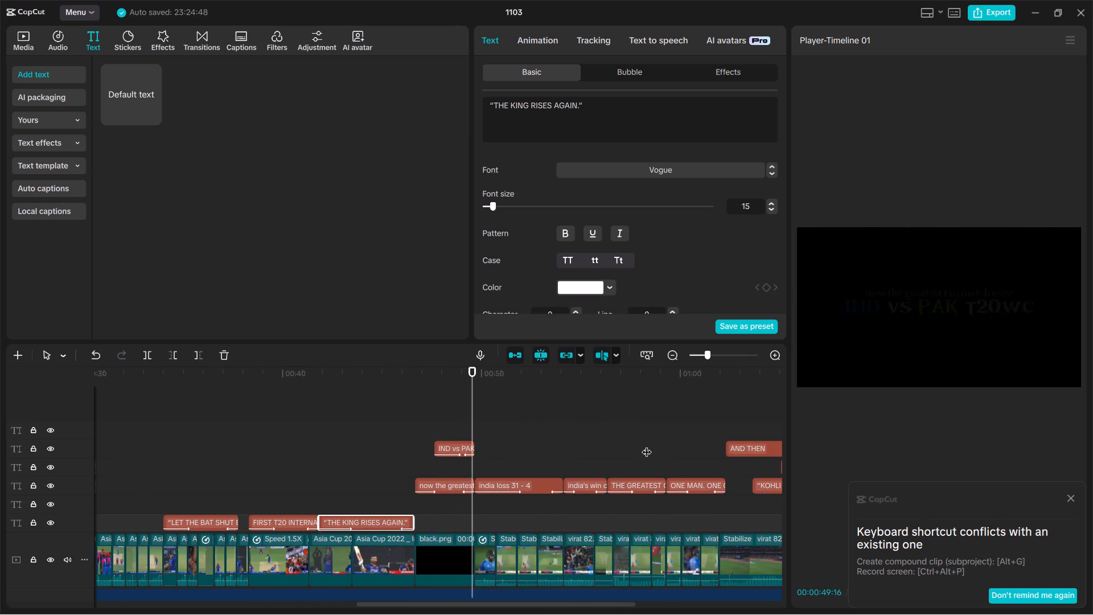
key("space")
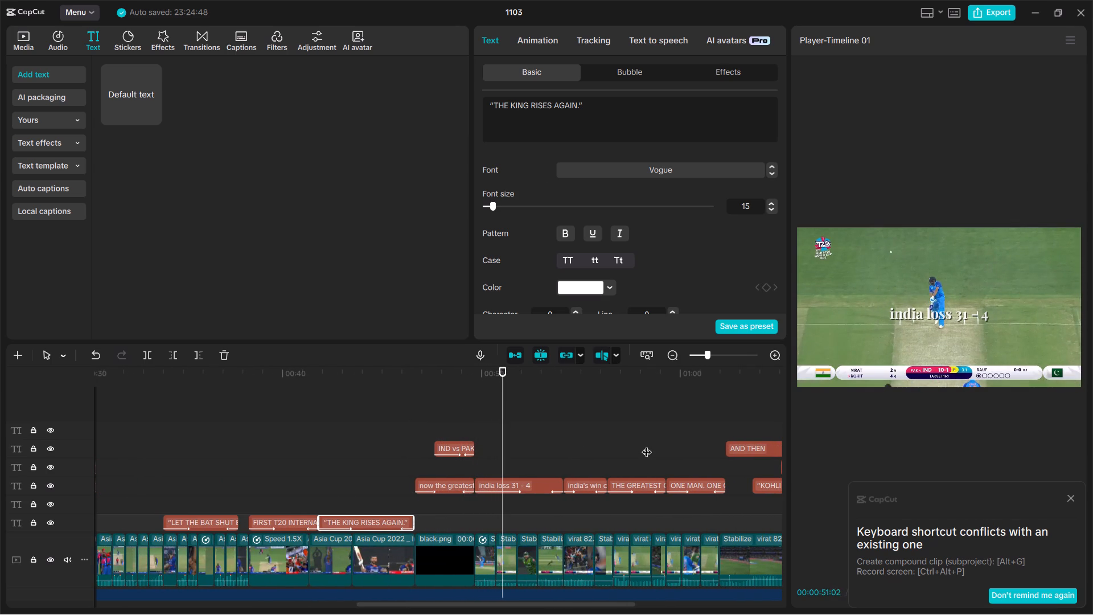
left_click(452, 479)
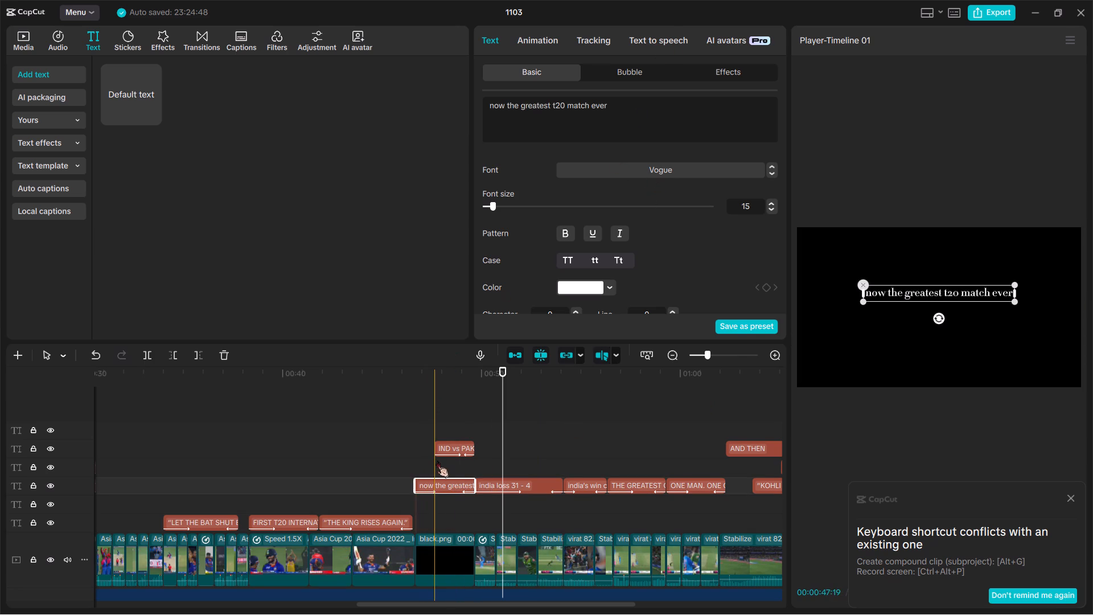
key("space")
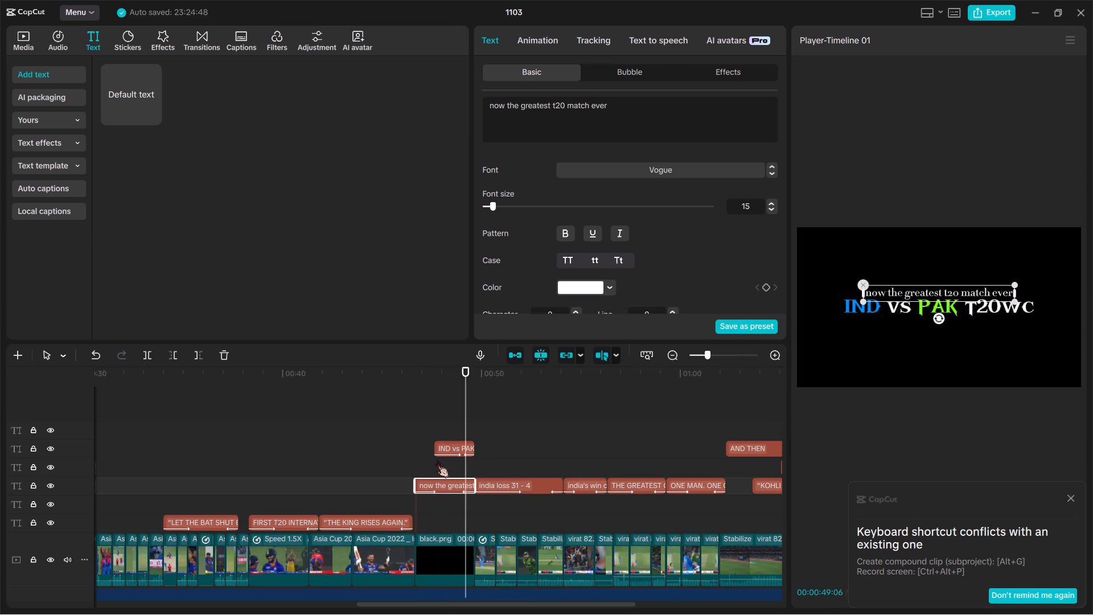
scroll(437, 461, "down", 2, "ctrl")
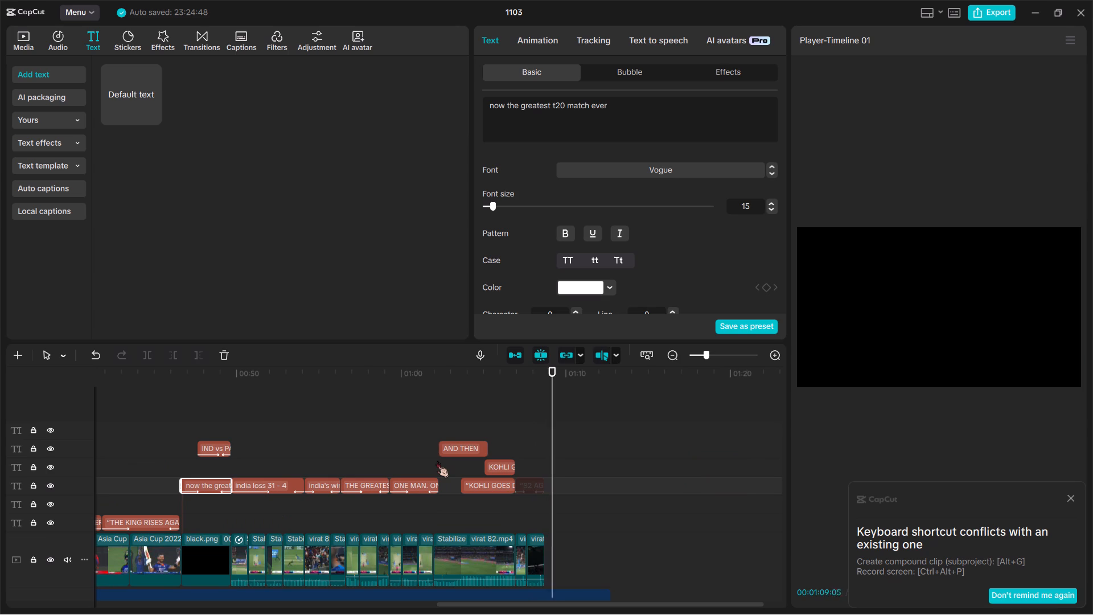
key("space")
key("space")
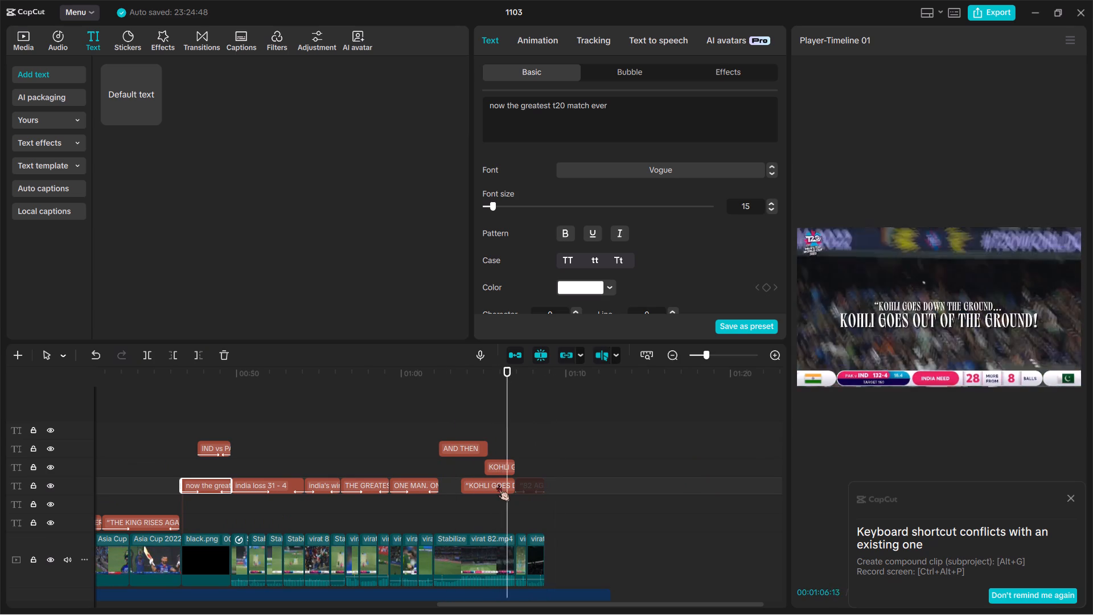
key("space")
Select the dimmed “82 AGAINST PAKISTAN — PURE DOMINATION.” caption and play over it to check whether it displays.
left_click(528, 482)
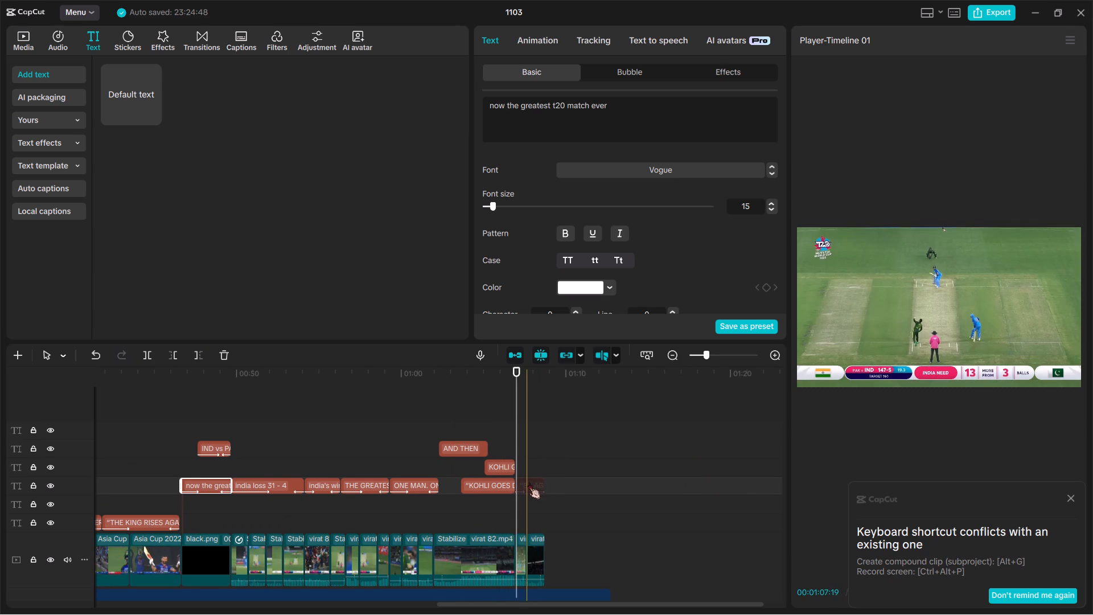
scroll(528, 482, "up", 10, "ctrl")
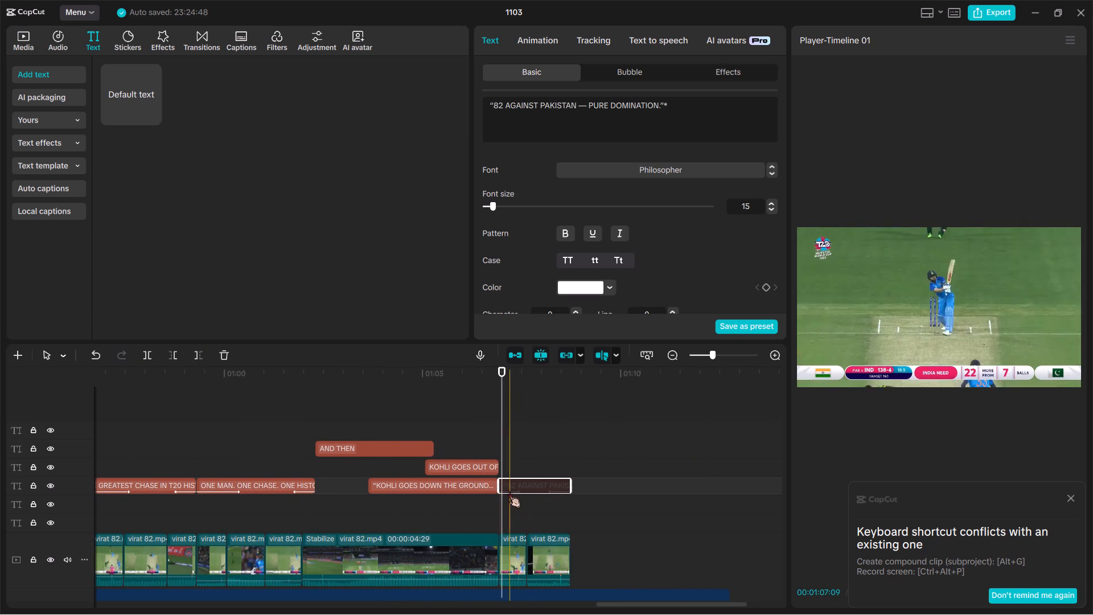
key("space")
key("space")
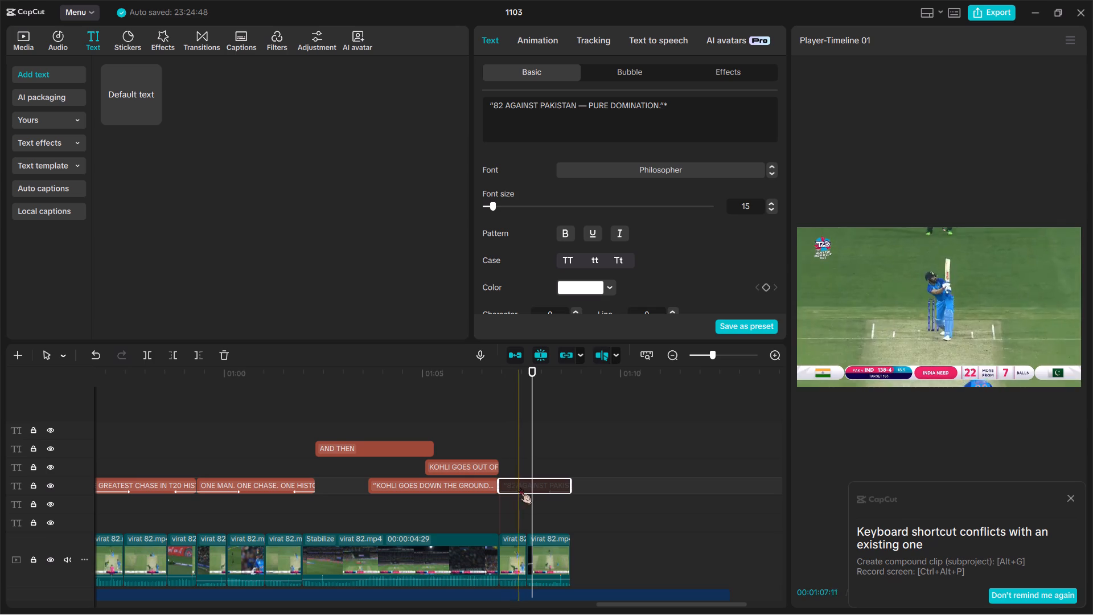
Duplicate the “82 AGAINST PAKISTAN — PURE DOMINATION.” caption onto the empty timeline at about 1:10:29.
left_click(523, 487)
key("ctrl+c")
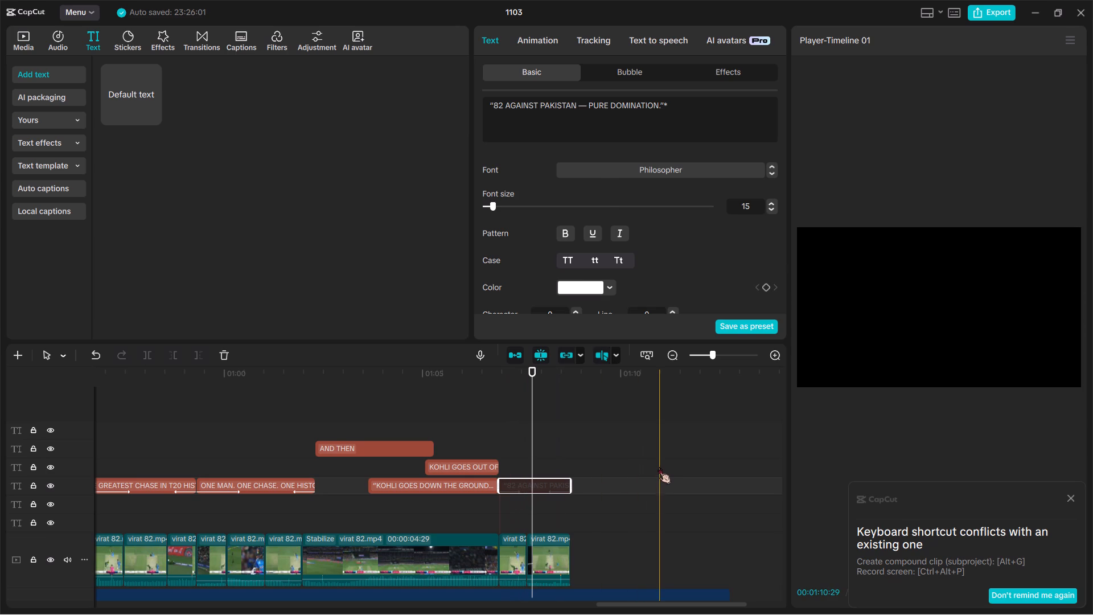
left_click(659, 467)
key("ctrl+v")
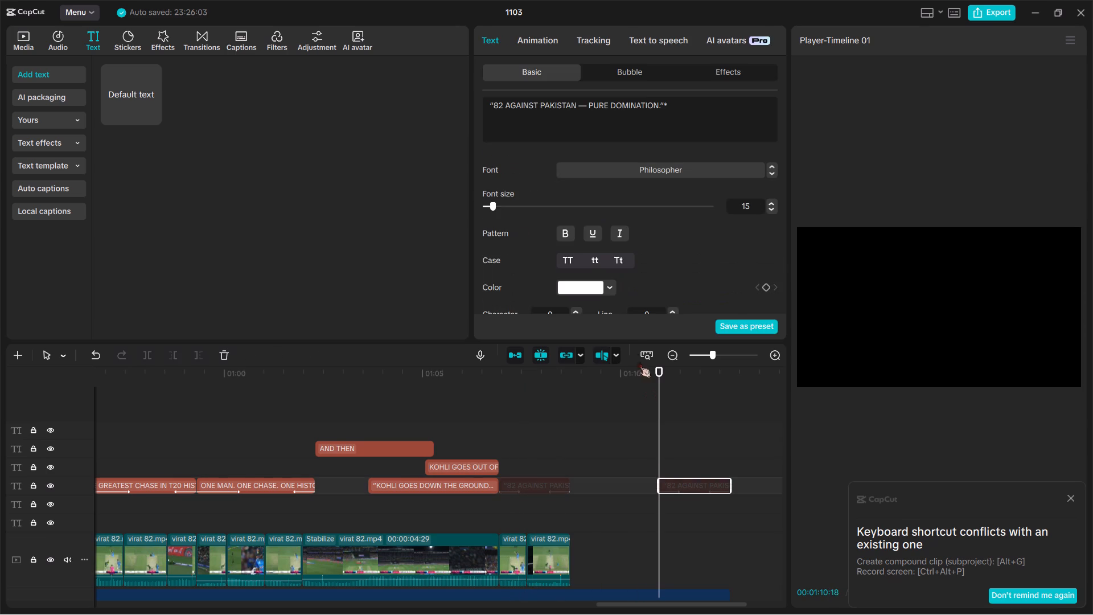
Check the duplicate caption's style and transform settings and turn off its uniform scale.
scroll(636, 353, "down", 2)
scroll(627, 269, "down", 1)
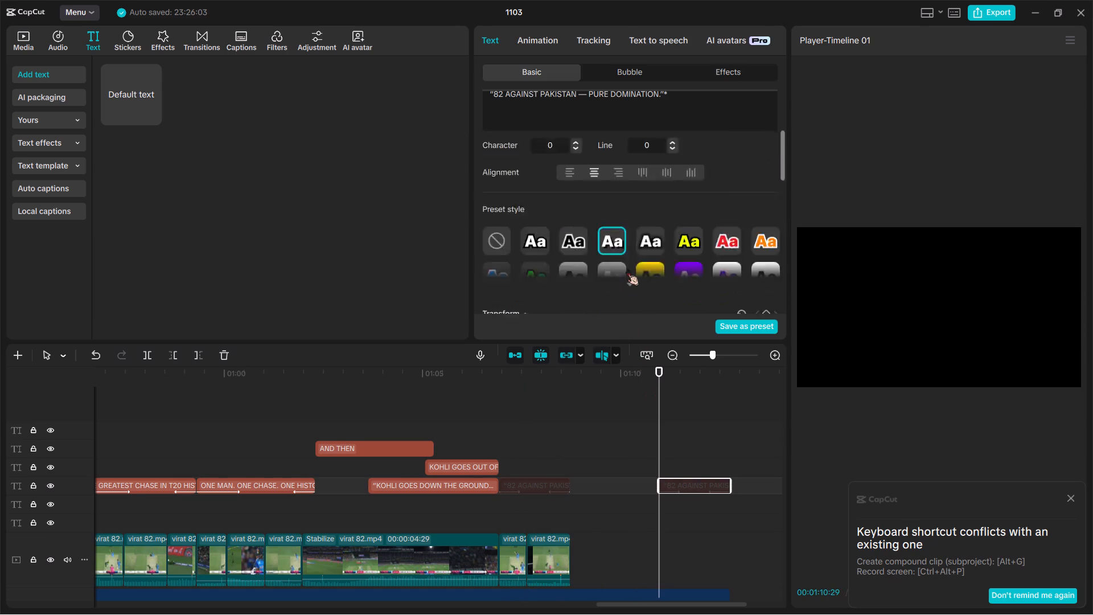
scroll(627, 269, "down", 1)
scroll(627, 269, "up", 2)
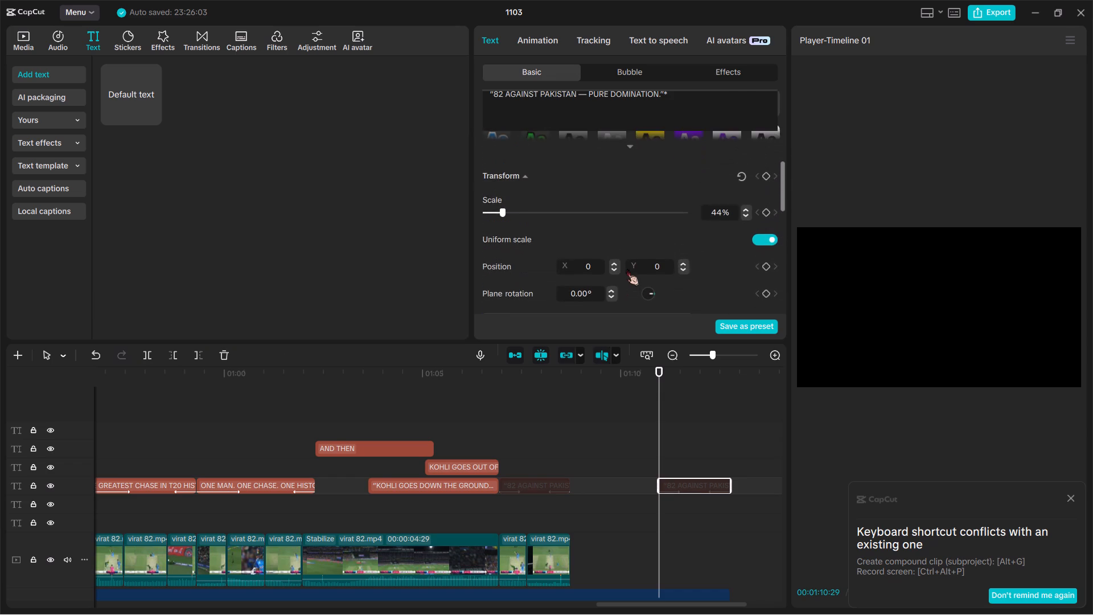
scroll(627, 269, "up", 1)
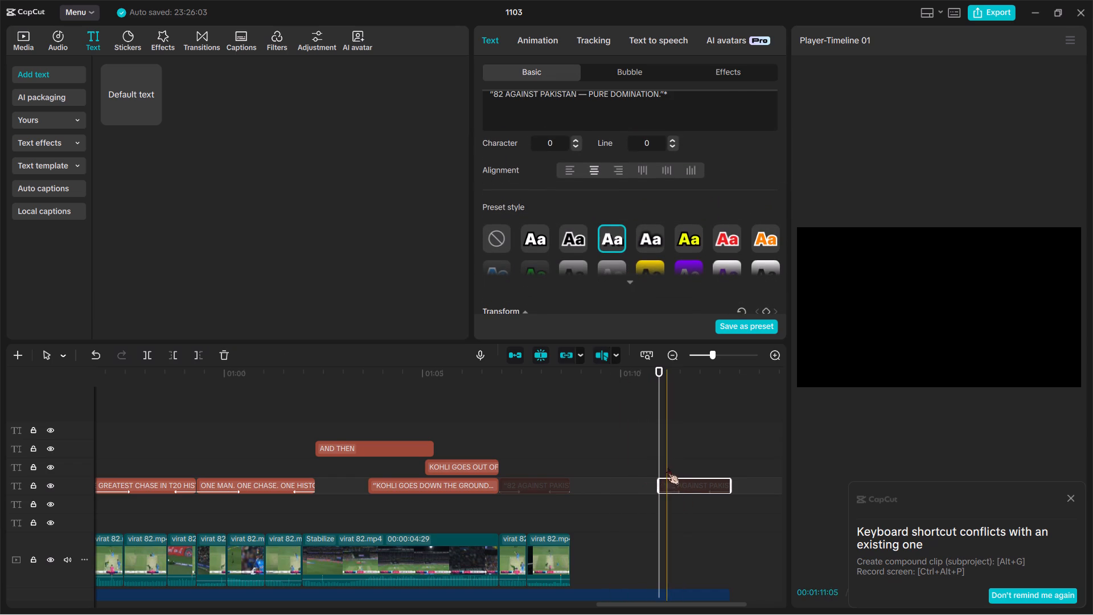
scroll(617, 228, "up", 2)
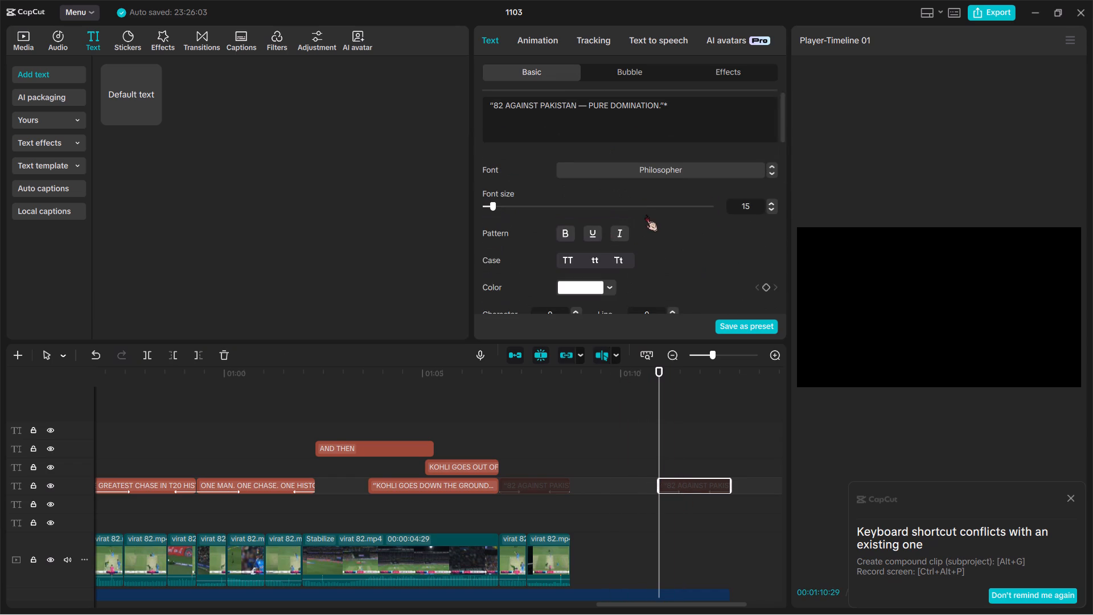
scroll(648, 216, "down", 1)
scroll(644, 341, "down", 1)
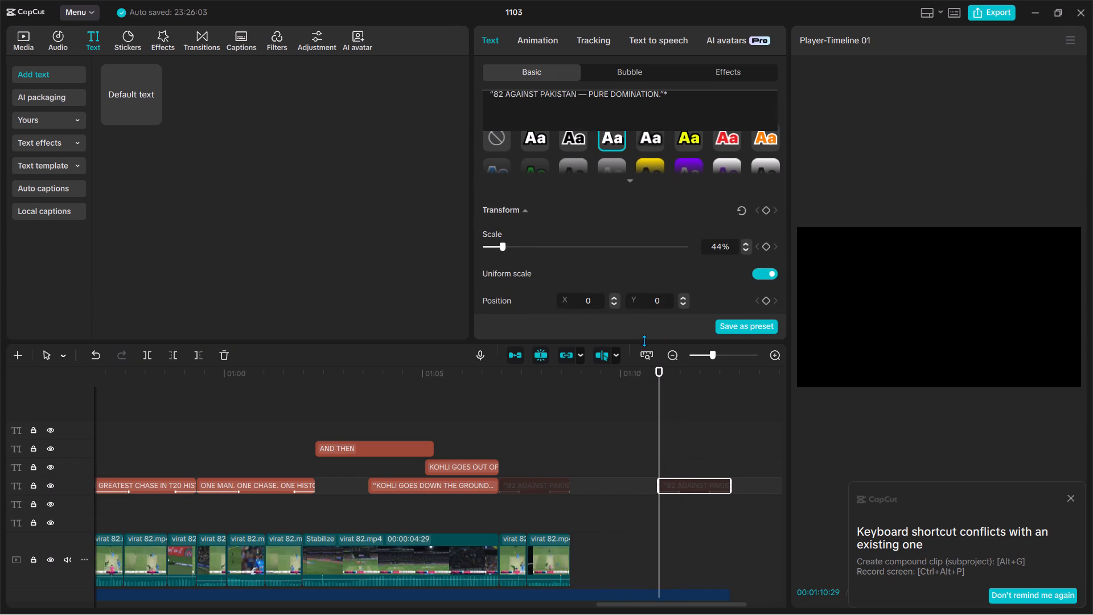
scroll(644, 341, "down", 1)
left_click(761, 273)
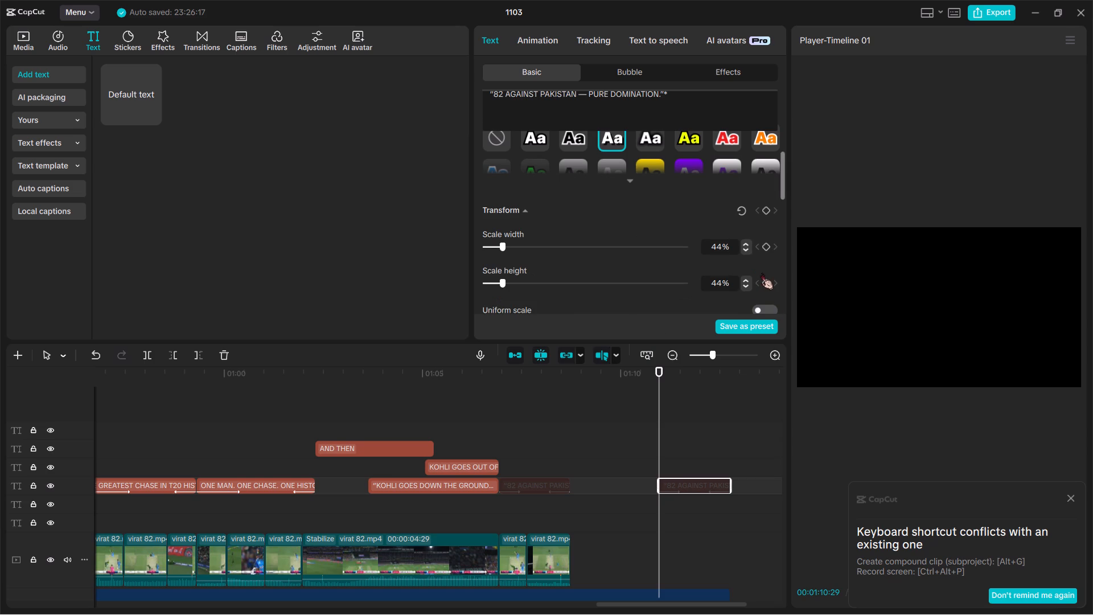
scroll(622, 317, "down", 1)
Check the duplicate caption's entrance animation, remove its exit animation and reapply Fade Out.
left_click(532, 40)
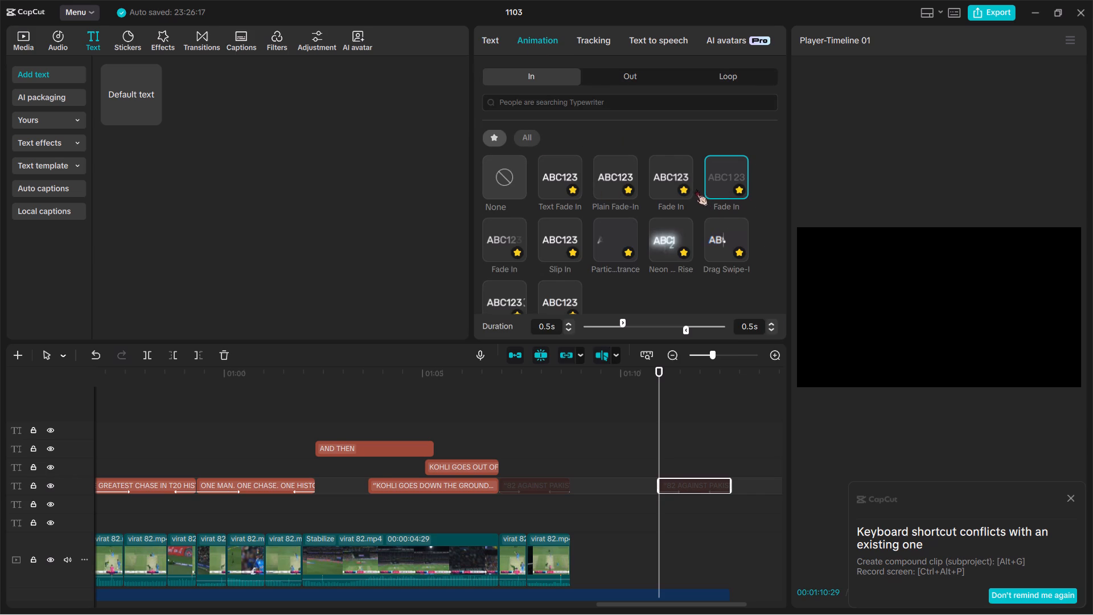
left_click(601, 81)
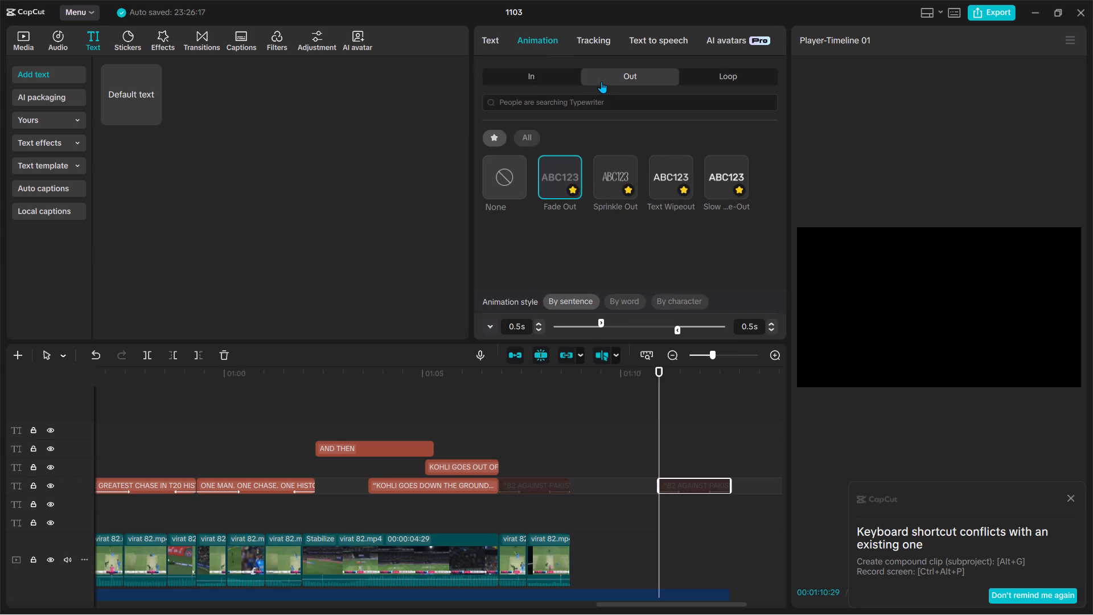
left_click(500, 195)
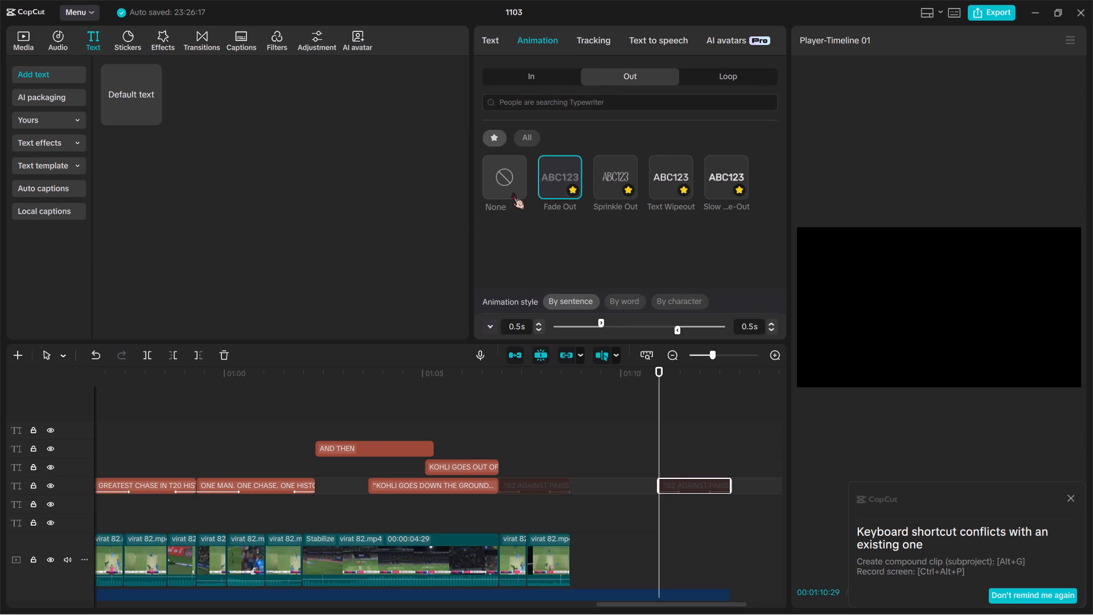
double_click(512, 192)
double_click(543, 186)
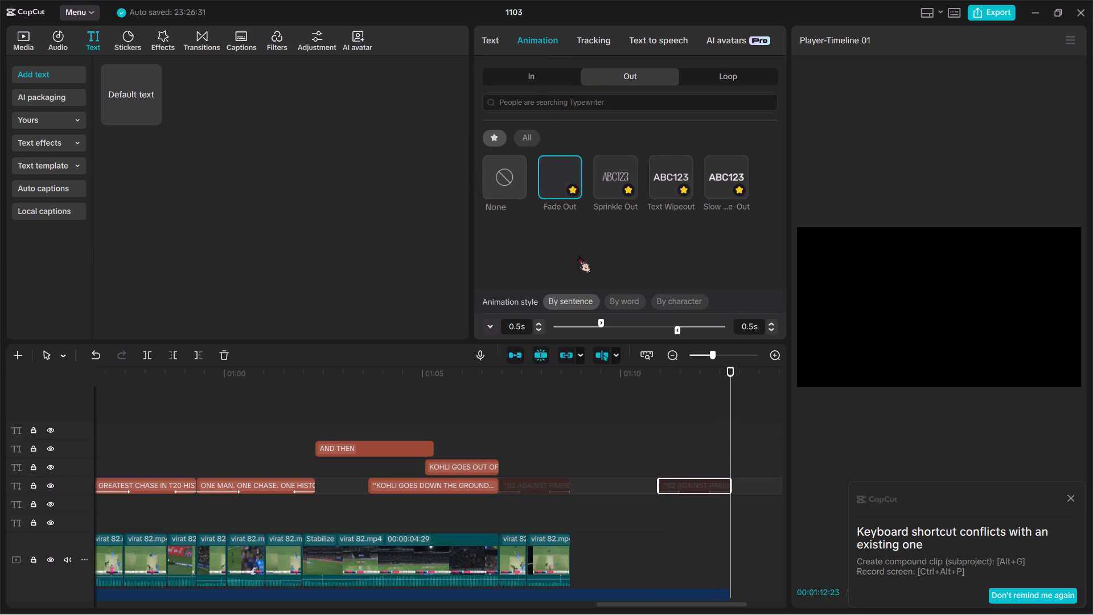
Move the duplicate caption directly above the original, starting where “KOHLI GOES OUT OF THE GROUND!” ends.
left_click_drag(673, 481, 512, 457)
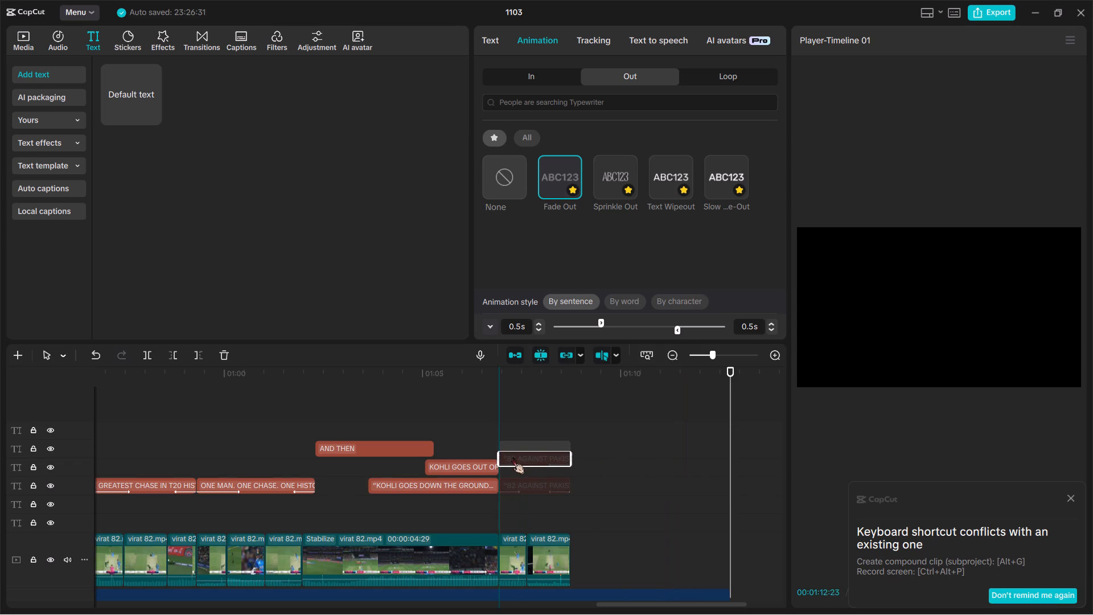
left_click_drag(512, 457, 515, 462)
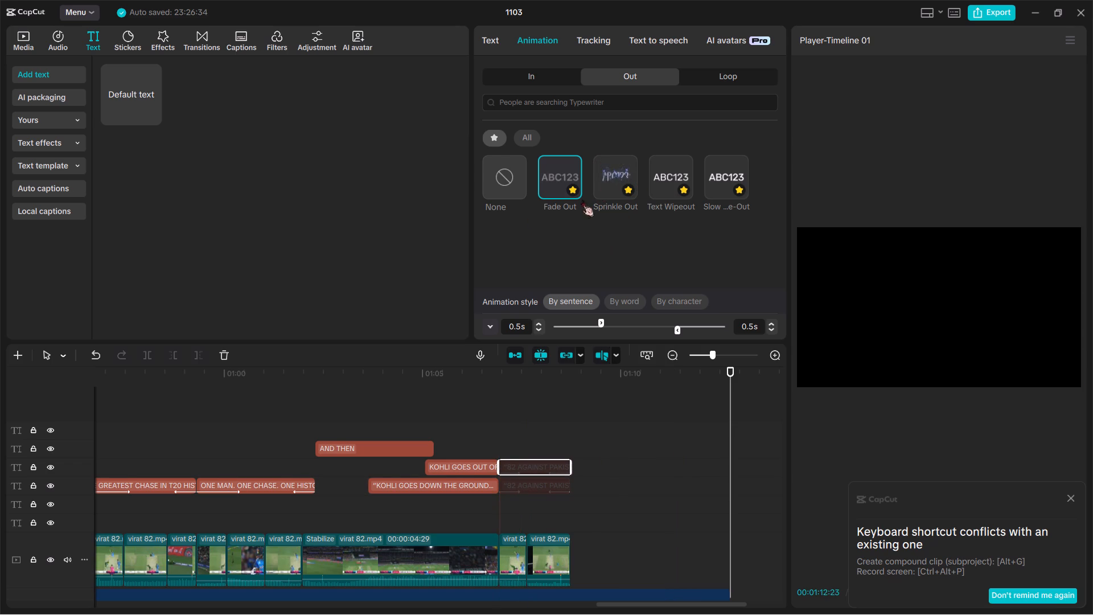
Copy the full wording of the duplicate “82 AGAINST PAKISTAN — PURE DOMINATION.” caption.
left_click(494, 51)
left_click_drag(673, 112, 545, 92)
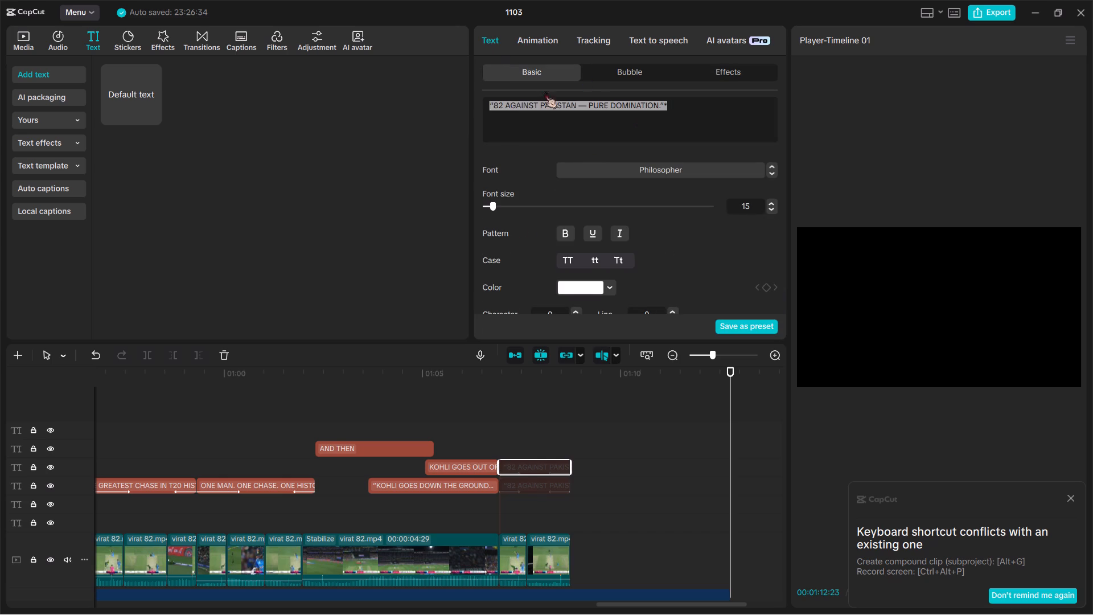
left_click_drag(545, 92, 495, 90)
key("ctrl+c")
Delete both the duplicate and the original “82 AGAINST PAKISTAN — PURE DOMINATION.” captions from the timeline.
key("BackSpace")
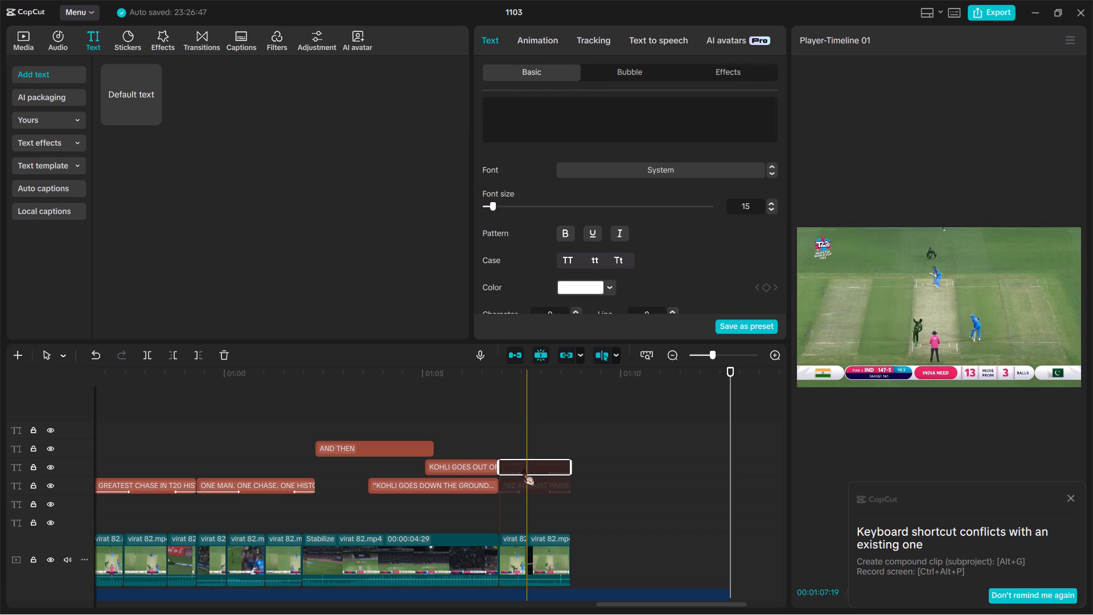
left_click(523, 466)
key("BackSpace")
double_click(523, 479)
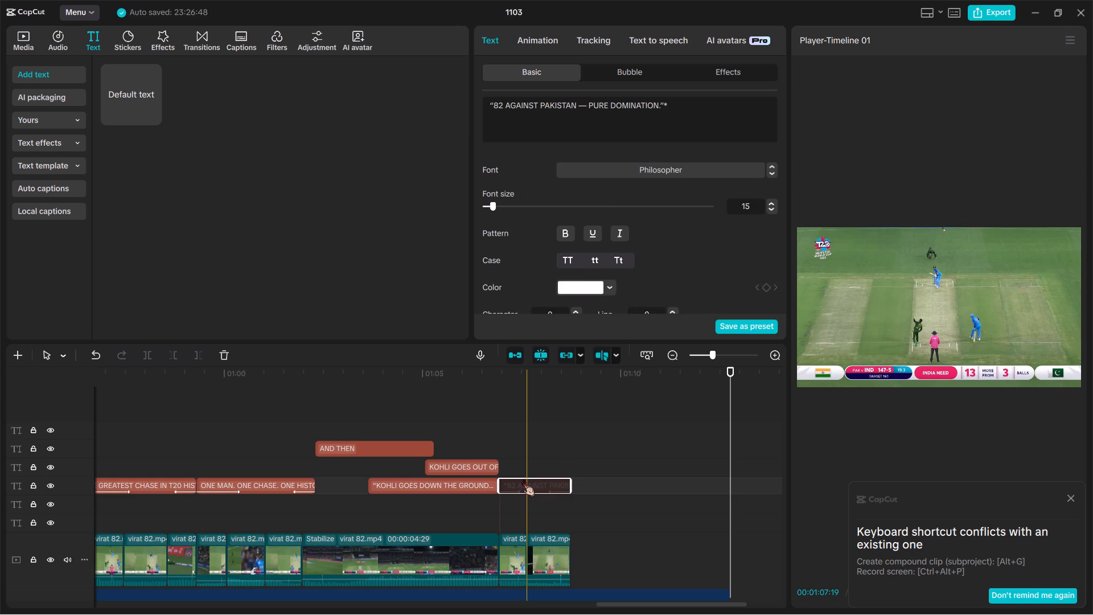
key("BackSpace")
Add a default text right after “KOHLI GOES DOWN THE GROUND...”, replace its wording with the copied “82 AGAINST PAKISTAN — PURE DOMINATION.”*, and preview it.
left_click_drag(122, 79, 494, 498)
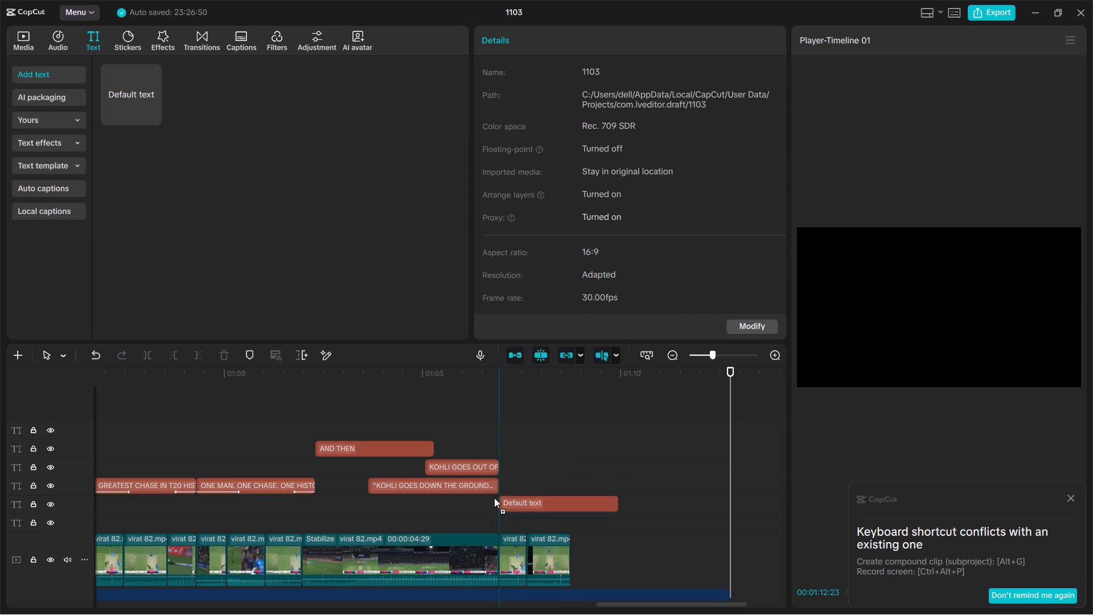
left_click_drag(494, 498, 502, 489)
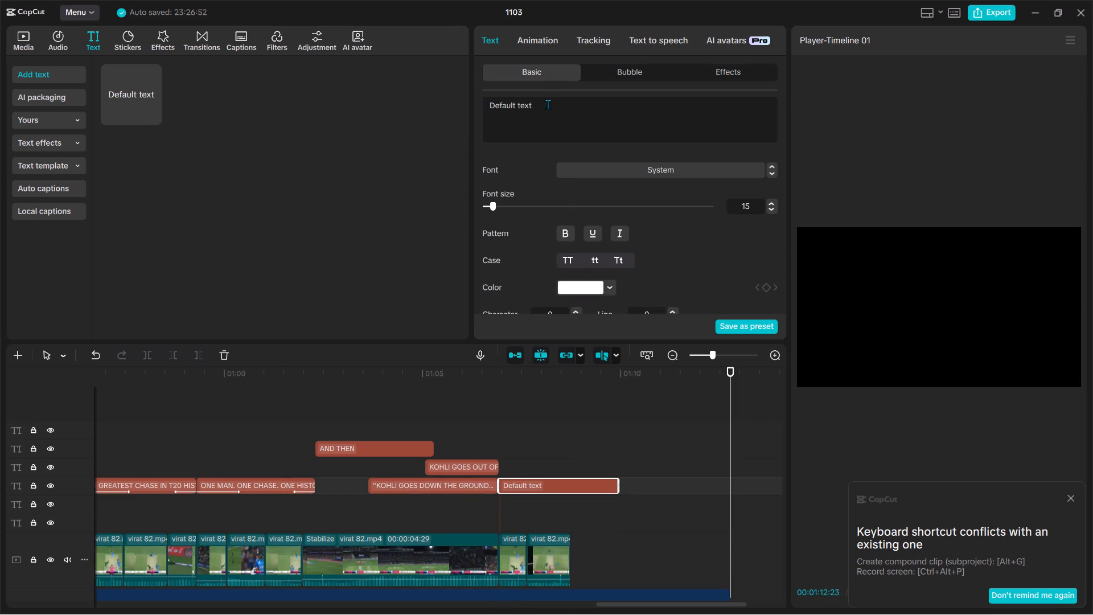
left_click_drag(548, 104, 467, 95)
key("BackSpace")
key("ctrl+v")
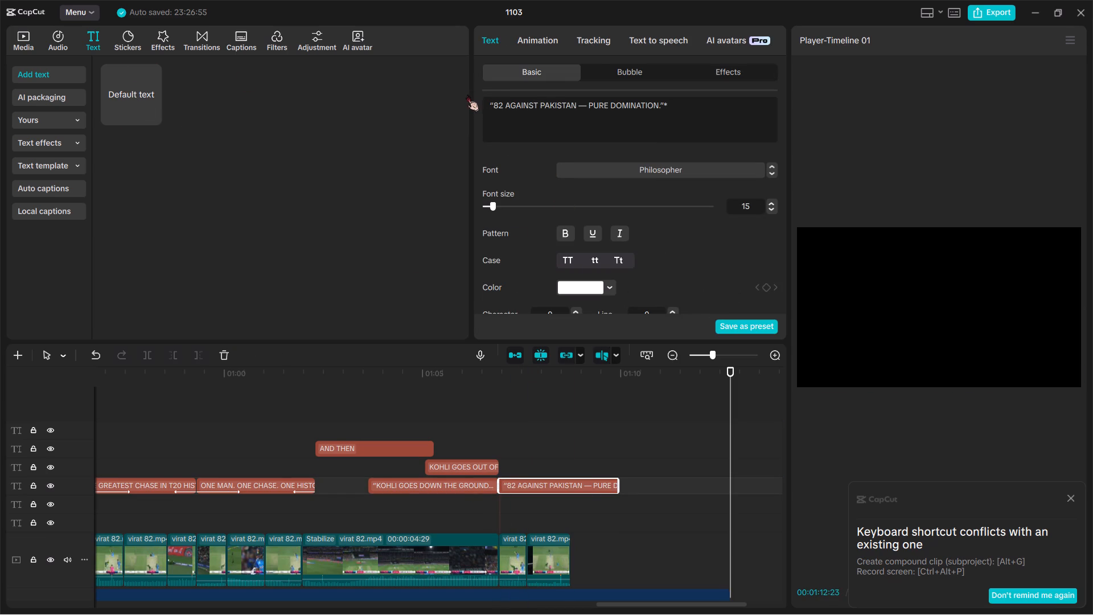
left_click(531, 442)
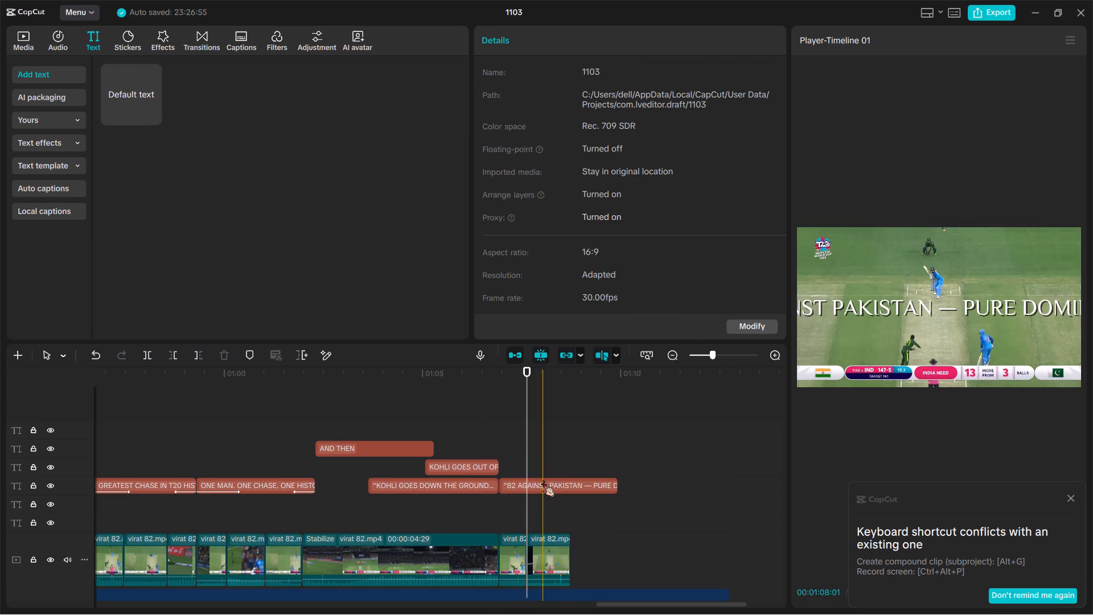
Shorten the “82 AGAINST PAKISTAN — PURE DOMINATION.” caption to end with the last video clip and scale it to 50%.
left_click(543, 480)
left_click_drag(618, 490, 565, 499)
scroll(580, 243, "down", 1)
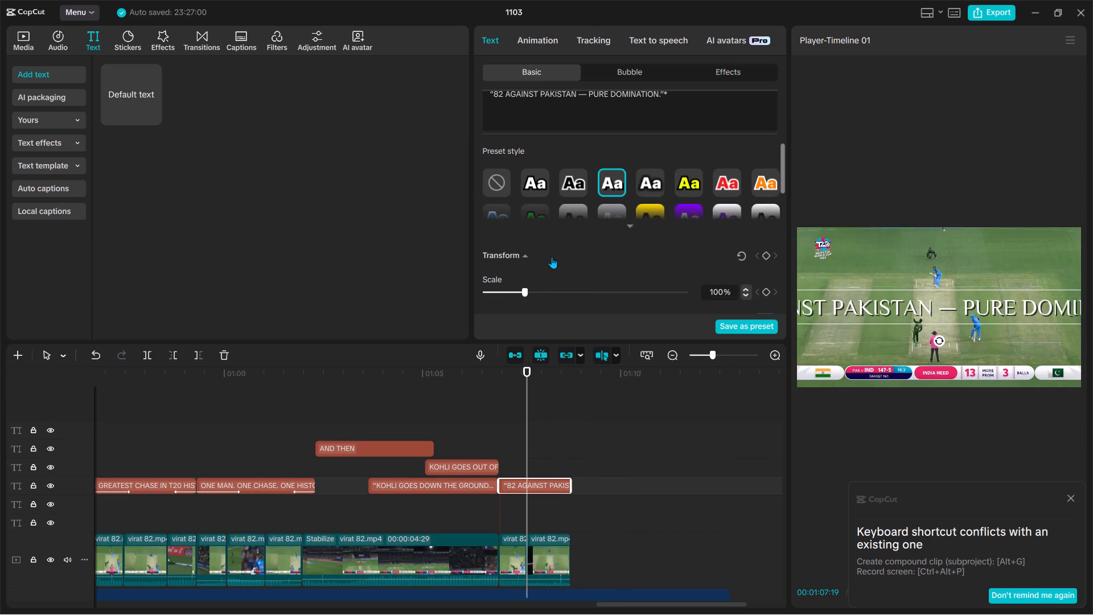
left_click_drag(515, 291, 505, 290)
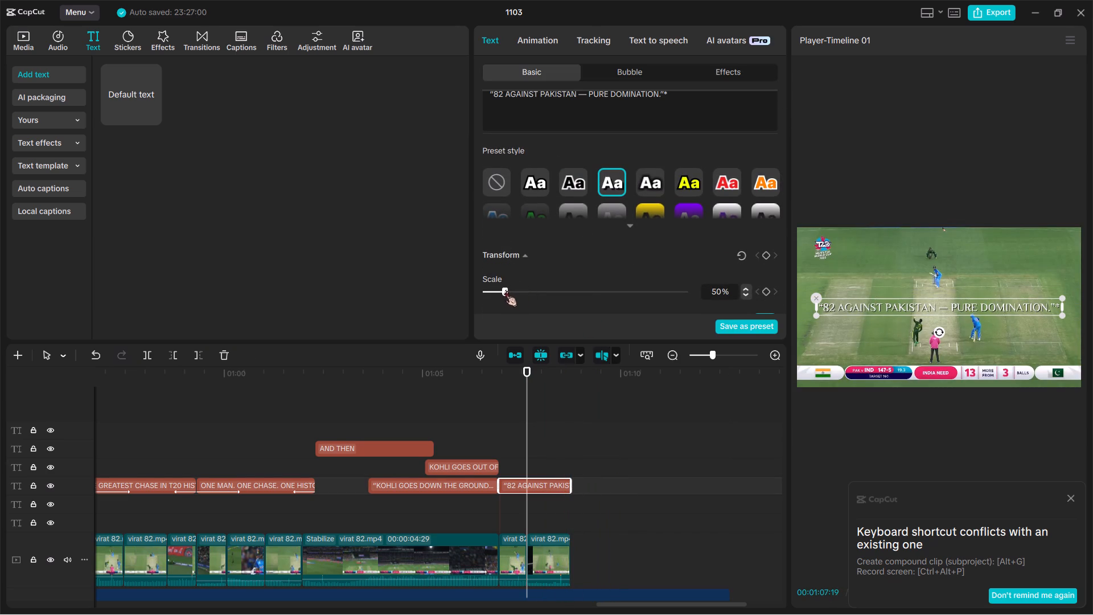
Give the “82 AGAINST PAKISTAN” caption a Fade Out and a 0.7 s Fade In animation, and preview it.
scroll(556, 222, "up", 1)
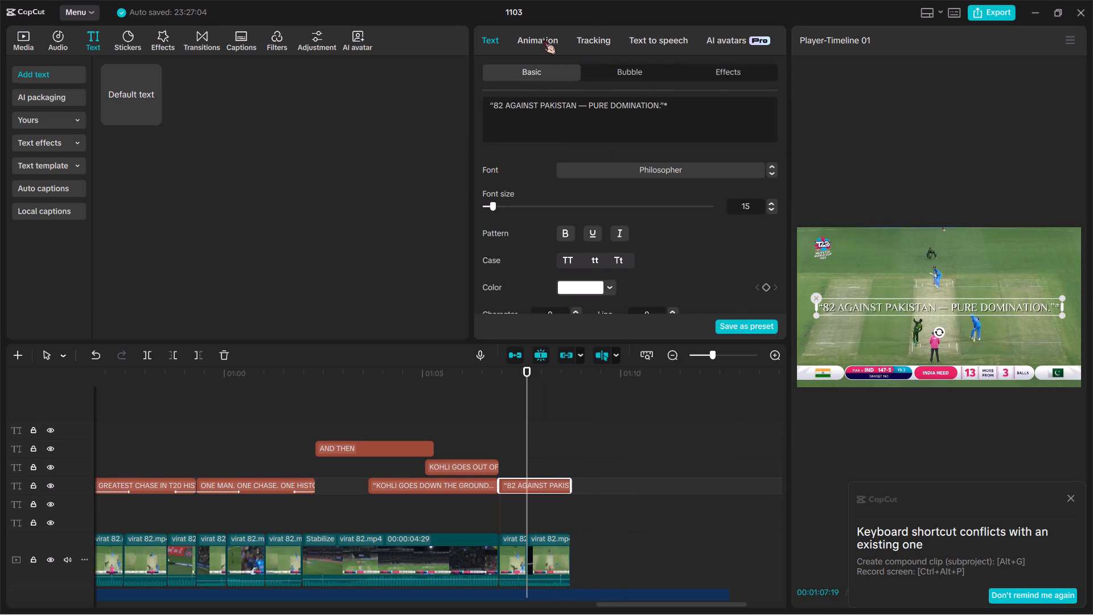
left_click(544, 38)
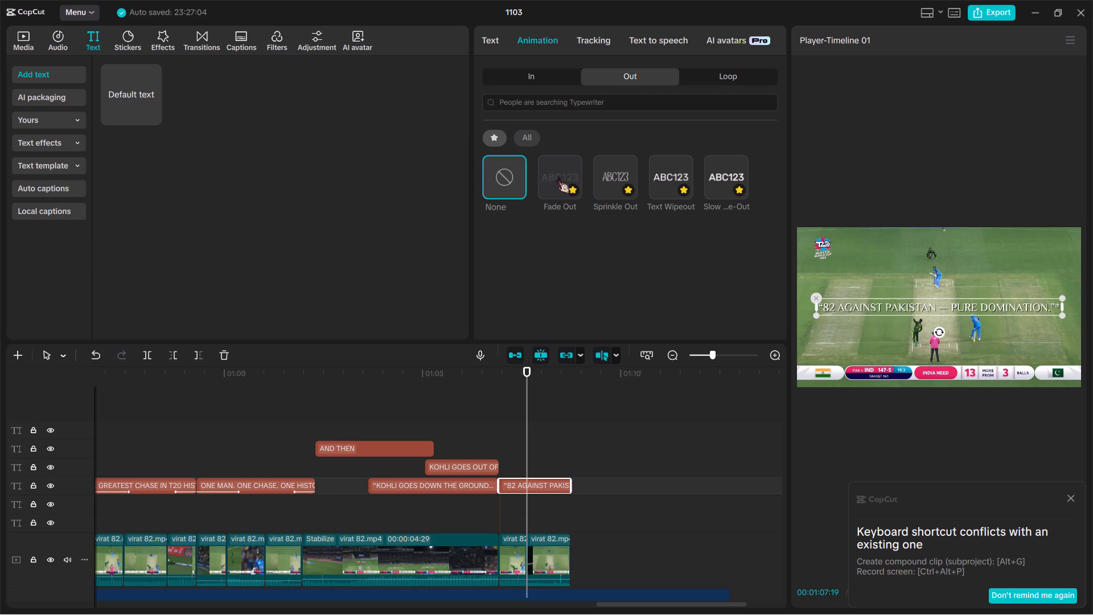
double_click(555, 175)
left_click(535, 69)
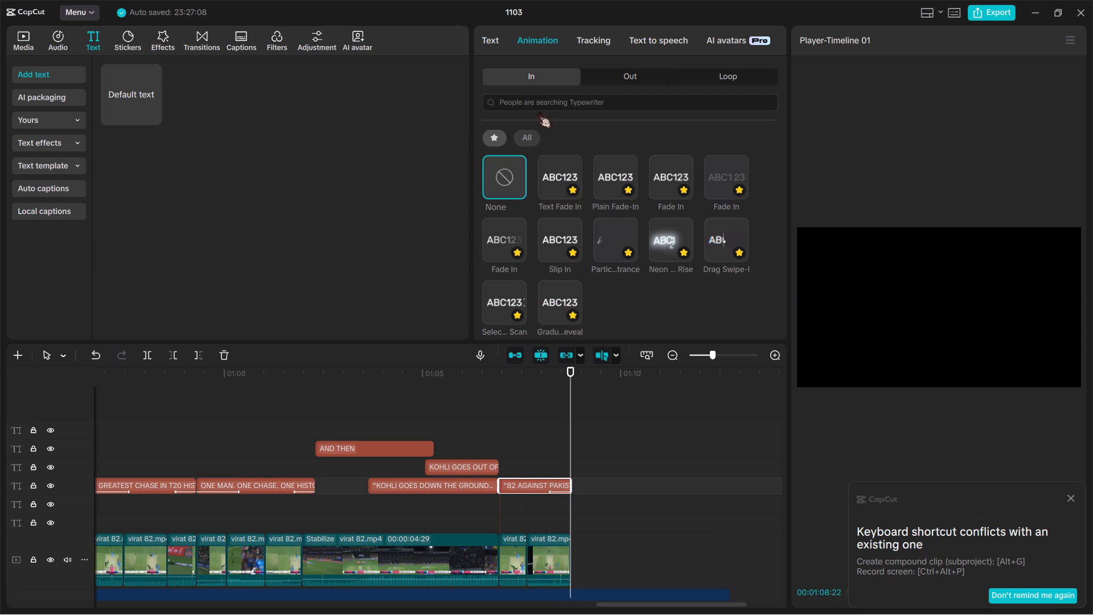
double_click(726, 179)
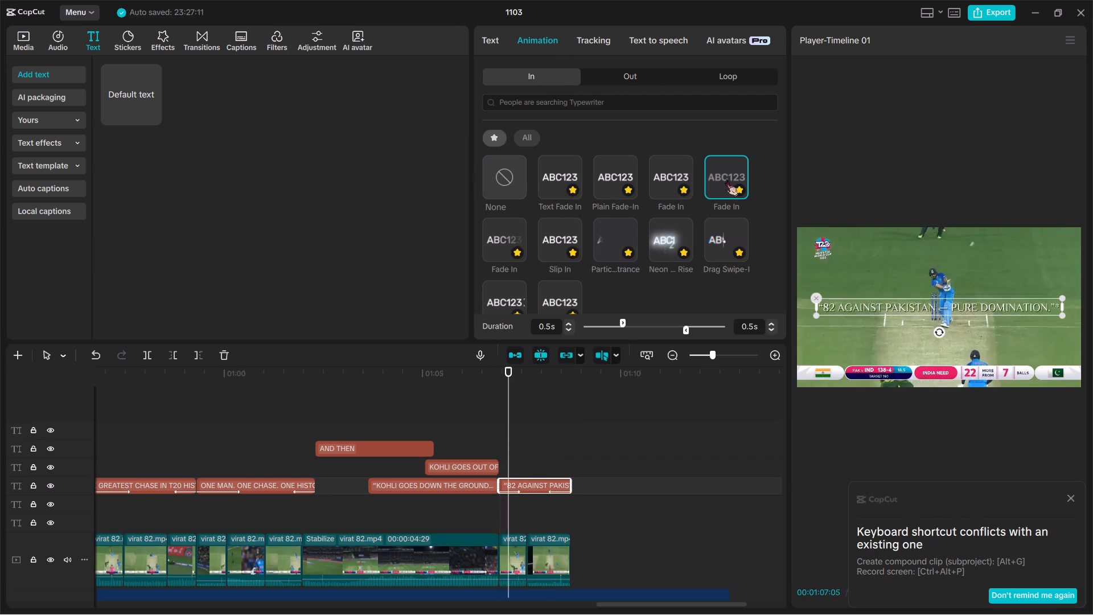
left_click_drag(621, 326, 631, 326)
key("space")
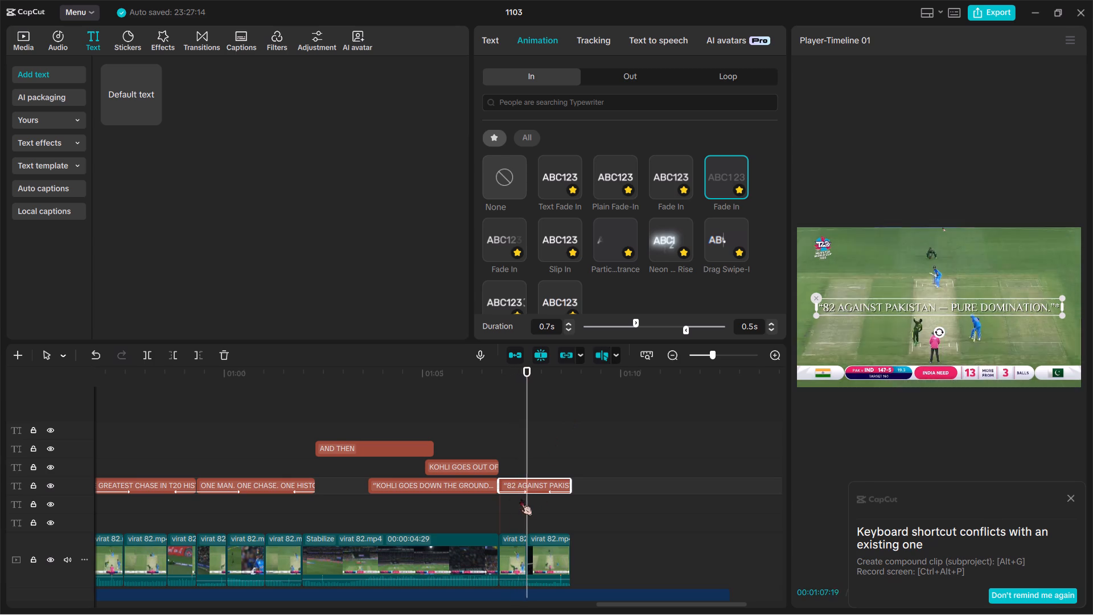
key("space")
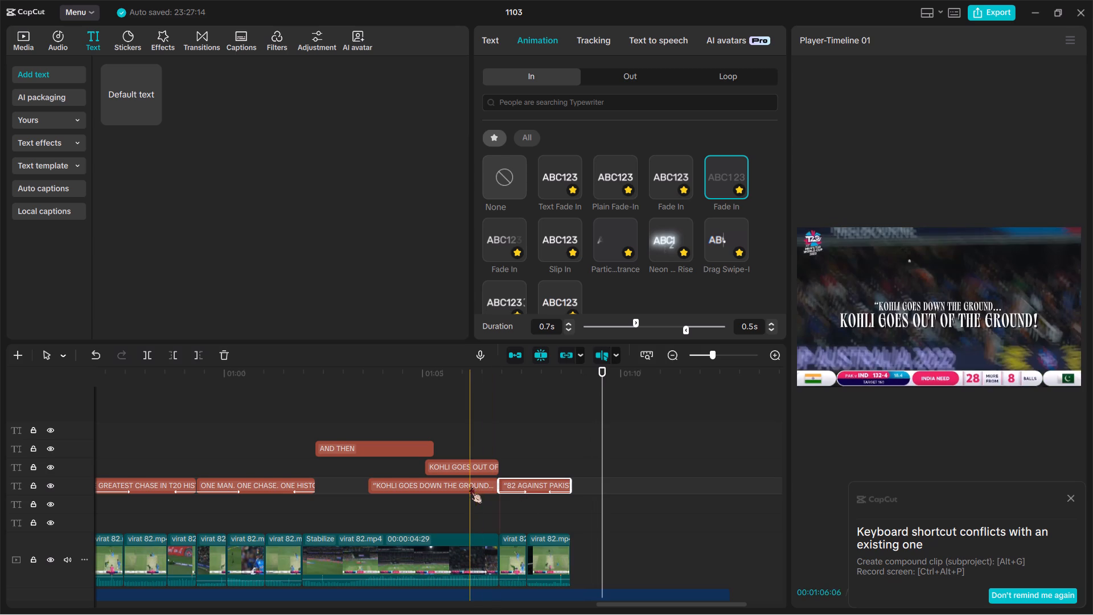
Copy the earlier black.png clip and paste it directly after the last video clip on the main track.
scroll(470, 487, "down", 1)
scroll(486, 498, "left", 1)
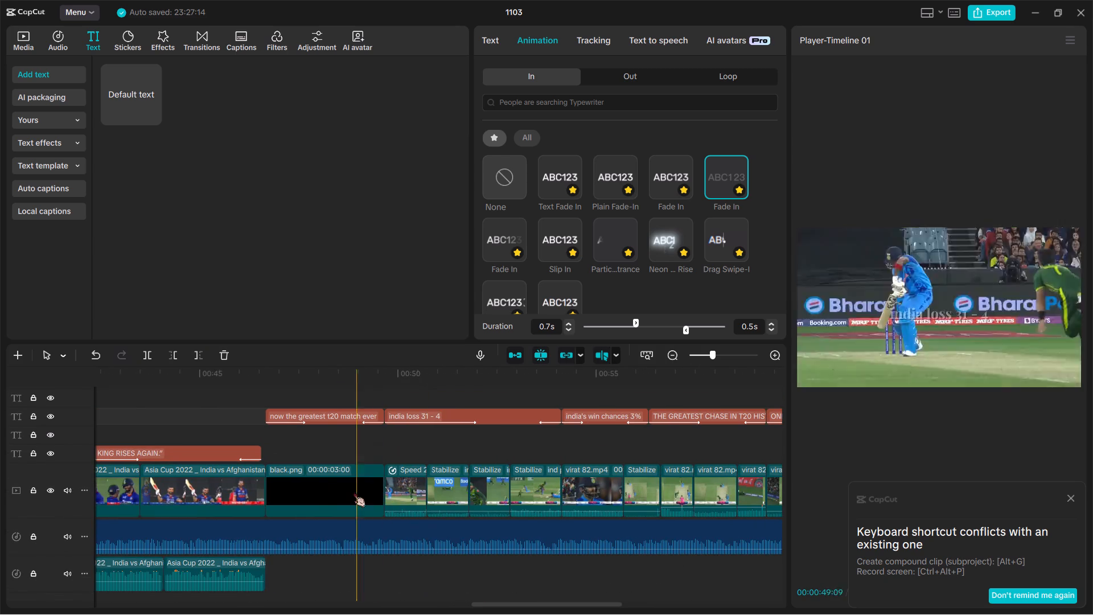
left_click(324, 491)
key("ctrl+c")
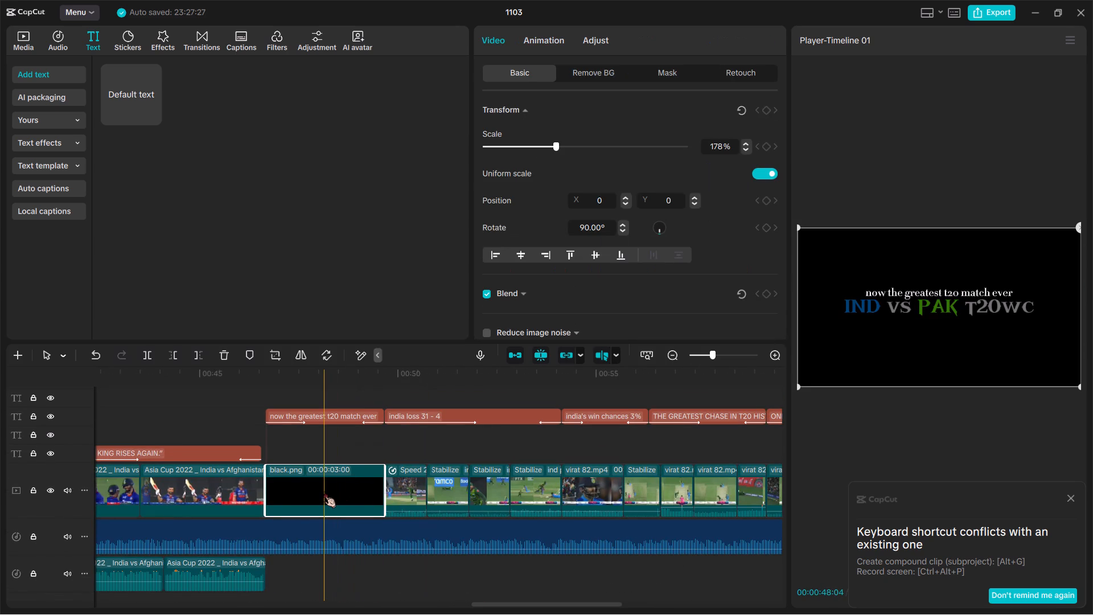
scroll(324, 491, "left", 3)
left_click(454, 496)
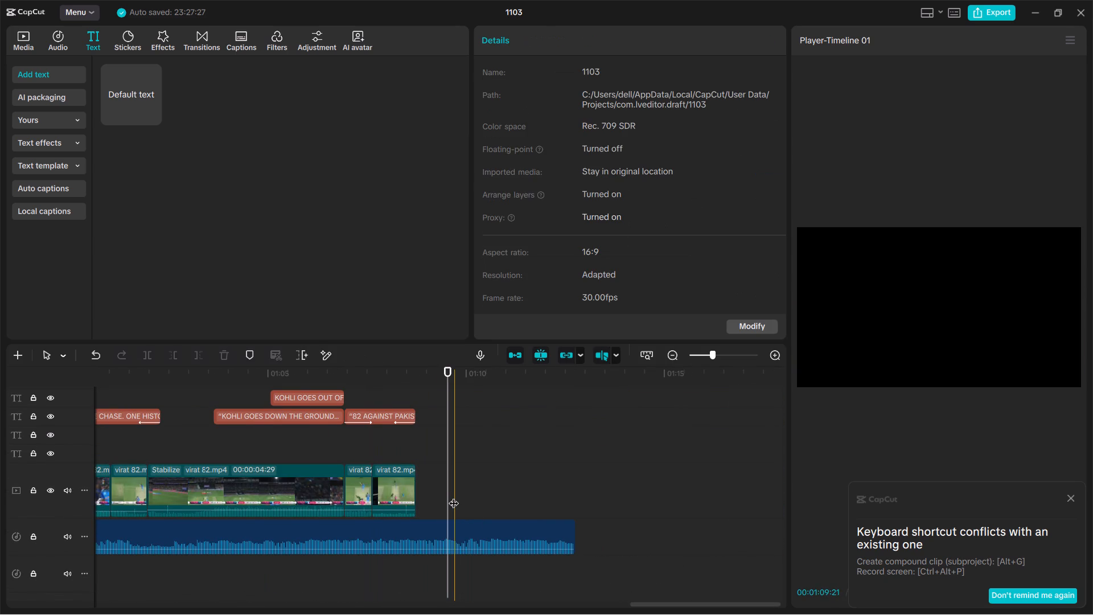
key("ctrl+v")
left_click_drag(481, 483, 433, 531)
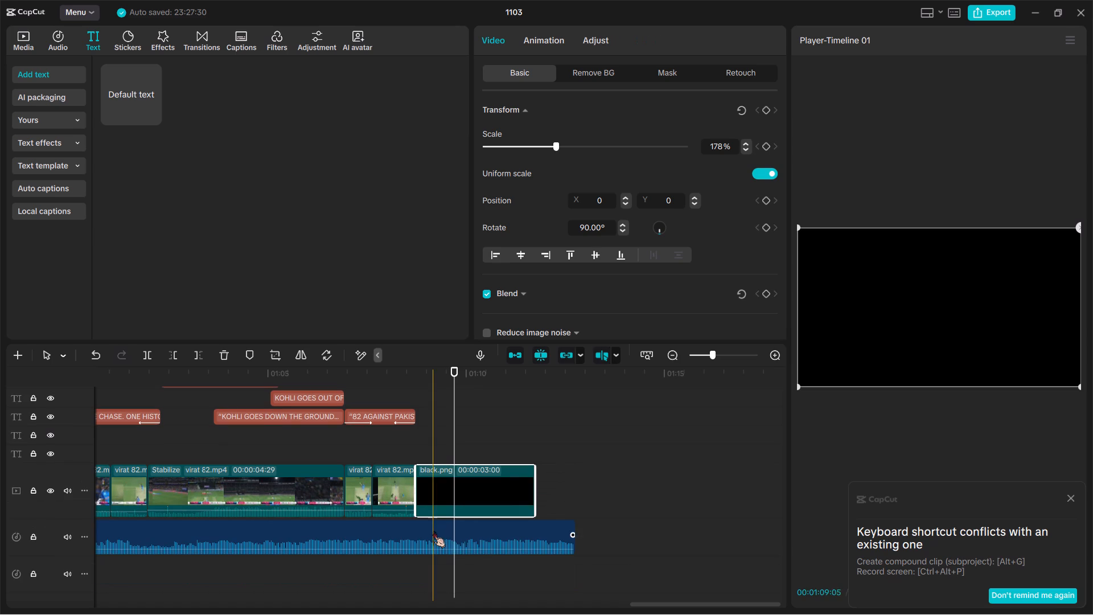
Trim the background music so it ends where the final black.png clip ends.
left_click(536, 529)
key("w")
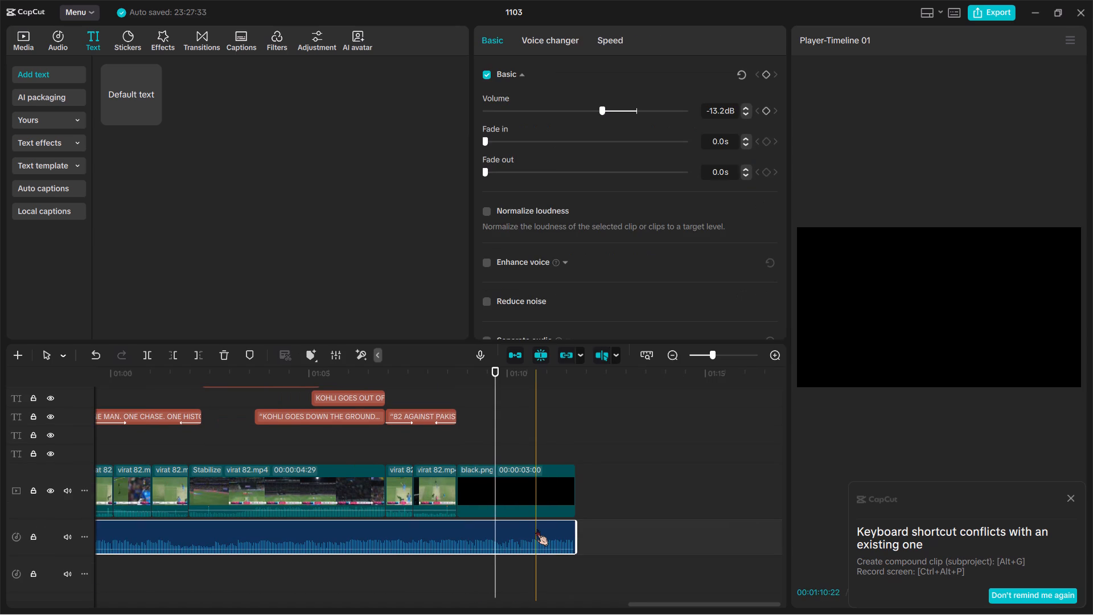
Add a default text directly above the final black.png clip, aligned with its start, and change its wording to “FOLLOW”.
left_click(508, 493)
left_click_drag(117, 92, 458, 416)
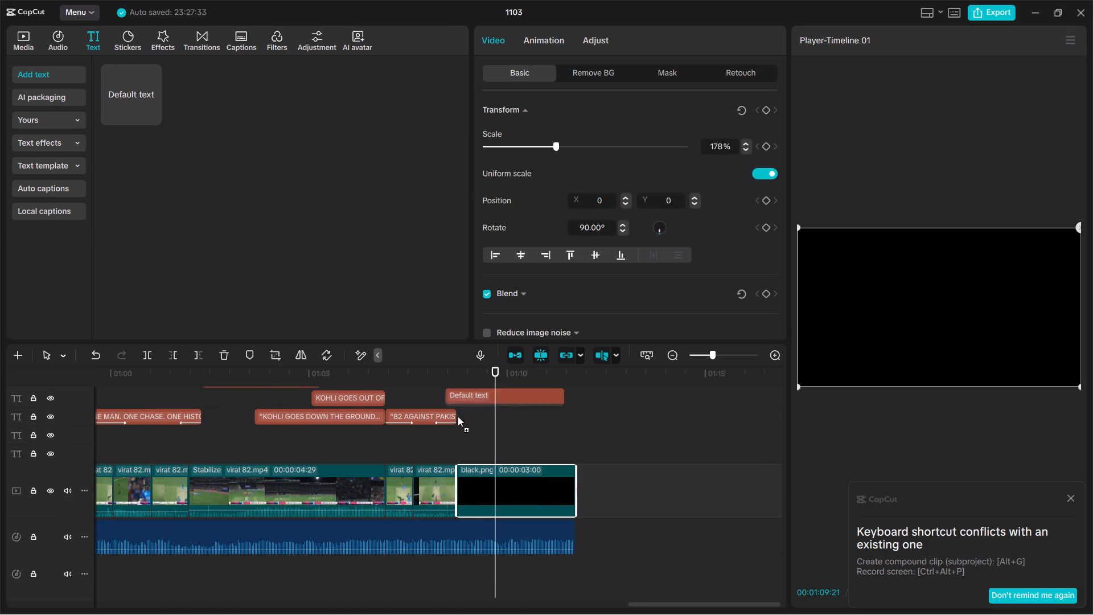
left_click_drag(458, 416, 466, 458)
left_click_drag(474, 453, 466, 453)
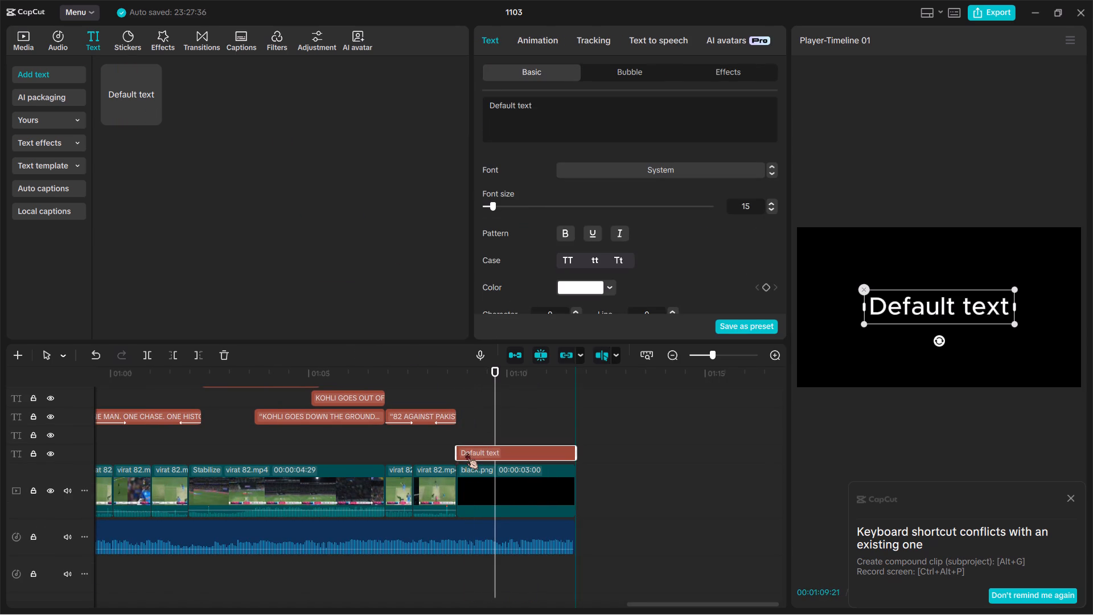
left_click_drag(466, 453, 466, 453)
left_click_drag(544, 113, 469, 93)
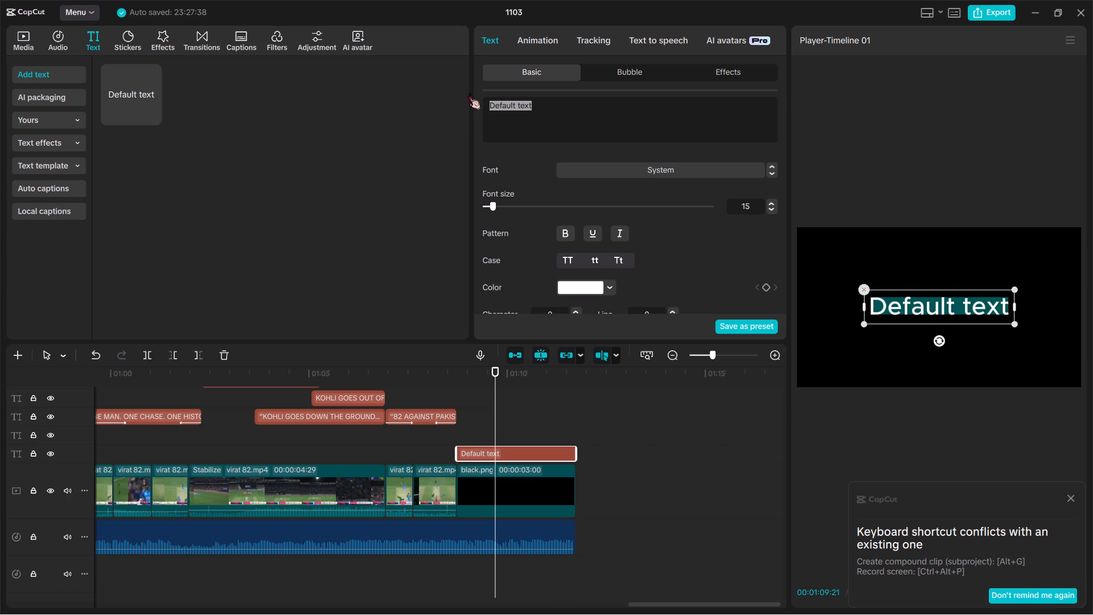
key("BackSpace")
type("FO")
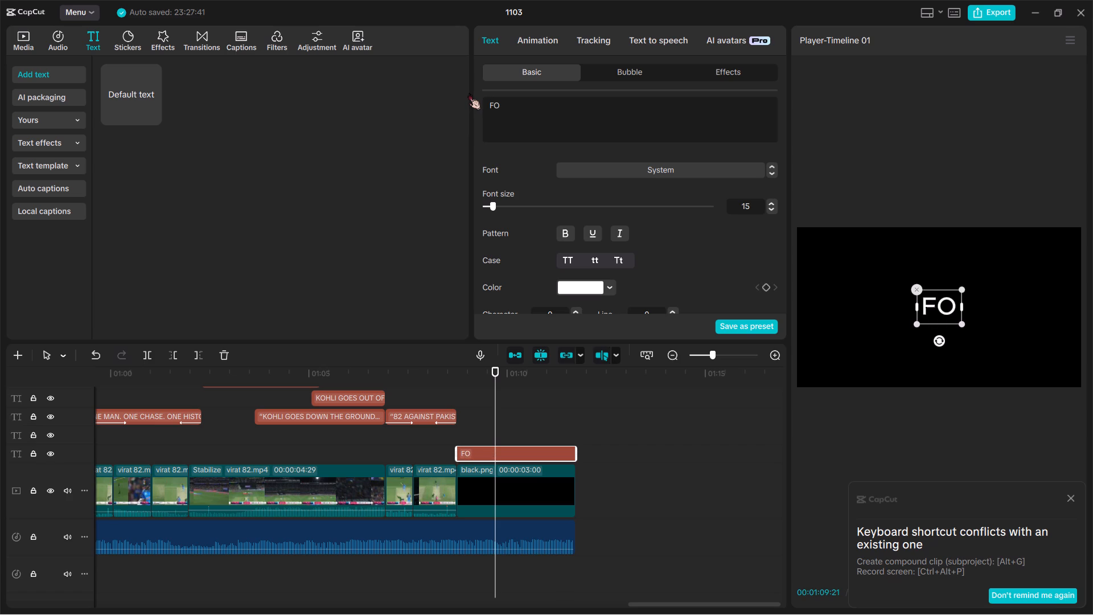
type("LLOW")
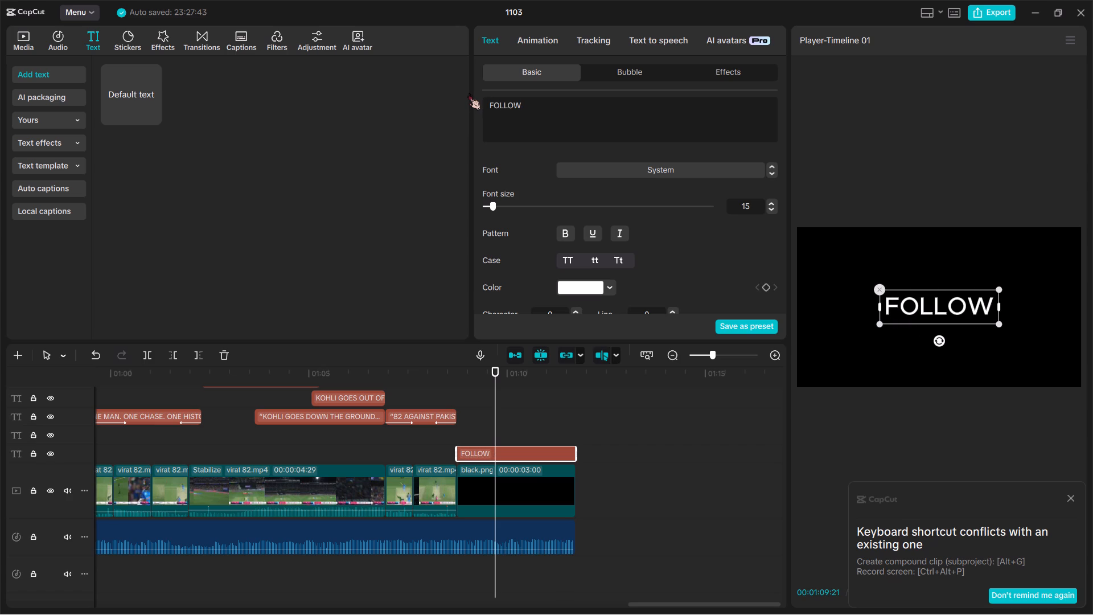
Set the “FOLLOW” text's font to PlayfairDisplay-Bd, shrink it and place it slightly above the frame's centre.
left_click(693, 174)
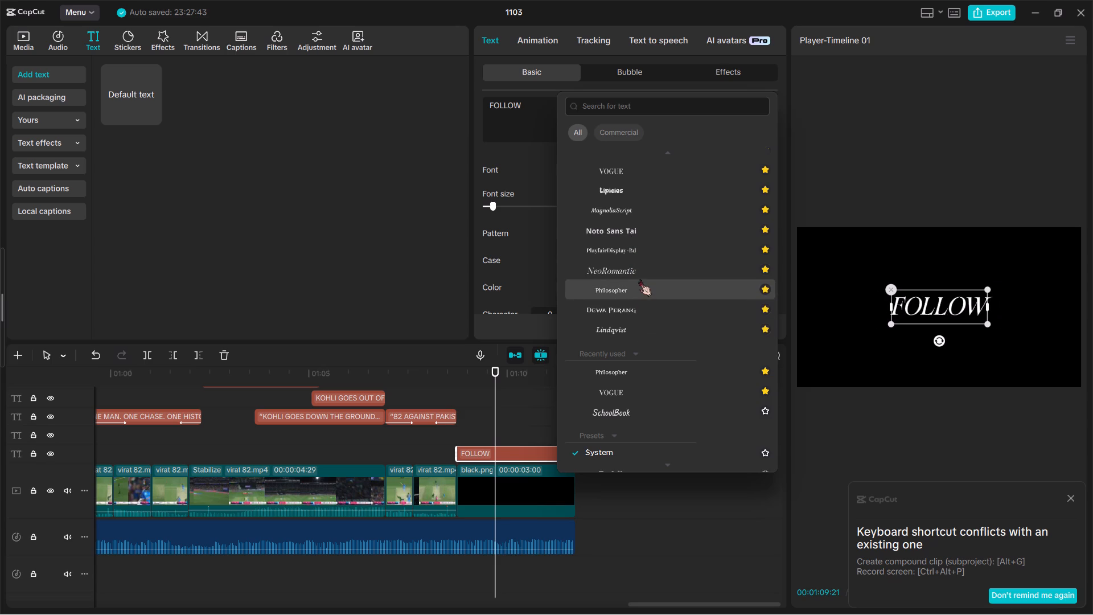
left_click(635, 252)
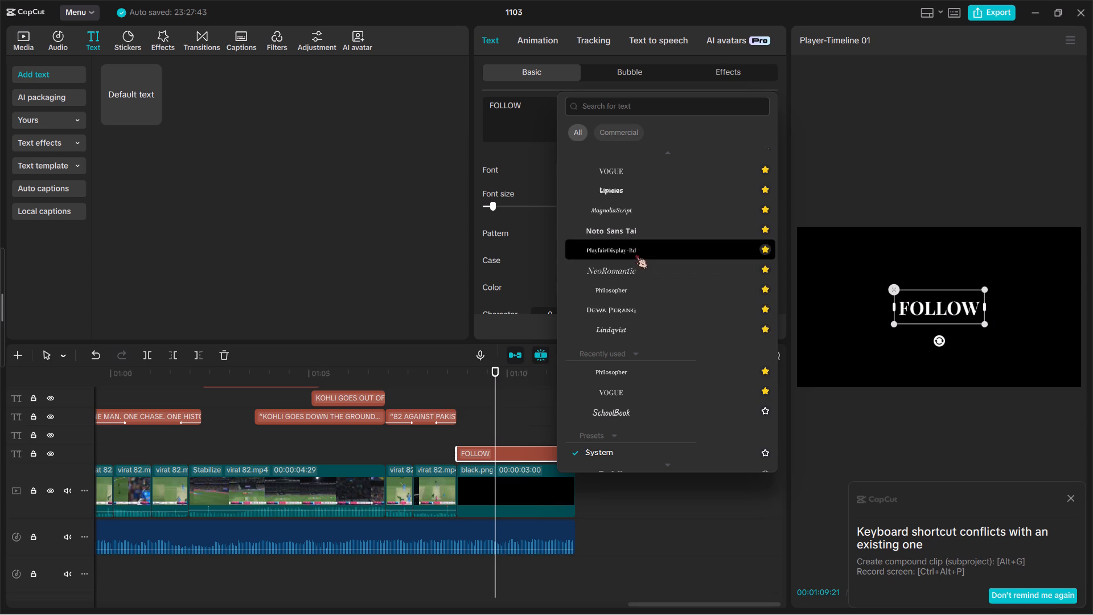
left_click_drag(934, 321, 932, 289)
left_click(978, 290)
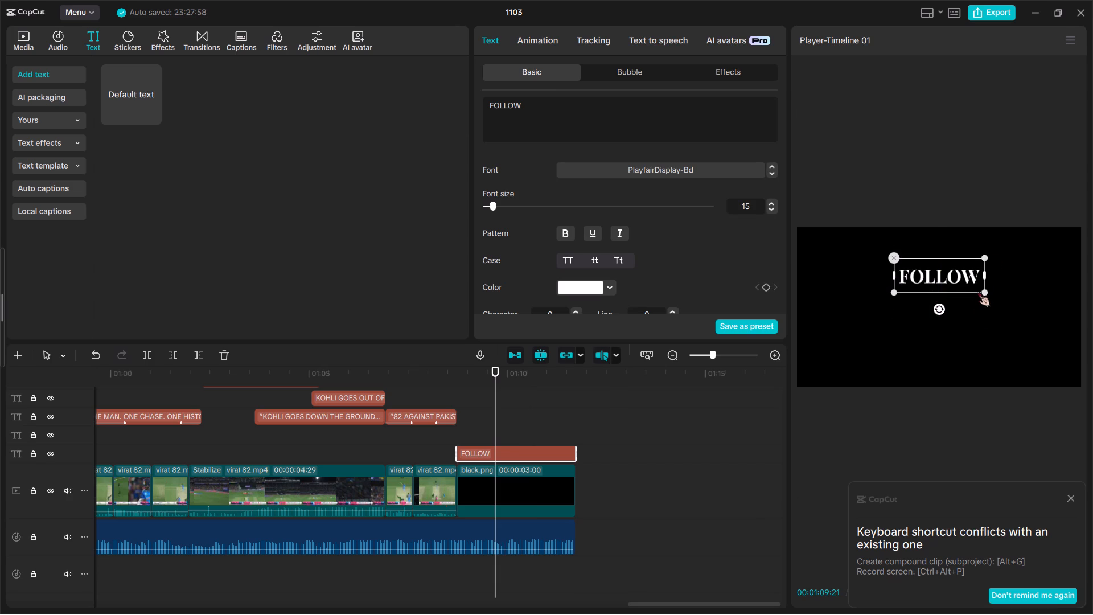
left_click_drag(981, 290, 962, 280)
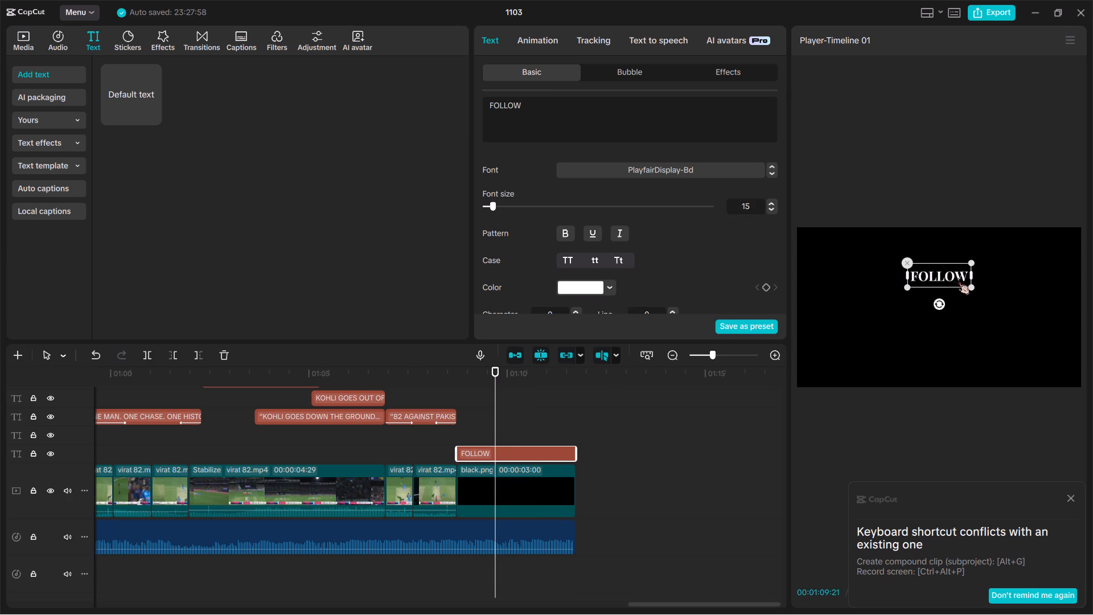
left_click_drag(946, 276, 947, 291)
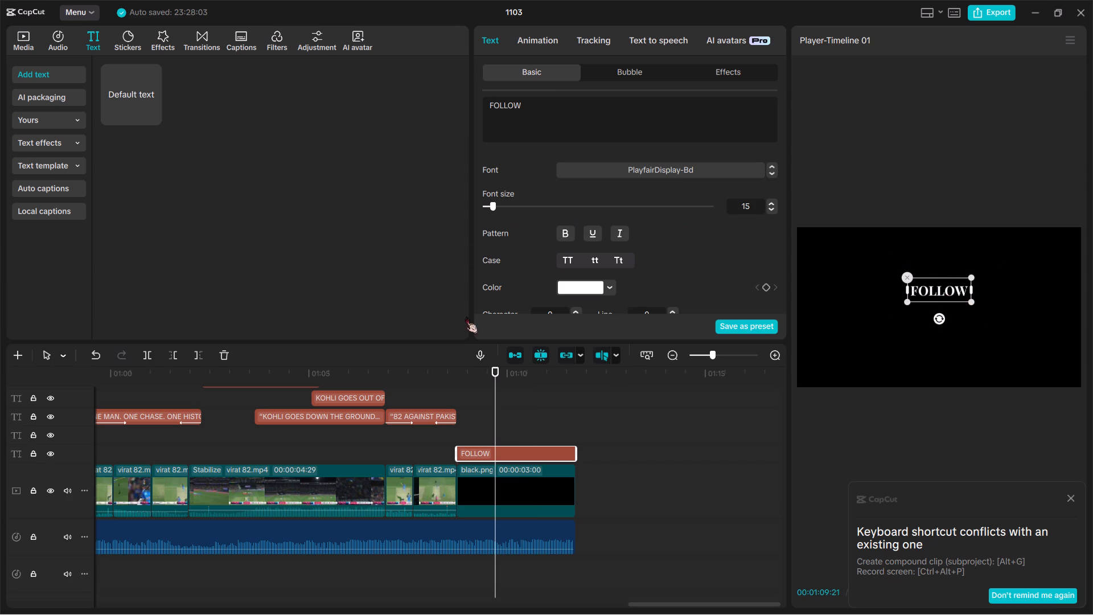
Add a second default text on the track above “FOLLOW”, starting slightly after it, and reword it “FOR CHAPTER-5”.
left_click_drag(128, 98, 487, 430)
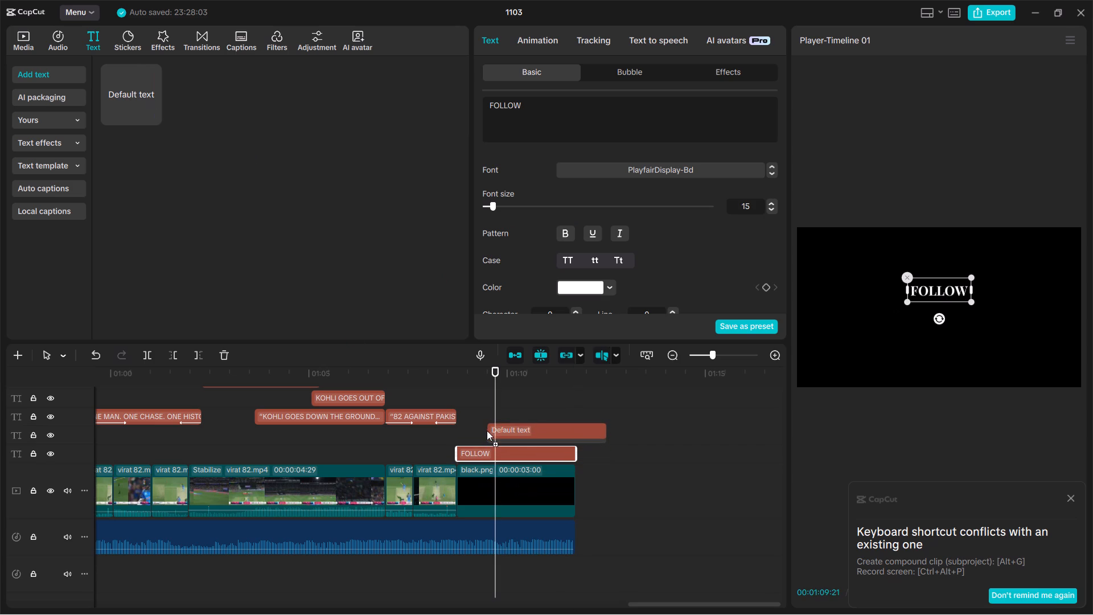
left_click_drag(487, 430, 486, 439)
left_click_drag(576, 118, 441, 76)
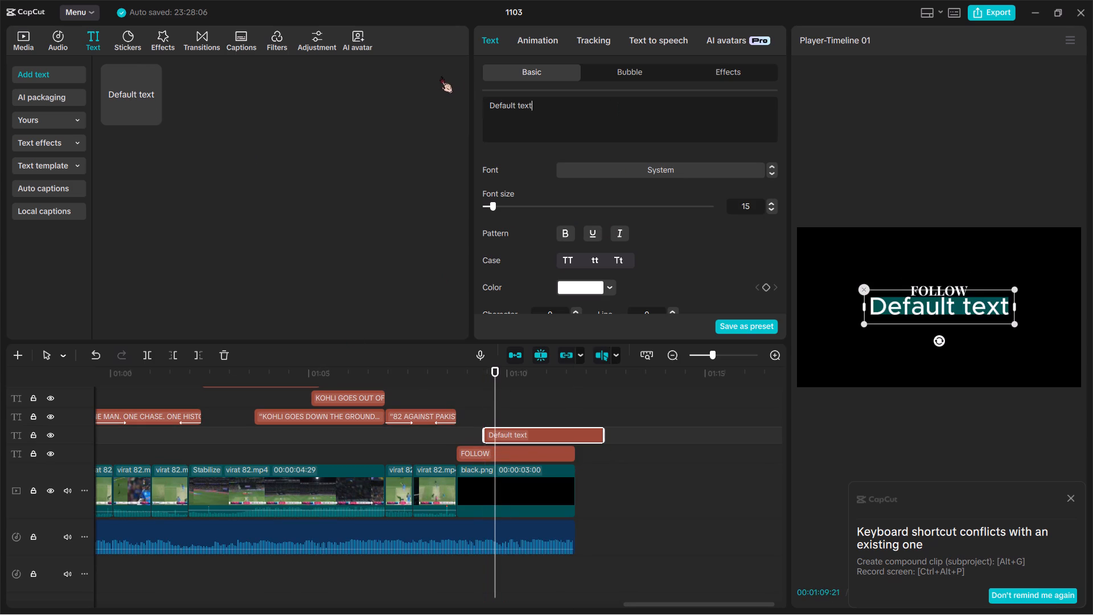
left_click_drag(441, 76, 433, 77)
key("BackSpace")
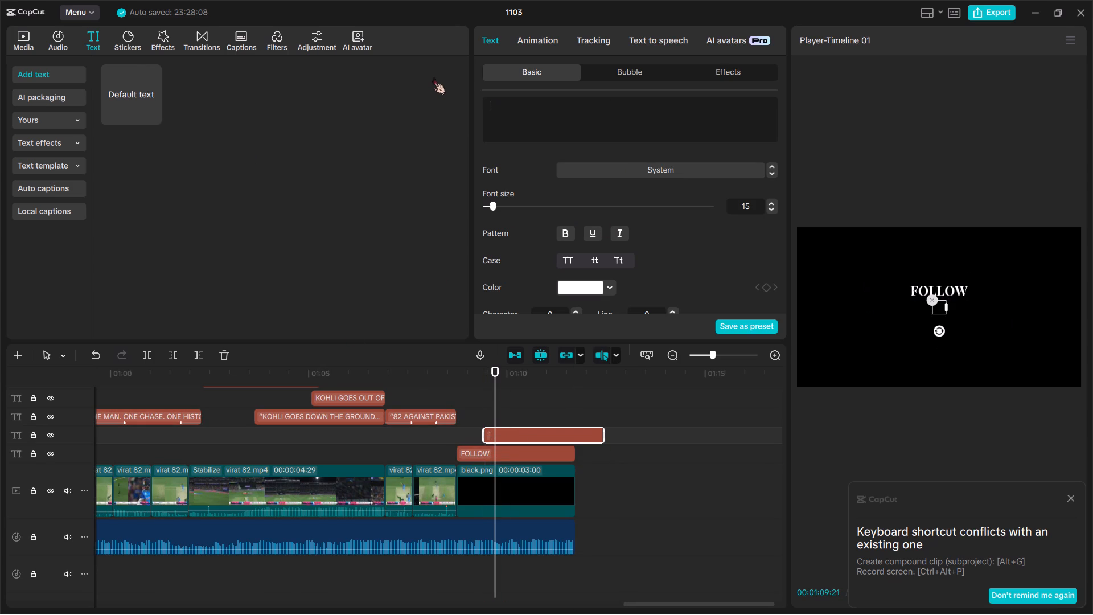
type("FOR")
key("space")
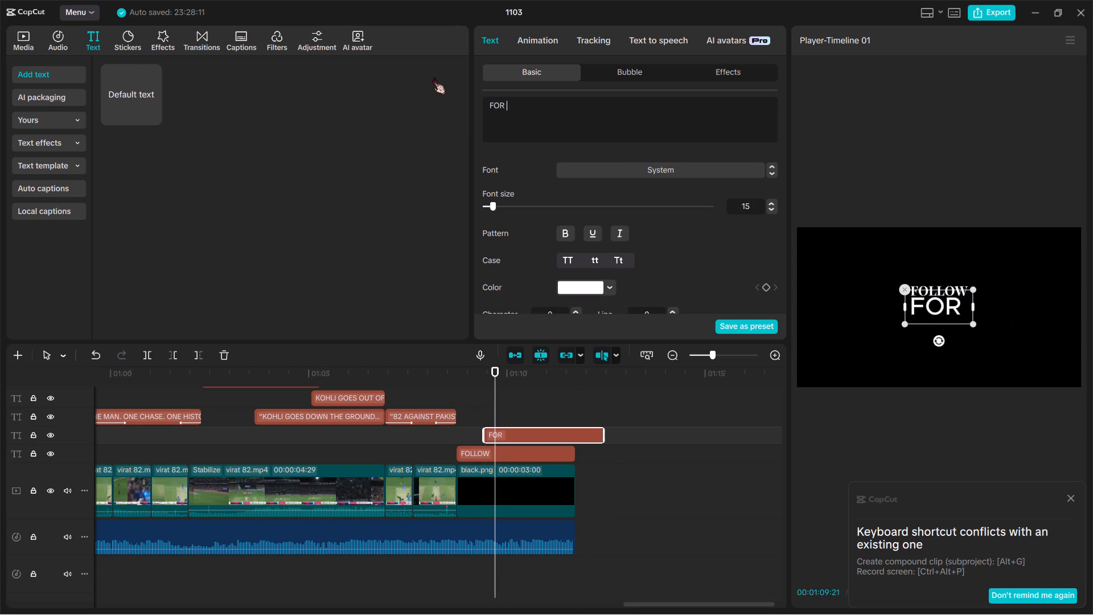
type("CC")
key("BackSpace")
type("HAPTER")
key("space")
key("BackSpace")
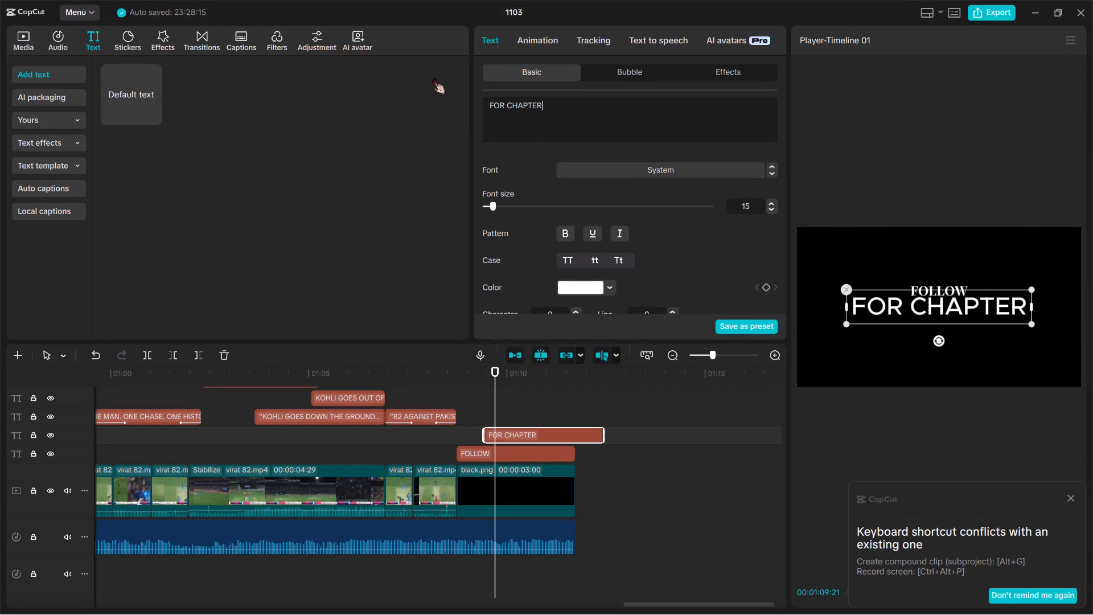
key("minus")
key("5")
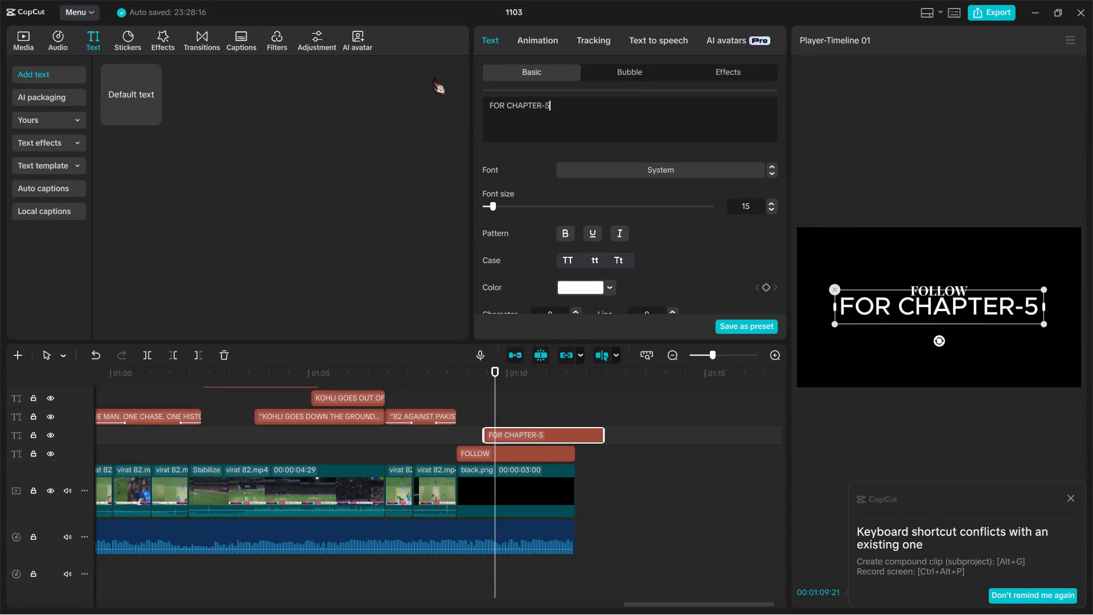
Set the “FOR CHAPTER-5” text's font to Dewa Perang, shrink it and place it just beneath “FOLLOW”.
left_click(638, 174)
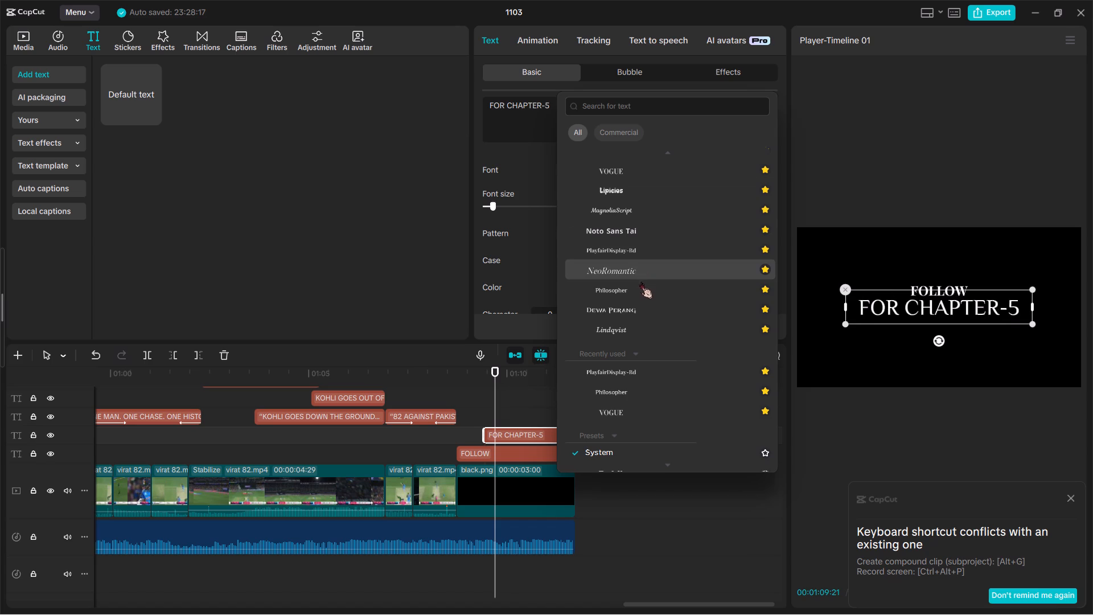
left_click(644, 310)
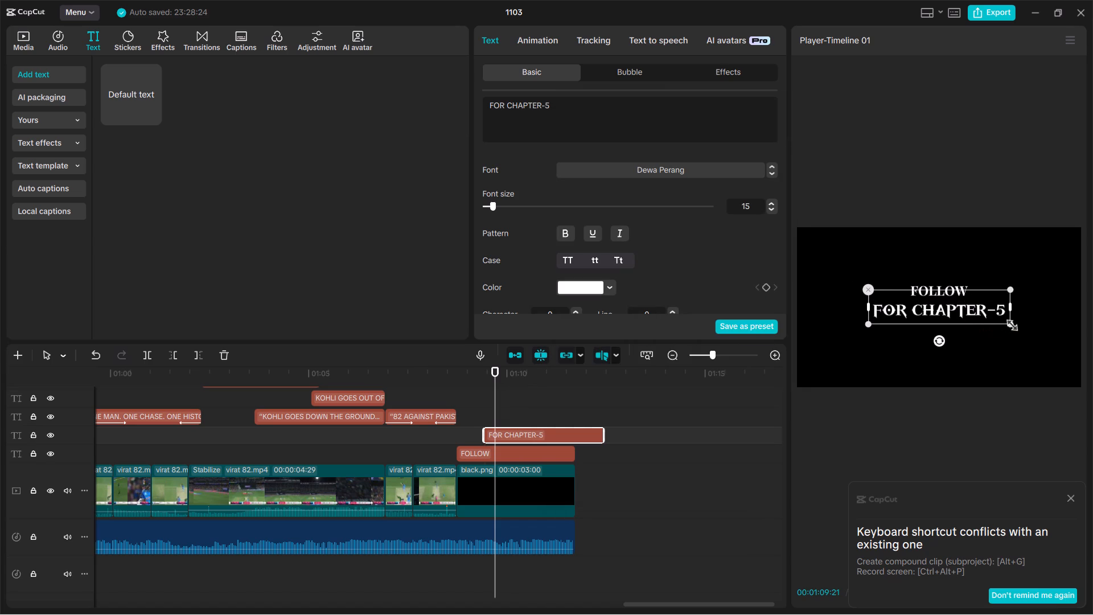
left_click_drag(1009, 323, 971, 309)
left_click_drag(950, 304, 950, 296)
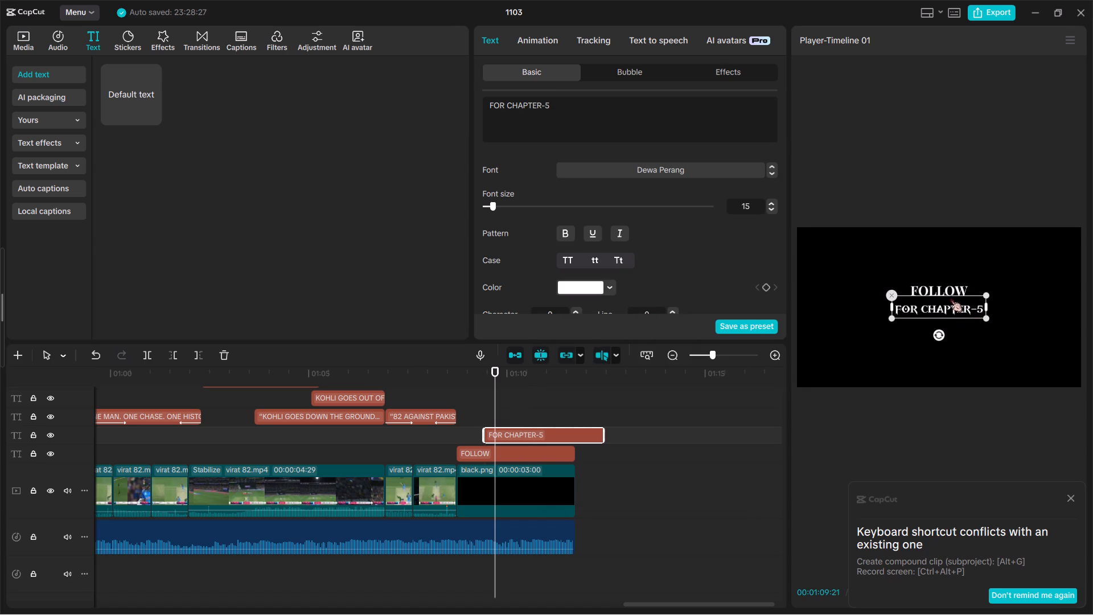
left_click_drag(950, 296, 951, 298)
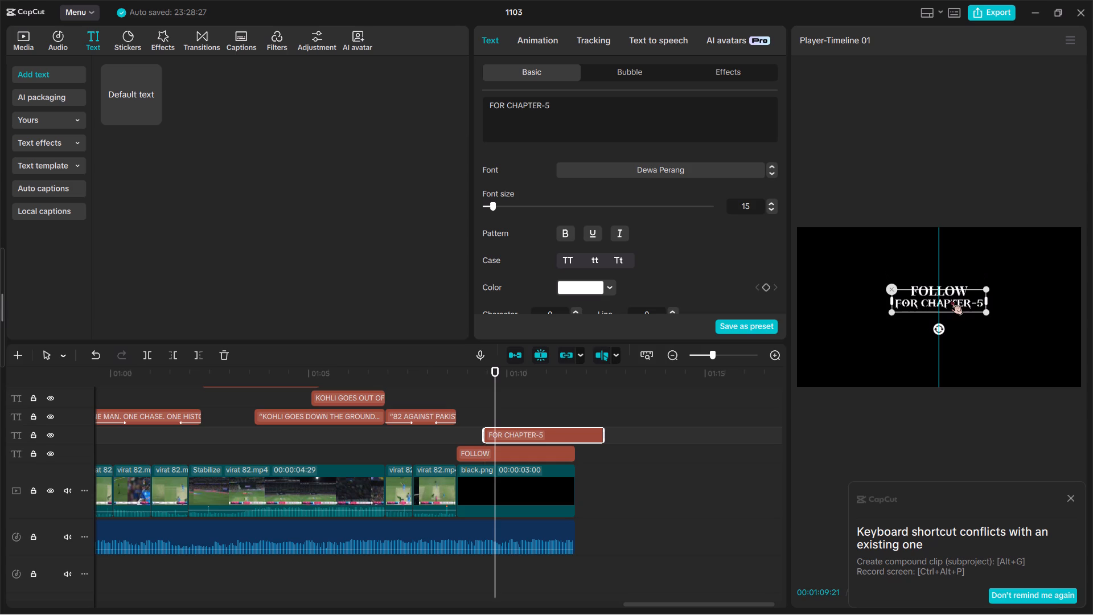
left_click_drag(951, 298, 945, 299)
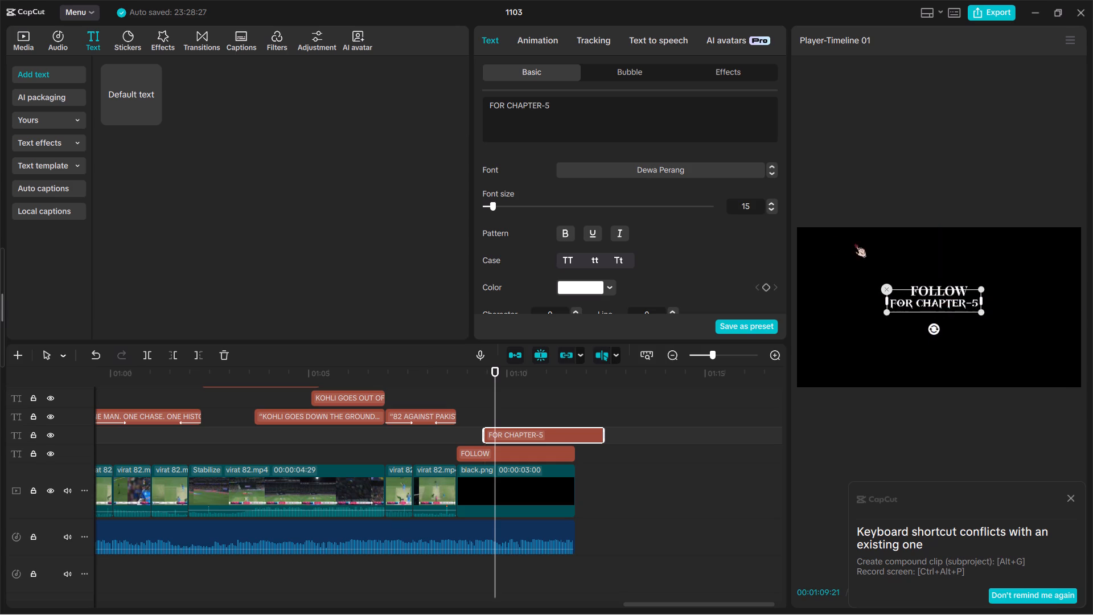
Change the “FOR CHAPTER-5” text's font to PlayfairDisplay-Bd and place it slightly lower beneath “FOLLOW”.
left_click(707, 170)
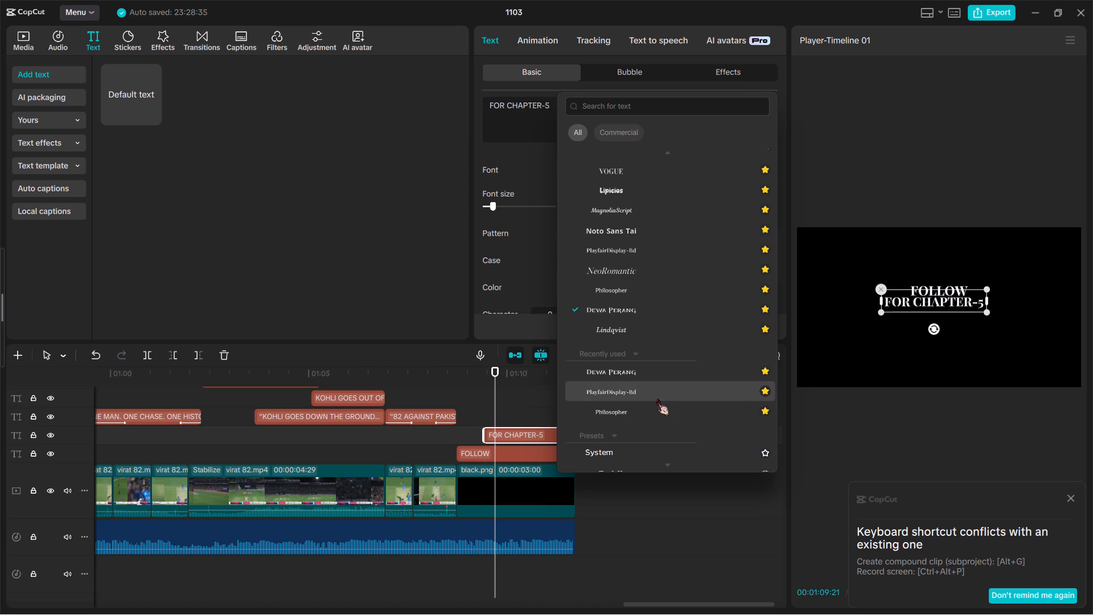
left_click(657, 399)
left_click_drag(984, 314, 991, 329)
left_click(941, 302)
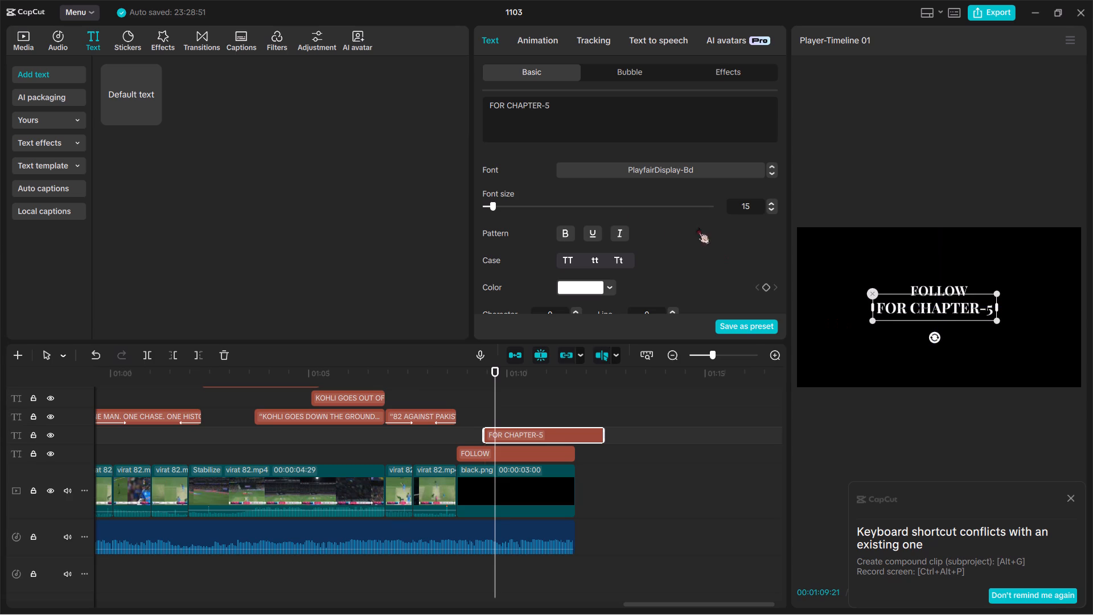
Shrink “FOLLOW” well below the size of “FOR CHAPTER-5”, and move “FOR CHAPTER-5” up to sit centred just beneath it.
left_click(918, 284)
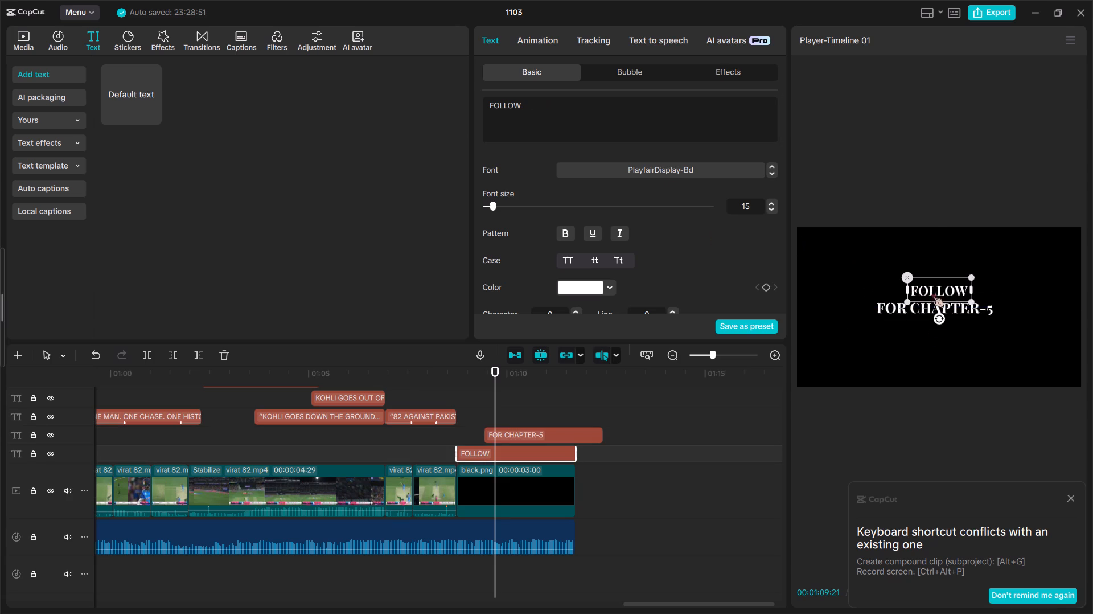
left_click_drag(967, 301, 975, 315)
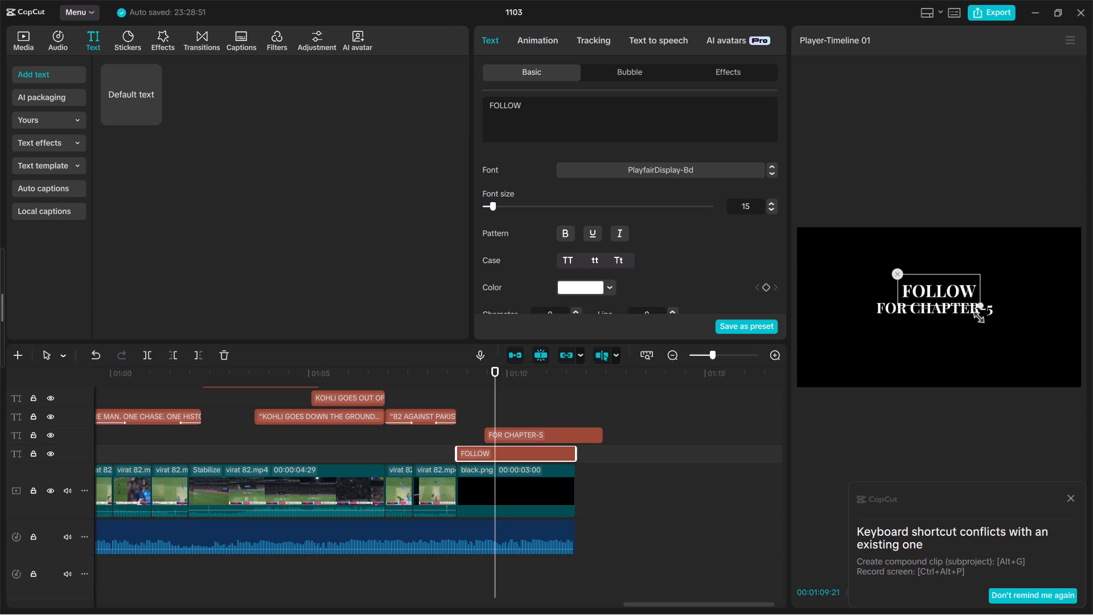
left_click_drag(975, 315, 951, 294)
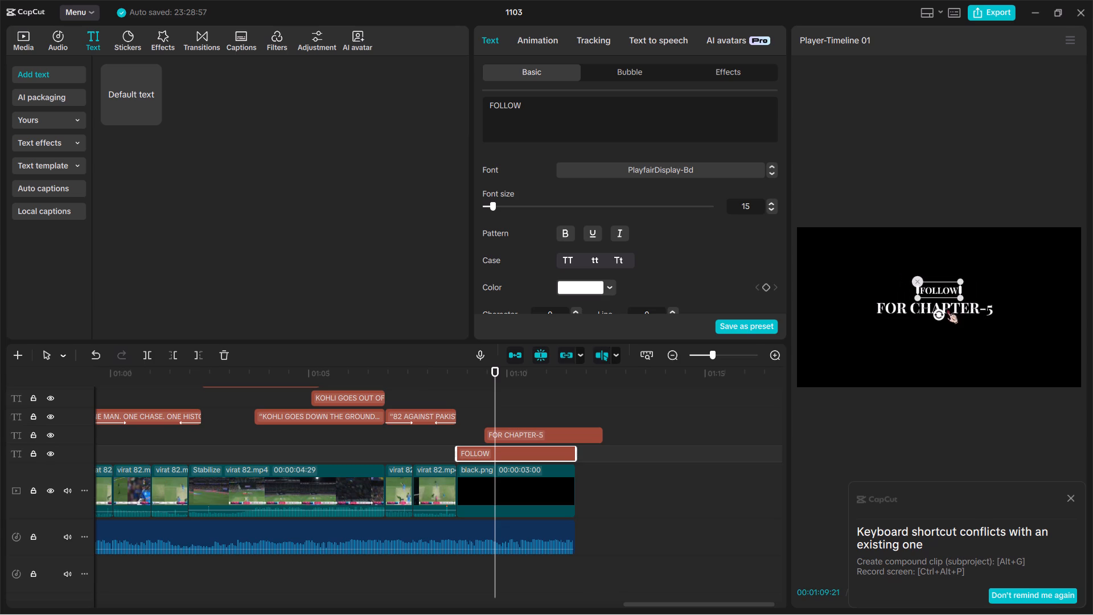
left_click(947, 305)
left_click_drag(947, 305, 952, 299)
left_click(930, 341)
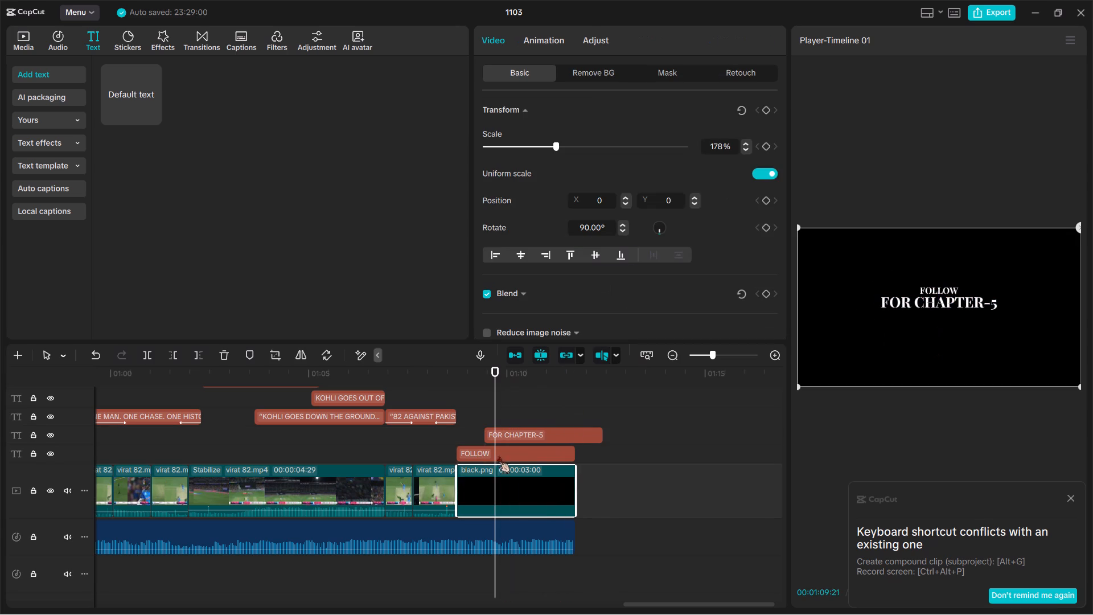
Give the “FOLLOW” text a Fade In entrance and a Fade Out exit animation, each 0.5 s long.
left_click(499, 449)
left_click(539, 36)
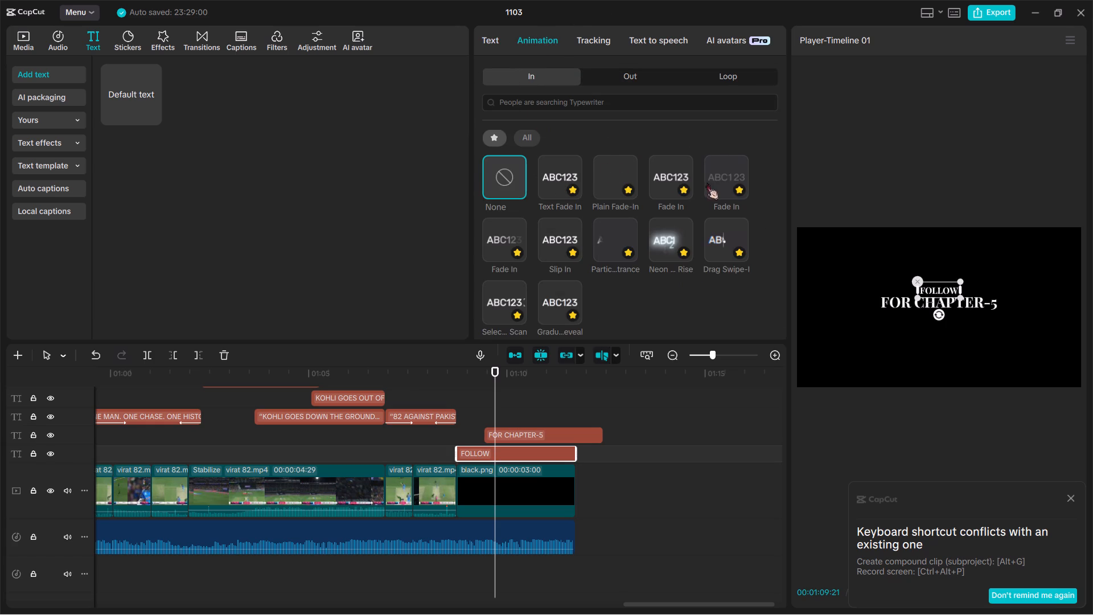
double_click(718, 182)
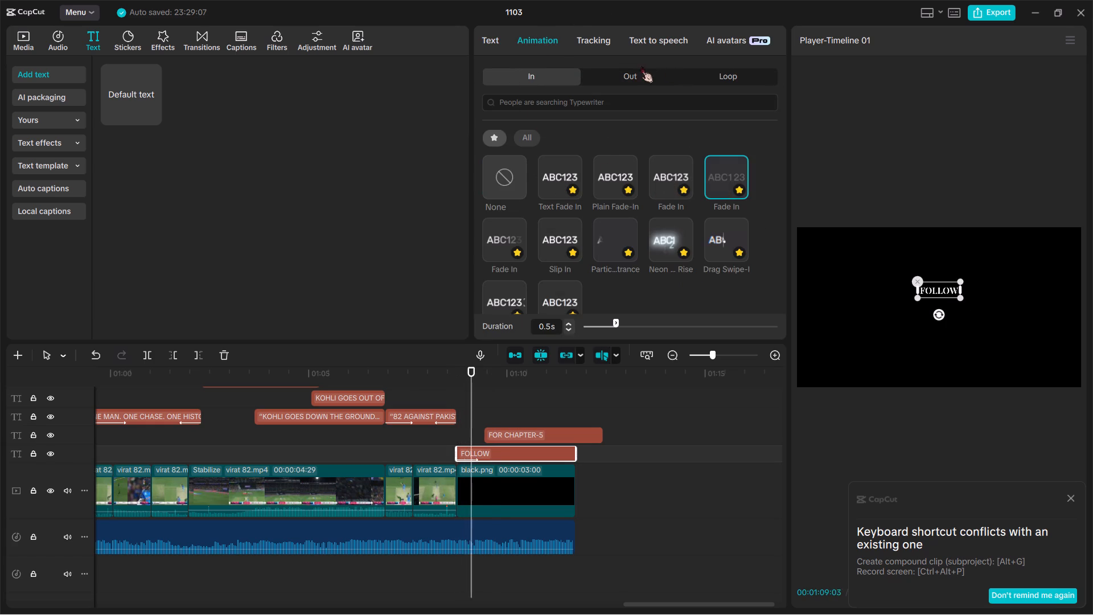
left_click(635, 69)
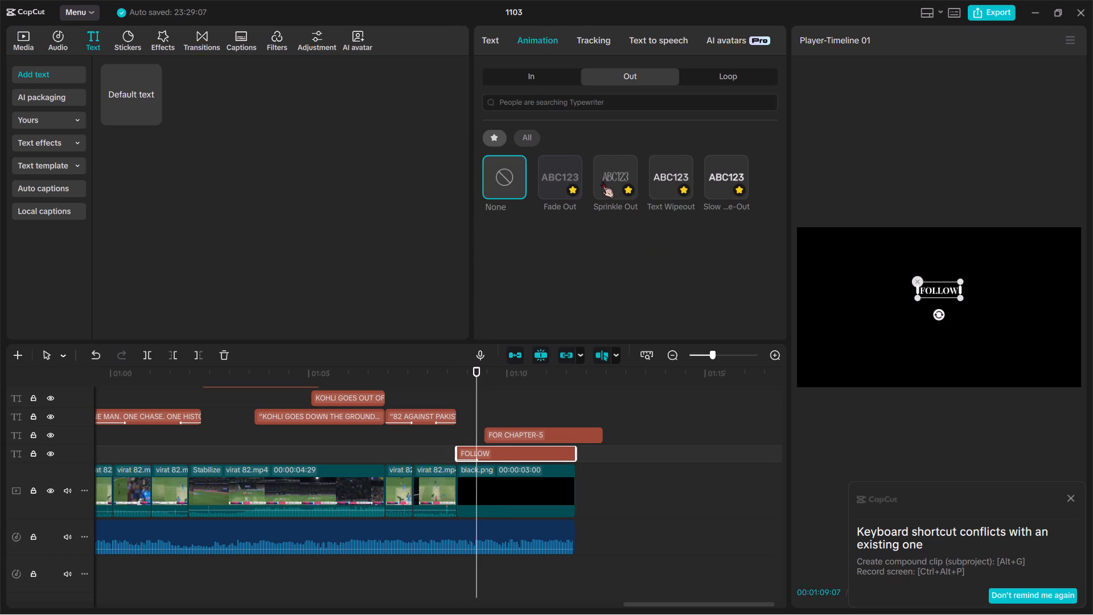
double_click(561, 178)
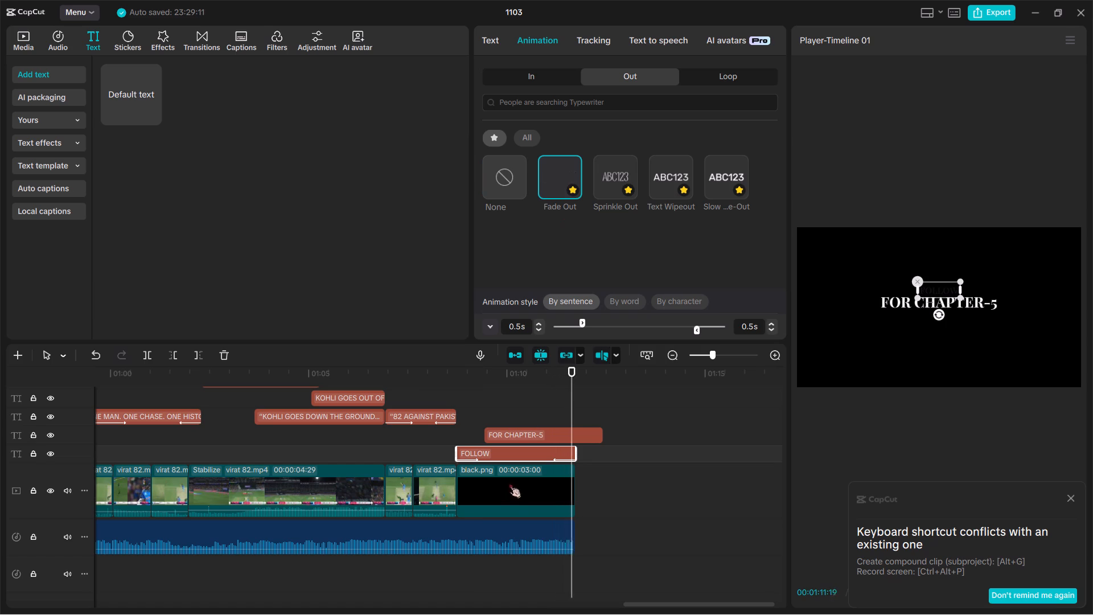
Give the “FOR CHAPTER-5” text a 0.5 s Fade Out exit and a Fade In entrance lasting 0.9 s.
left_click(513, 436)
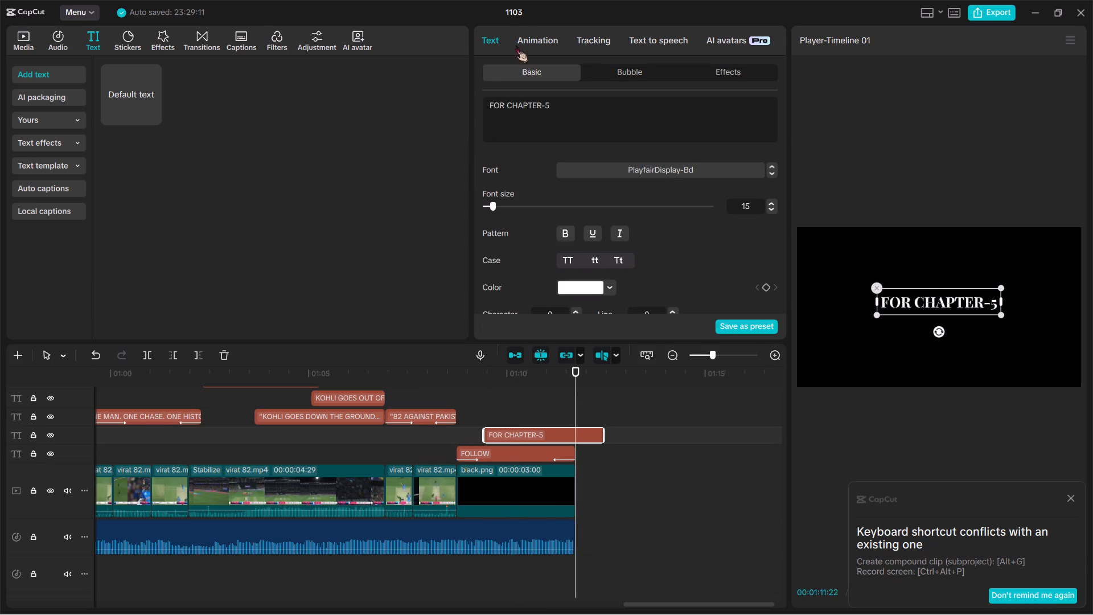
left_click(541, 31)
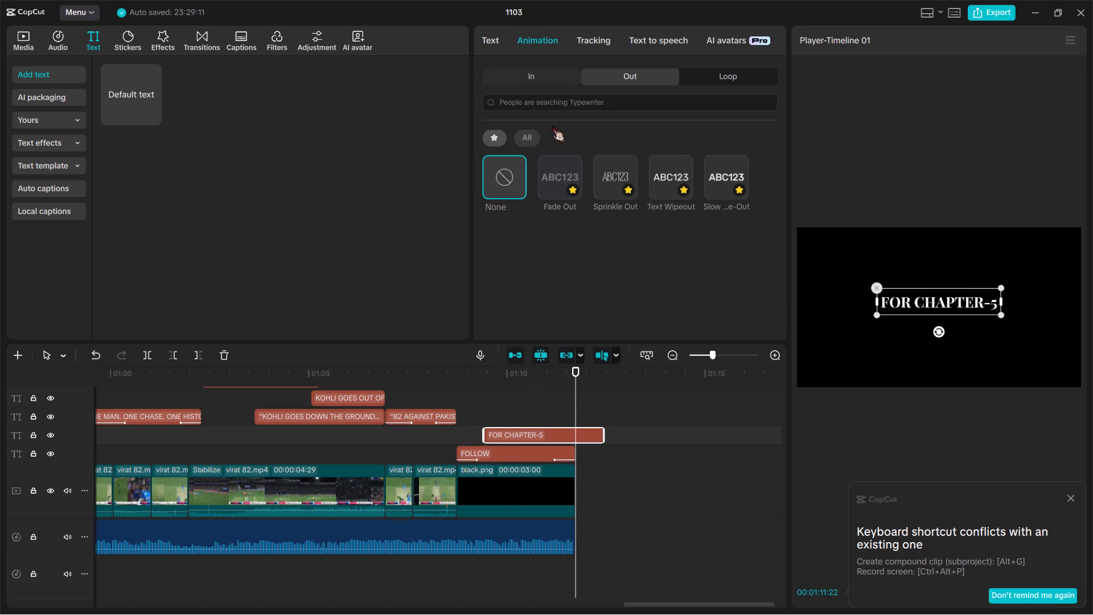
left_click(554, 176)
left_click_drag(554, 176, 537, 84)
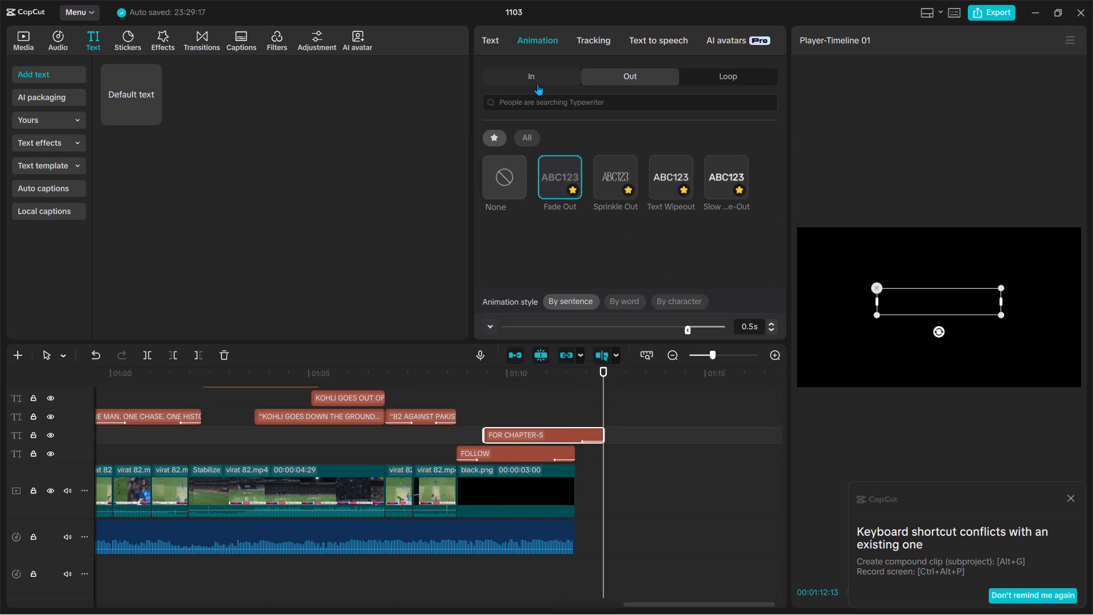
left_click(537, 84)
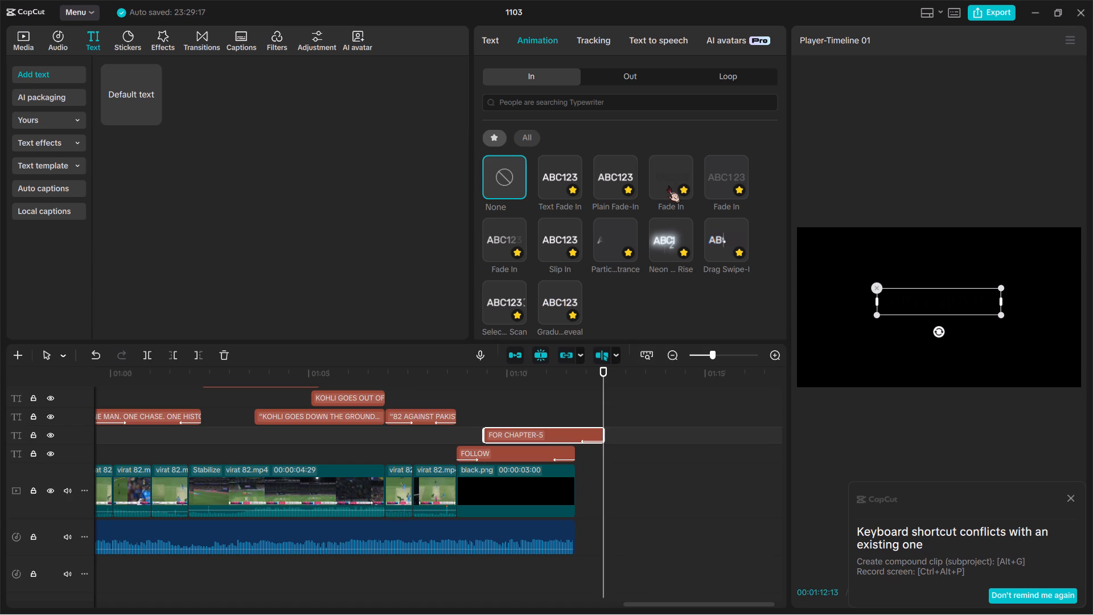
double_click(668, 186)
left_click(627, 327)
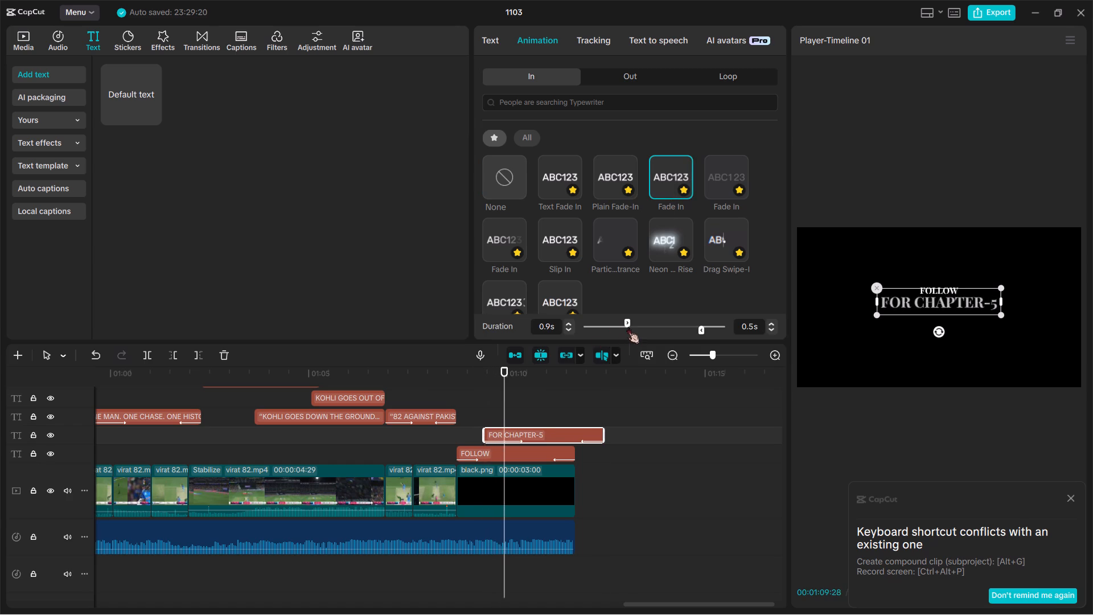
Trim the end of the “FOR CHAPTER-5” text to line up with the end of the final black.png clip.
left_click(579, 428)
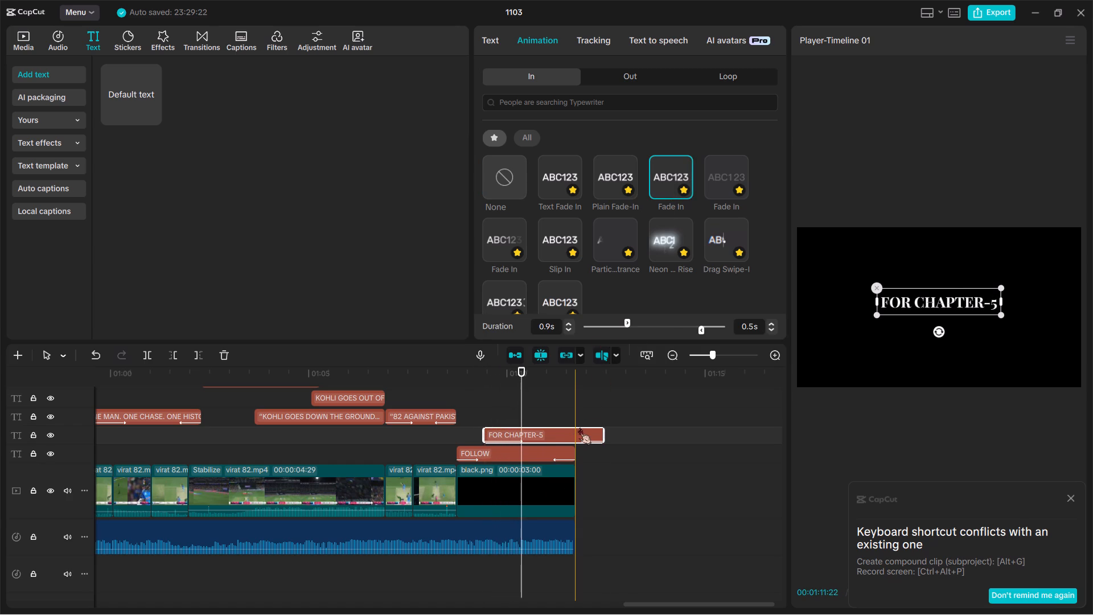
key("w")
Play back the end screen several times to check the title fades and how the music ends.
key("space")
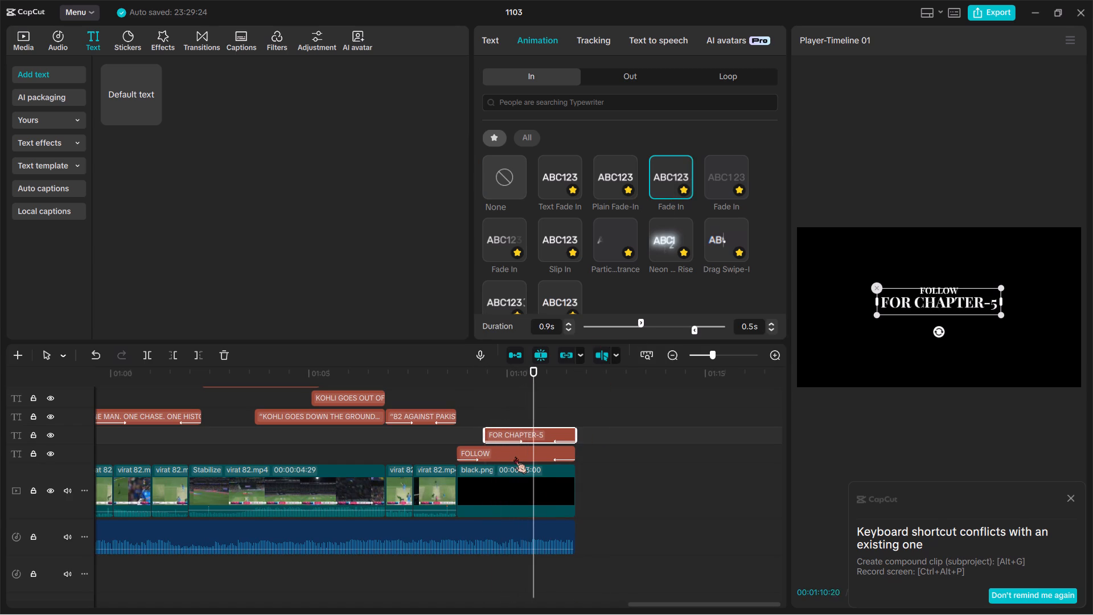
key("space")
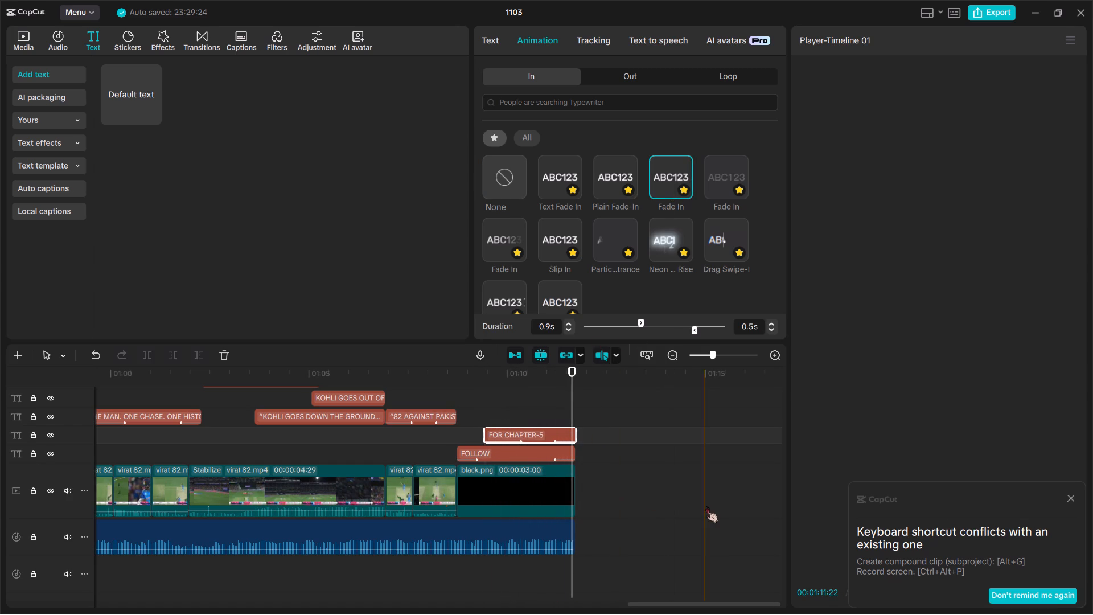
left_click(706, 506)
key("space")
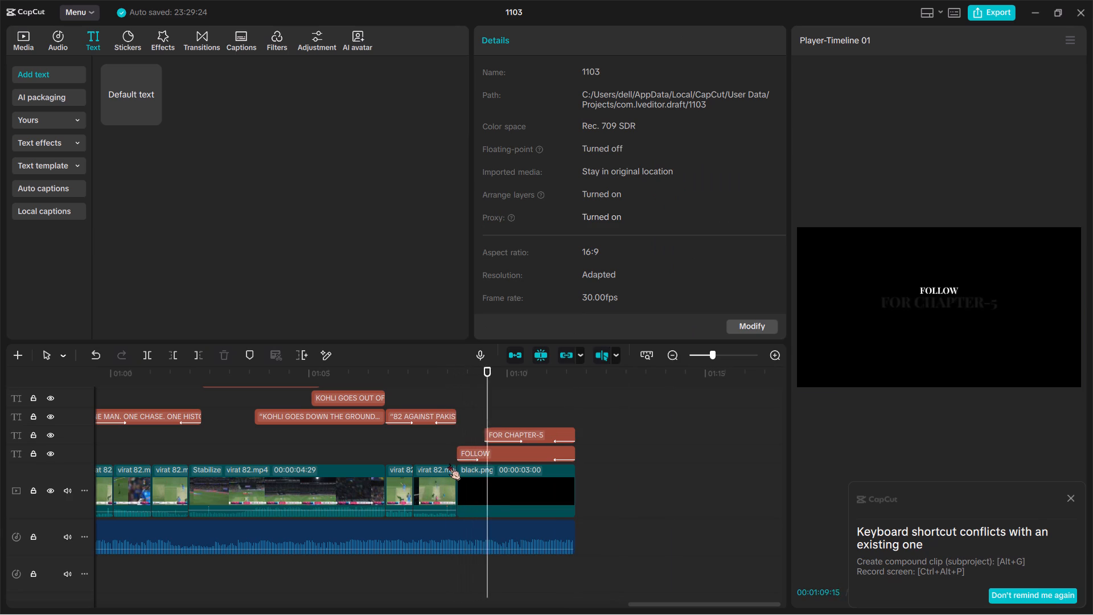
key("space")
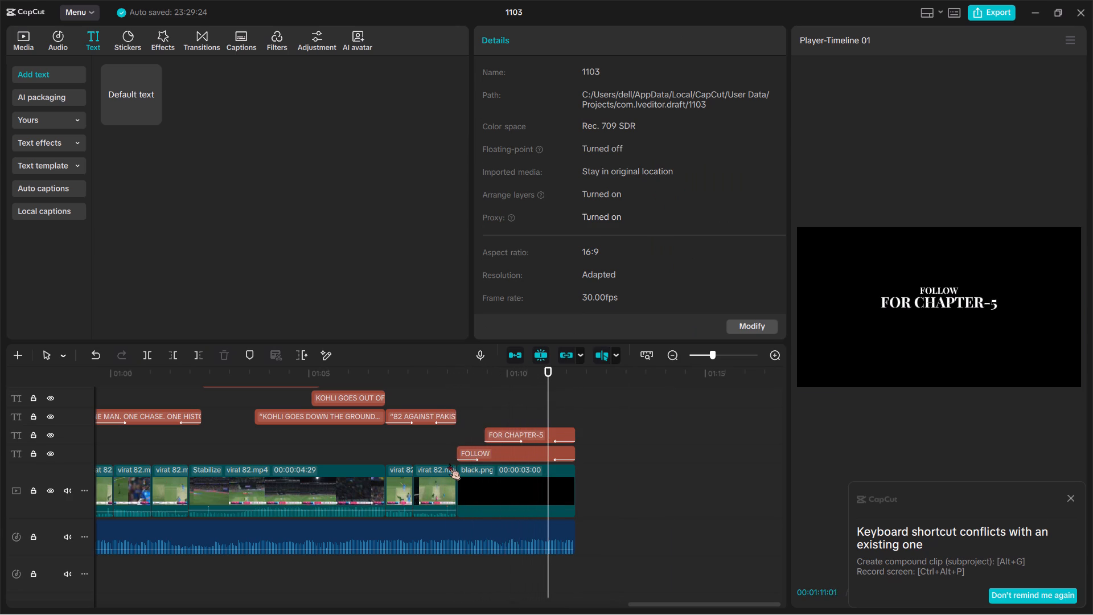
left_click(548, 487)
key("space")
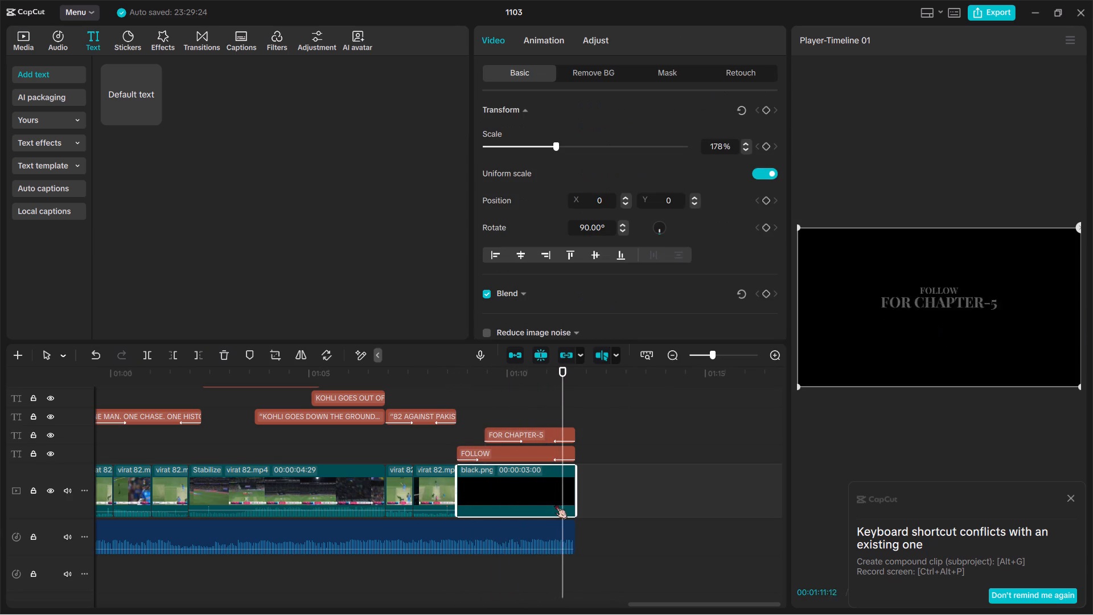
key("space")
key("space")
scroll(552, 507, "left", 3)
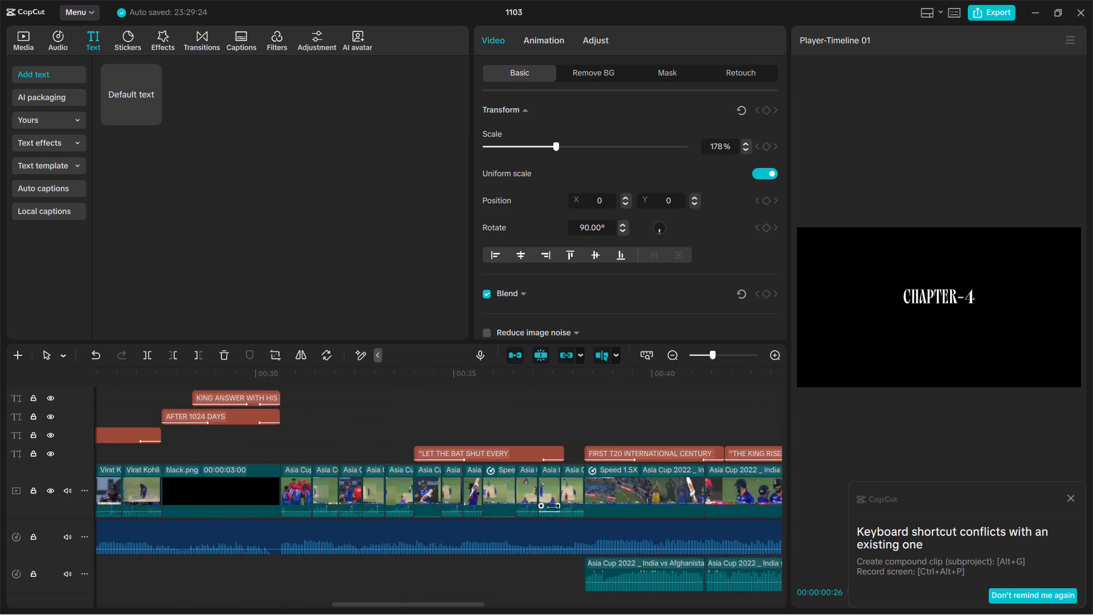
scroll(529, 513, "left", 4)
key("space")
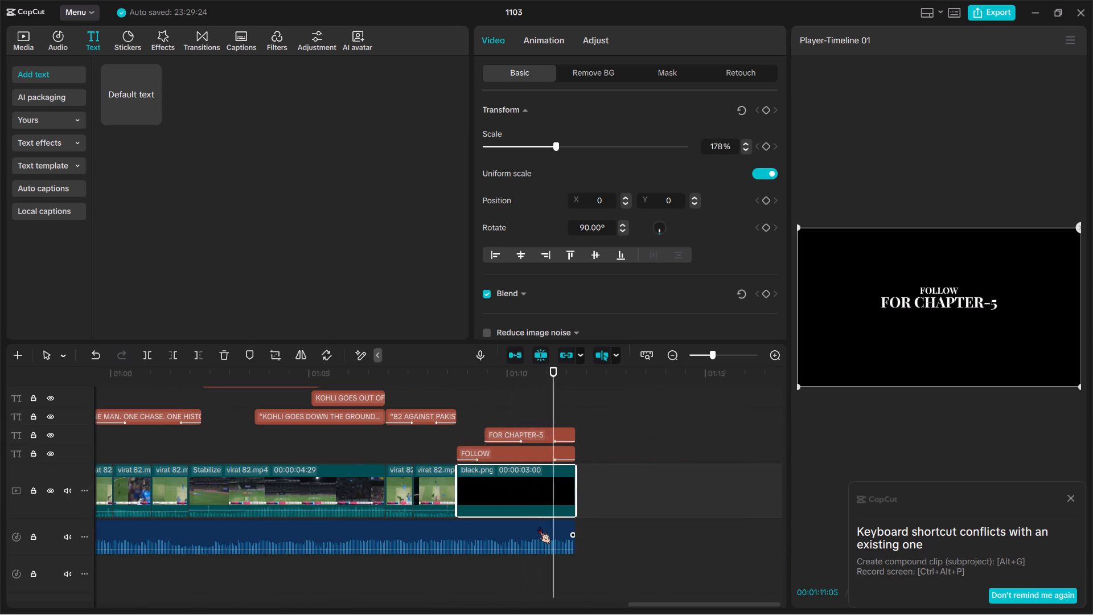
key("space")
key("space")
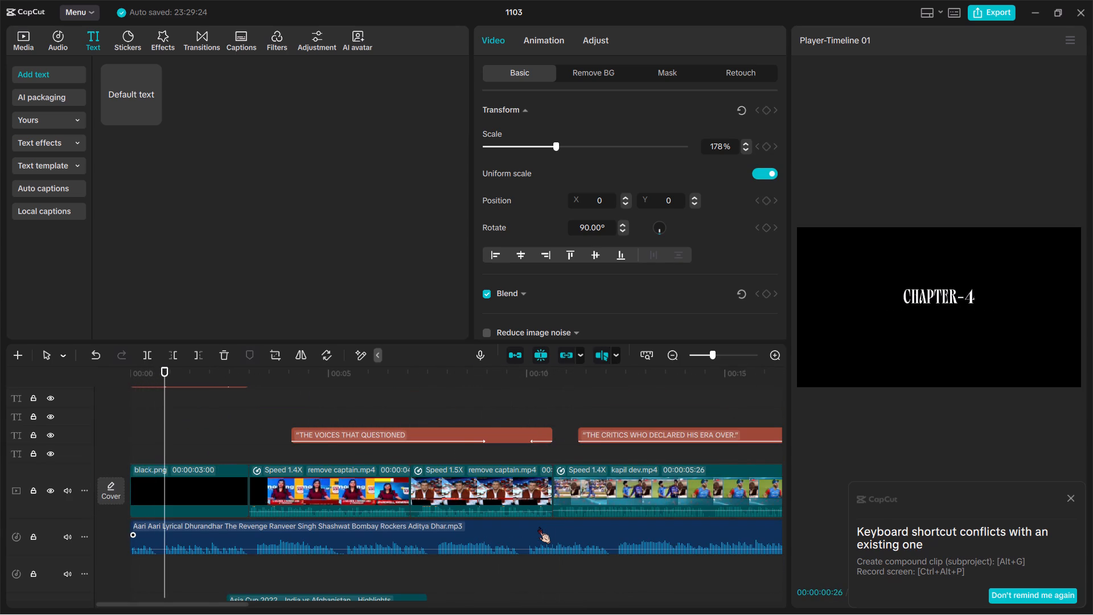
scroll(539, 527, "left", 3)
scroll(539, 527, "down", 9, "ctrl")
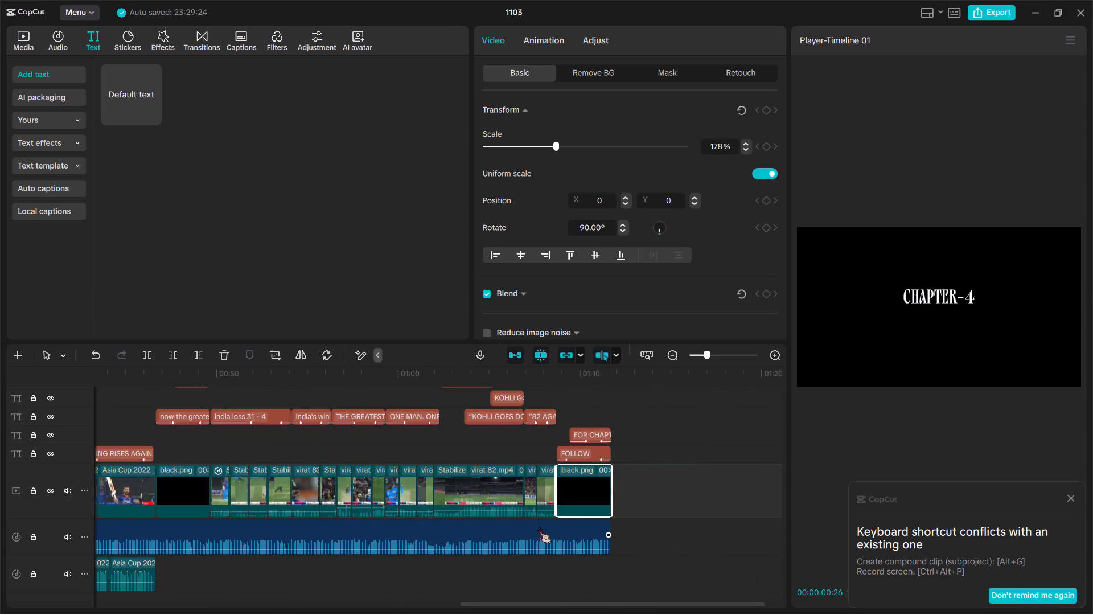
key("space")
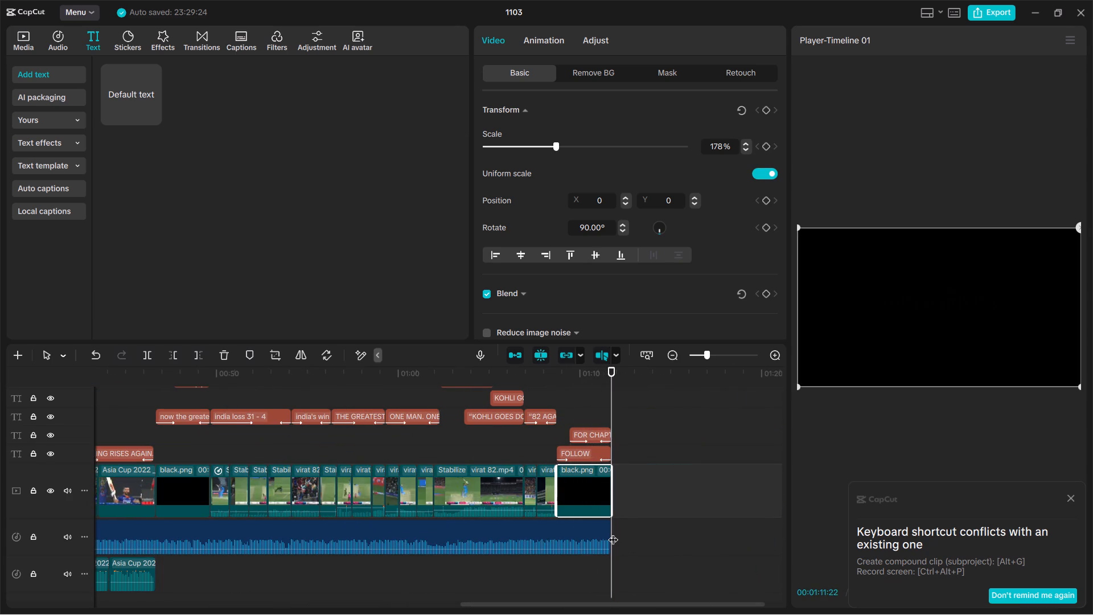
Extend the music clip's end about one second past the final black.png clip and preview it.
left_click_drag(609, 535, 623, 540)
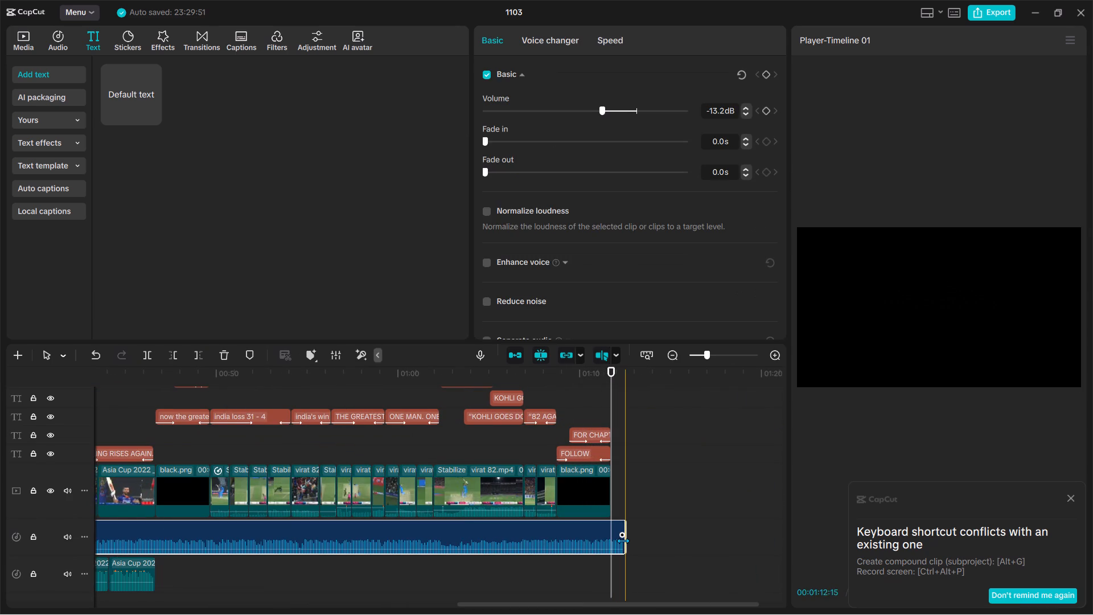
left_click(93, 357)
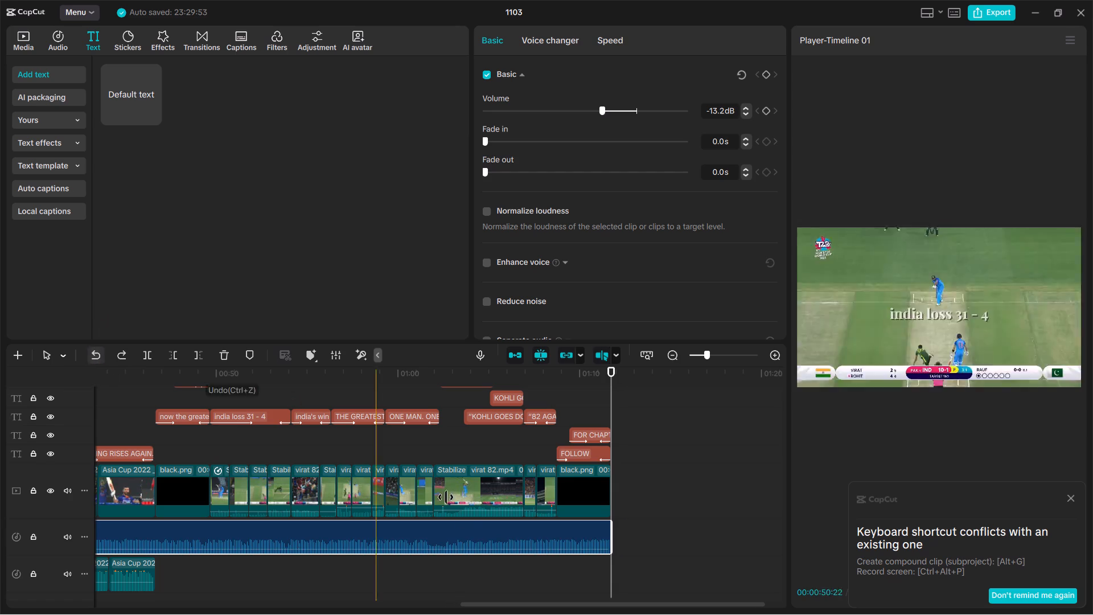
left_click_drag(612, 542, 626, 543)
key("space")
key("space")
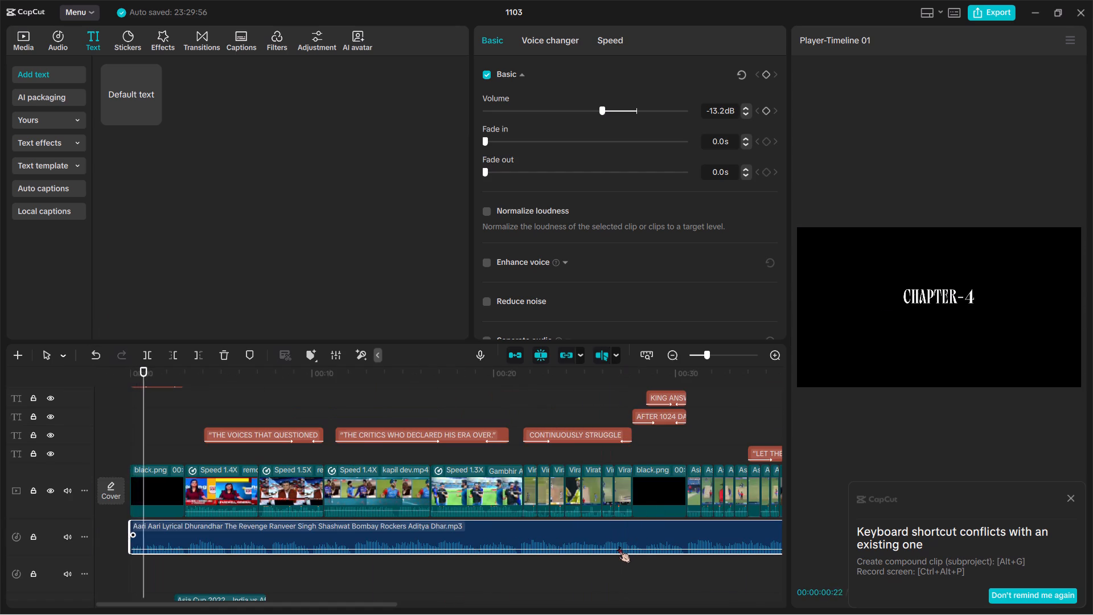
scroll(618, 546, "left", 2)
key("space")
scroll(618, 546, "left", 5)
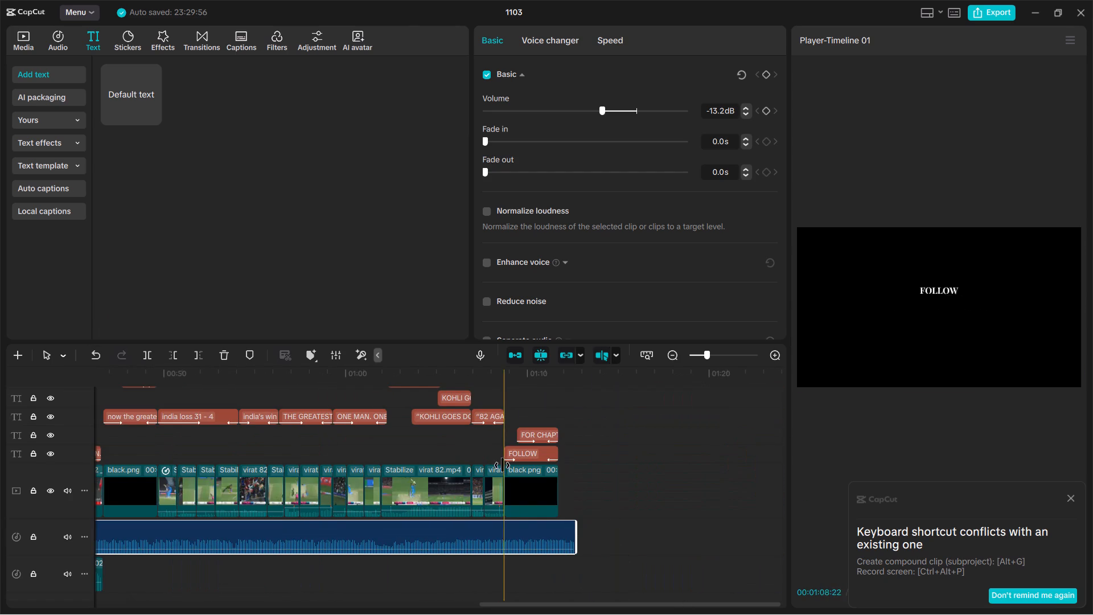
Extend the final black.png clip and the “FOLLOW” and “FOR CHAPTER-5” texts to end together with the music clip.
left_click(545, 484)
left_click_drag(561, 490, 573, 495)
left_click(536, 449)
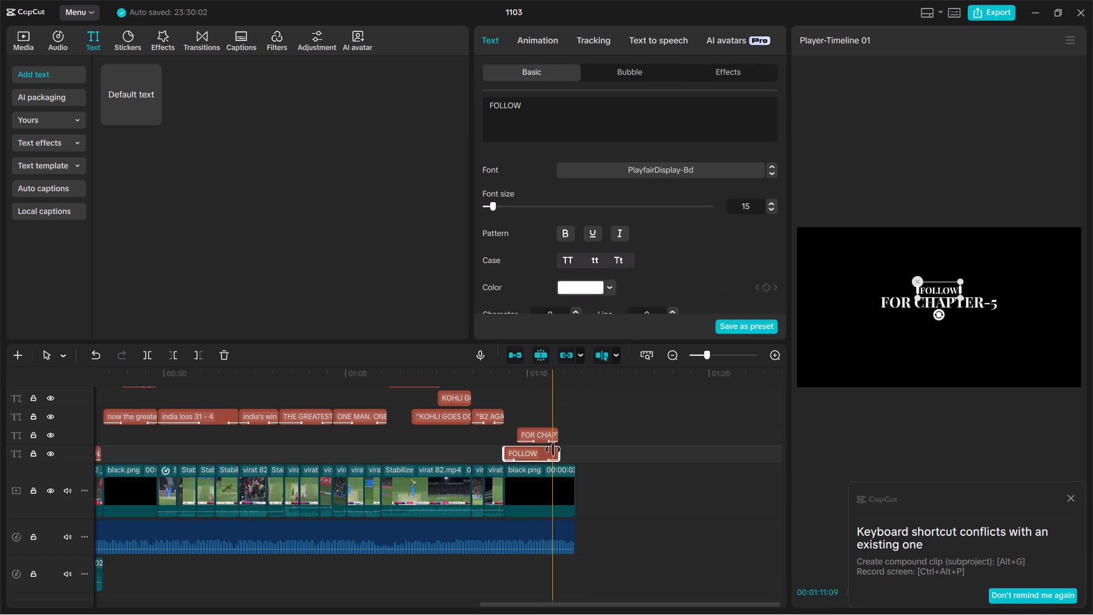
left_click_drag(558, 451, 572, 456)
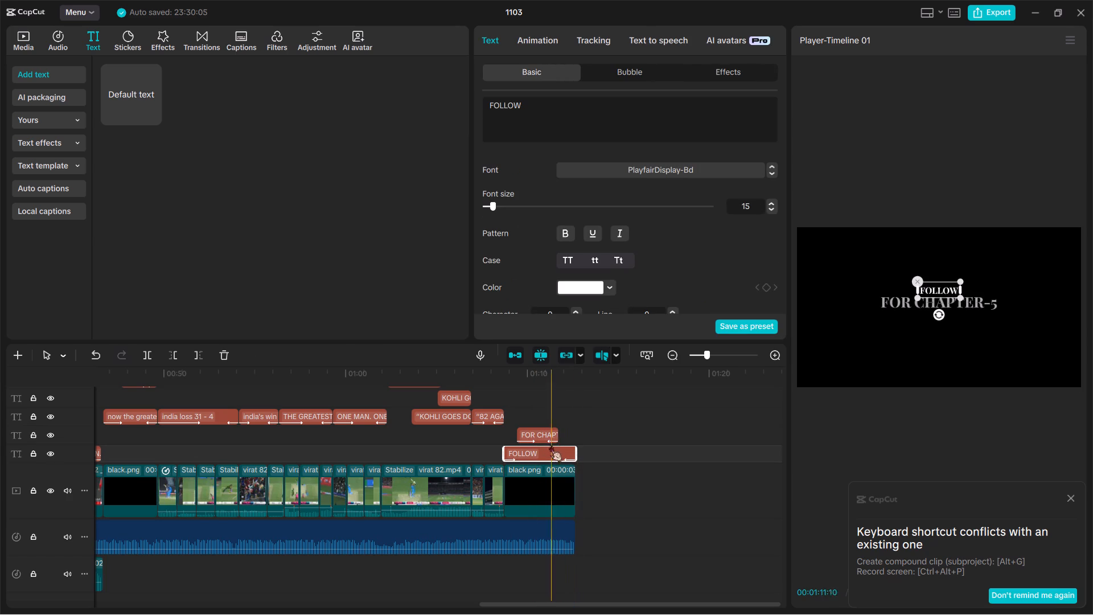
left_click(544, 429)
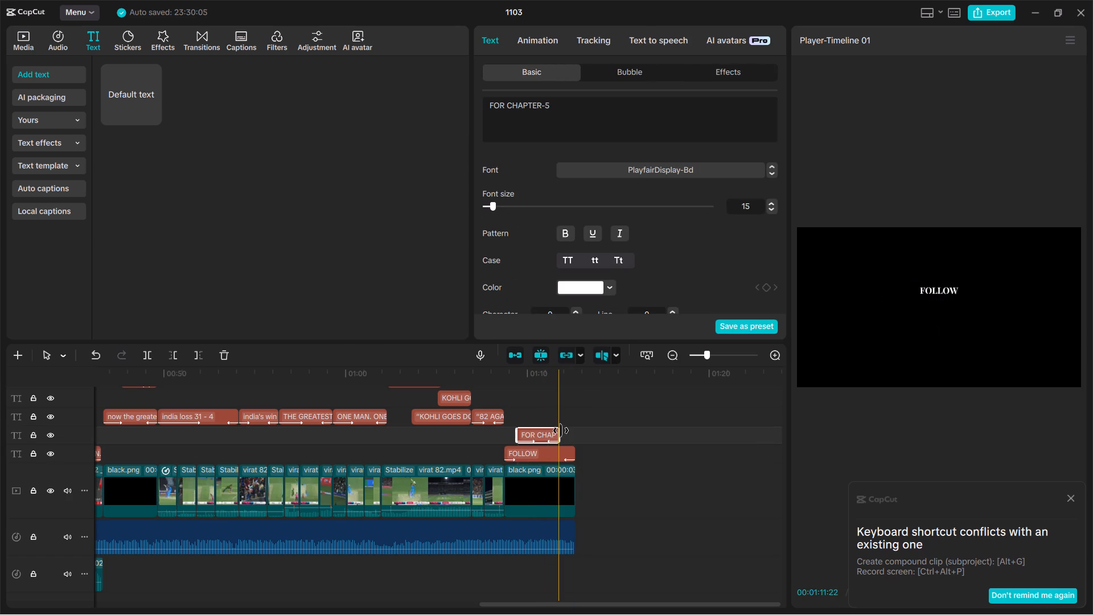
left_click_drag(561, 432, 573, 434)
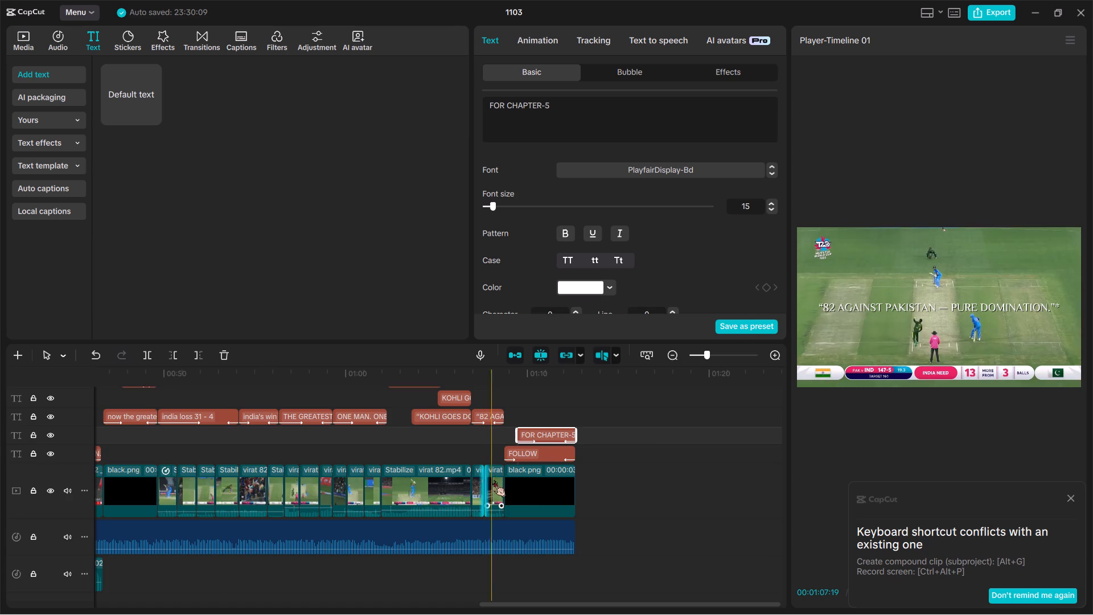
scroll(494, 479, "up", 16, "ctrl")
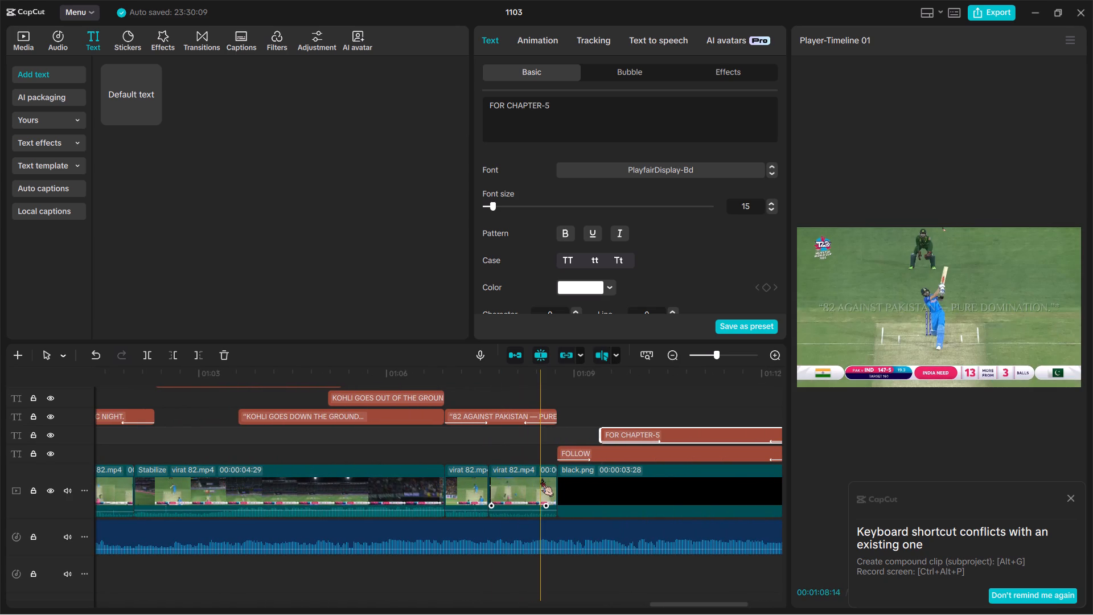
Trim the starts of the “FOLLOW” and “FOR CHAPTER-5” texts to about 01:09:01 and 01:09:25.
left_click(541, 479)
scroll(541, 479, "up", 6, "ctrl")
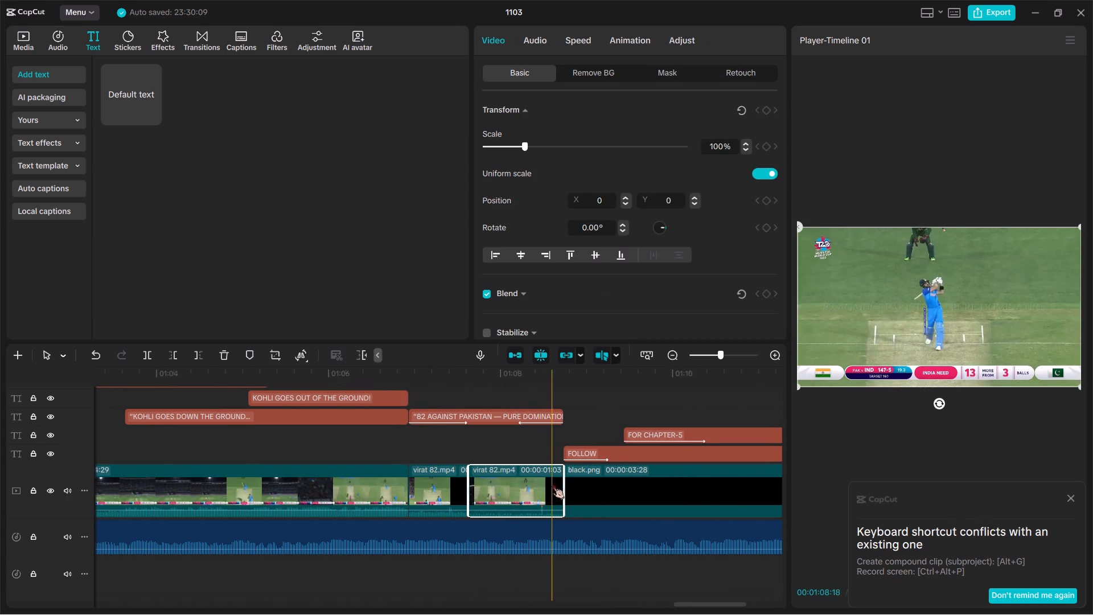
left_click(593, 457)
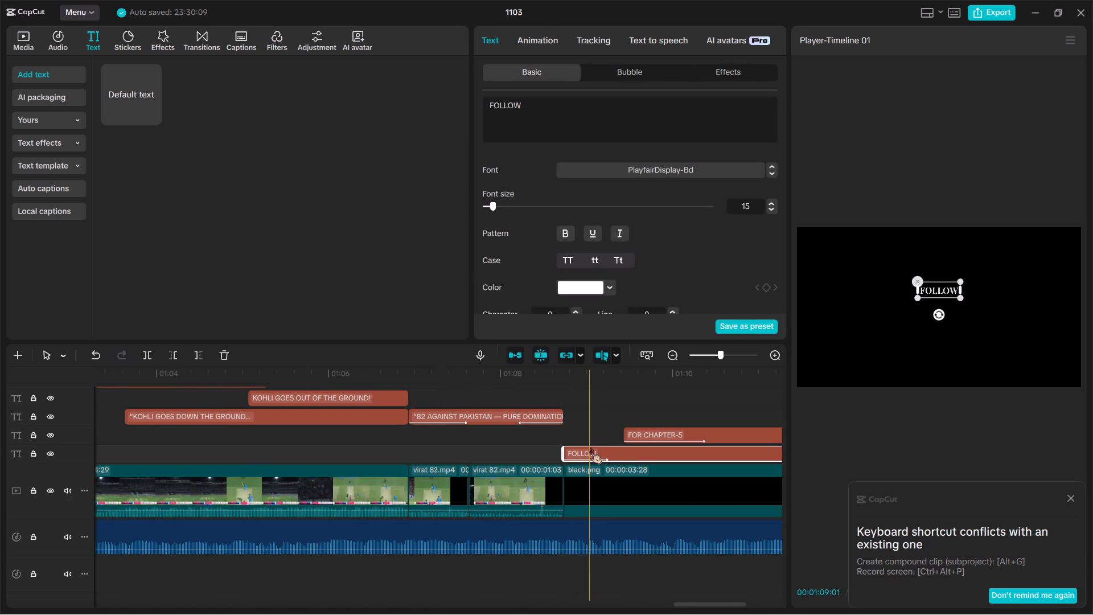
key("q")
left_click(679, 429)
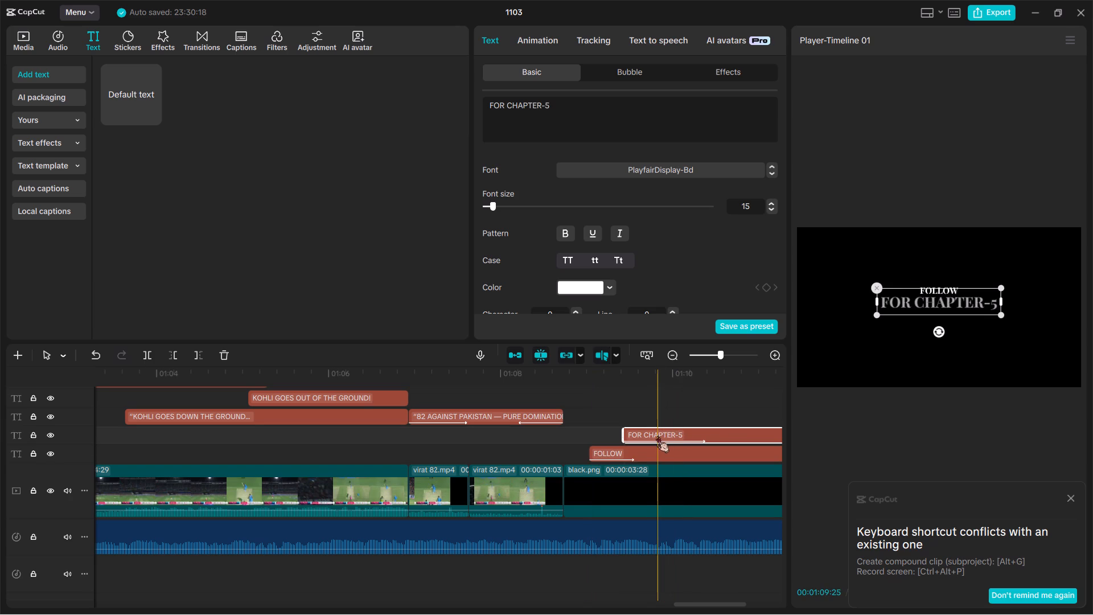
key("q")
Extend the end of the last virat 82.mp4 clip before black.png to a length of 00:00:01:09 and preview the ending.
left_click(508, 486)
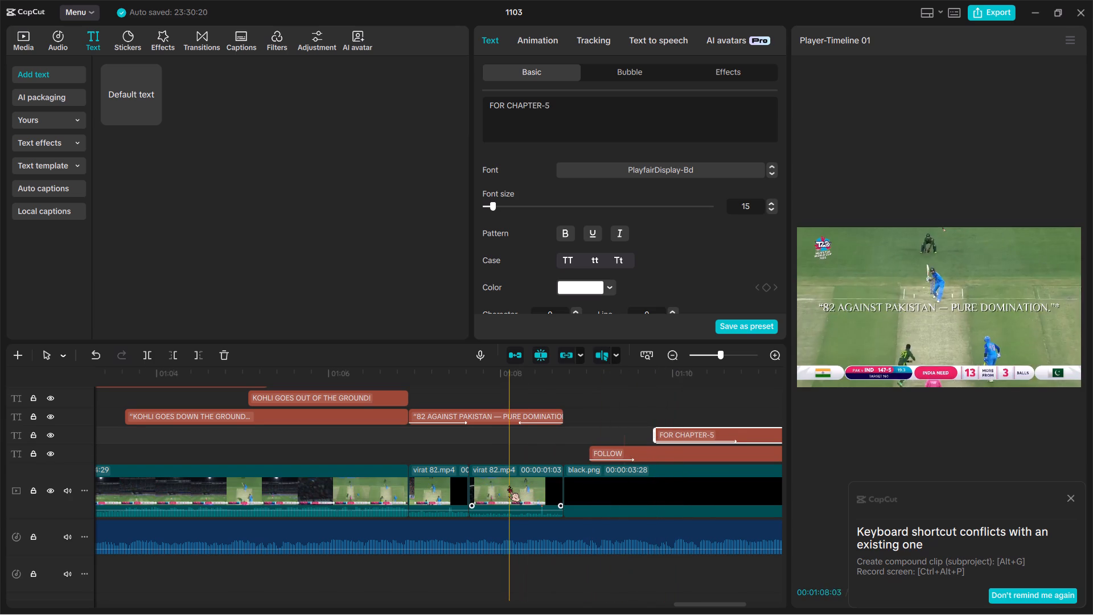
left_click_drag(561, 487, 579, 487)
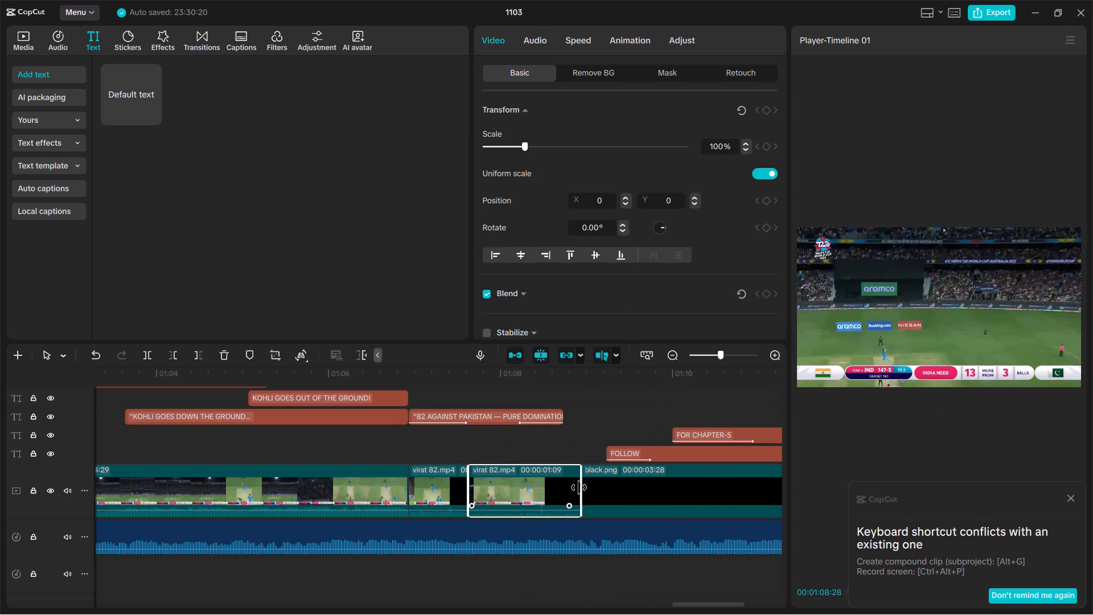
key("space")
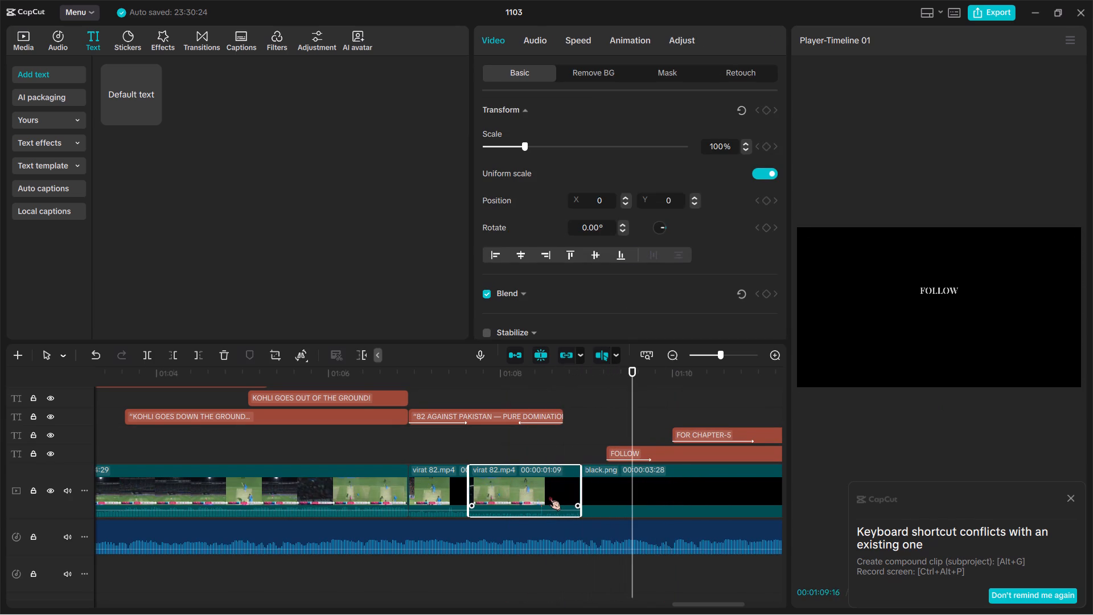
key("space")
key("space")
key("space")
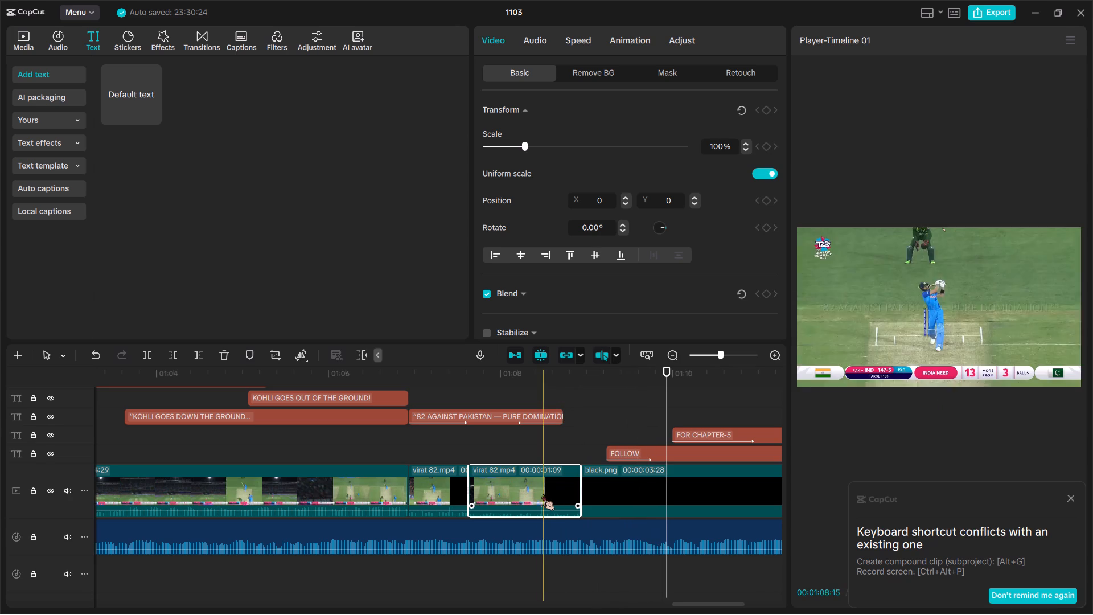
key("space")
scroll(537, 496, "left", 1)
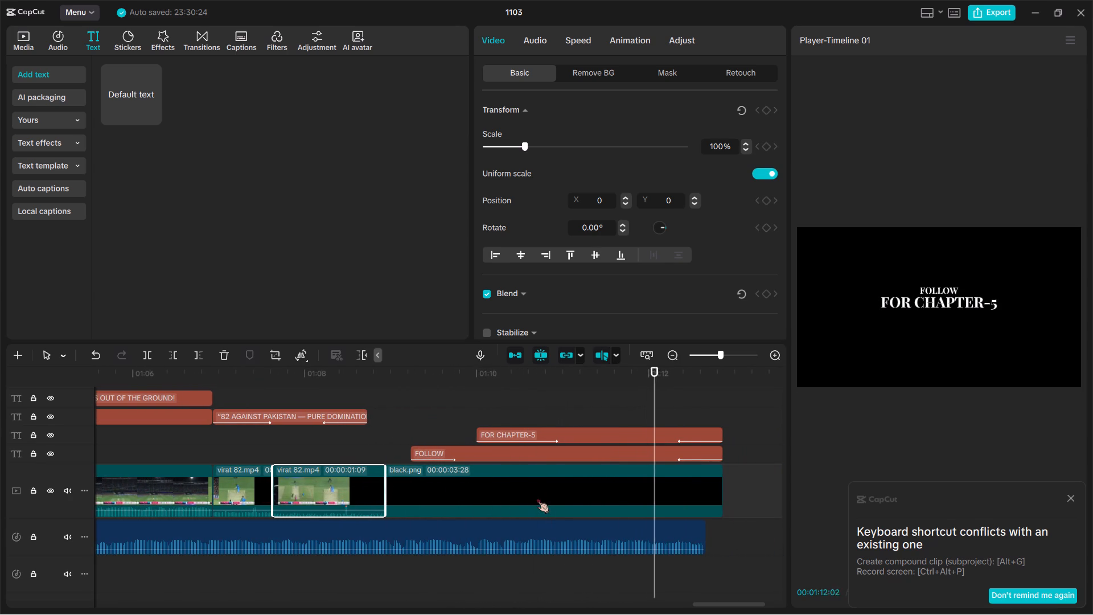
key("space")
Trim the final black.png clip to 00:00:03:22 so it and both titles end with the music, and preview it.
left_click(704, 497)
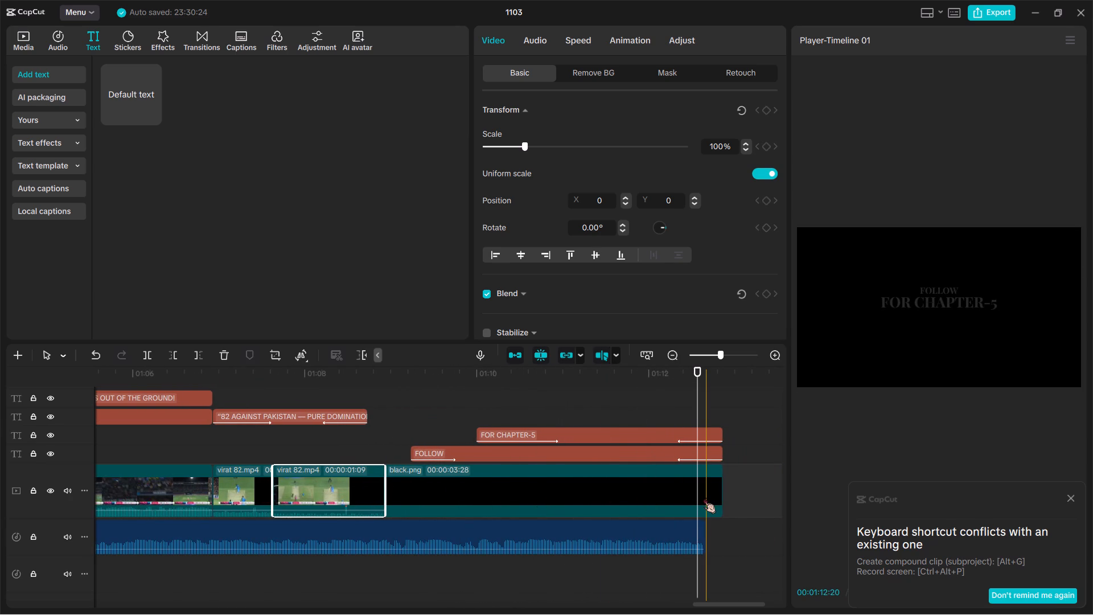
key("w")
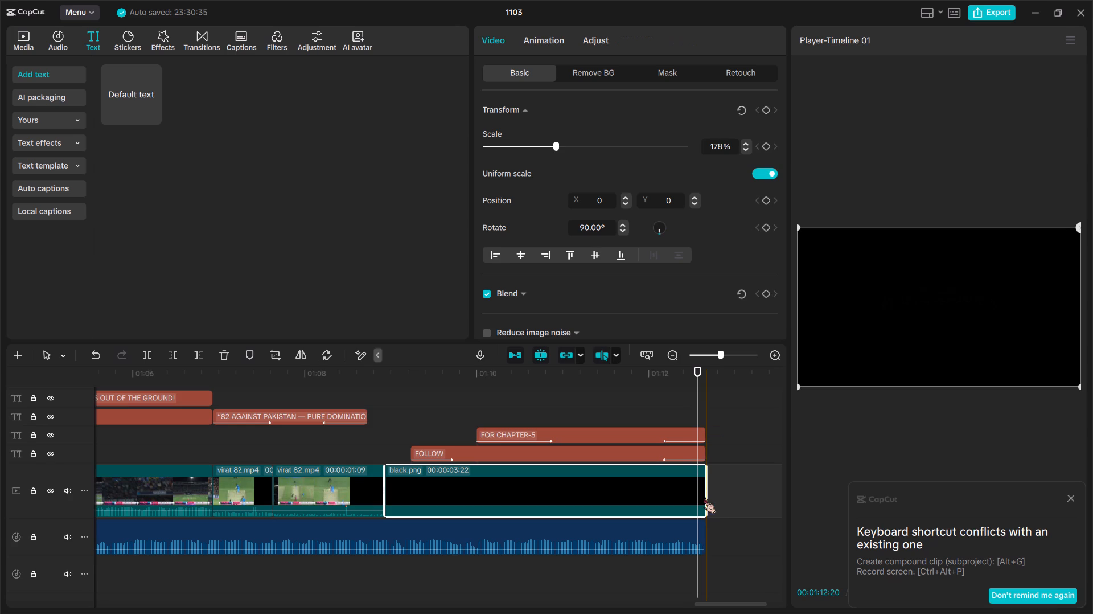
key("space")
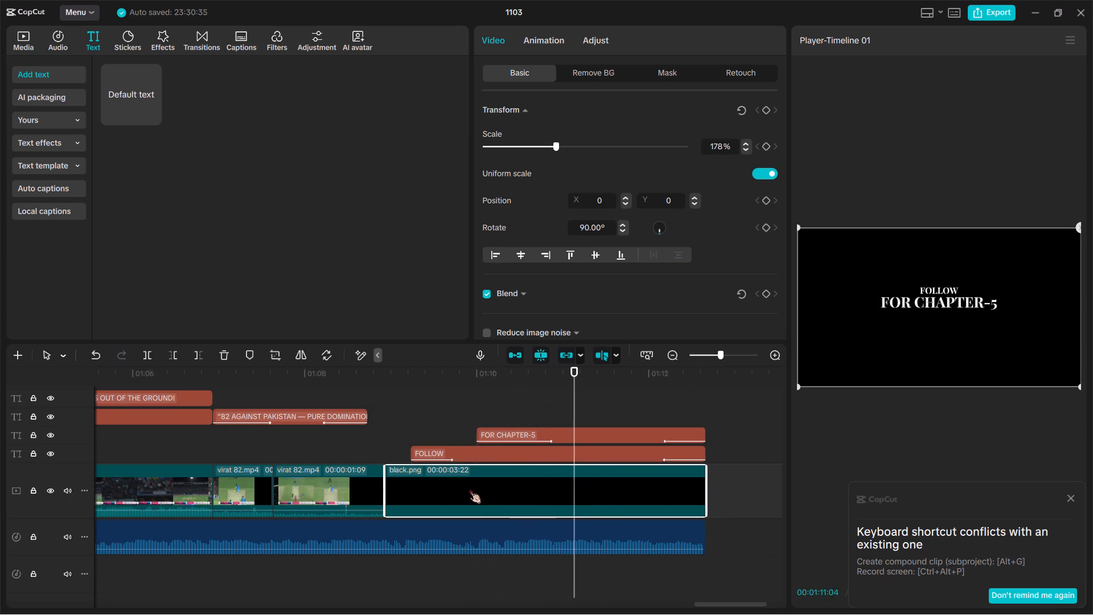
key("space")
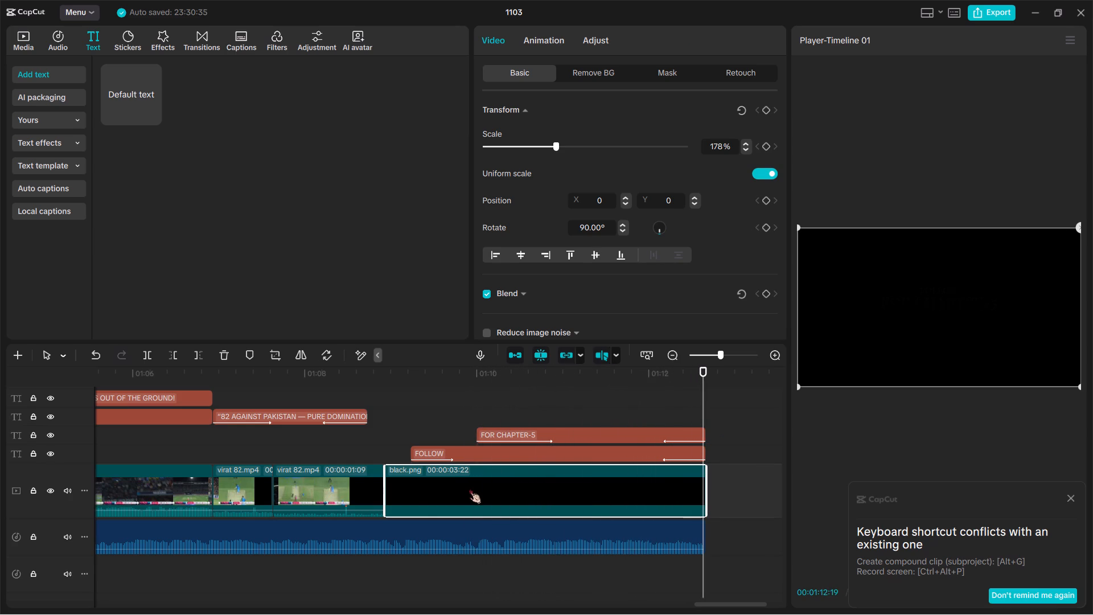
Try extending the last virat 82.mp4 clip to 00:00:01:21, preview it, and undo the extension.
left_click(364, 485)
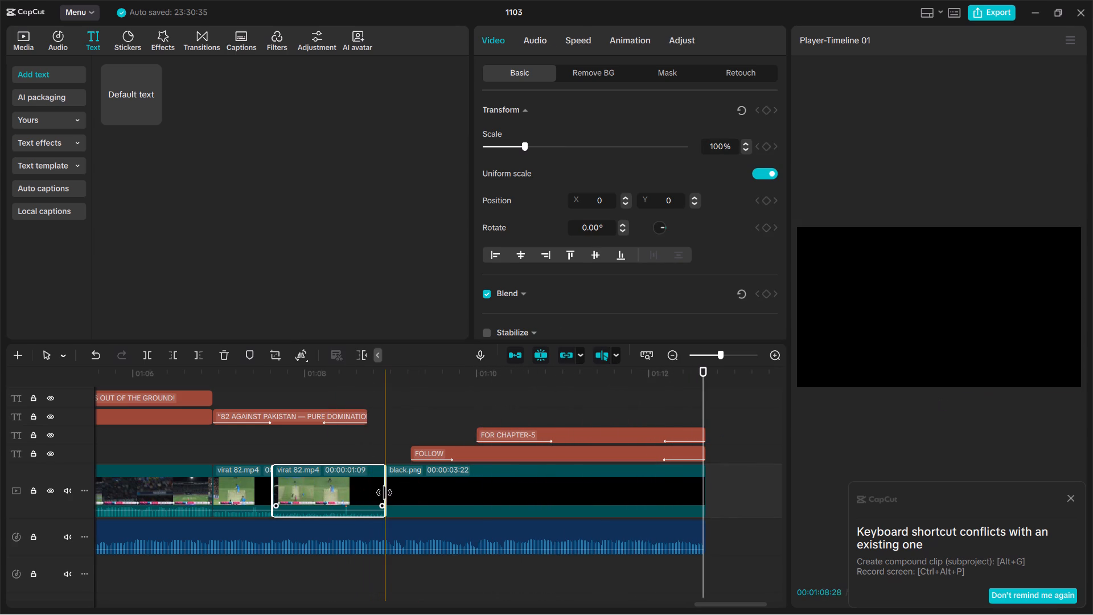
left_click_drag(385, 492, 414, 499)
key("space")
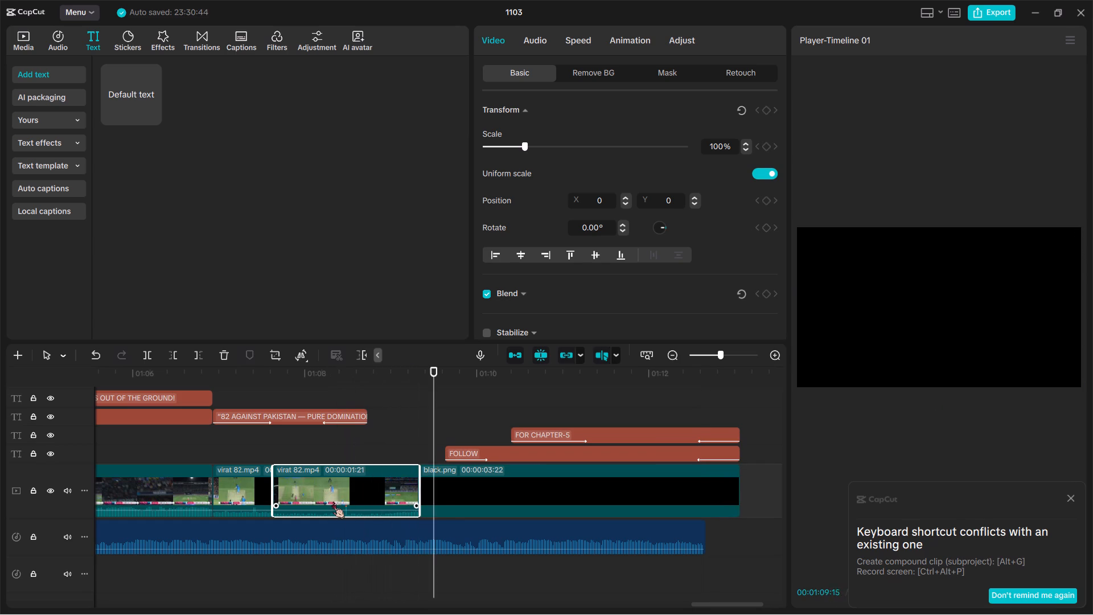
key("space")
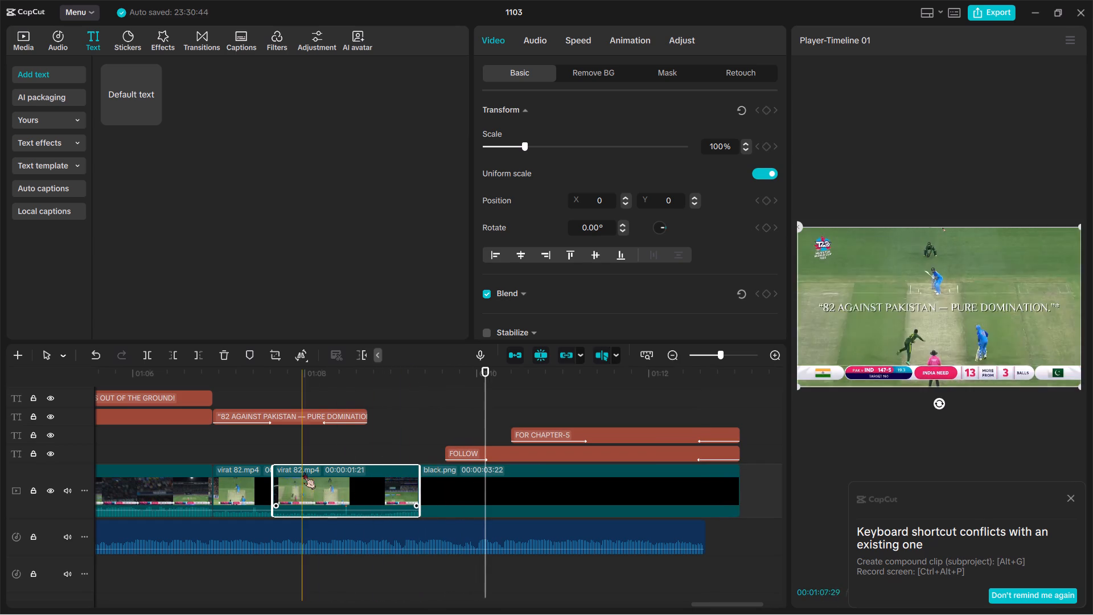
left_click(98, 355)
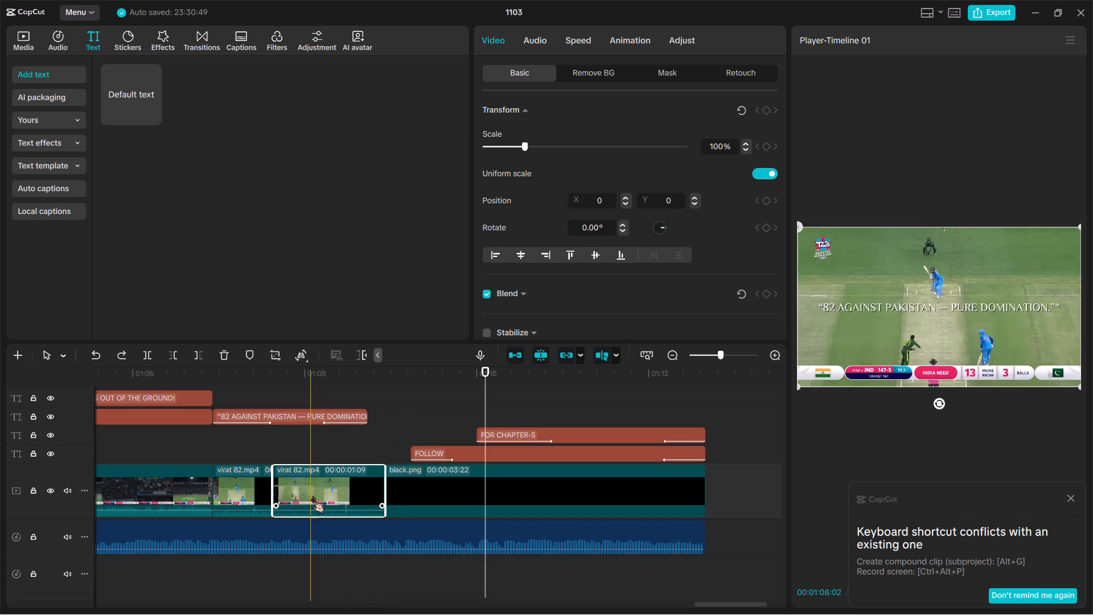
Preview the cut to the end screen and trim the last virat 82.mp4 clip's end to a length of 00:00:01:07.
key("space")
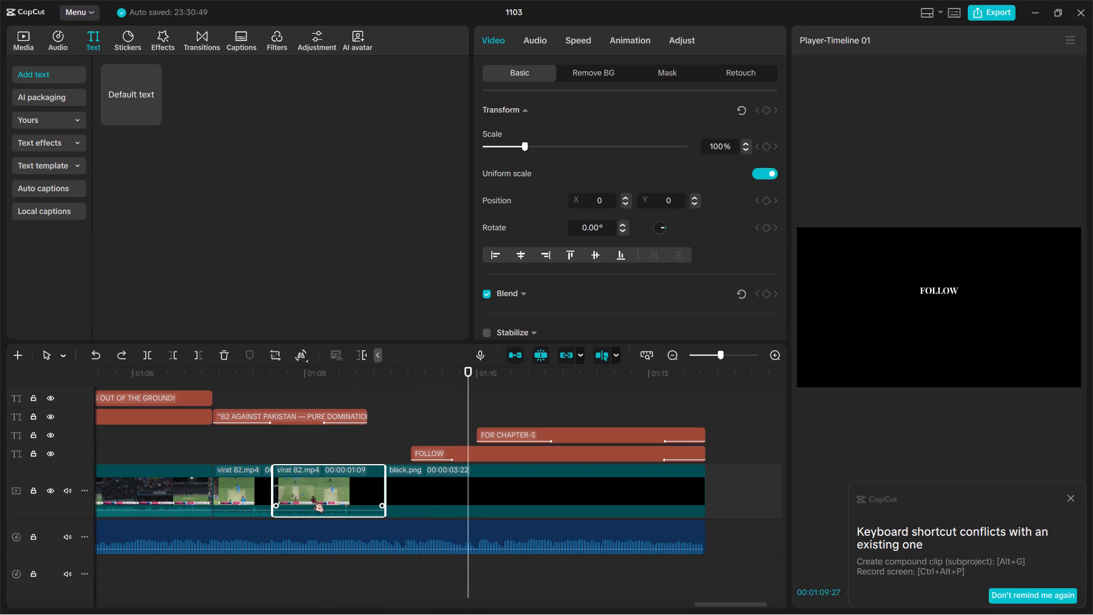
key("space")
scroll(337, 478, "up", 19, "ctrl")
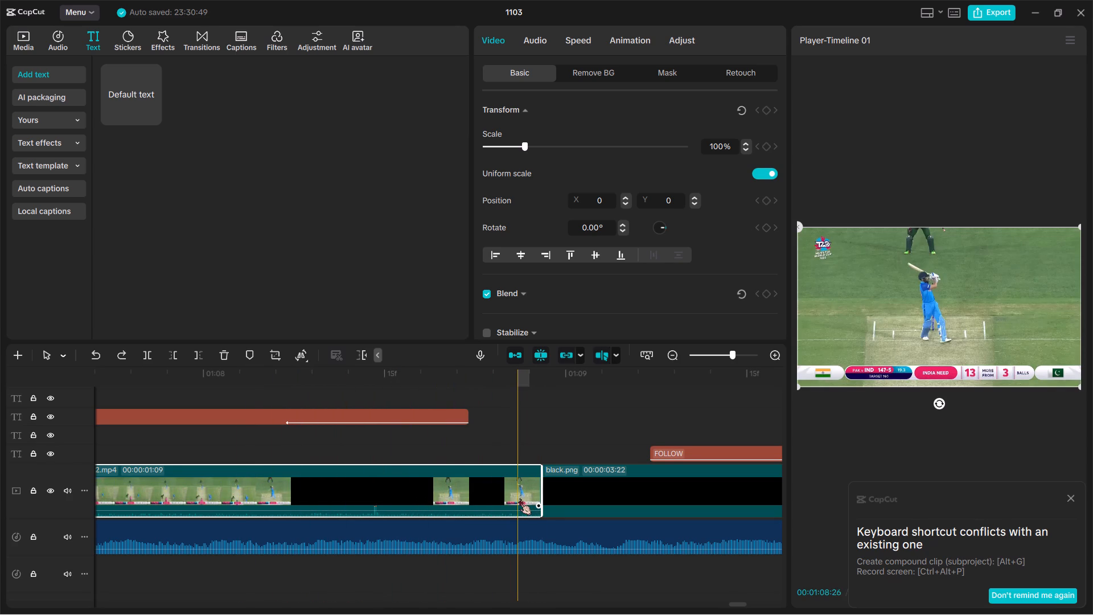
key("w")
Trim the end of the music clip to line up with the end of the final black.png clip.
scroll(519, 498, "left", 1)
scroll(519, 498, "down", 7, "ctrl")
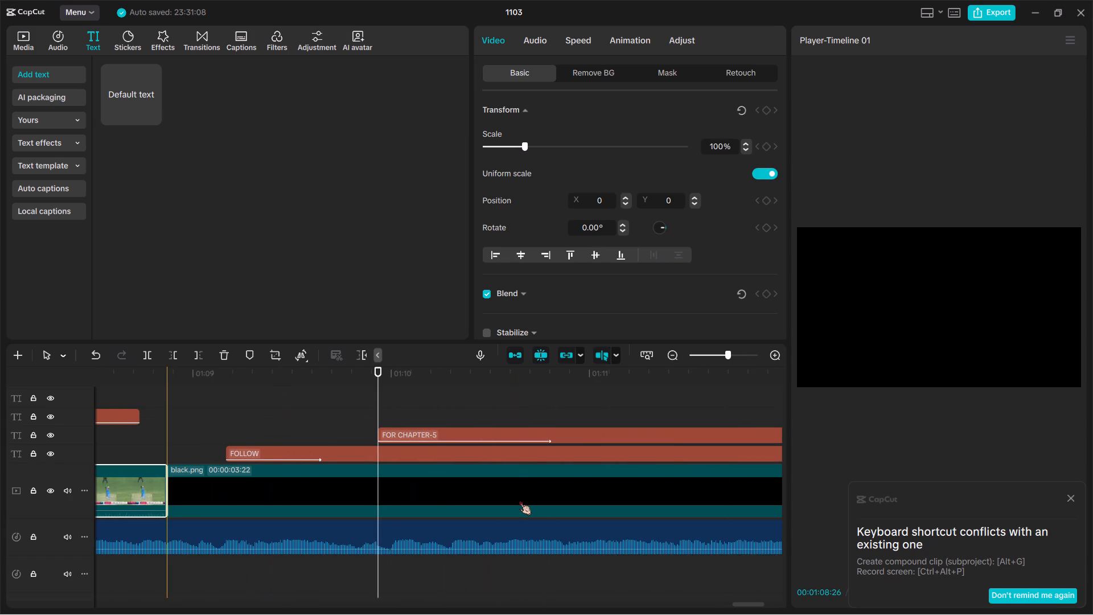
scroll(519, 498, "down", 6, "ctrl")
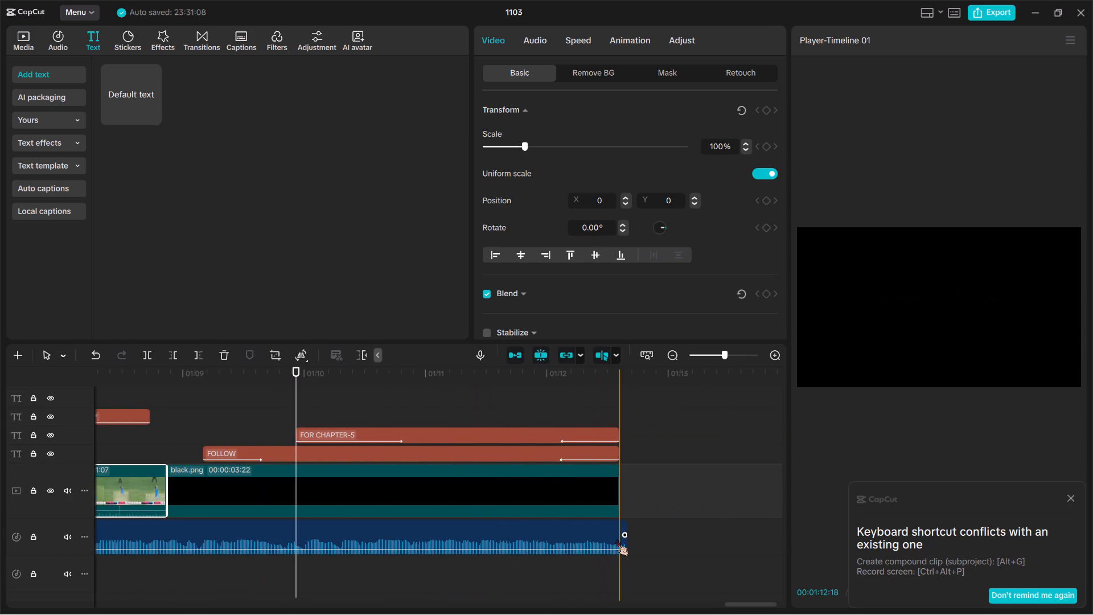
left_click(617, 539)
key("w")
Extend the end of the second-to-last virat 82.mp4 clip to a length of 00:00:00:22 and preview the cut.
scroll(617, 539, "right", 1)
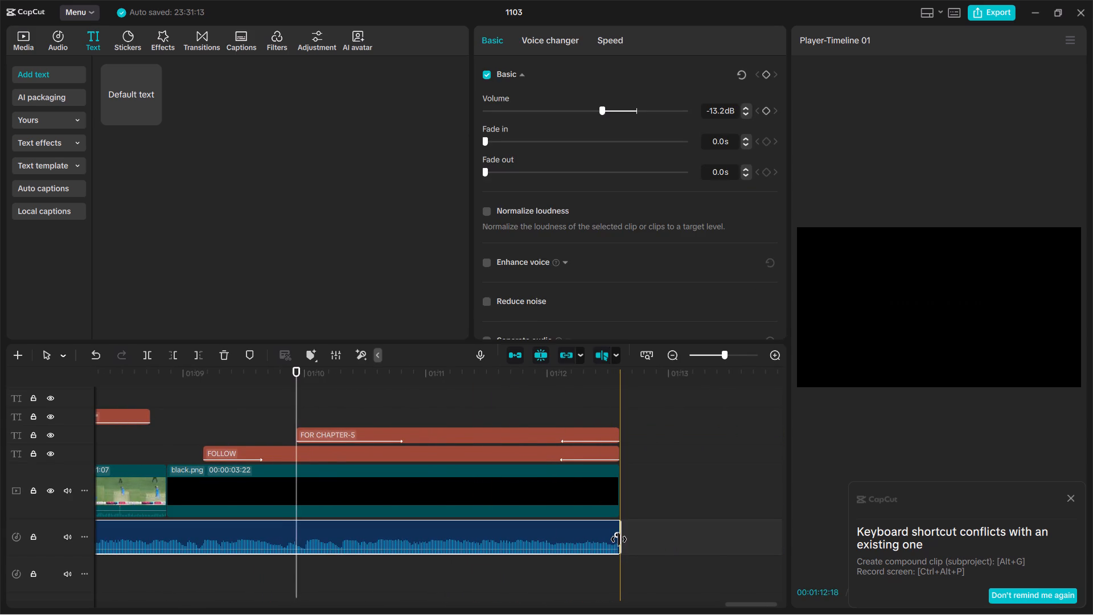
scroll(619, 539, "down", 7, "ctrl")
scroll(238, 478, "right", 1)
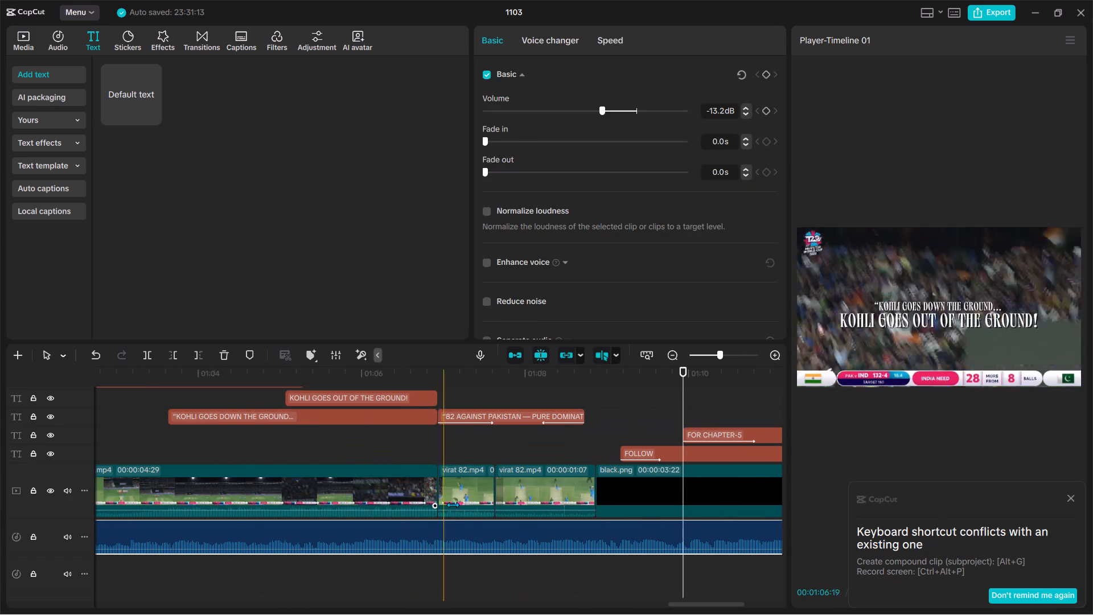
left_click(474, 476)
scroll(474, 476, "up", 13, "ctrl")
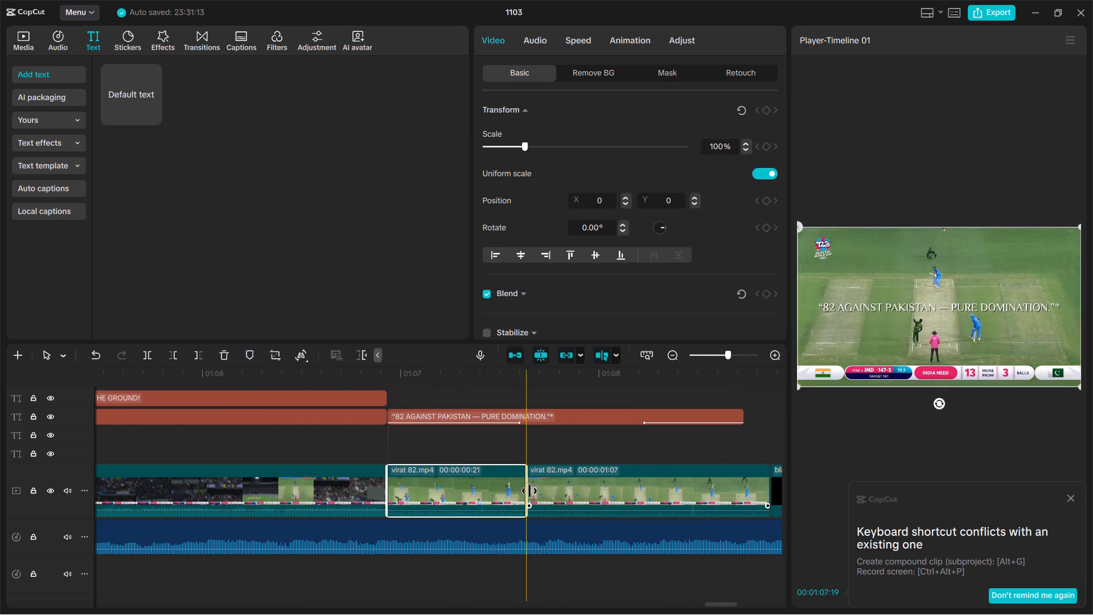
left_click_drag(528, 495, 532, 496)
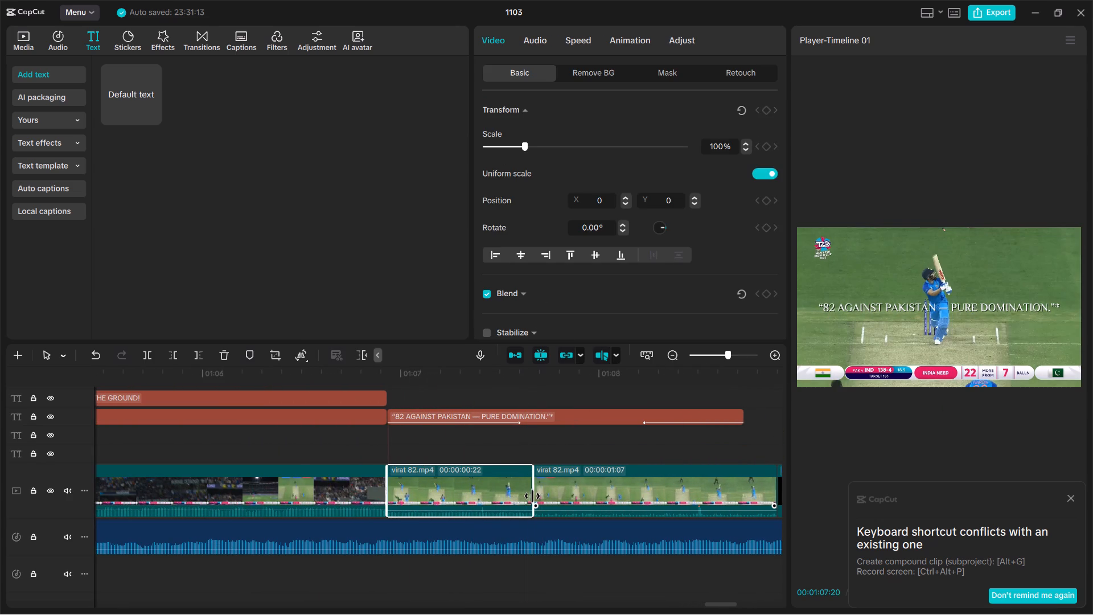
left_click_drag(532, 496, 534, 497)
key("space")
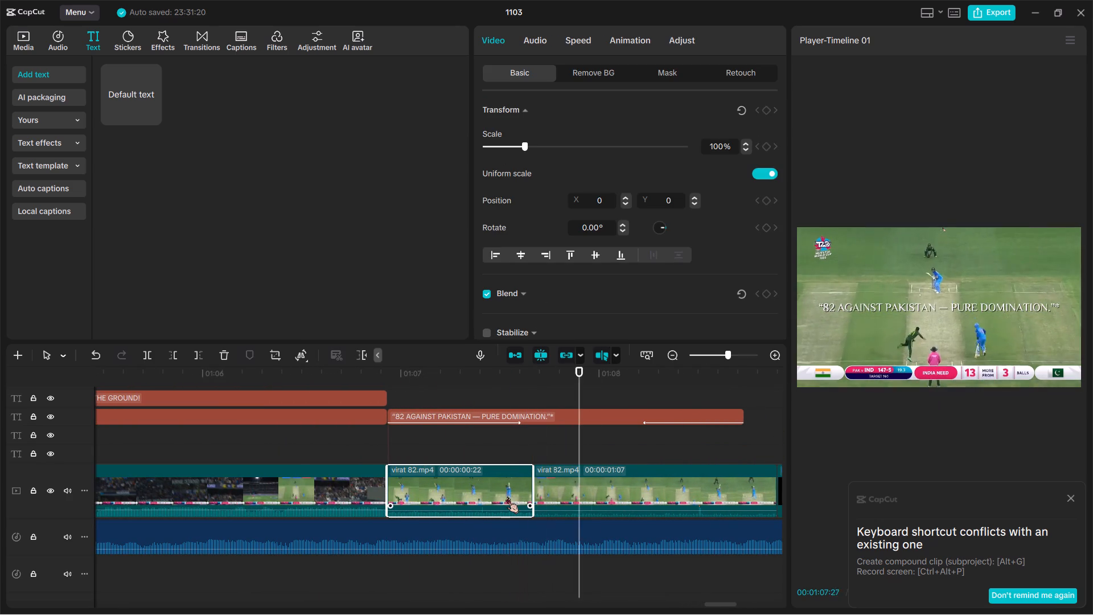
key("space")
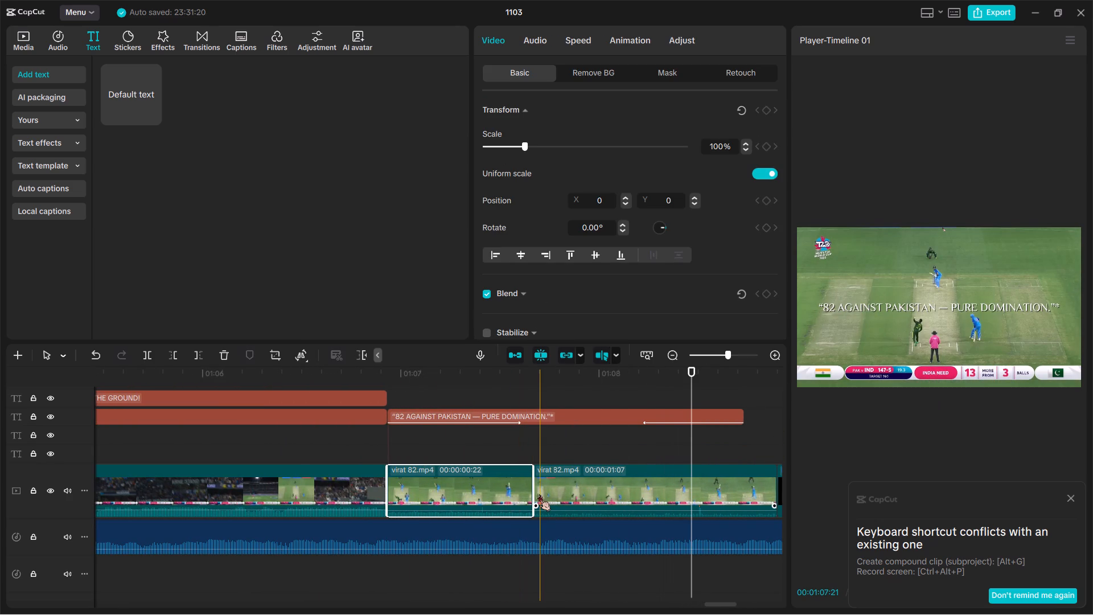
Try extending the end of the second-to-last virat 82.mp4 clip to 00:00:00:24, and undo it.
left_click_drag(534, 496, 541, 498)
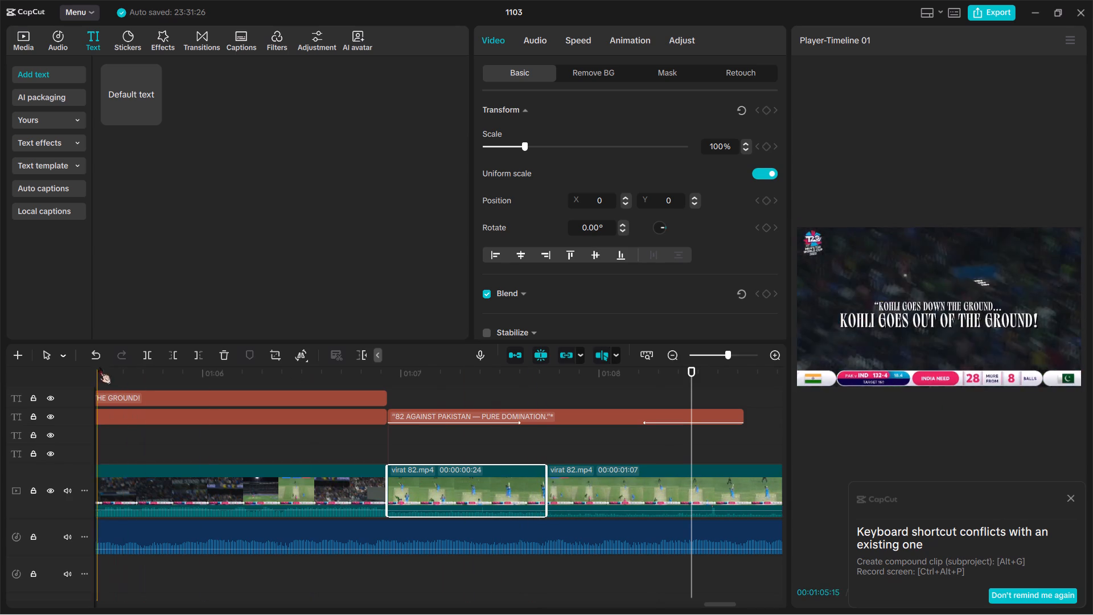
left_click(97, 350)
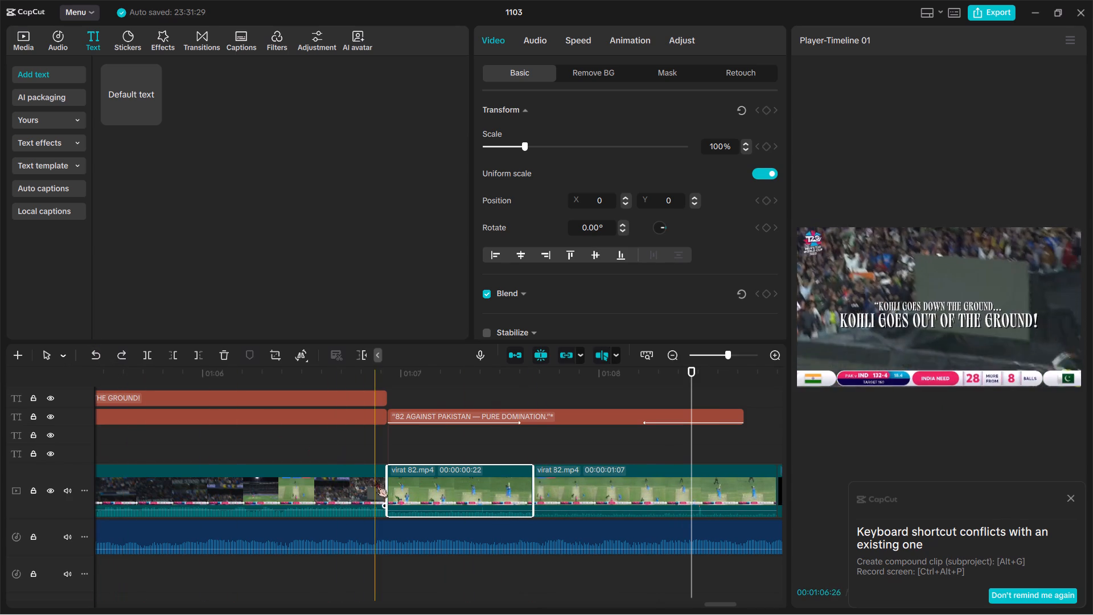
Extend the start of the second-to-last virat 82.mp4 clip until it lasts 00:00:00:24.
left_click_drag(385, 489, 383, 489)
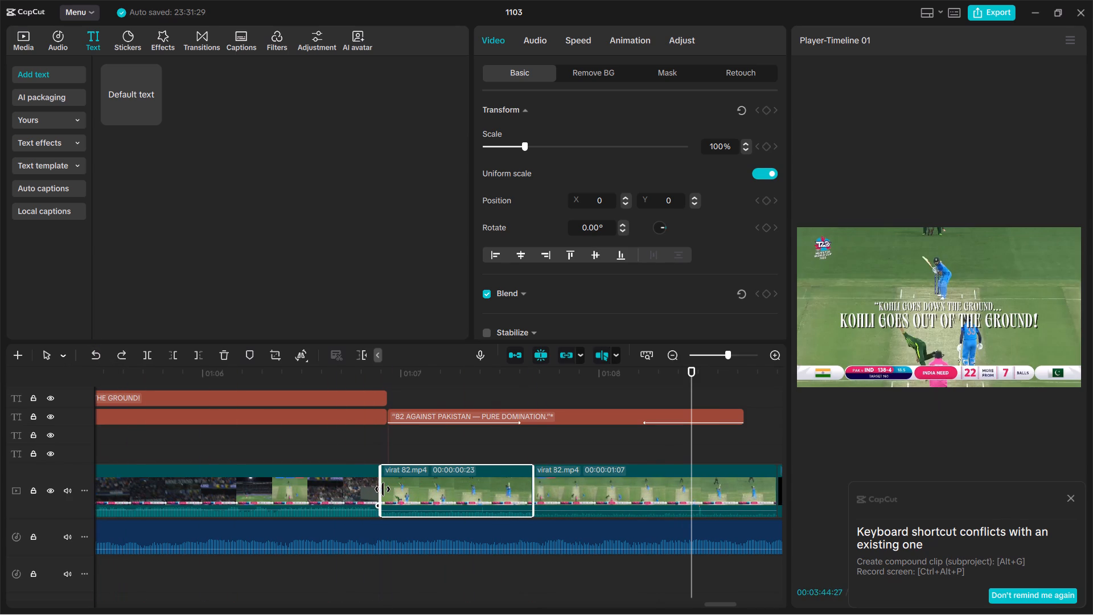
left_click_drag(383, 489, 380, 490)
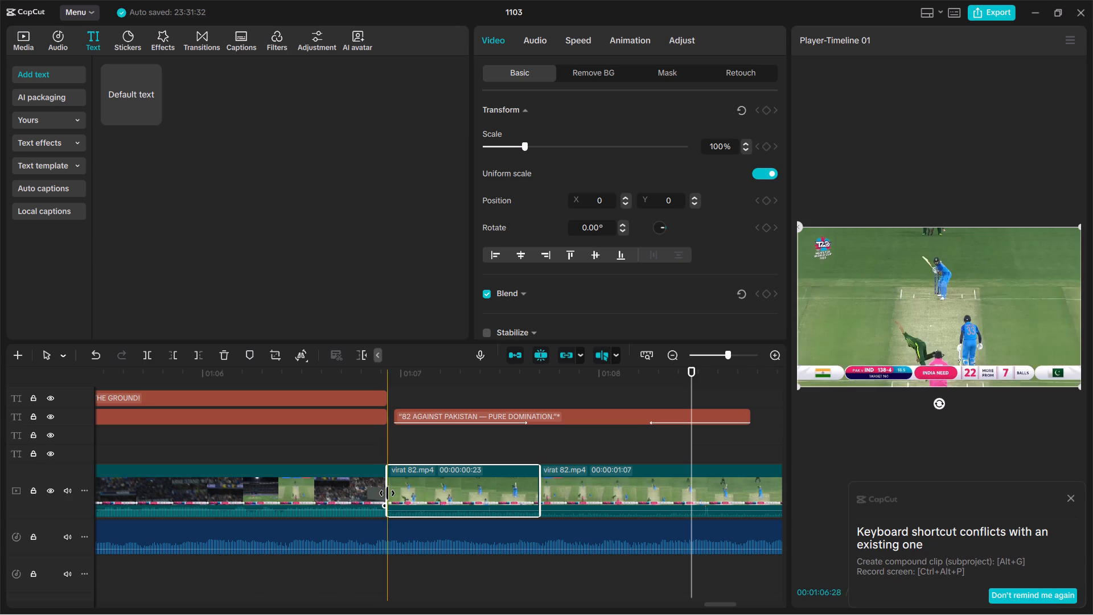
left_click(387, 493)
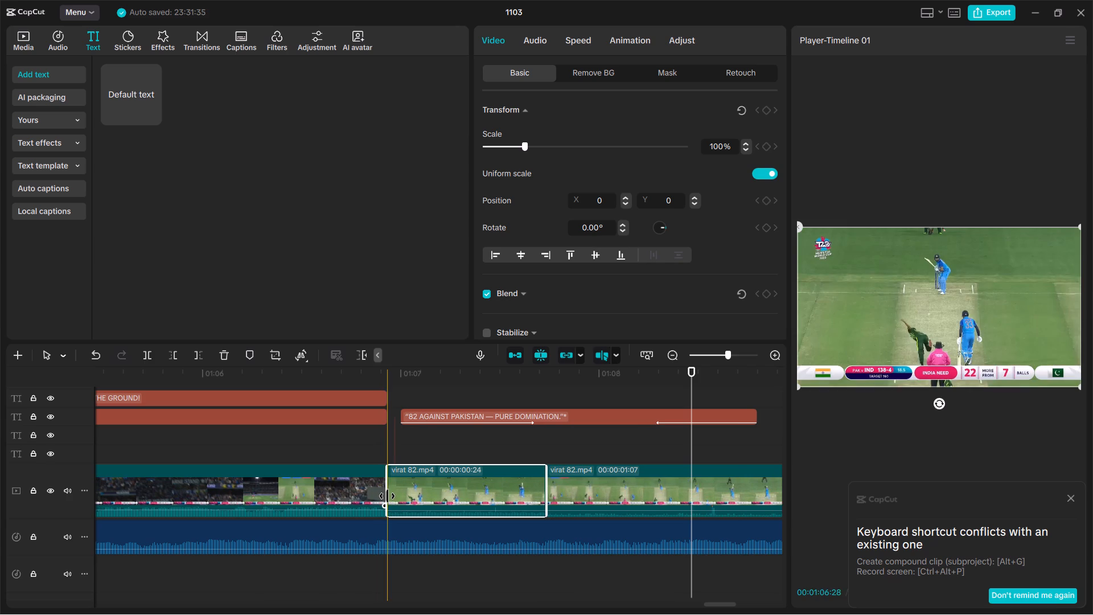
Play back the last two virat 82.mp4 clips and the end screen to check the cuts and titles against the music.
key("space")
key("space")
scroll(387, 496, "left", 1)
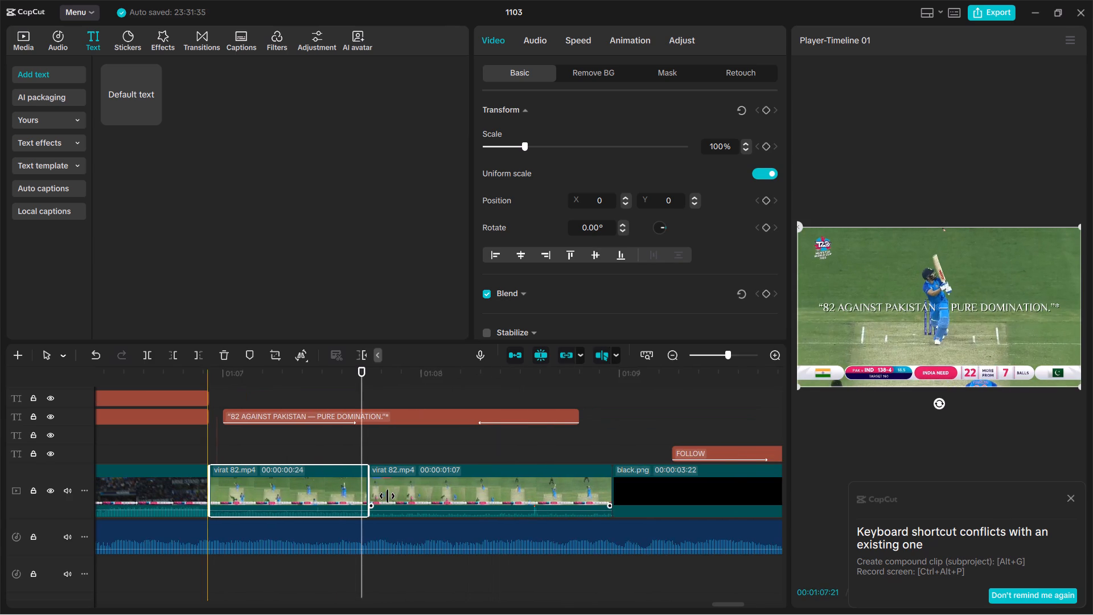
scroll(387, 496, "left", 1)
scroll(527, 473, "left", 1)
key("space")
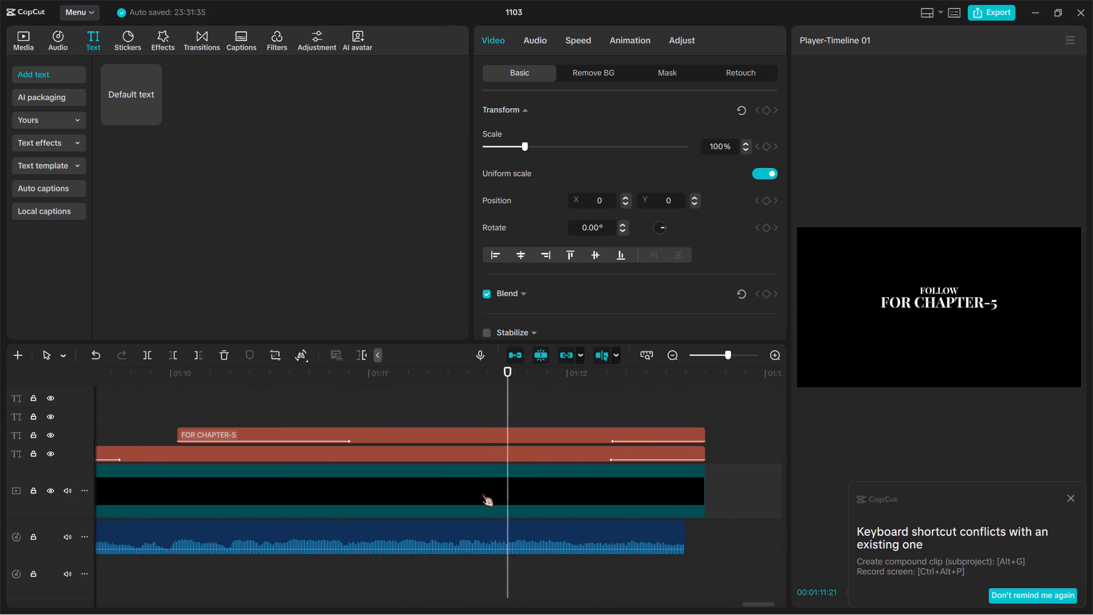
key("space")
scroll(482, 490, "down", 9, "ctrl")
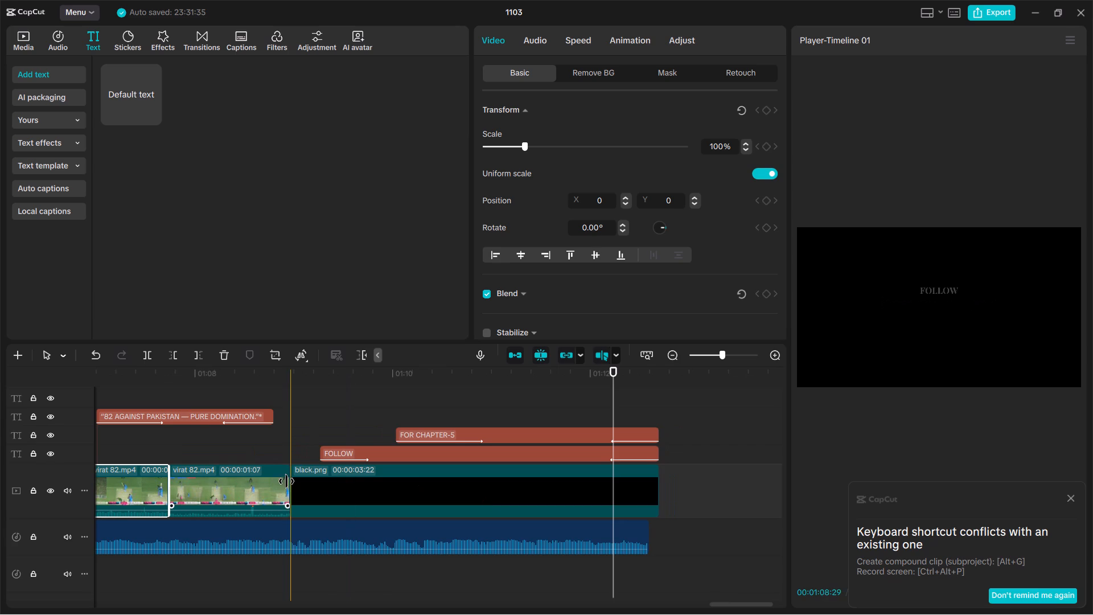
key("space")
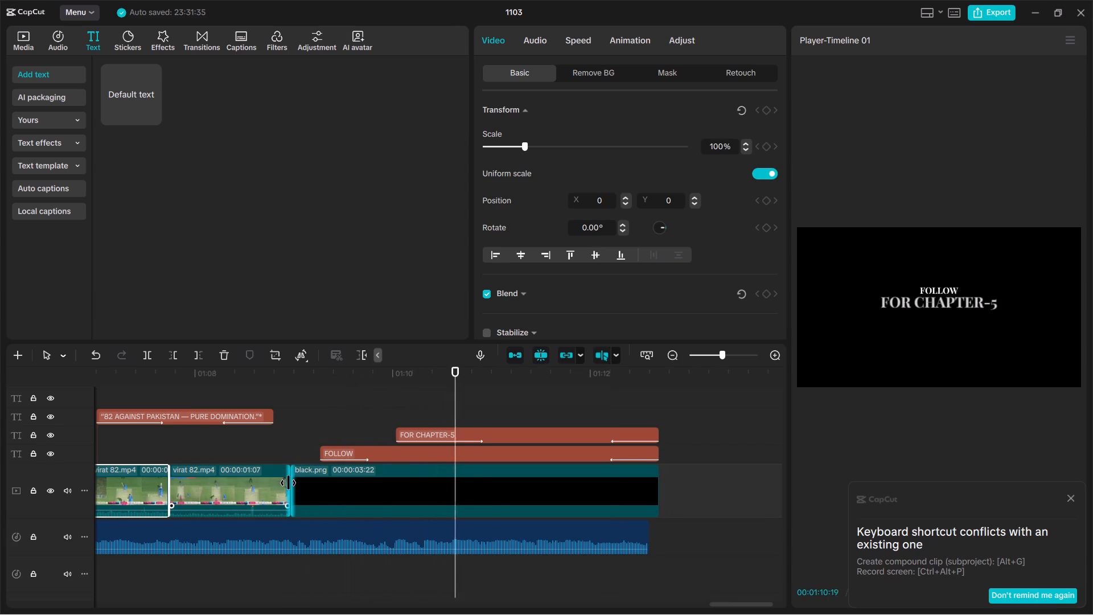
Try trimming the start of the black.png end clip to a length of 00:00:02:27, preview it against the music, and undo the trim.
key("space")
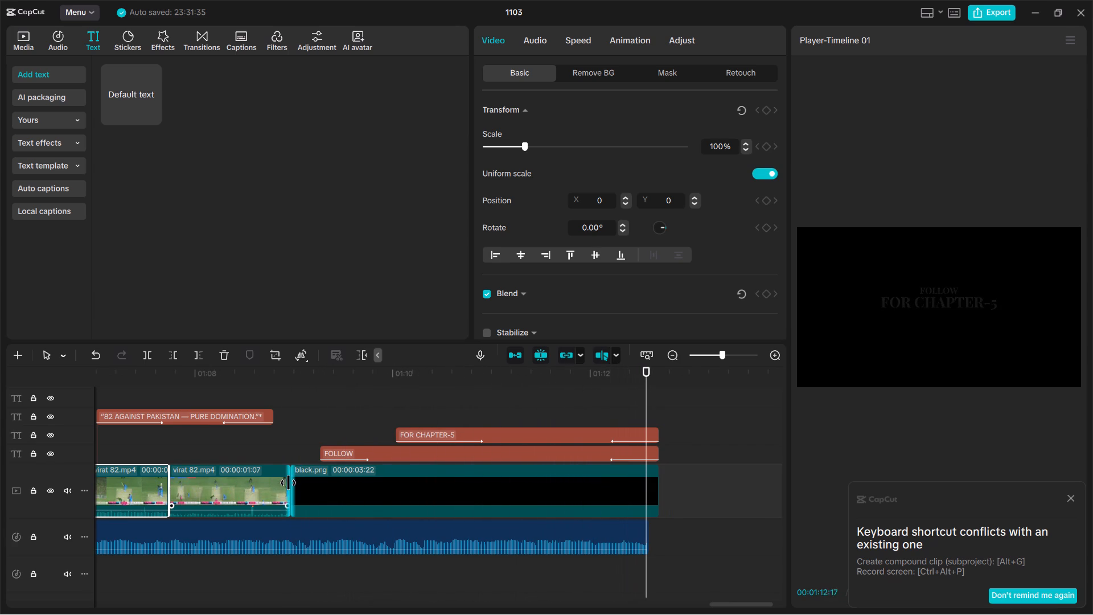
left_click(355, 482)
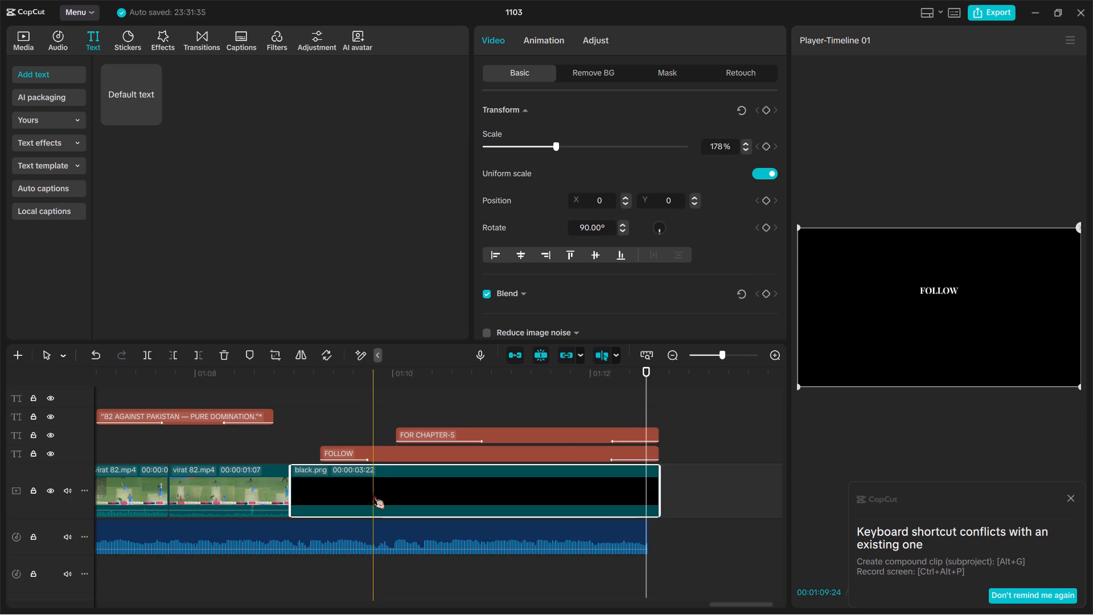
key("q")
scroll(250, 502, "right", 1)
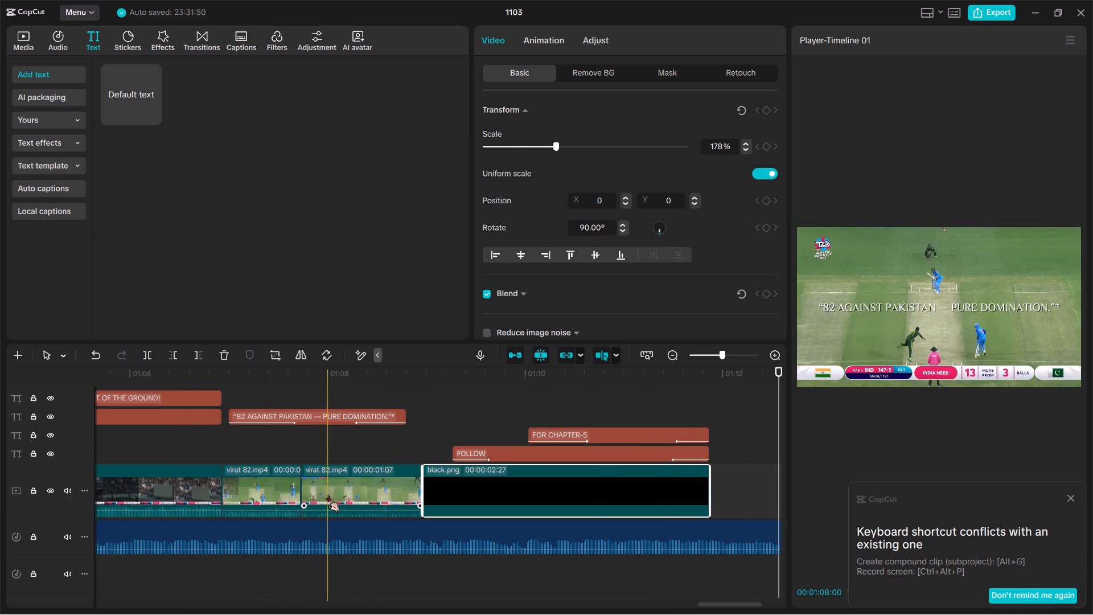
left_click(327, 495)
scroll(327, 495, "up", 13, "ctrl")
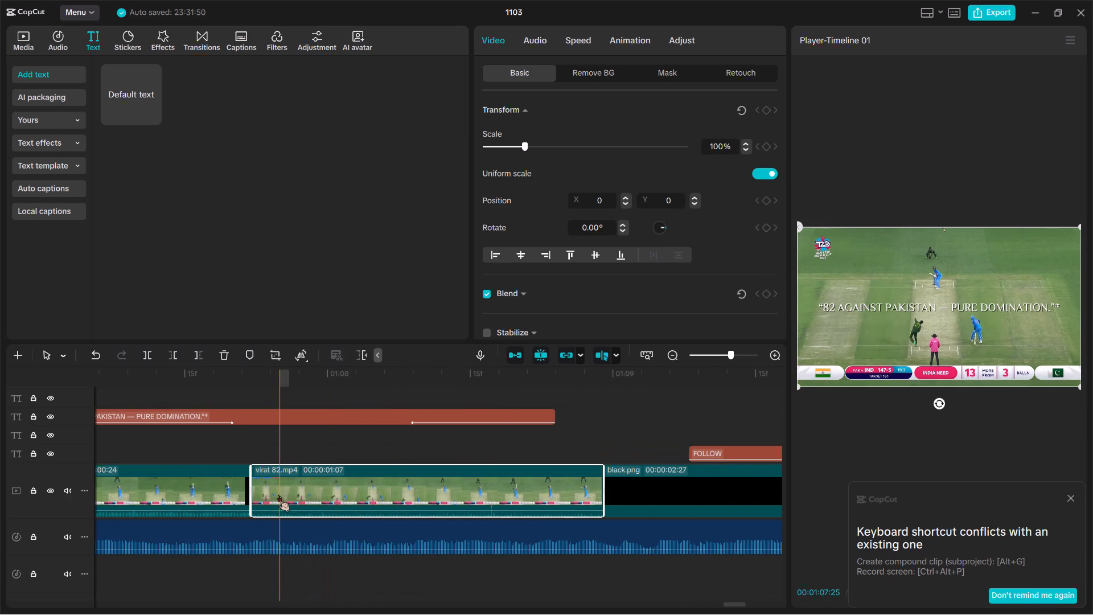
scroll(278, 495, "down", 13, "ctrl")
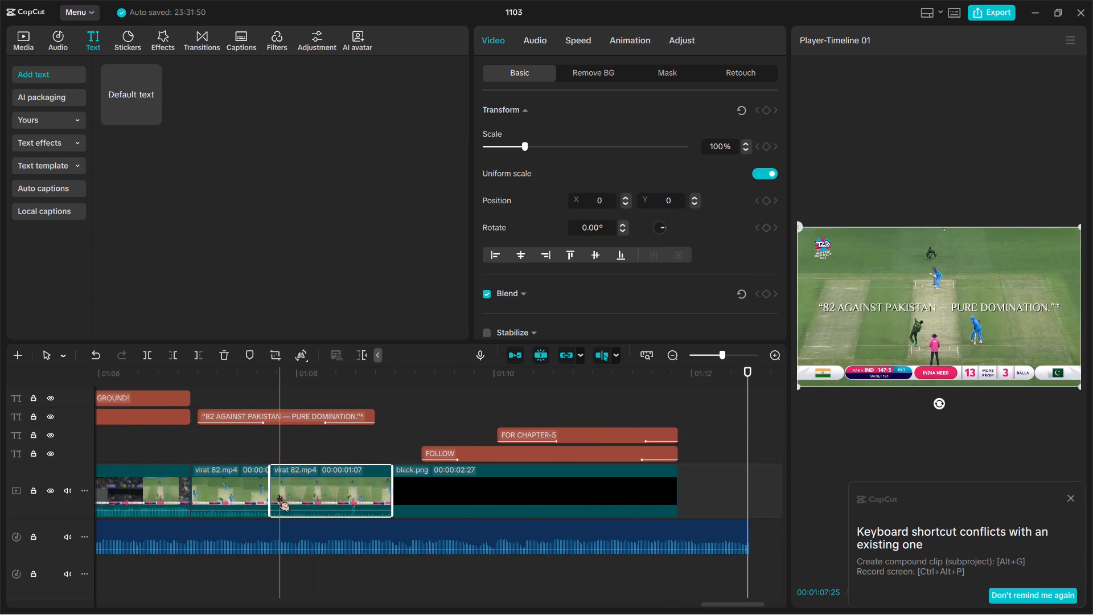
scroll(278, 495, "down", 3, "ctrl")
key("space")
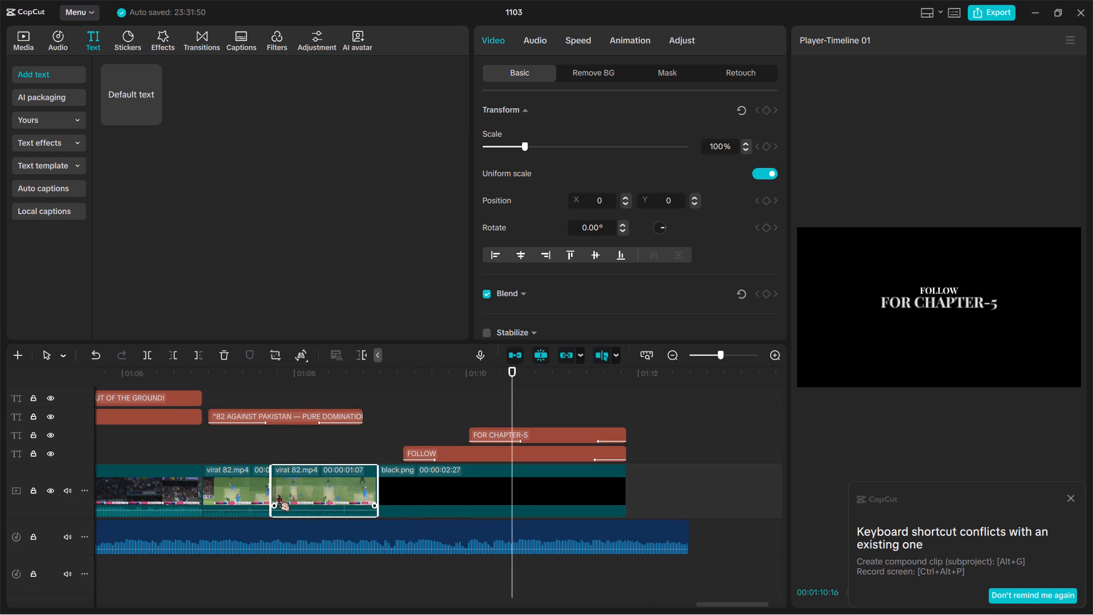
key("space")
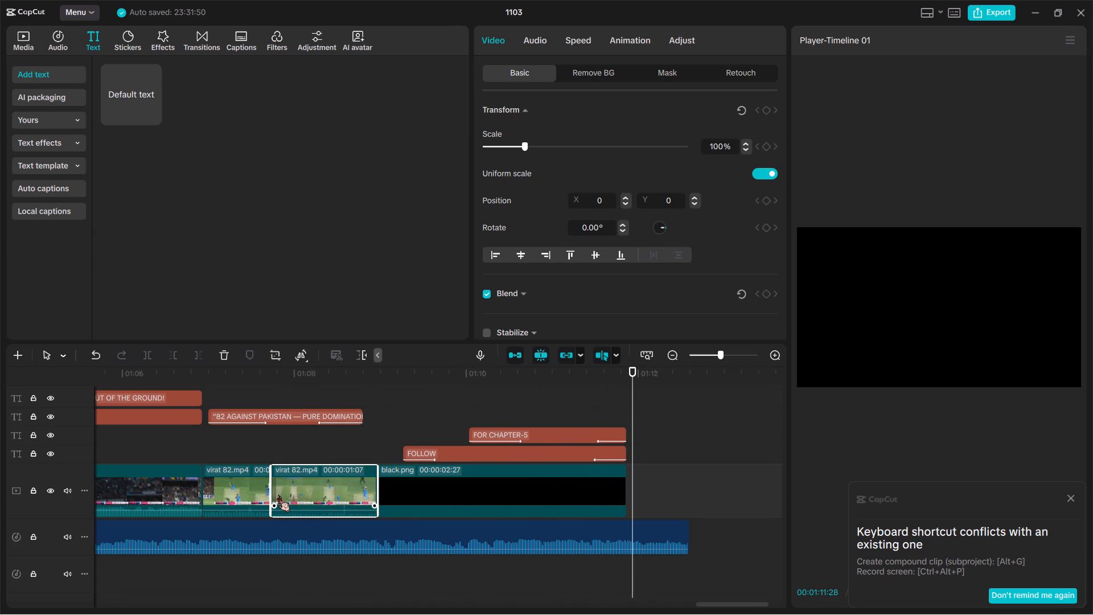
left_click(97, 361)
Undo the last start extension of the second-to-last virat 82.mp4 clip.
left_click(97, 361)
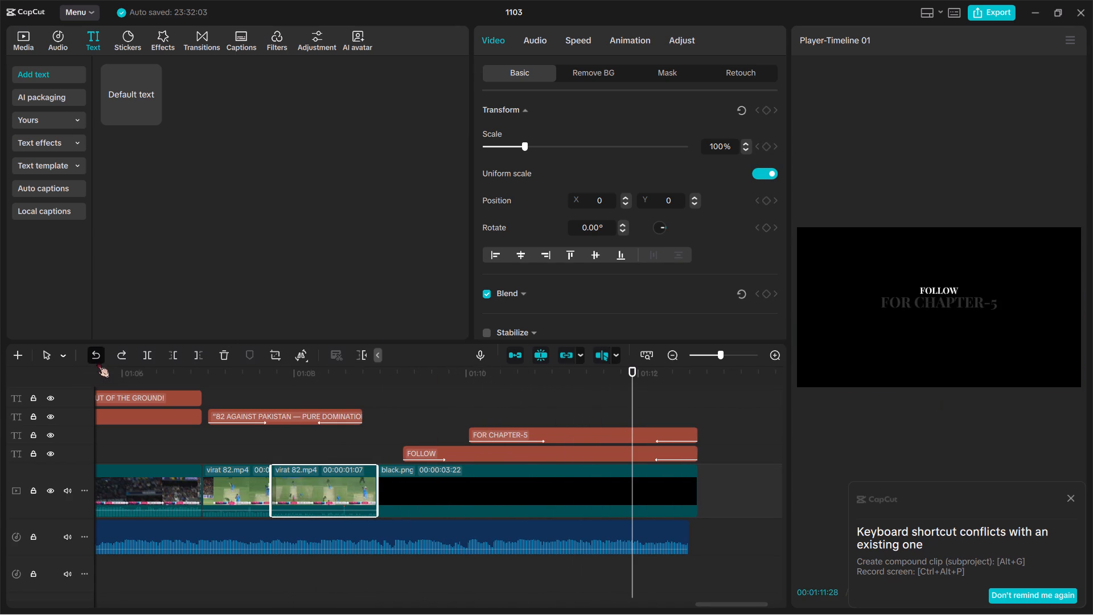
Play back the ending, checking the last virat 82.mp4 clips and the timing of the “AND THEN” and “KOHLI GOES OUT OF THE GROUND!” titles.
key("space")
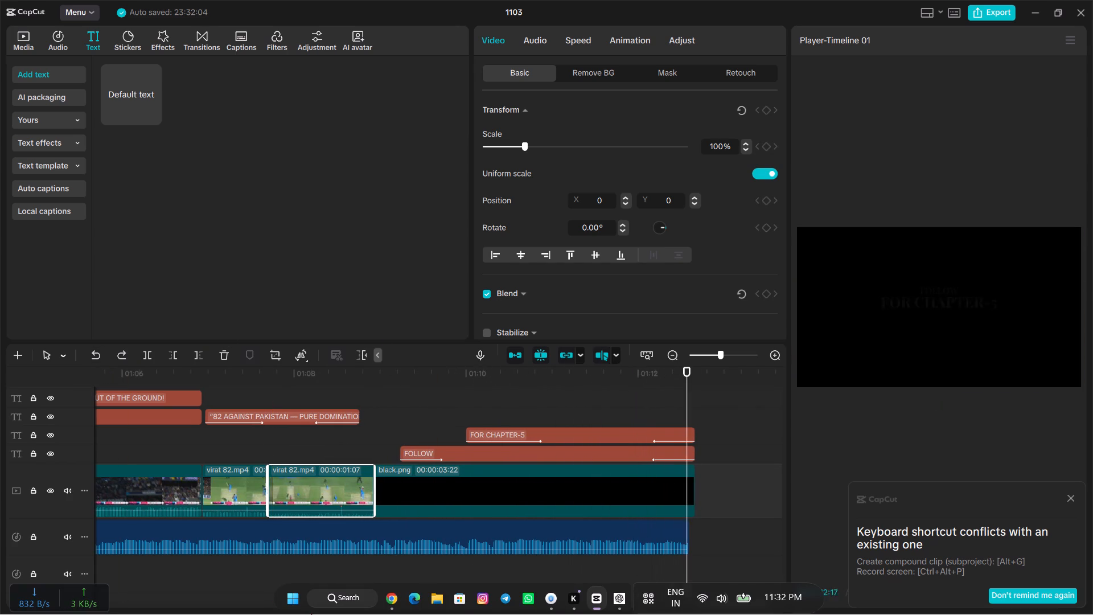
key("space")
key("space")
scroll(354, 593, "left", 6)
scroll(354, 593, "down", 11, "ctrl")
scroll(425, 440, "down", 2, "ctrl")
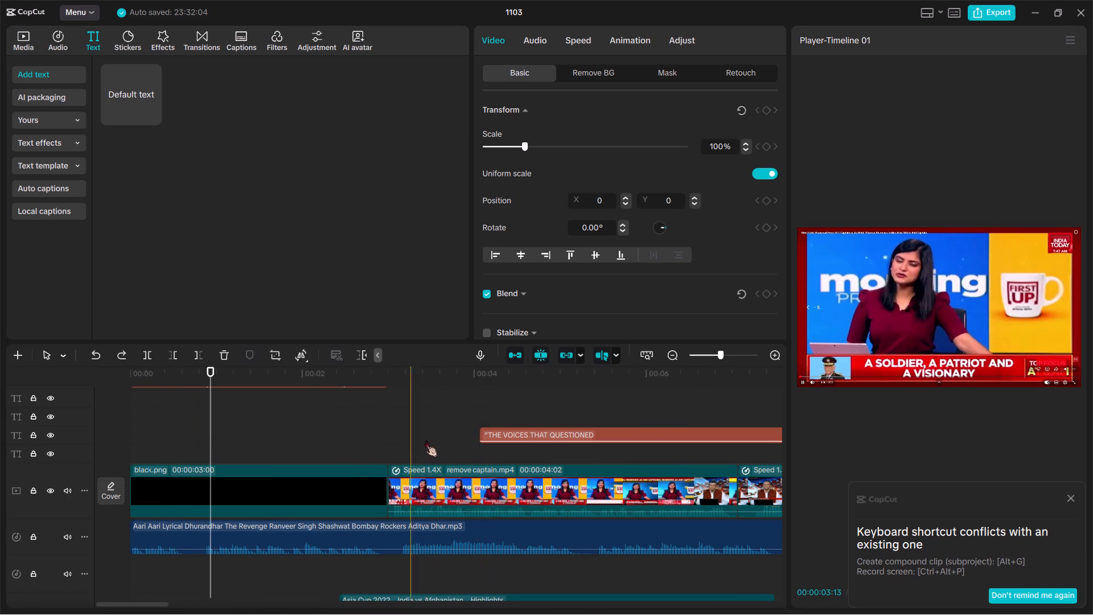
scroll(425, 440, "down", 15, "ctrl")
scroll(425, 440, "down", 10, "ctrl")
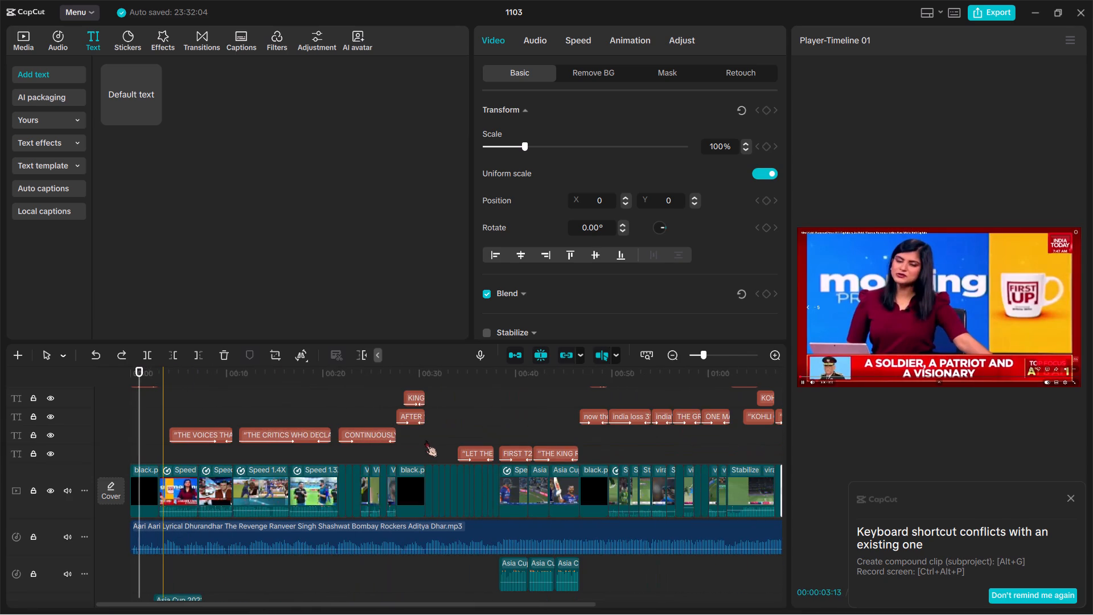
scroll(606, 519, "left", 3)
key("space")
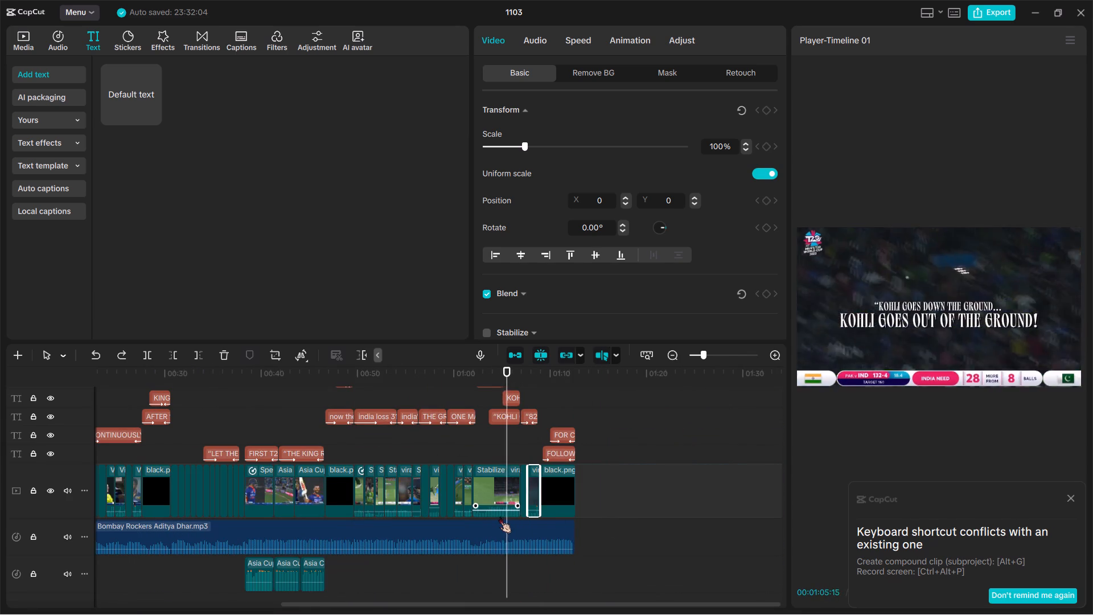
scroll(499, 516, "up", 12, "ctrl")
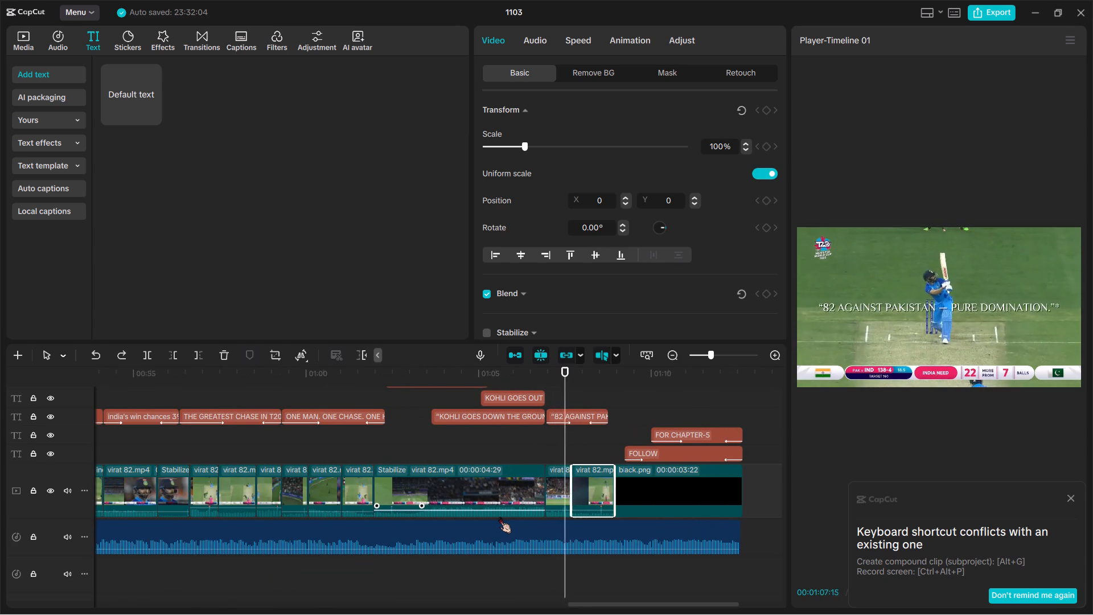
key("space")
scroll(496, 512, "up", 1)
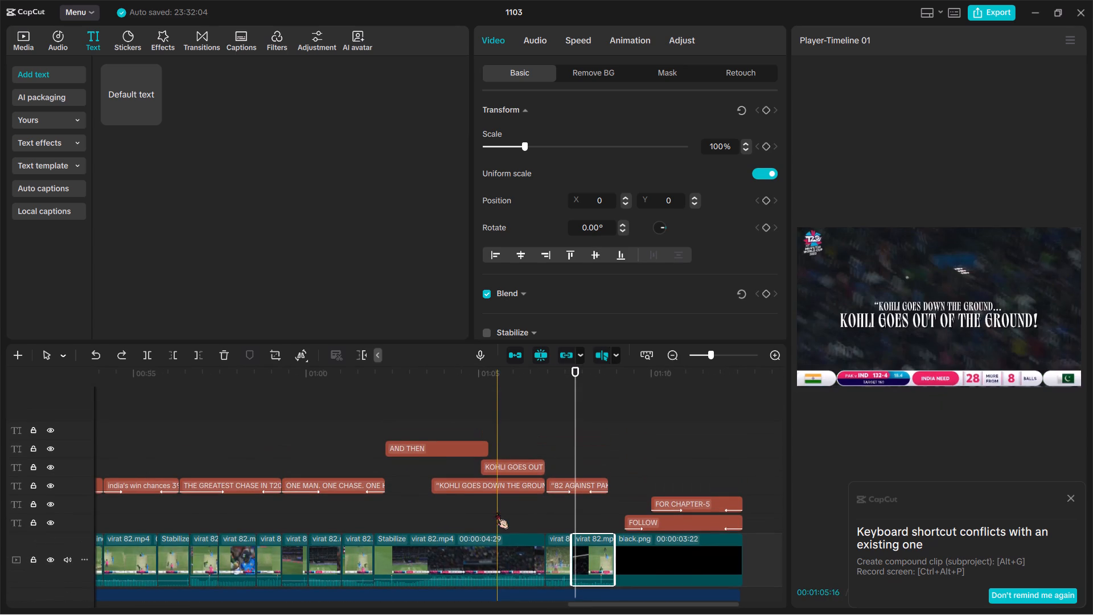
key("space")
scroll(433, 536, "left", 1)
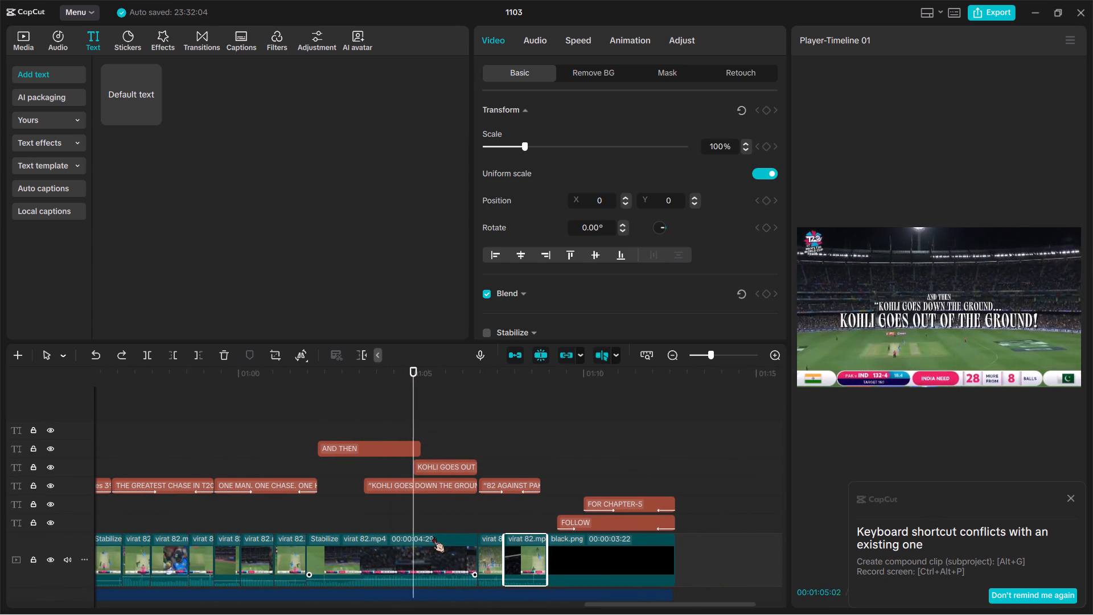
key("space")
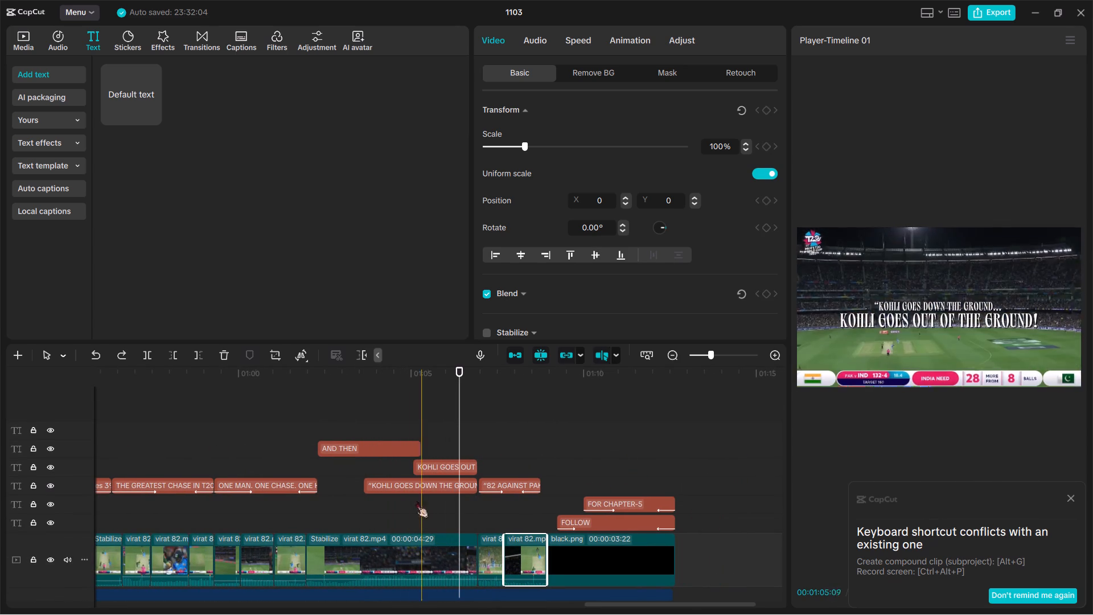
Extend the end of the “AND THEN” title to the end of the “KOHLI GOES OUT OF THE GROUND!” title and preview through the end screen.
left_click(404, 433)
left_click(417, 451)
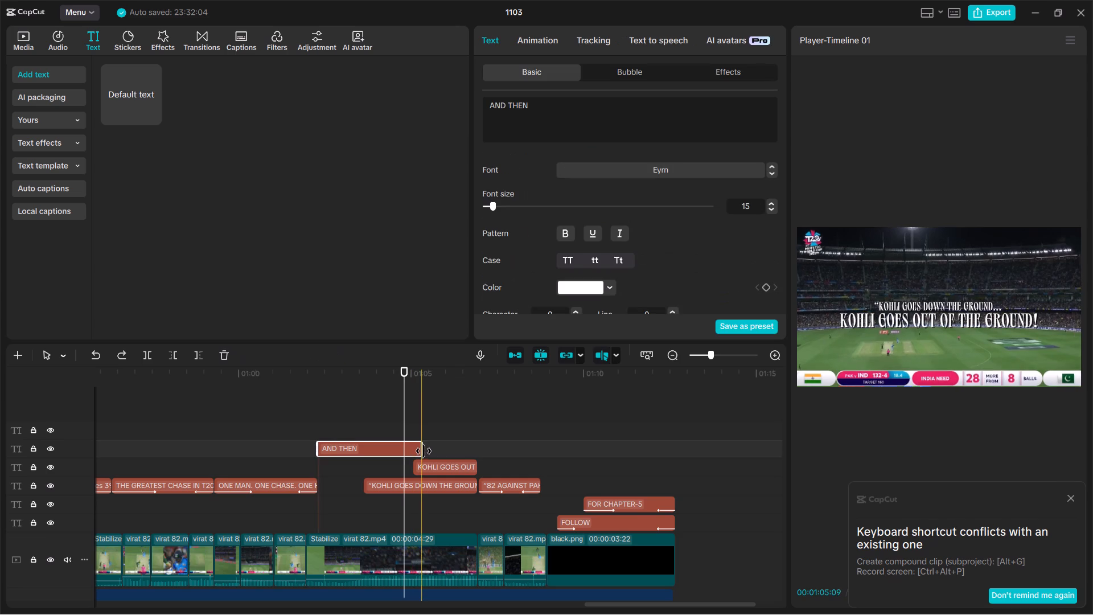
left_click_drag(424, 452, 474, 456)
key("space")
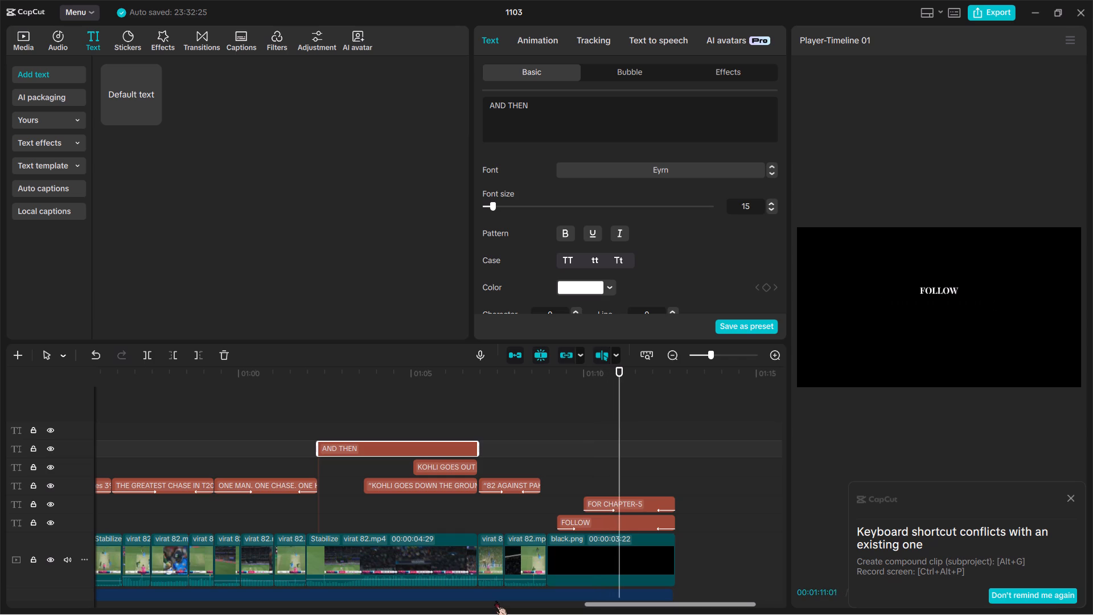
key("space")
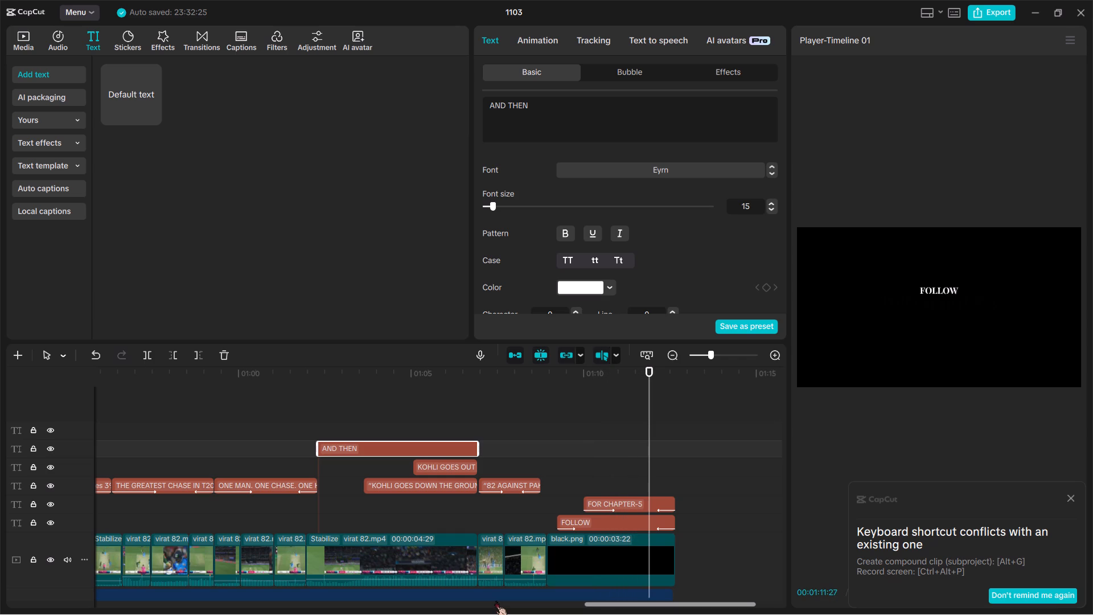
key("space")
key("space")
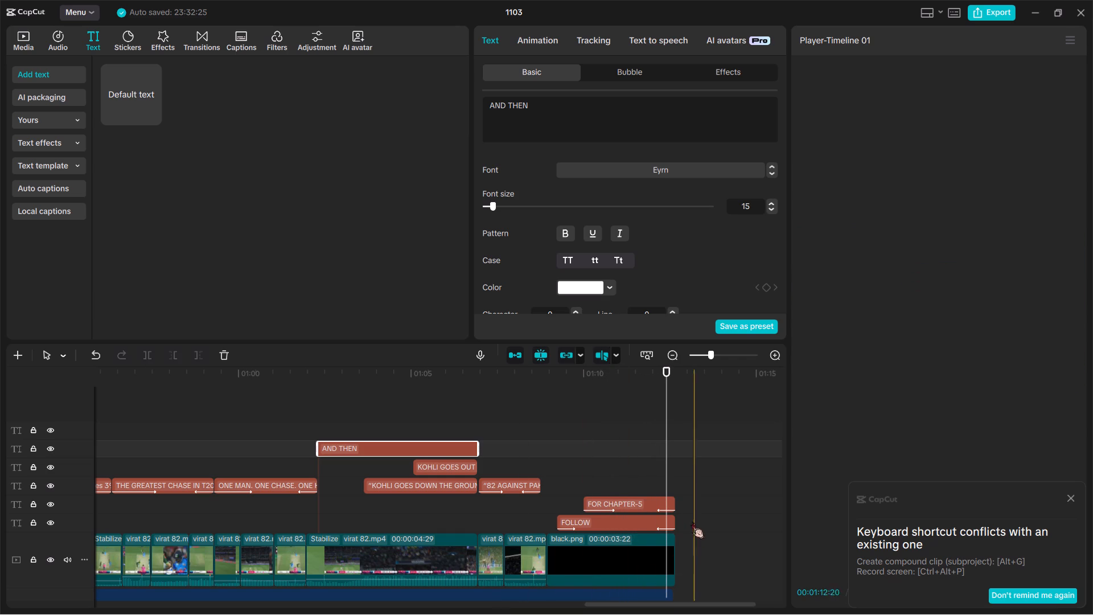
Replace the “FOR CHAPTER-5” title with a pasted copy above “FOLLOW”, aligned to the end of black.png, and preview it.
left_click(637, 511)
key("ctrl+c")
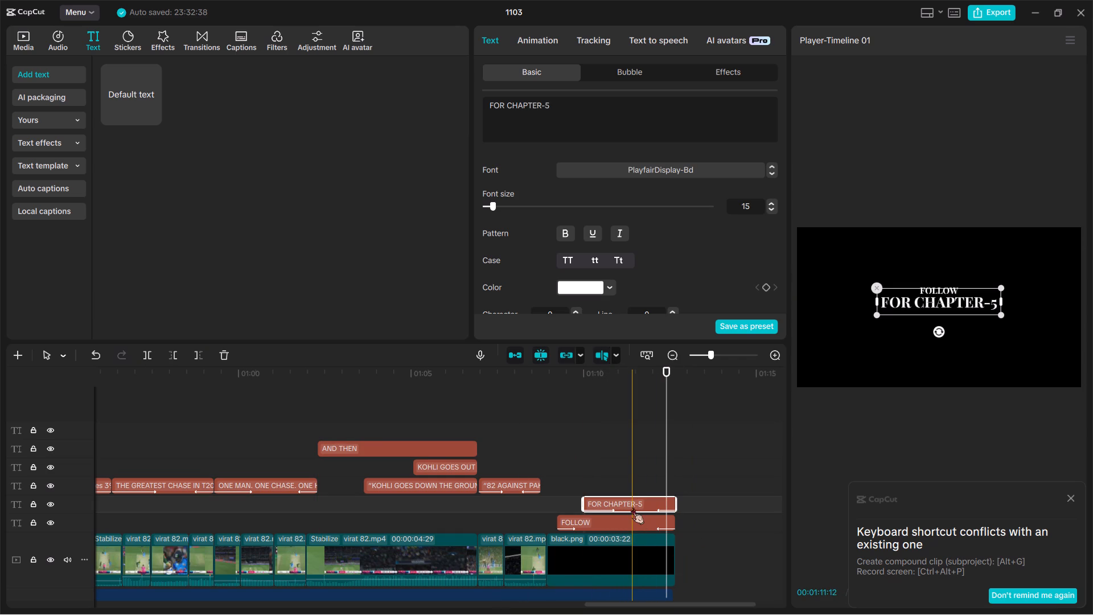
key("BackSpace")
key("ctrl+v")
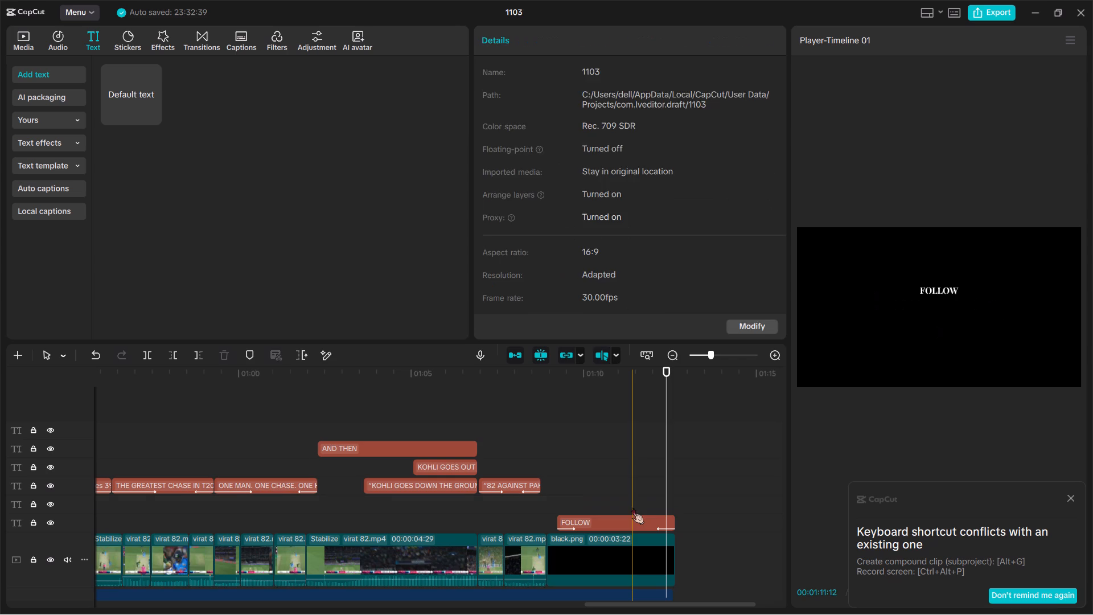
left_click_drag(647, 502, 603, 501)
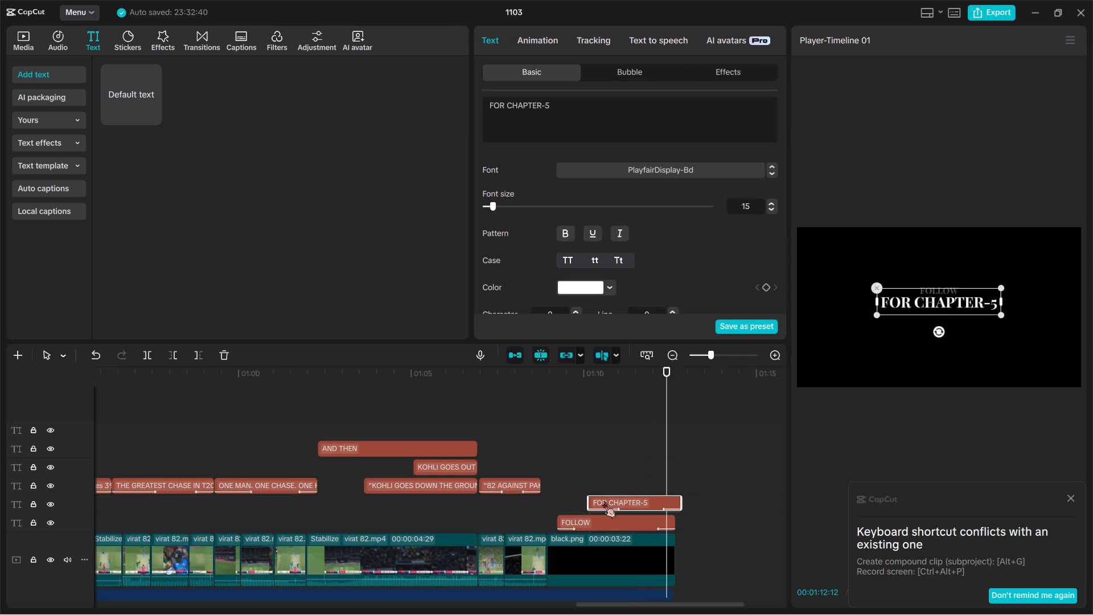
left_click_drag(603, 501, 597, 505)
key("space")
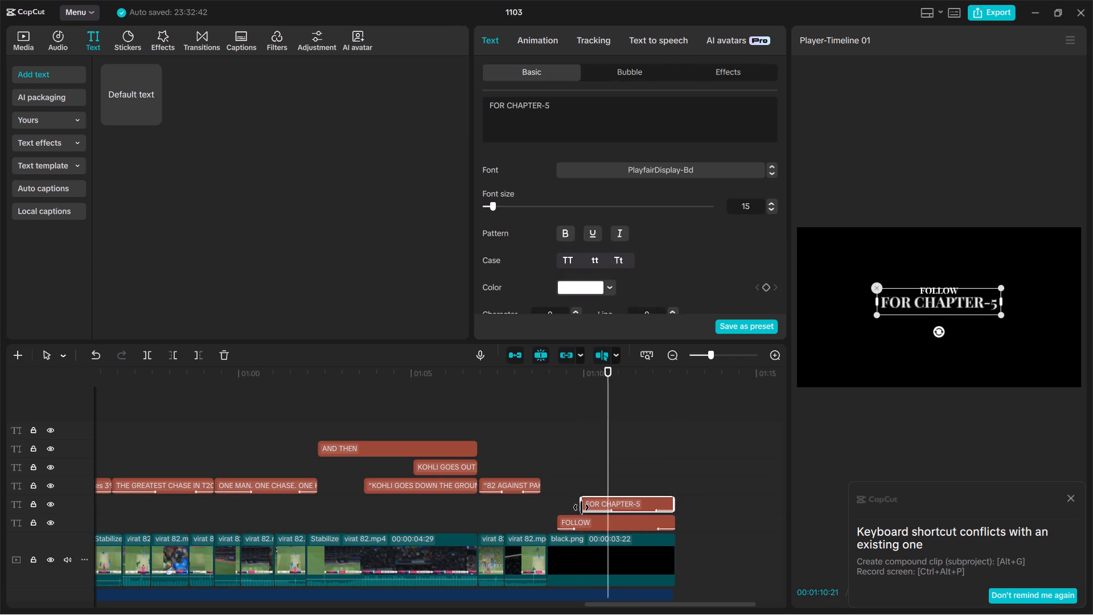
key("space")
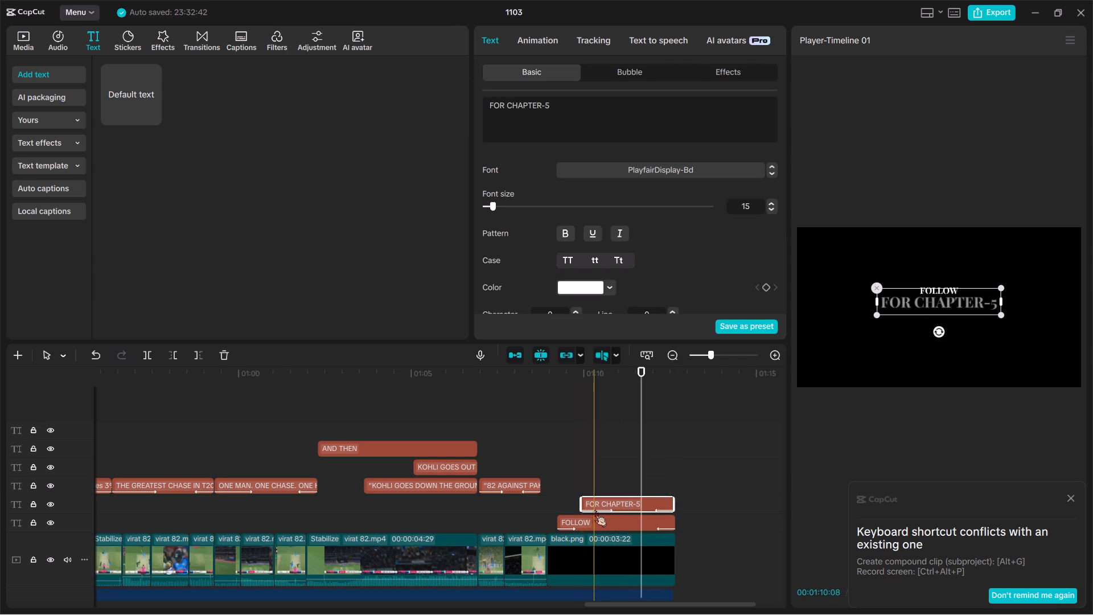
Delete the “FOR CHAPTER-5” copy, paste it again from about 00:01:08:04, align its end with black.png, and preview the end screen.
left_click_drag(594, 510, 539, 437)
key("BackSpace")
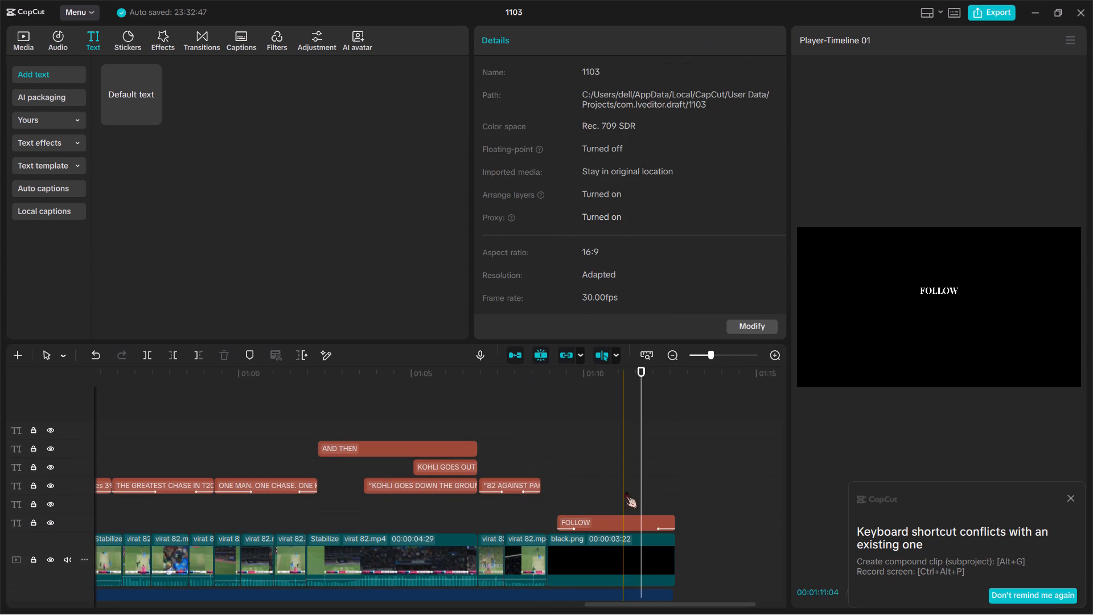
left_click(520, 417)
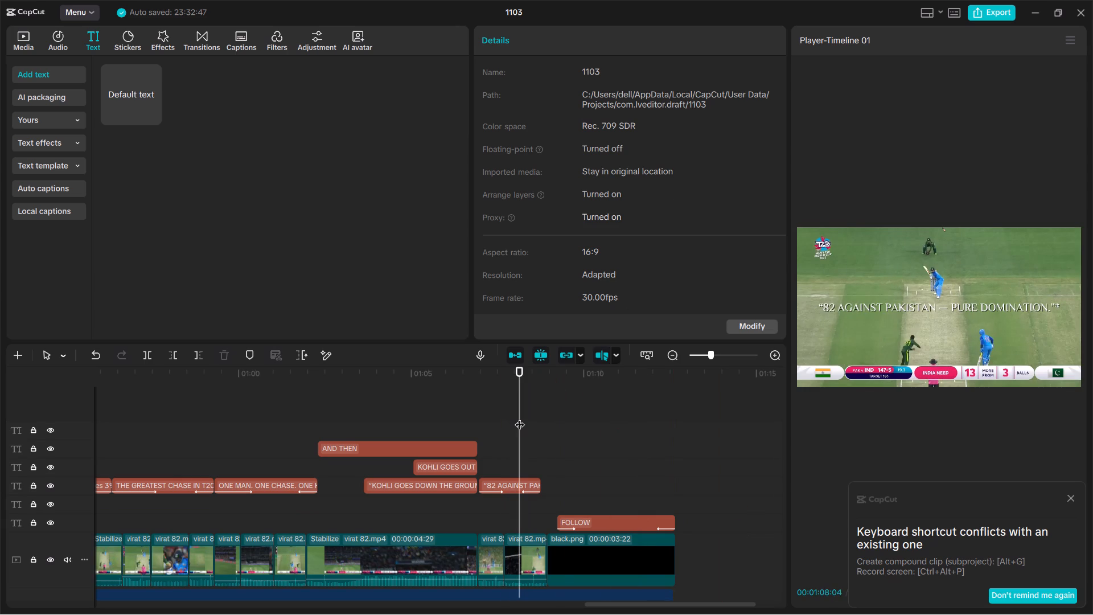
key("ctrl+v")
left_click_drag(545, 502, 601, 503)
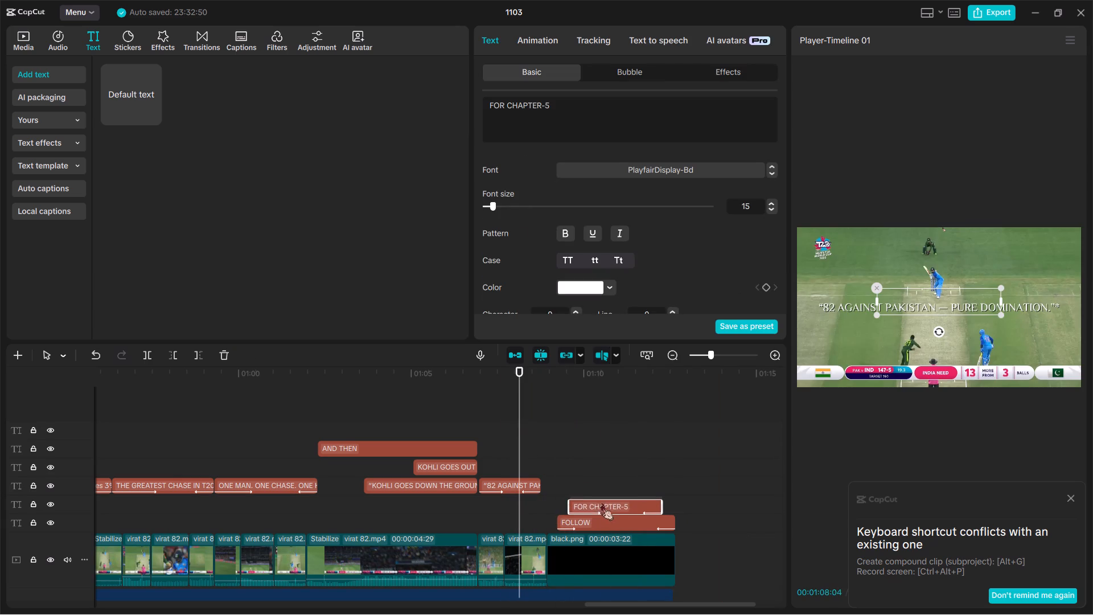
left_click_drag(601, 503, 608, 503)
key("space")
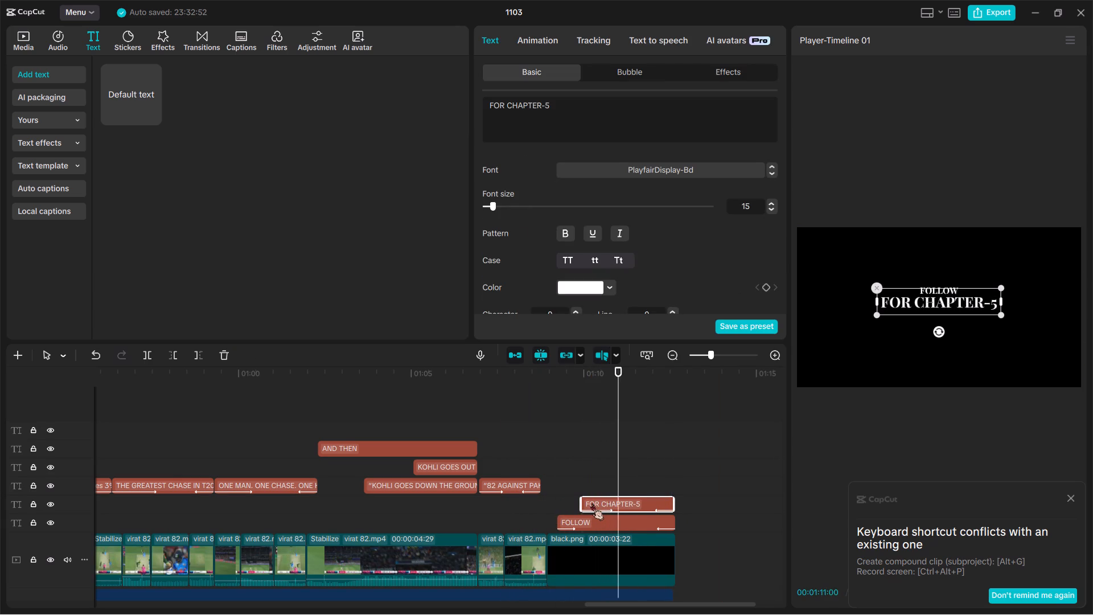
key("space")
key("space")
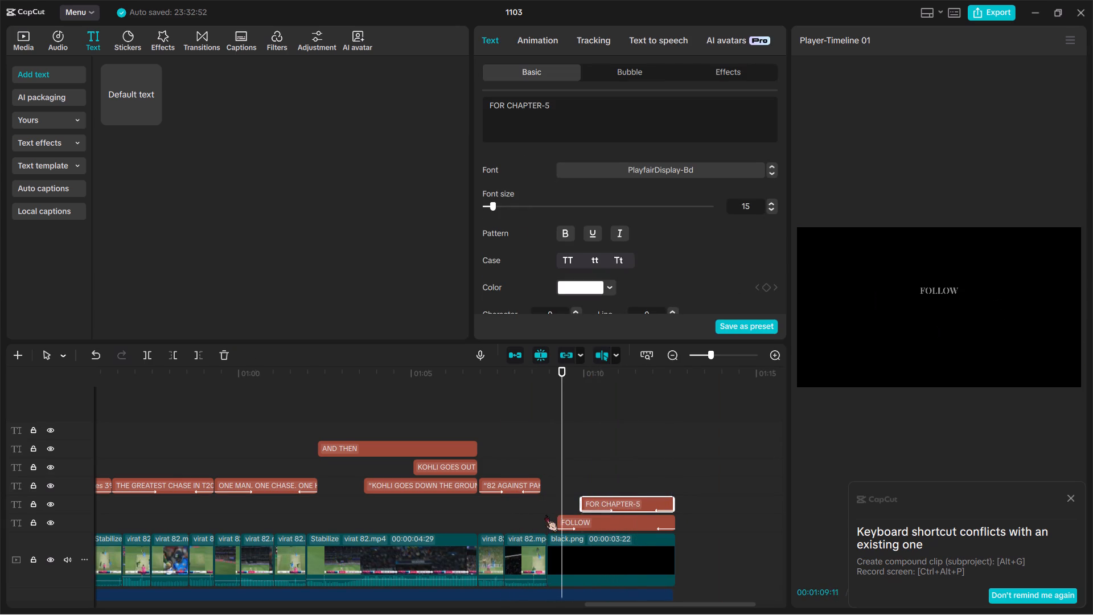
key("space")
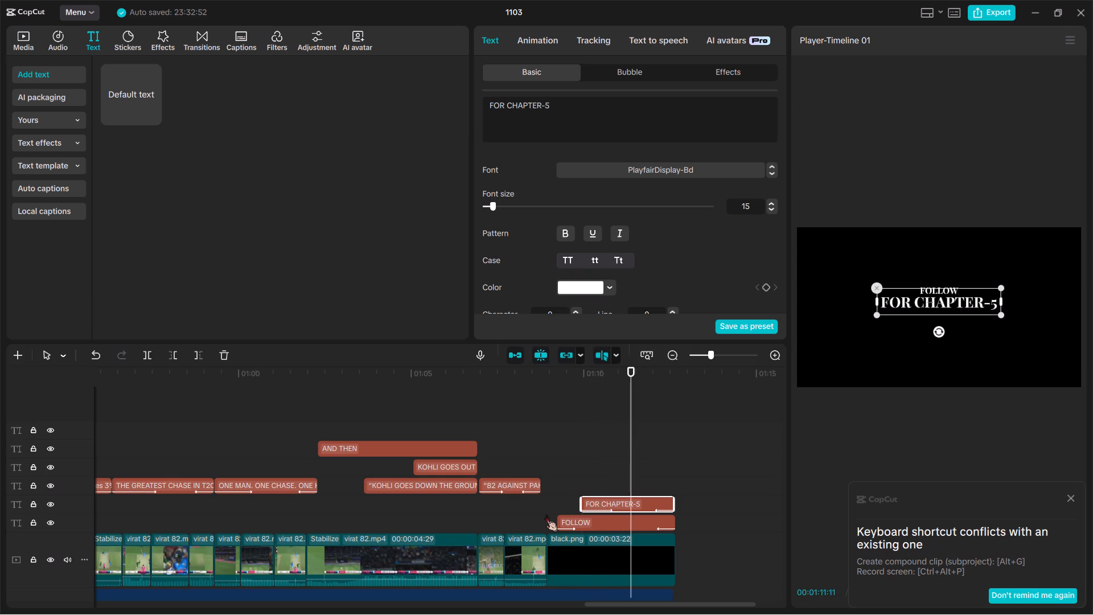
key("space")
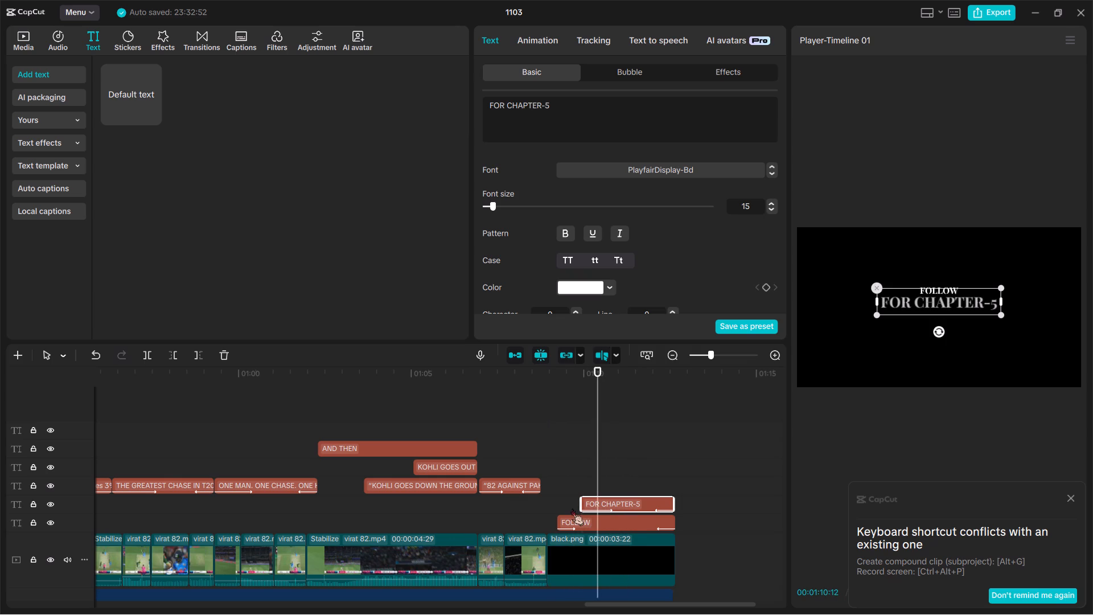
key("space")
Trim the start of the “FOR CHAPTER-5” title to about 00:01:10:04 and preview its entrance.
left_click_drag(580, 506, 589, 507)
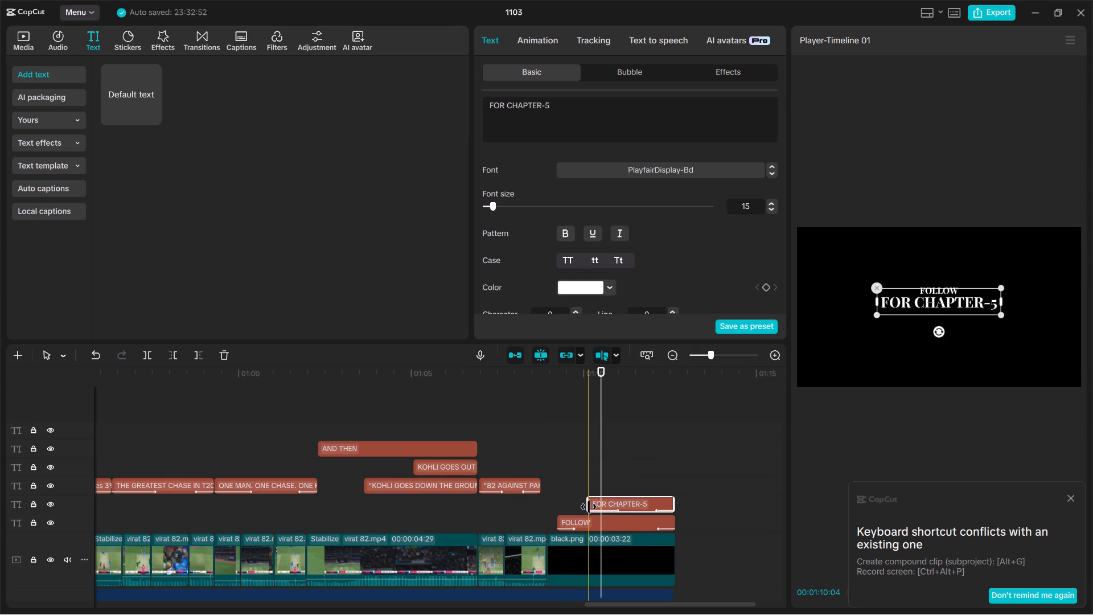
key("space")
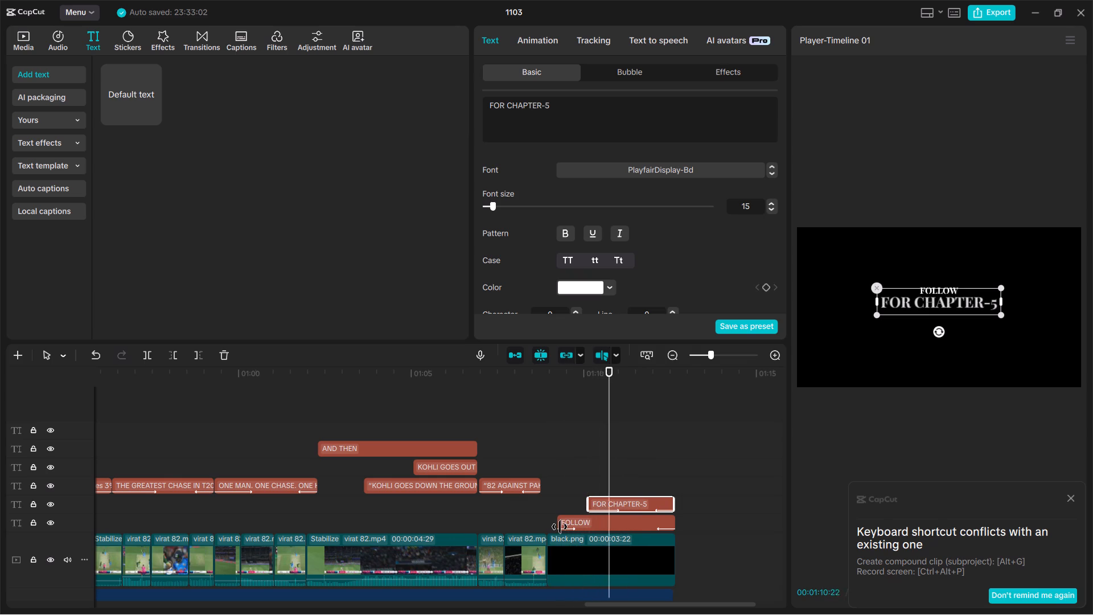
key("space")
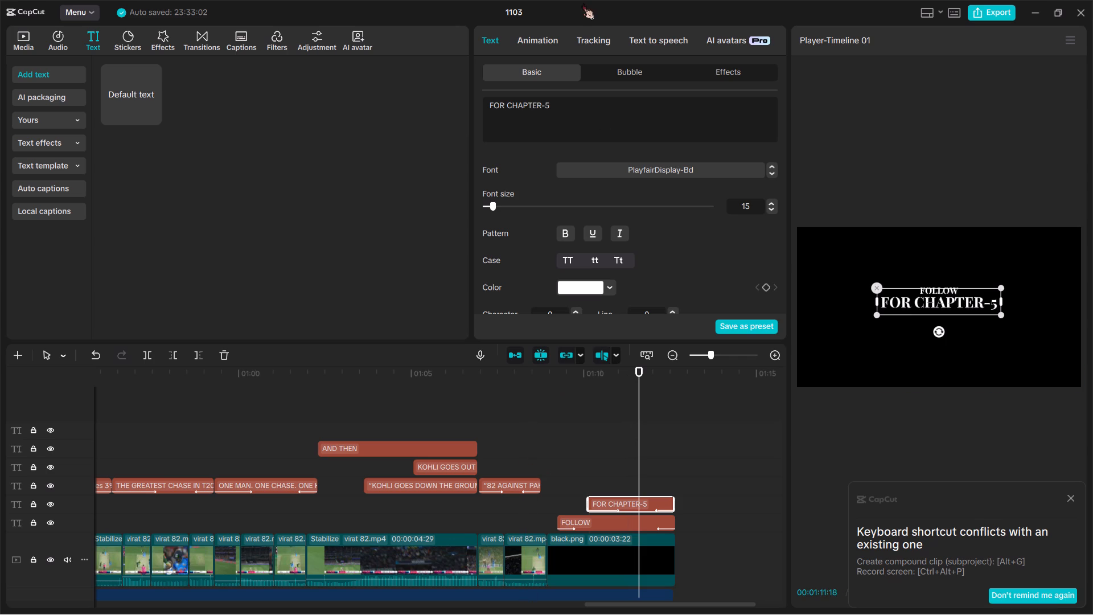
Change the “FOR CHAPTER-5” title's entrance animation to the other Fade In preset and preview the title to the end of the video.
left_click(516, 47)
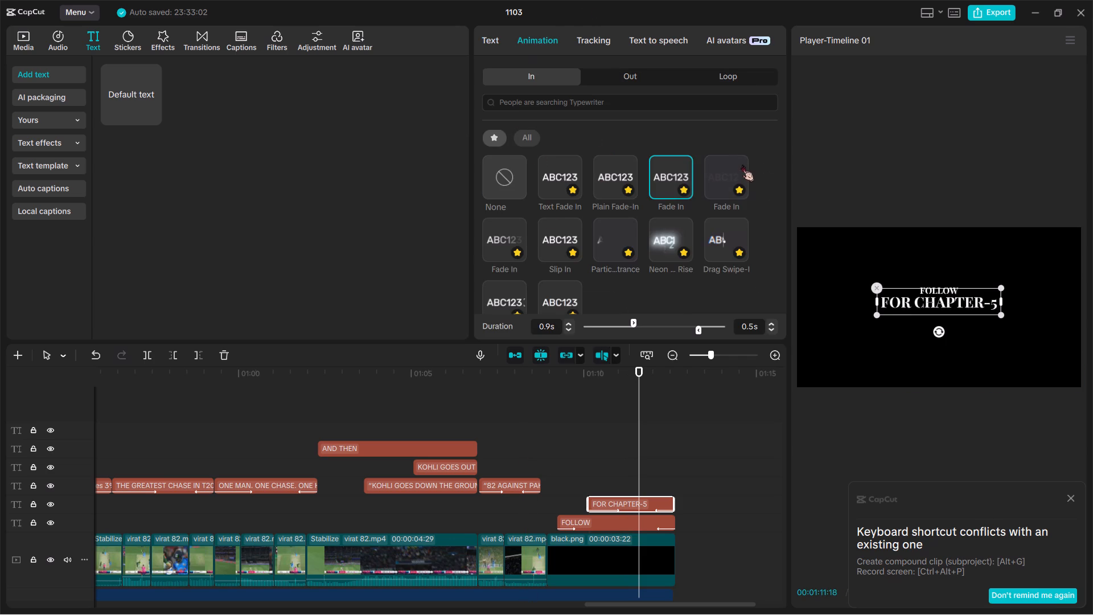
left_click(719, 185)
left_click_drag(719, 185, 560, 497)
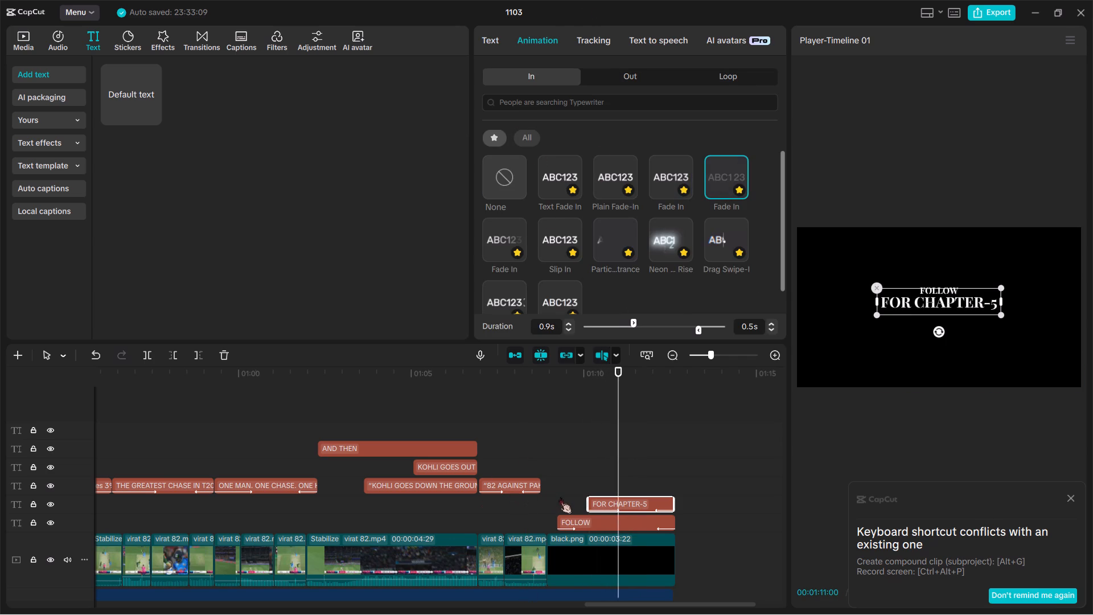
left_click_drag(560, 497, 599, 511)
key("space")
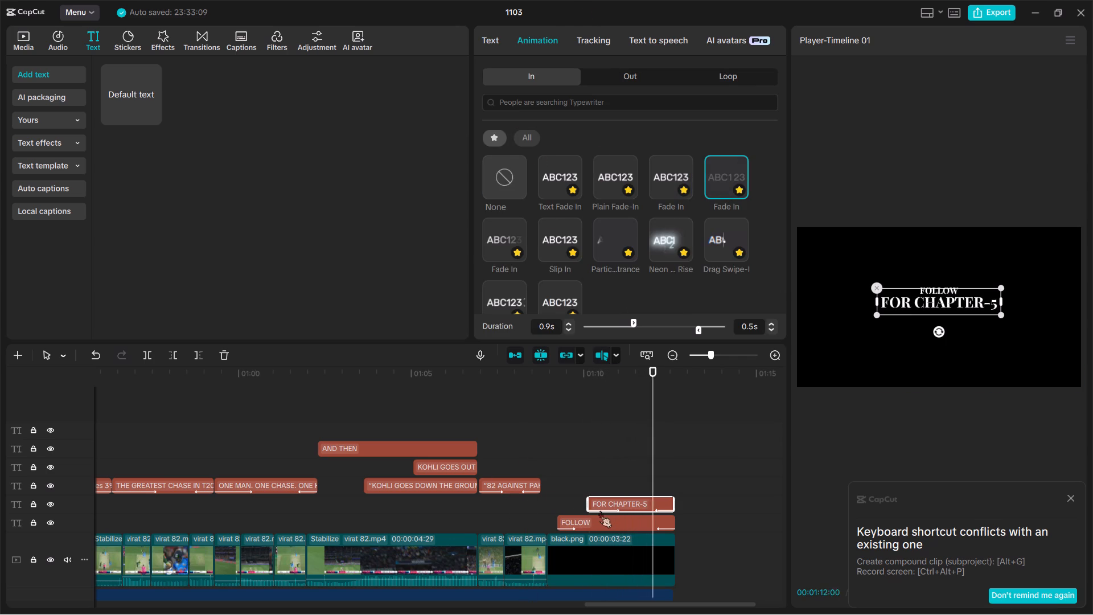
key("space")
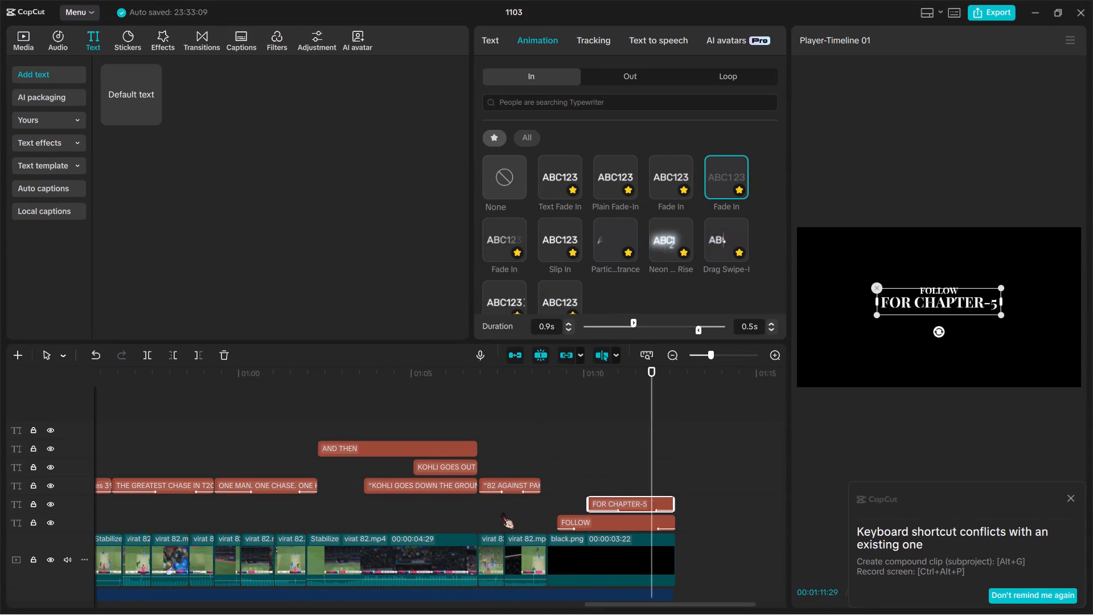
key("space")
key("space")
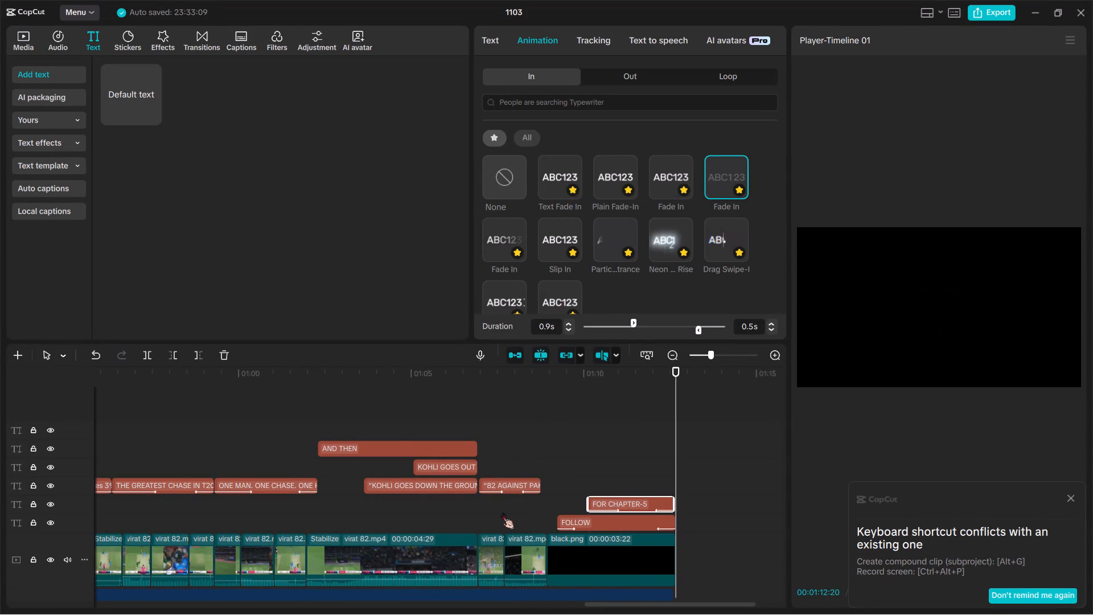
Add a default text on a new top track and stretch it from 00:00 to the end of the final black.png at 00:01:12:20.
scroll(502, 512, "down", 8, "ctrl")
scroll(502, 512, "up", 6)
scroll(179, 513, "right", 4)
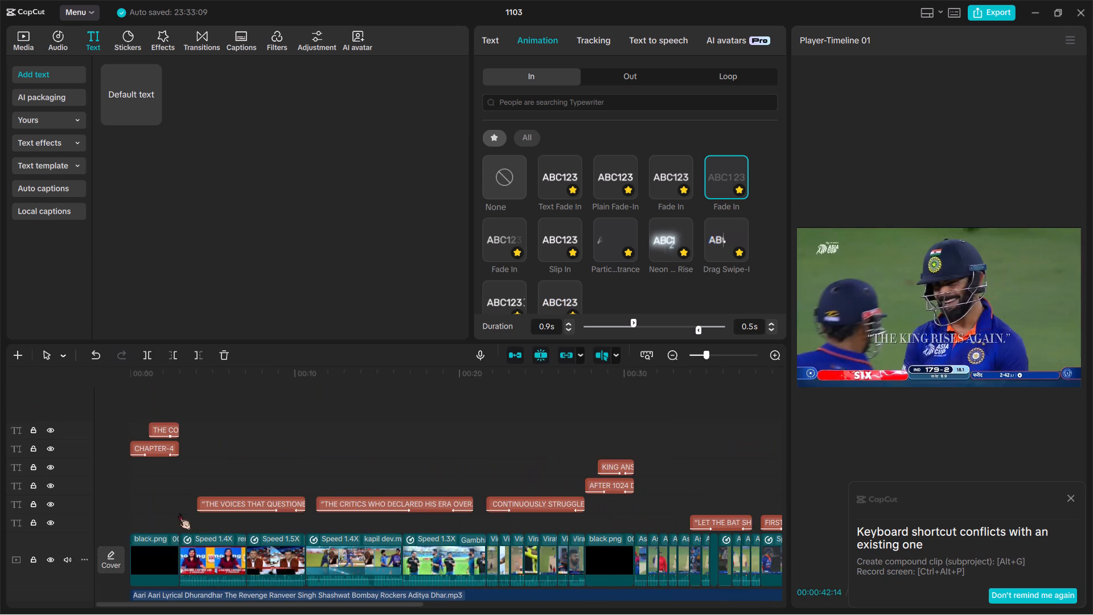
left_click_drag(116, 90, 152, 410)
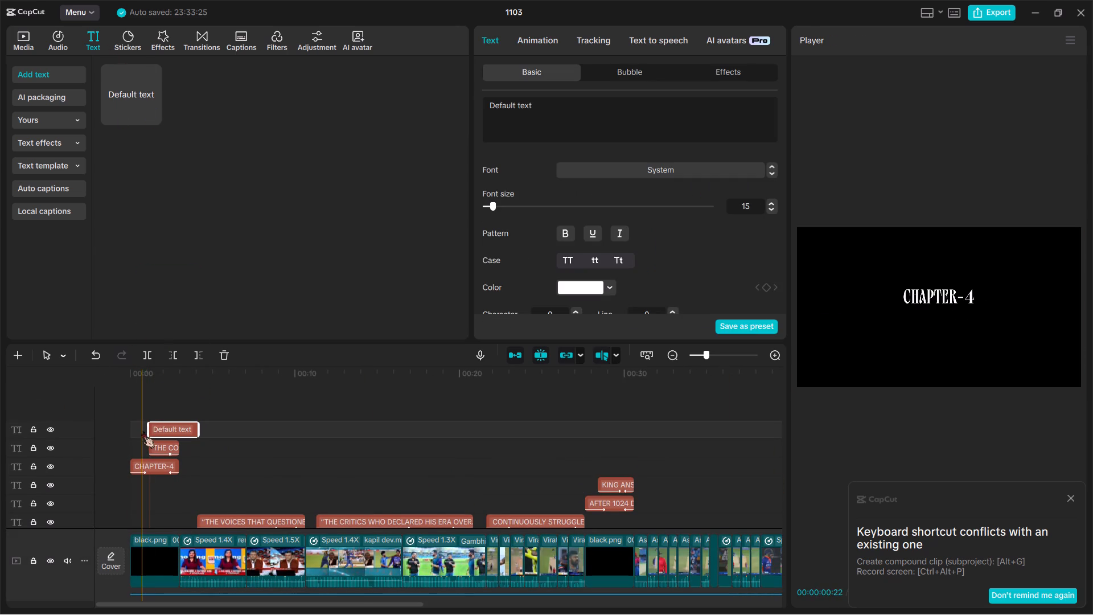
left_click_drag(146, 426, 122, 427)
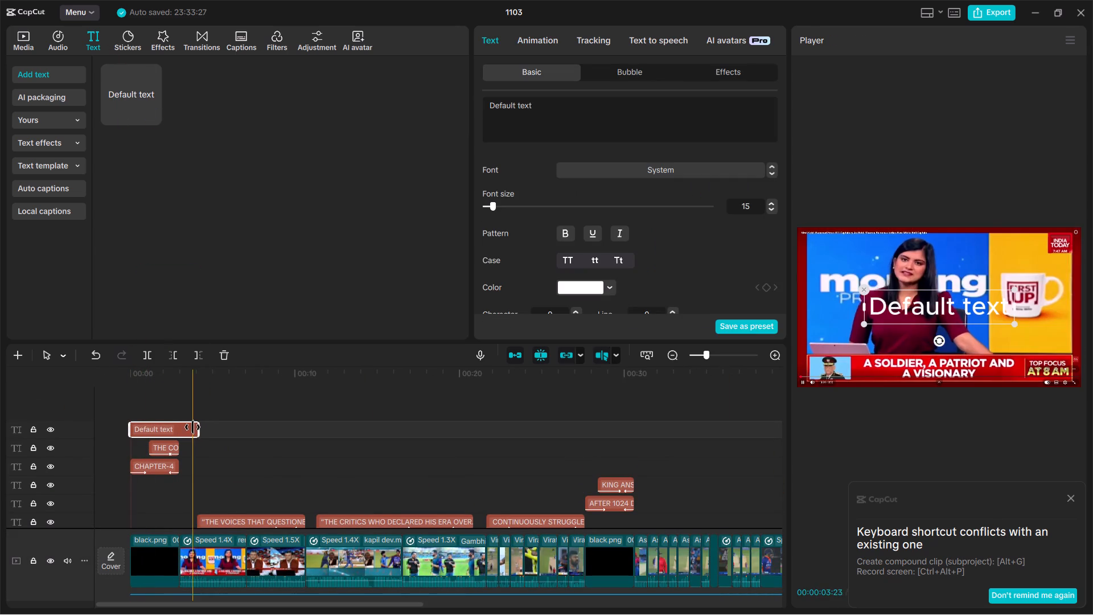
left_click_drag(199, 432, 829, 507)
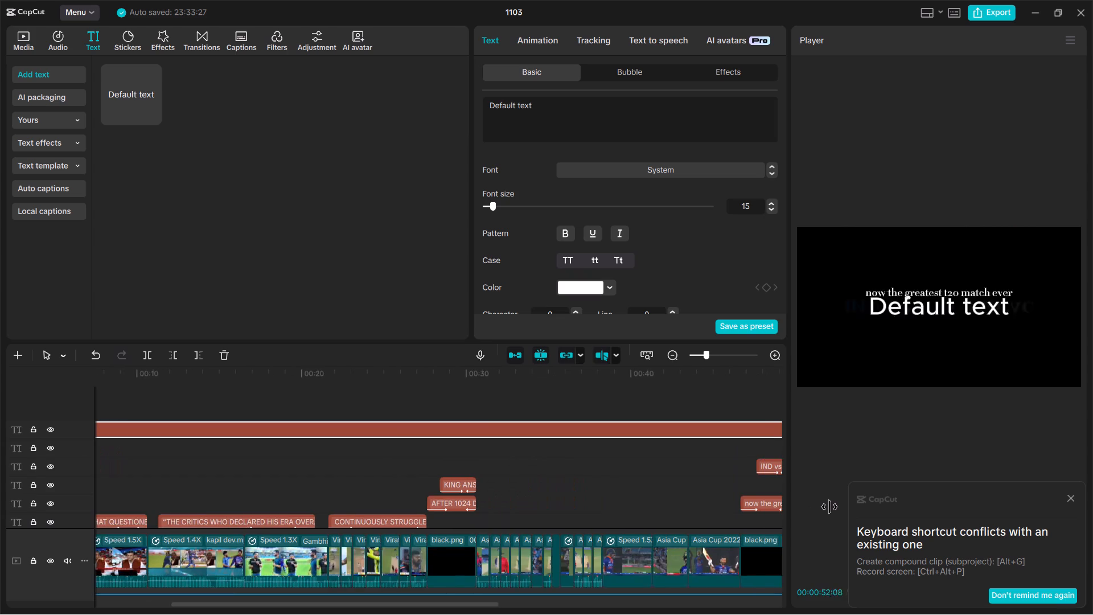
left_click_drag(829, 507, 496, 471)
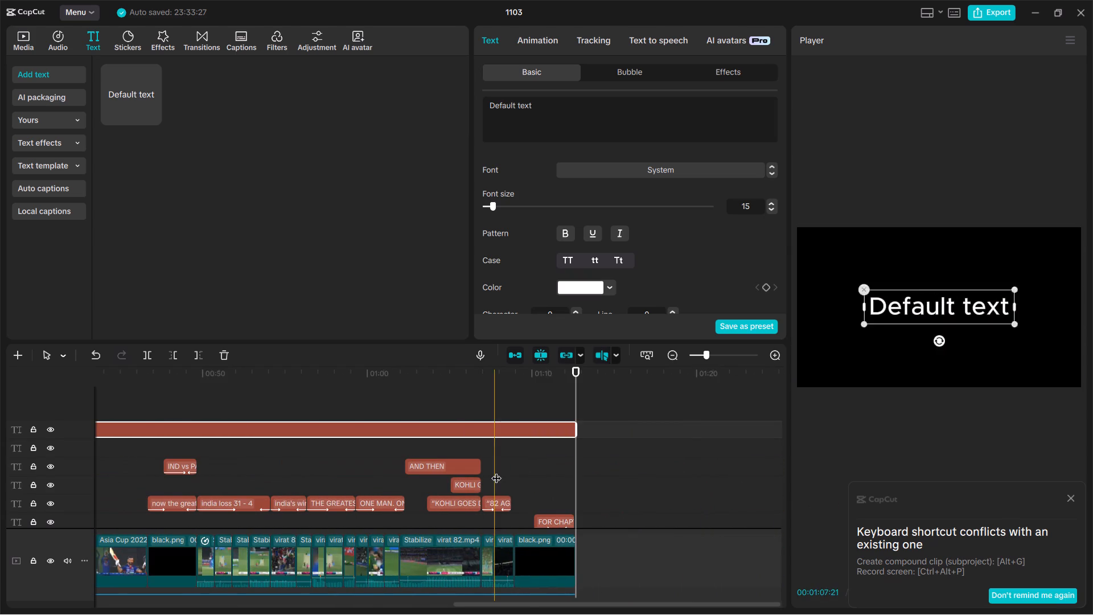
Replace the full-length default text with “UNHUMAN”.
left_click_drag(539, 104, 460, 104)
key("BackSpace")
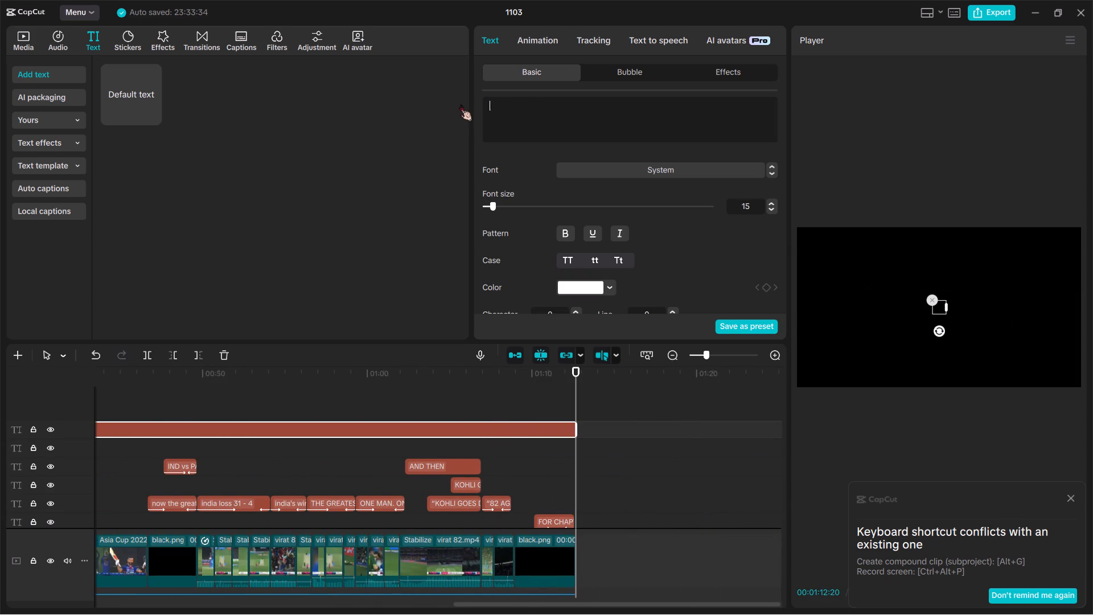
type("UNHUM")
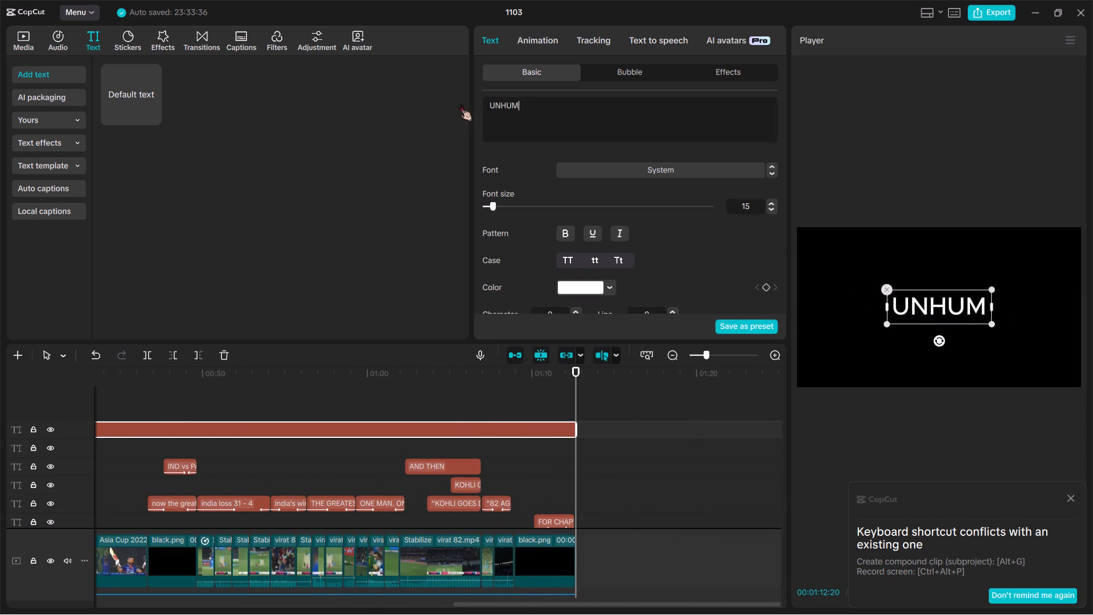
type("AN")
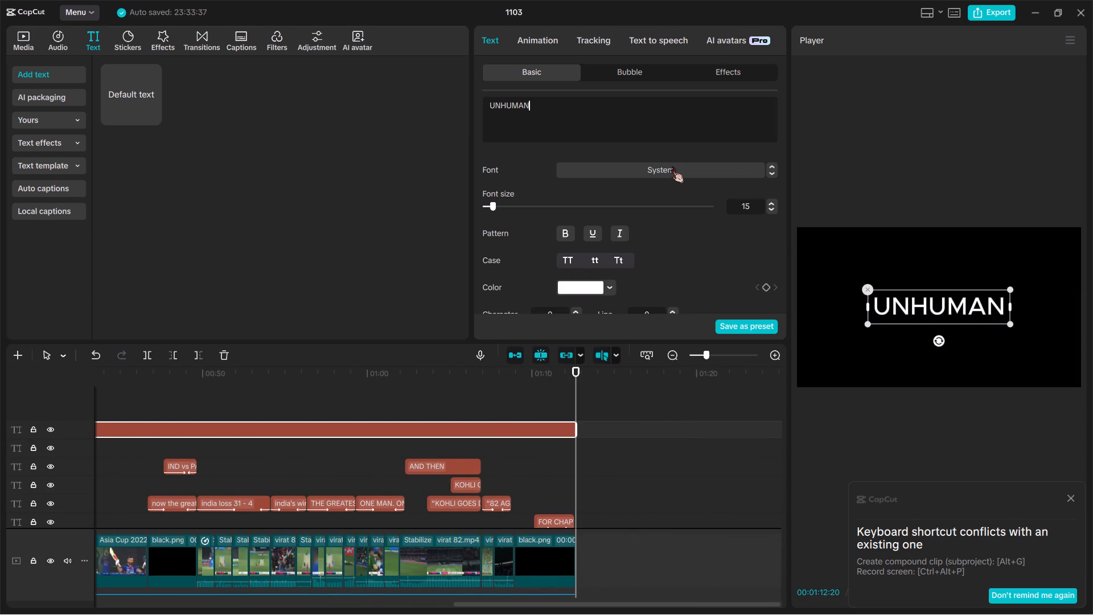
Try the Mozart and Ice Dance fonts on the “UNHUMAN” title and add Mozart to the favourite fonts.
left_click(672, 166)
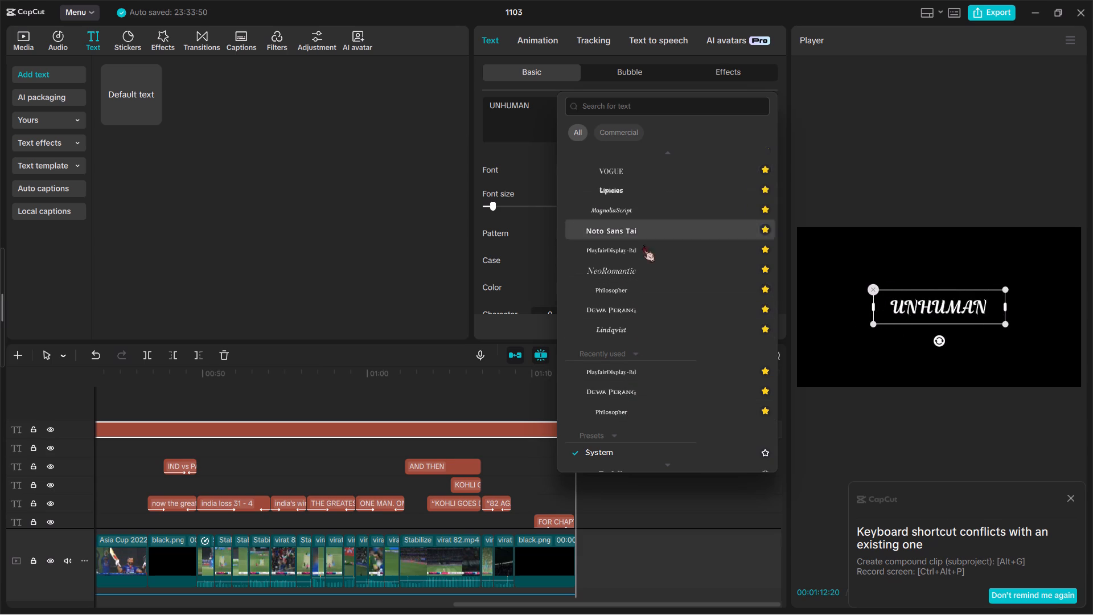
scroll(645, 360, "down", 1)
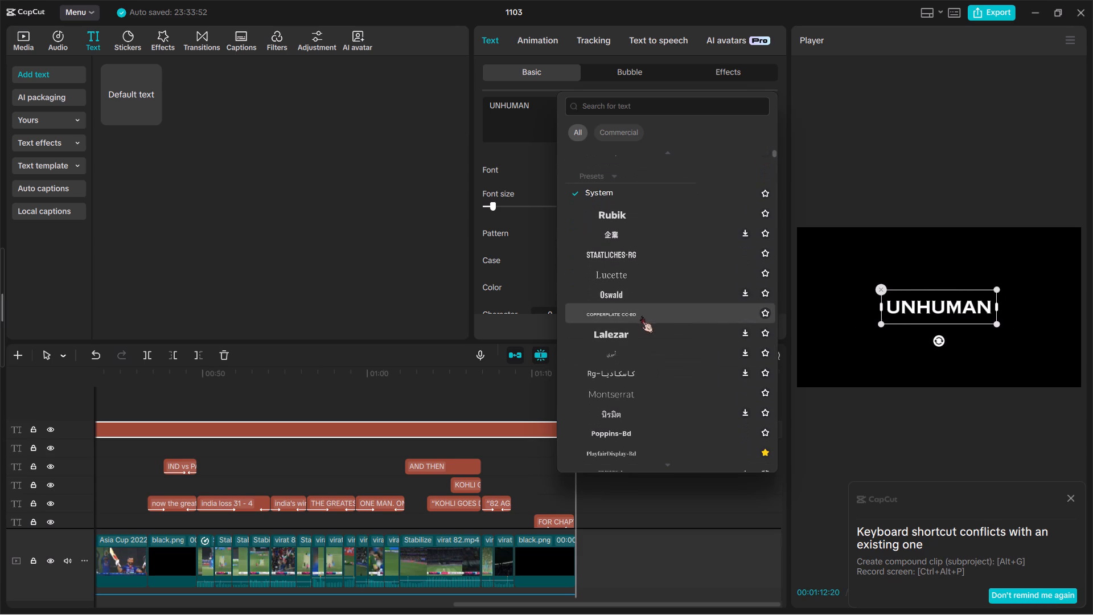
scroll(640, 315, "down", 7)
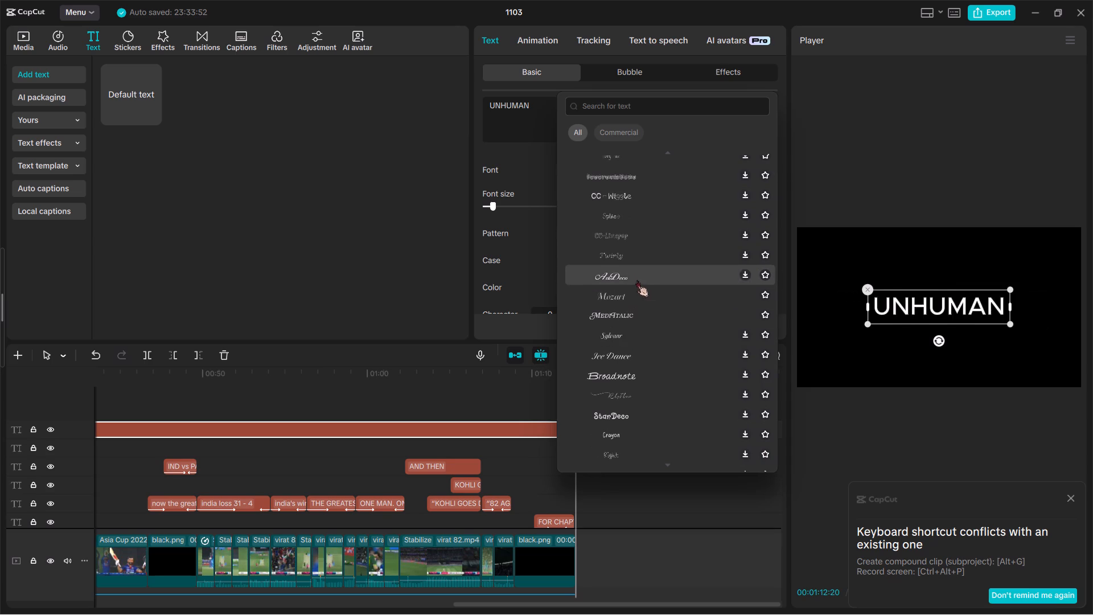
left_click(632, 292)
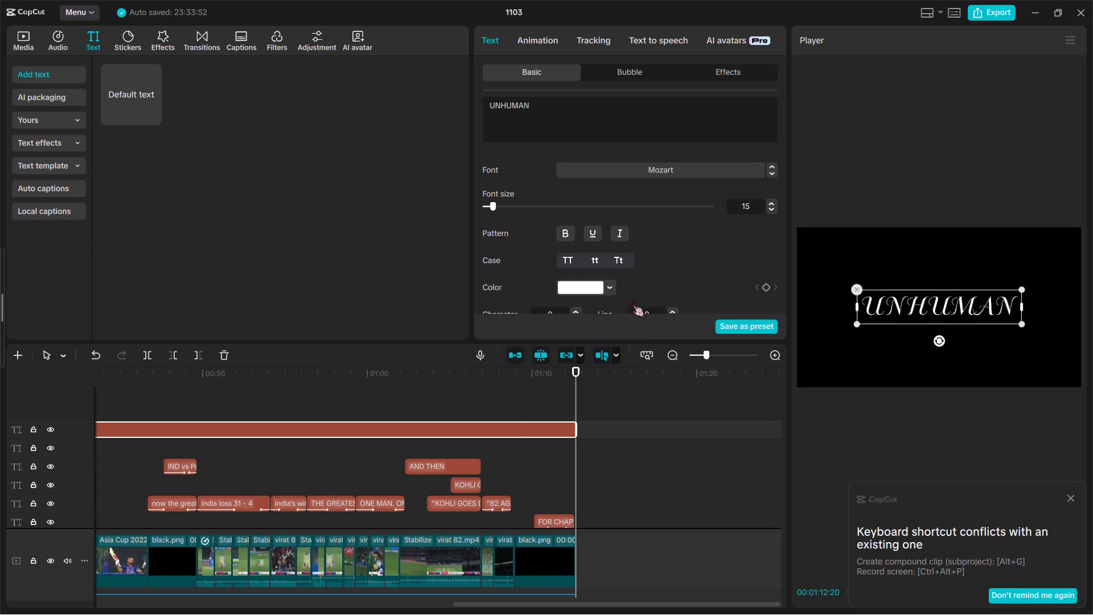
left_click(641, 170)
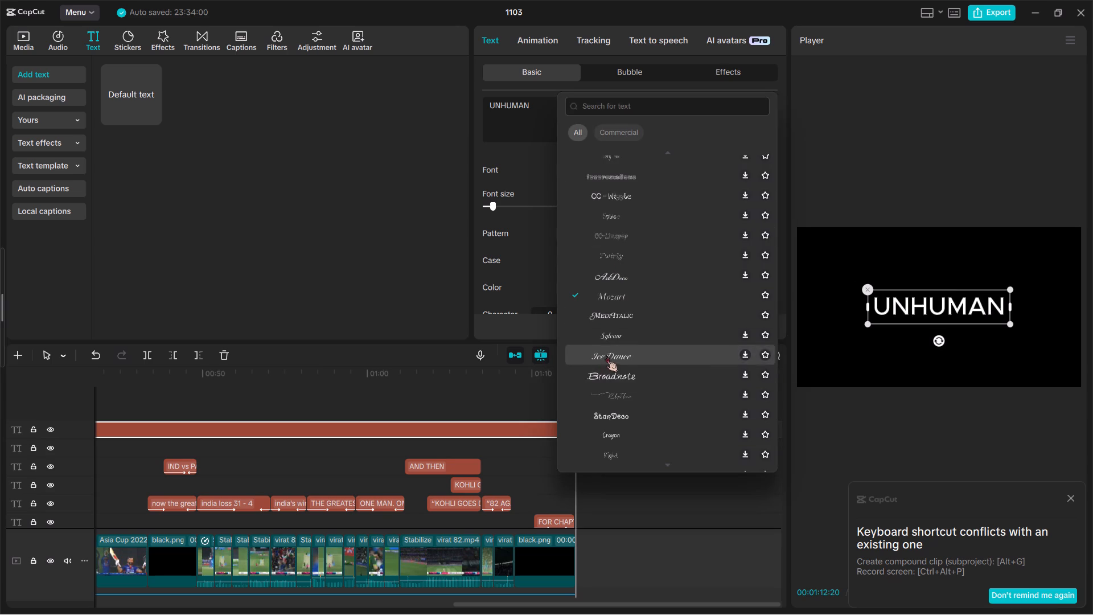
double_click(618, 352)
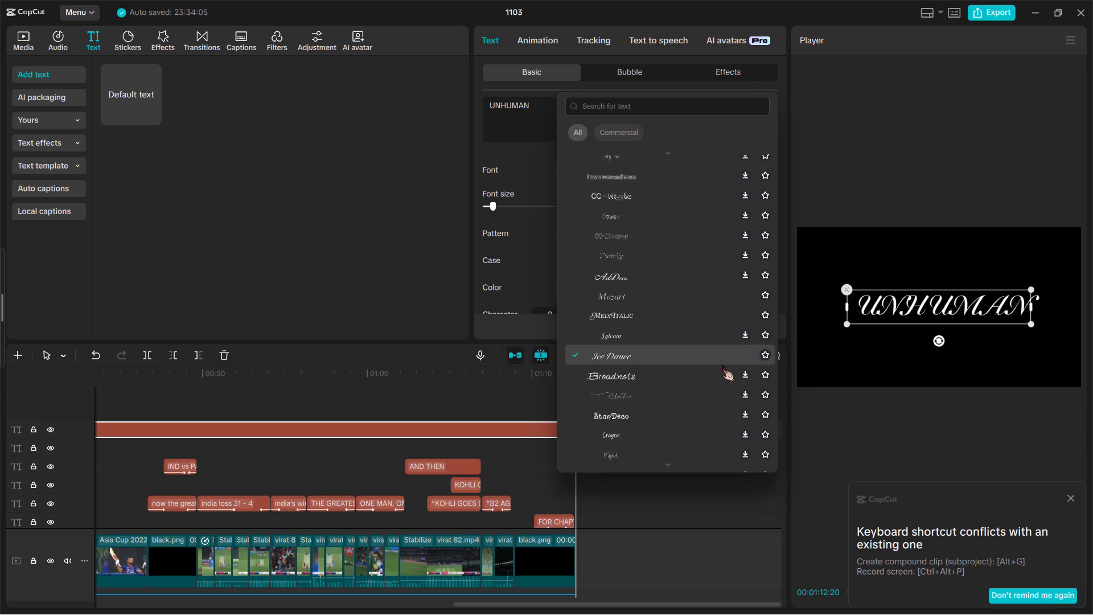
left_click(767, 294)
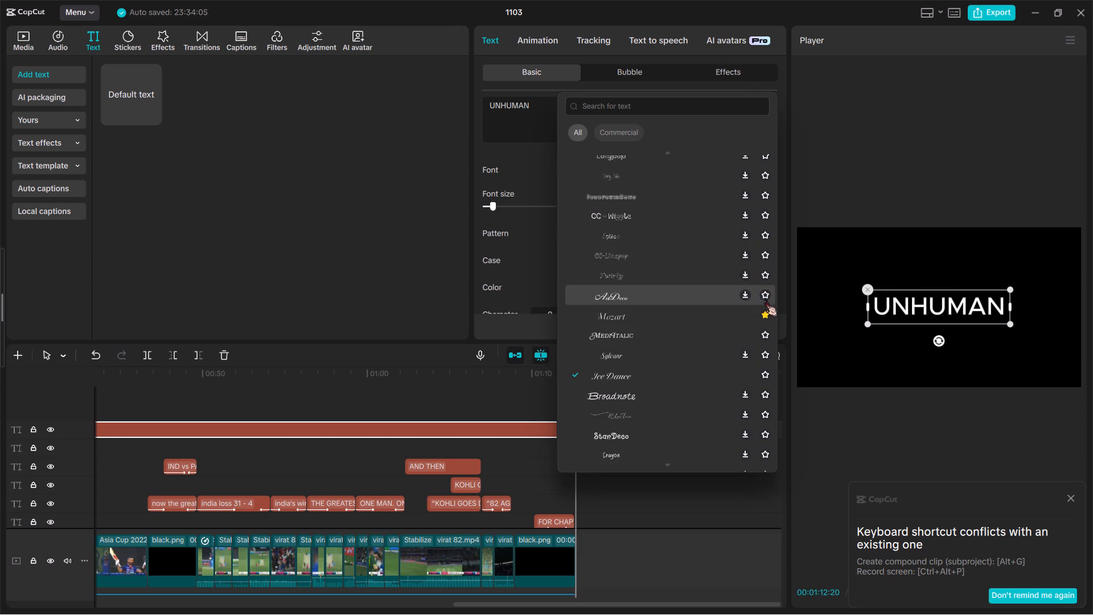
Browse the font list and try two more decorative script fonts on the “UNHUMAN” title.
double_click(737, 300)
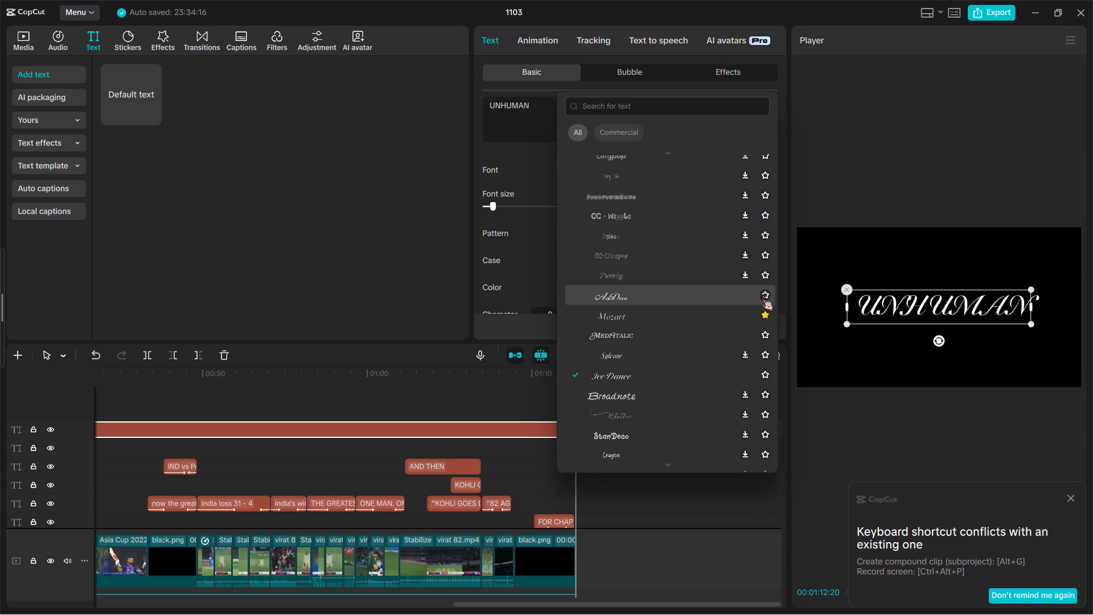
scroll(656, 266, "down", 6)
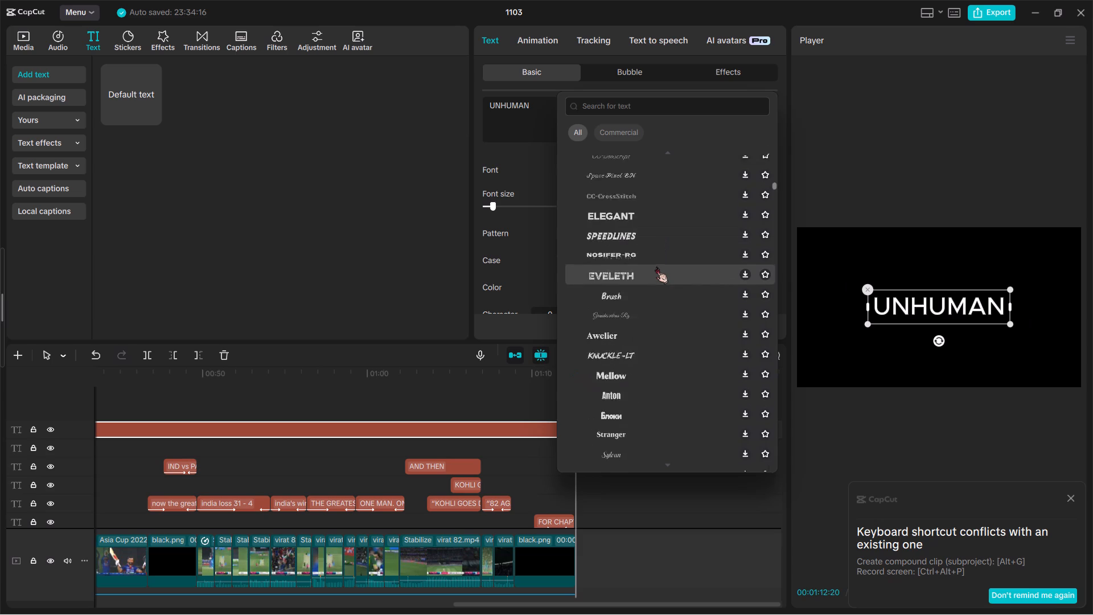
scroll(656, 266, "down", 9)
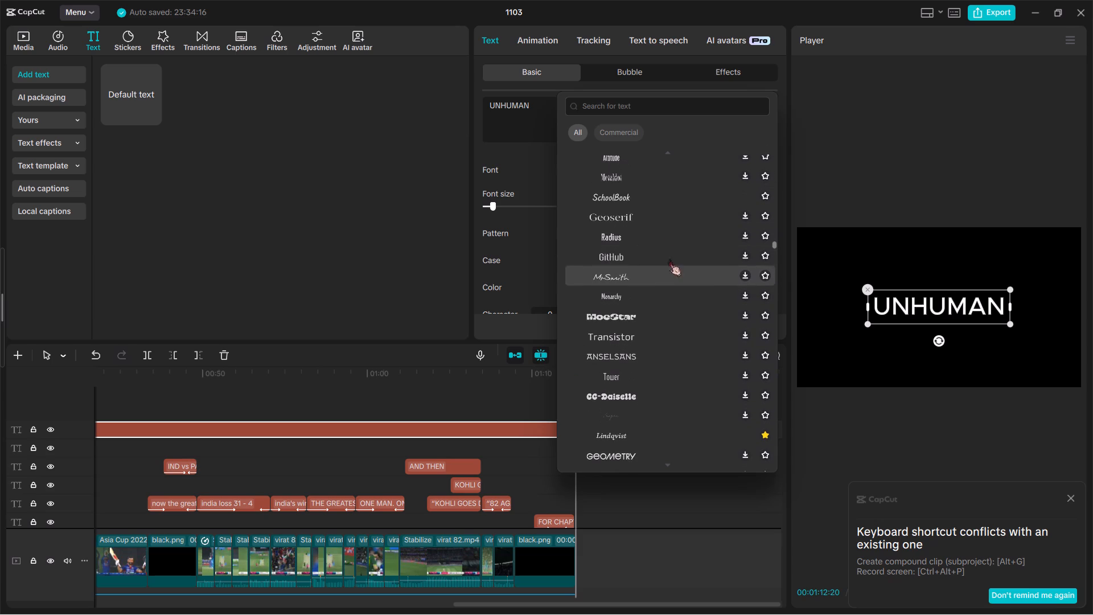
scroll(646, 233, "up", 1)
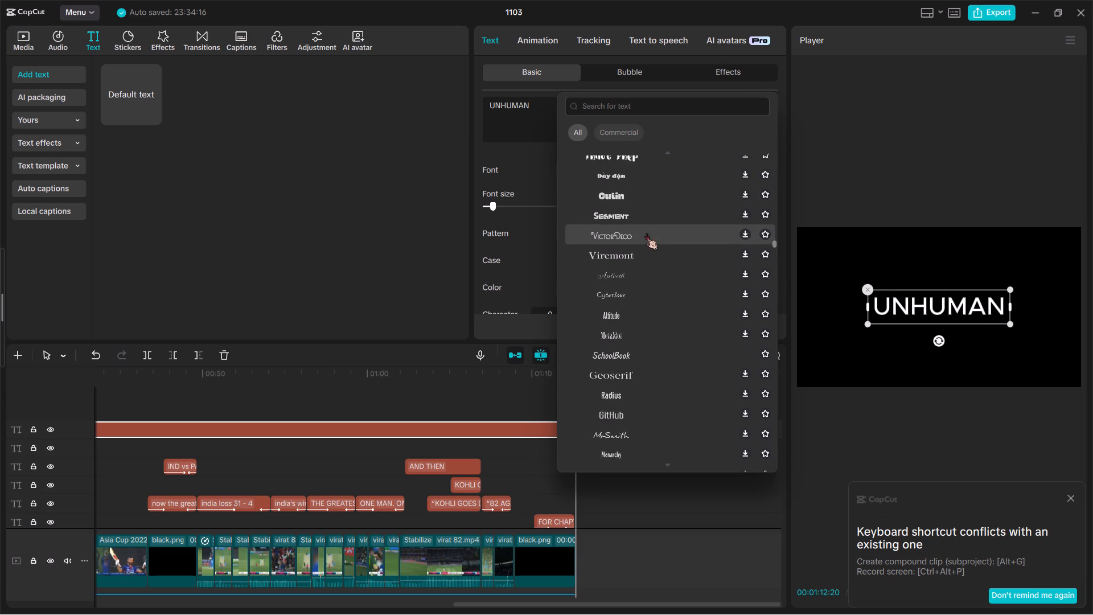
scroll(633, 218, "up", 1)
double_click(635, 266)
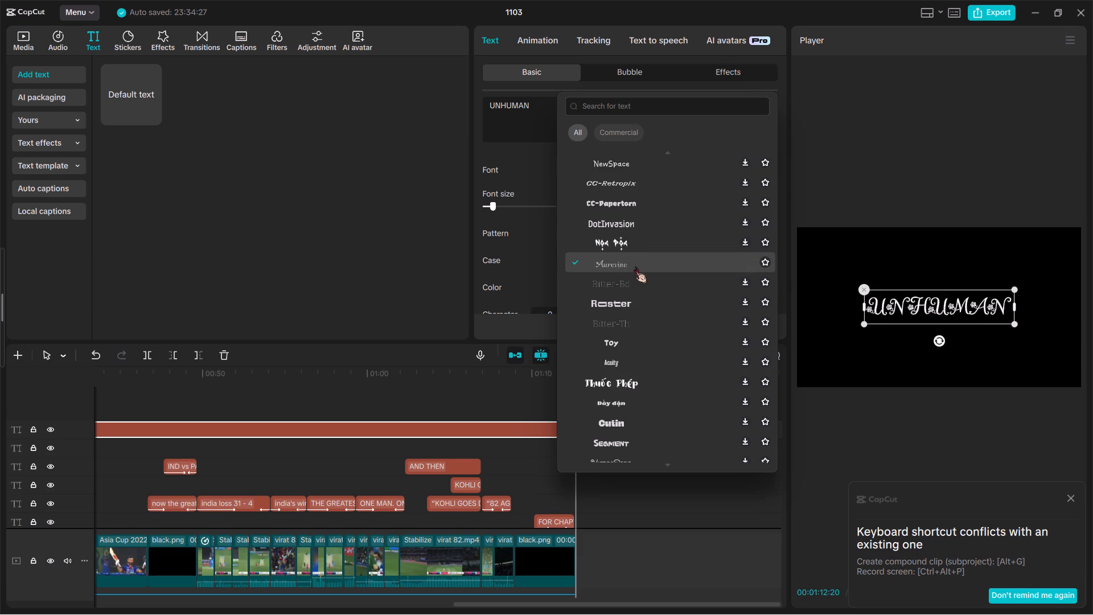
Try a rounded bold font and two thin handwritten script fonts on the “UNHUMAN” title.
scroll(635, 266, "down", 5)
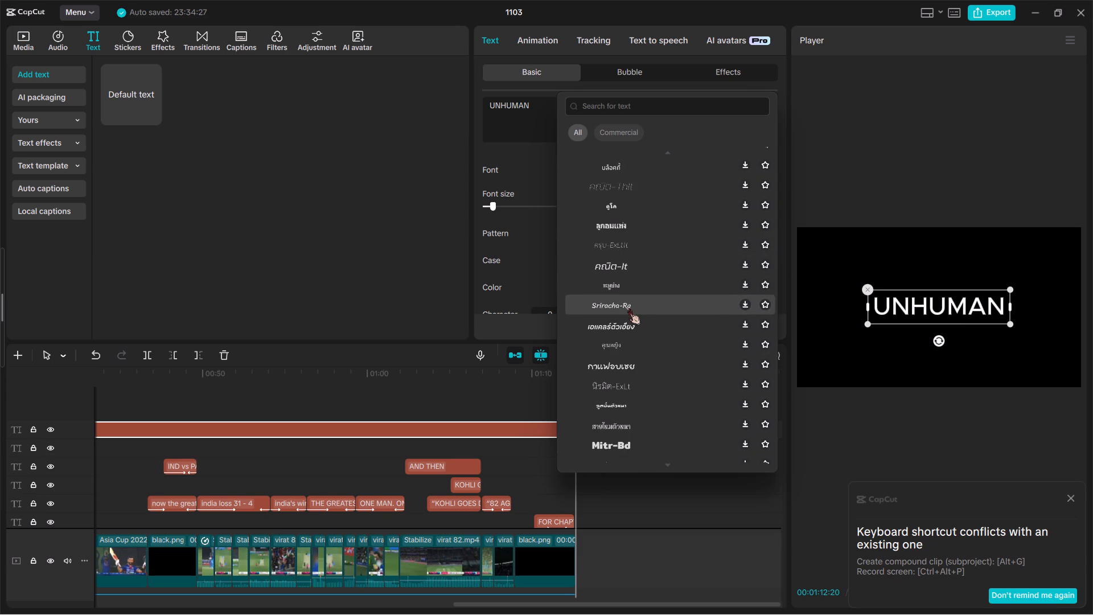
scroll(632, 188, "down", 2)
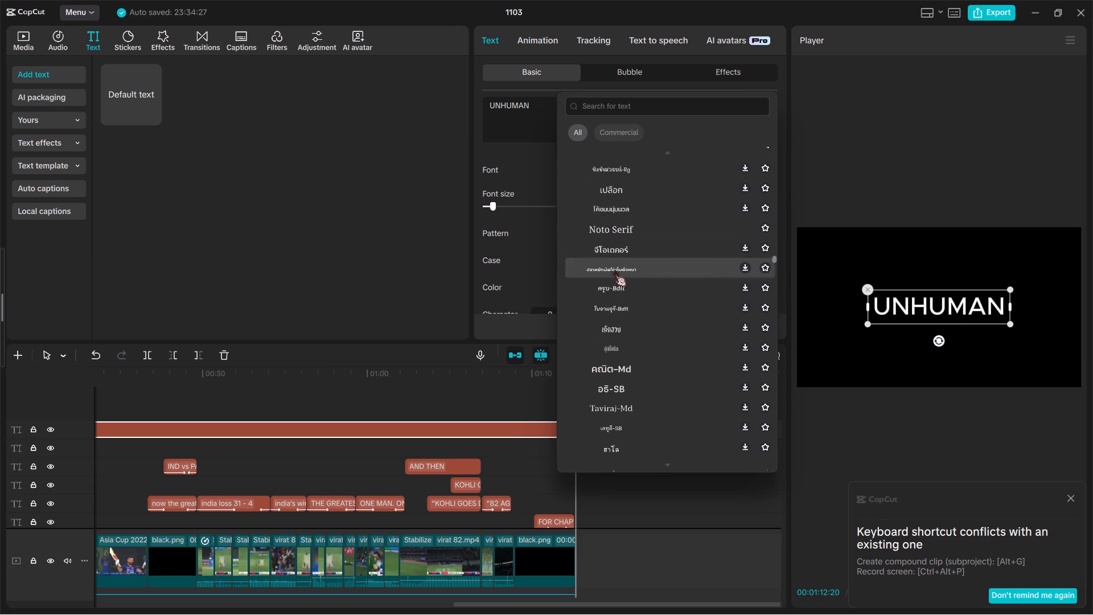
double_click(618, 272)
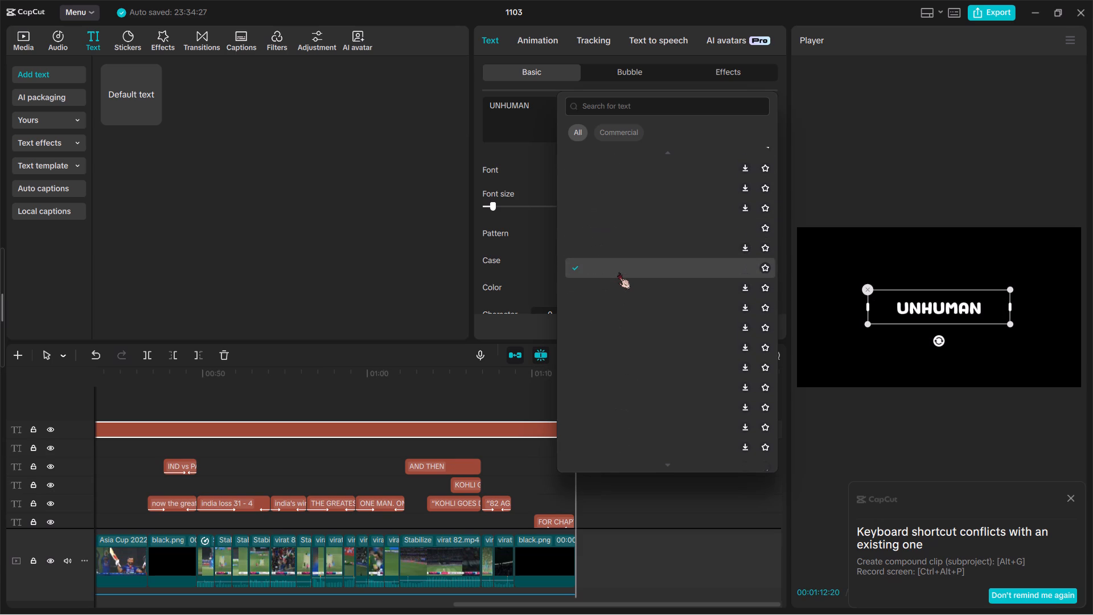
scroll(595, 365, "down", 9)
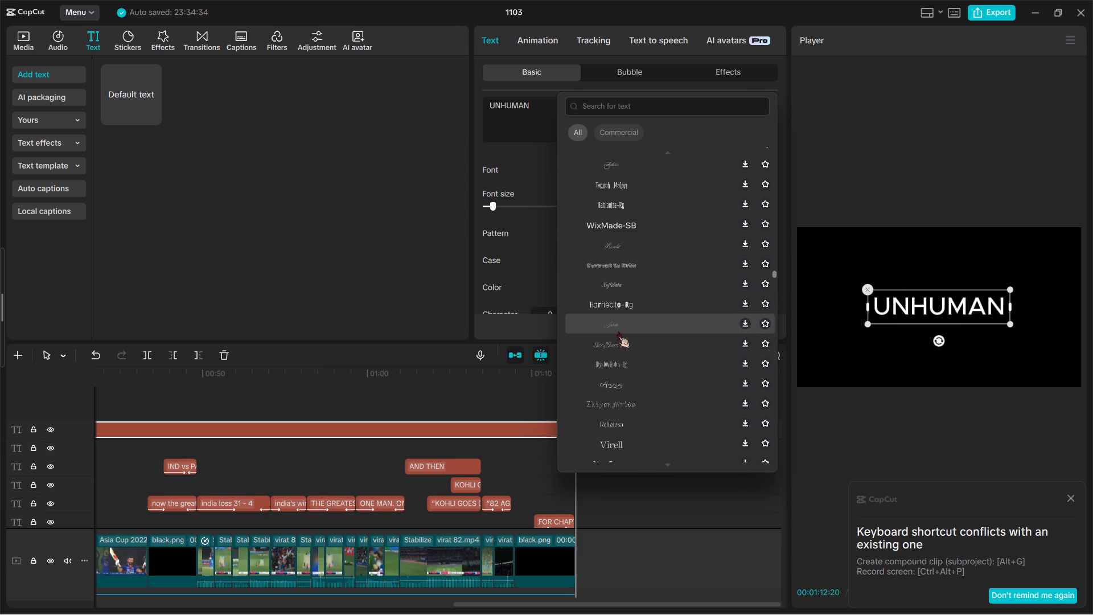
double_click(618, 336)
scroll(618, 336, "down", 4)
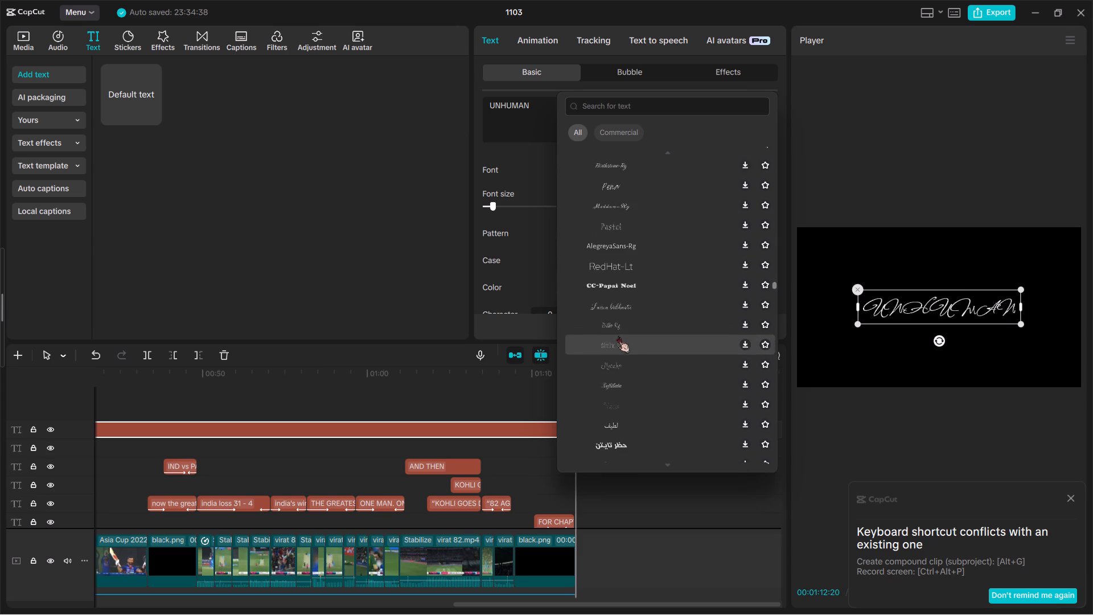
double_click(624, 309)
Try the Trade Winds-Rg font on the “UNHUMAN” title and add it to the favourite fonts.
scroll(624, 309, "down", 3)
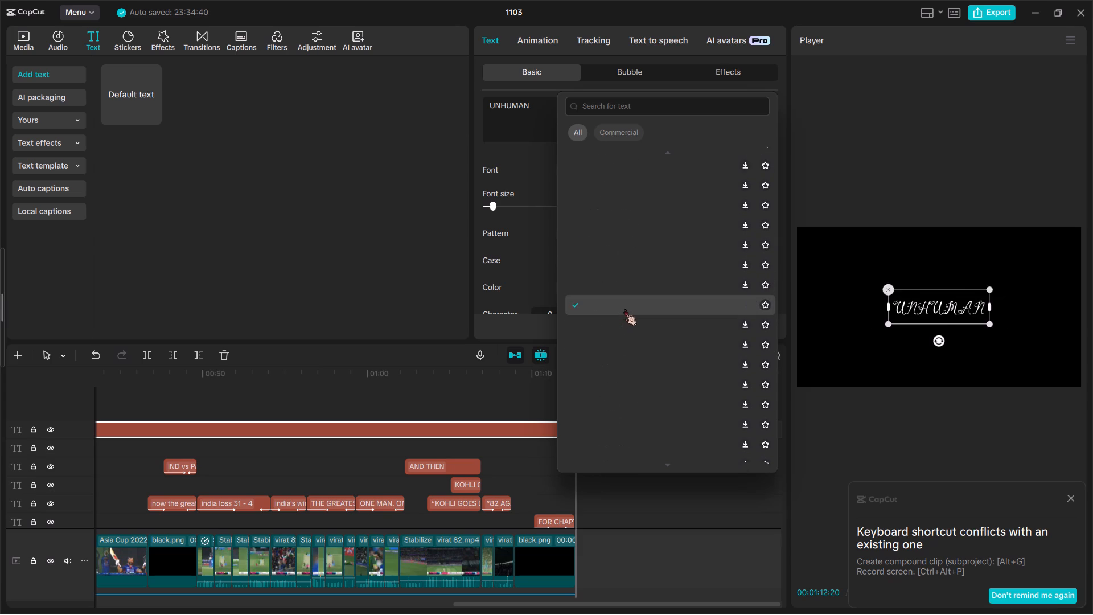
scroll(624, 309, "down", 1)
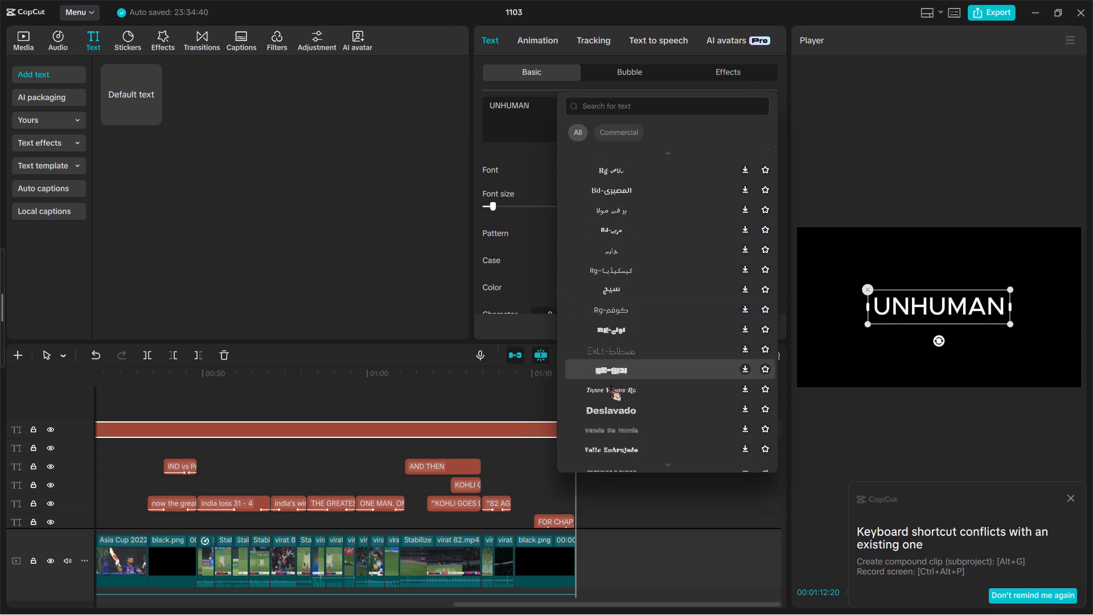
double_click(610, 385)
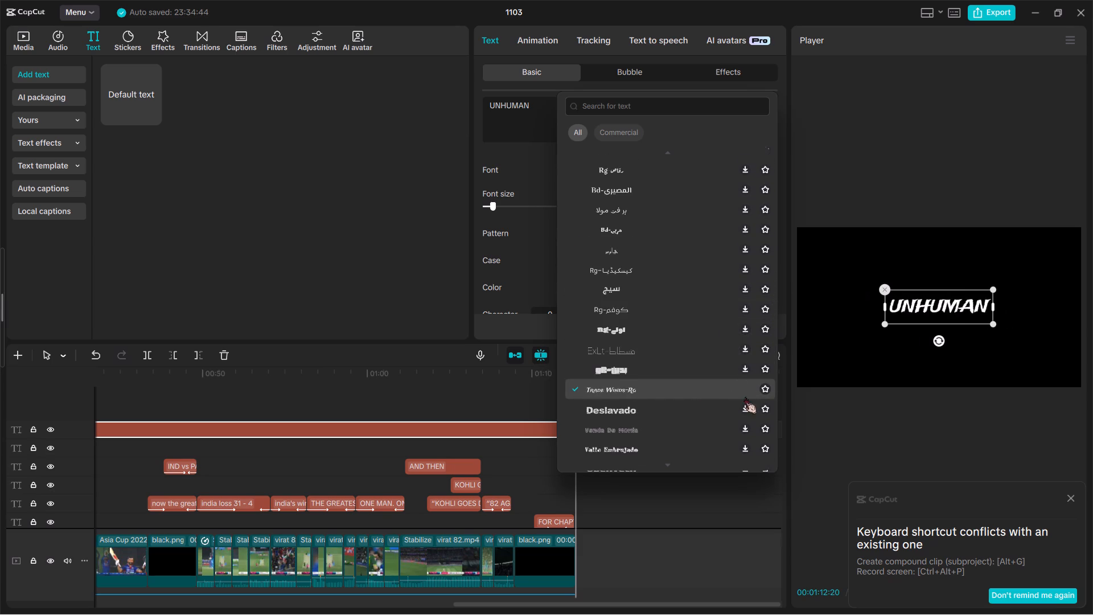
left_click(763, 389)
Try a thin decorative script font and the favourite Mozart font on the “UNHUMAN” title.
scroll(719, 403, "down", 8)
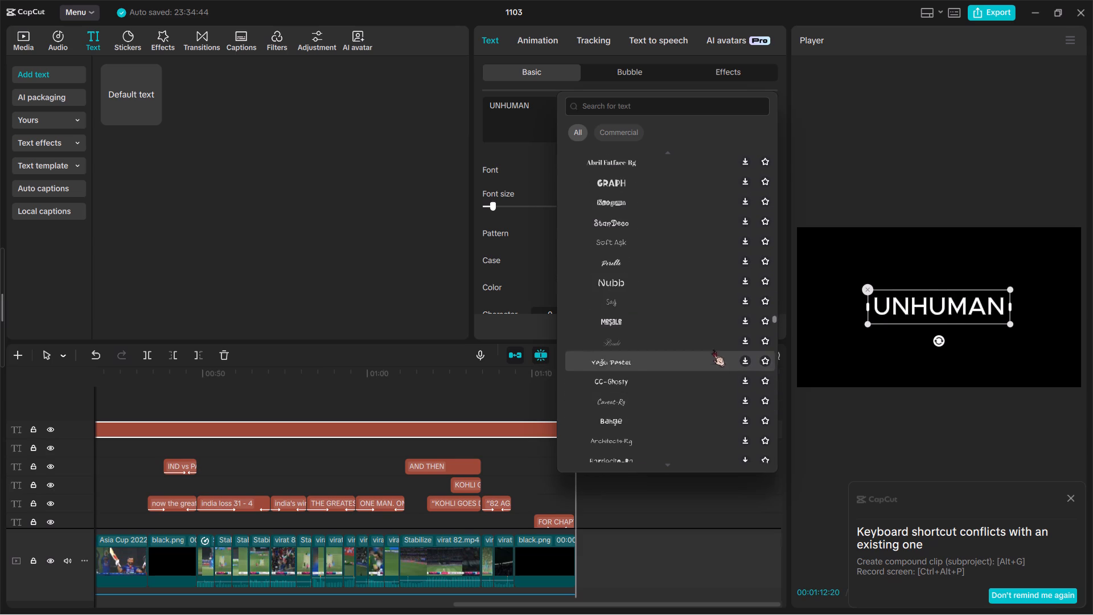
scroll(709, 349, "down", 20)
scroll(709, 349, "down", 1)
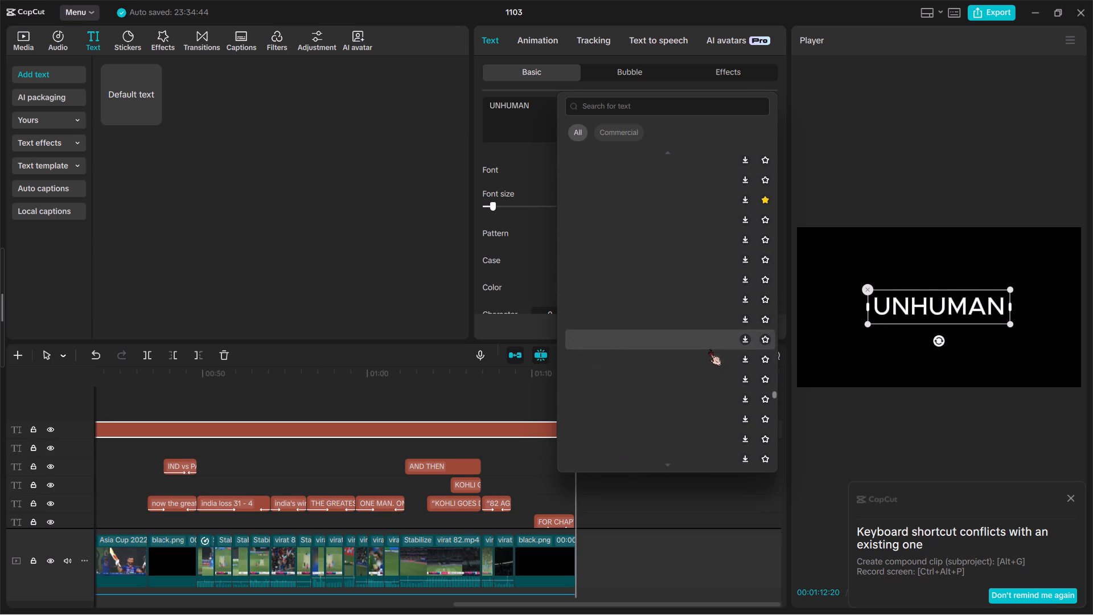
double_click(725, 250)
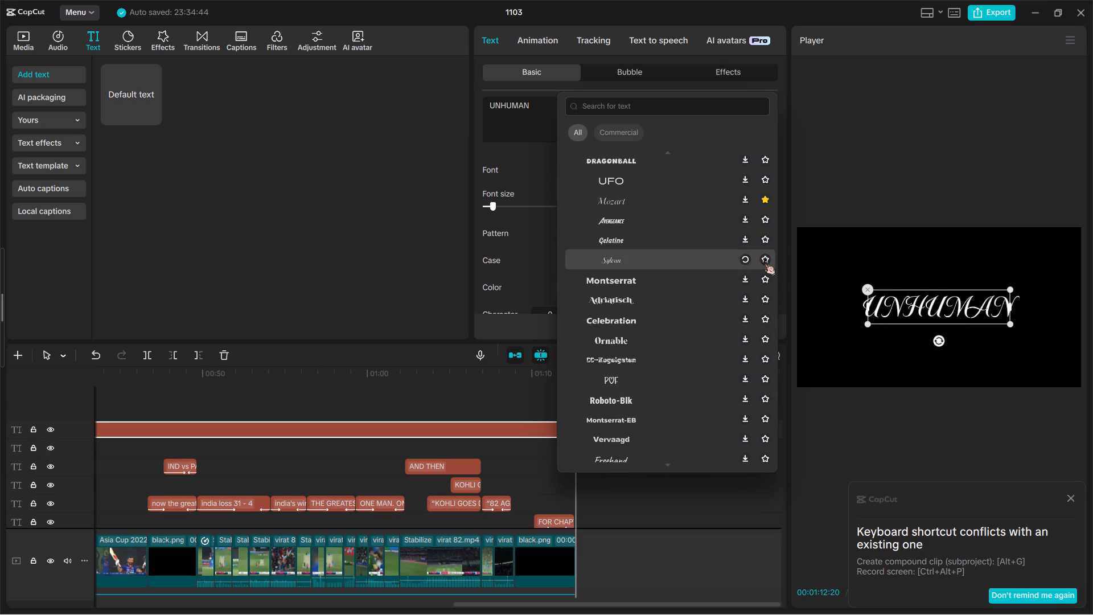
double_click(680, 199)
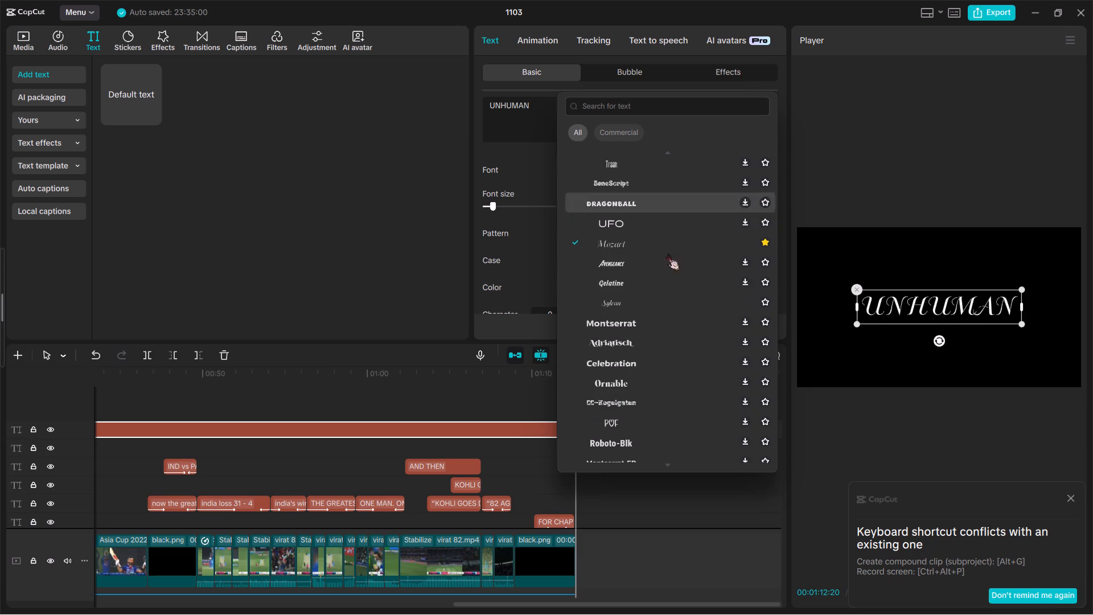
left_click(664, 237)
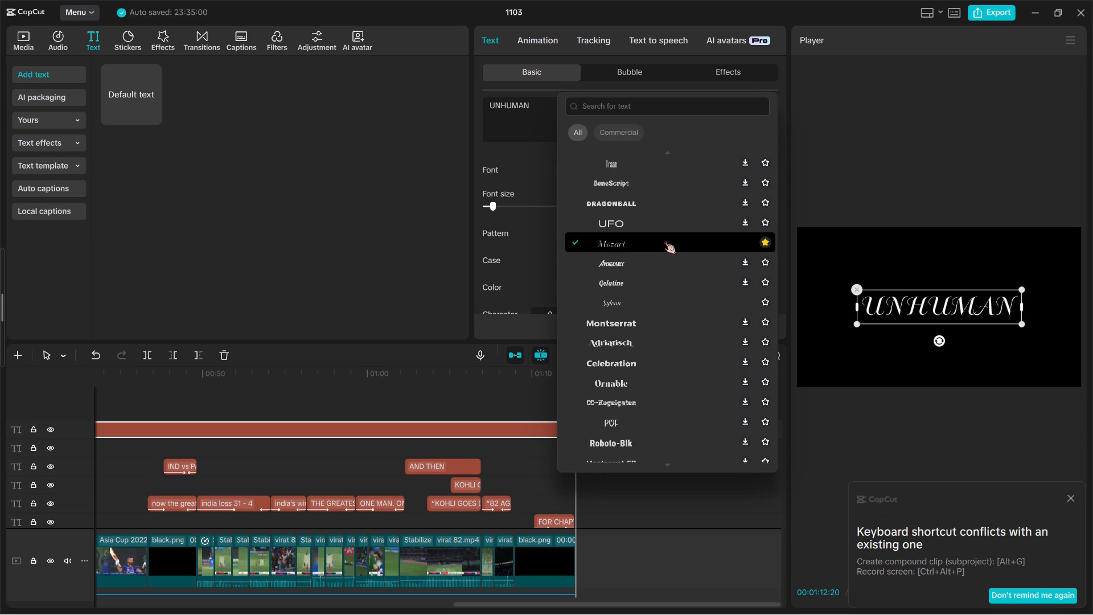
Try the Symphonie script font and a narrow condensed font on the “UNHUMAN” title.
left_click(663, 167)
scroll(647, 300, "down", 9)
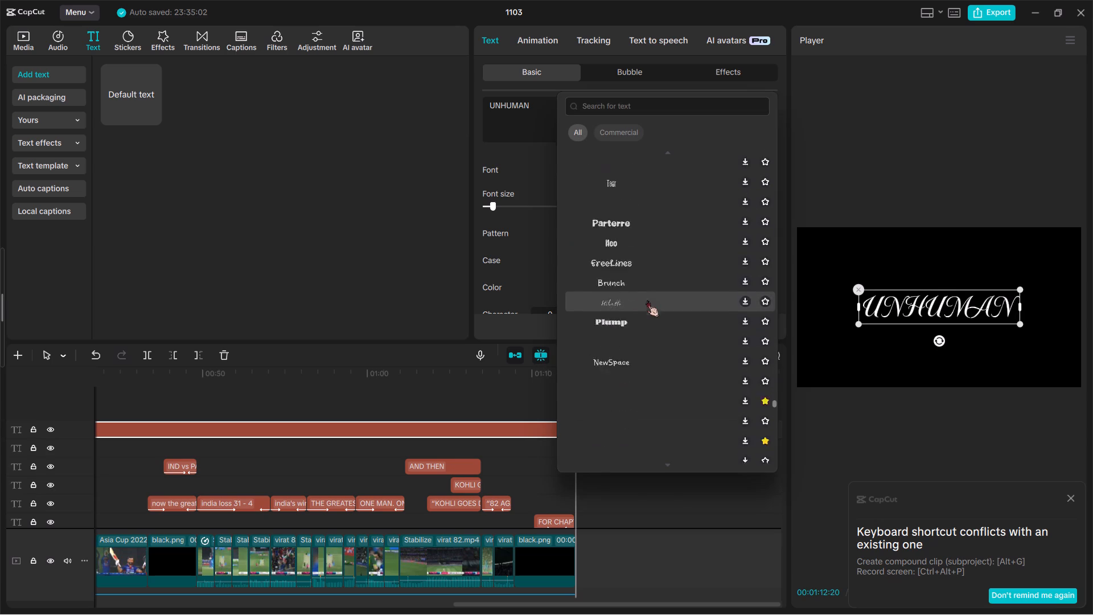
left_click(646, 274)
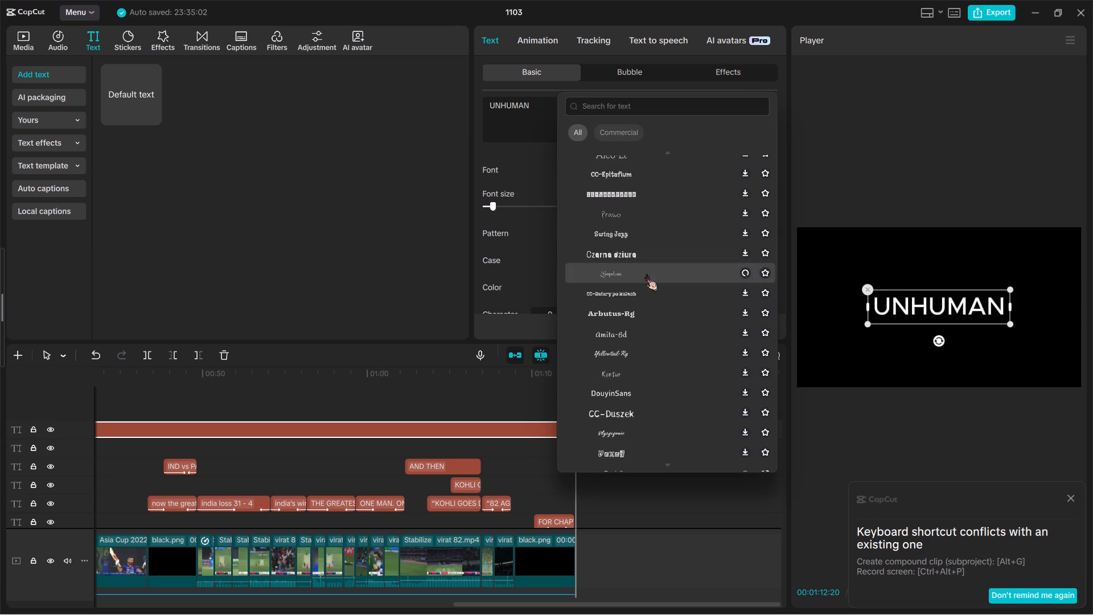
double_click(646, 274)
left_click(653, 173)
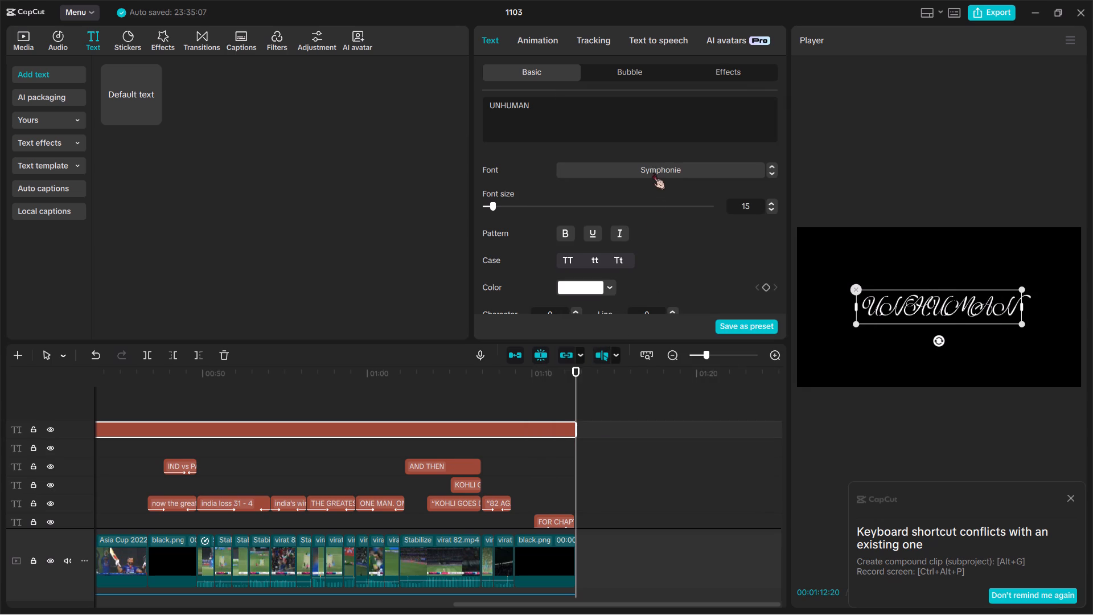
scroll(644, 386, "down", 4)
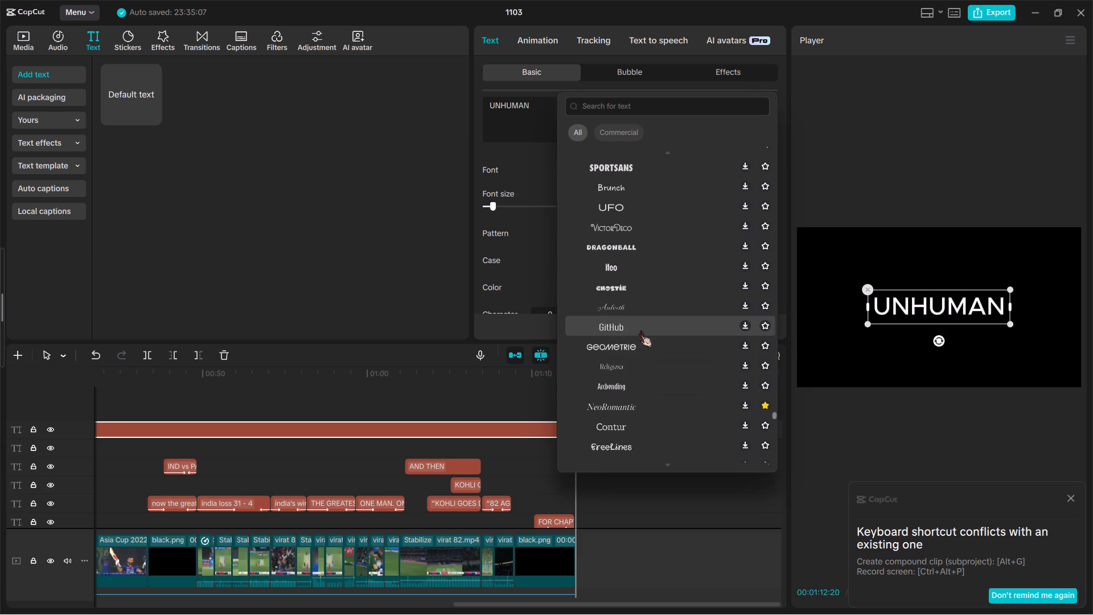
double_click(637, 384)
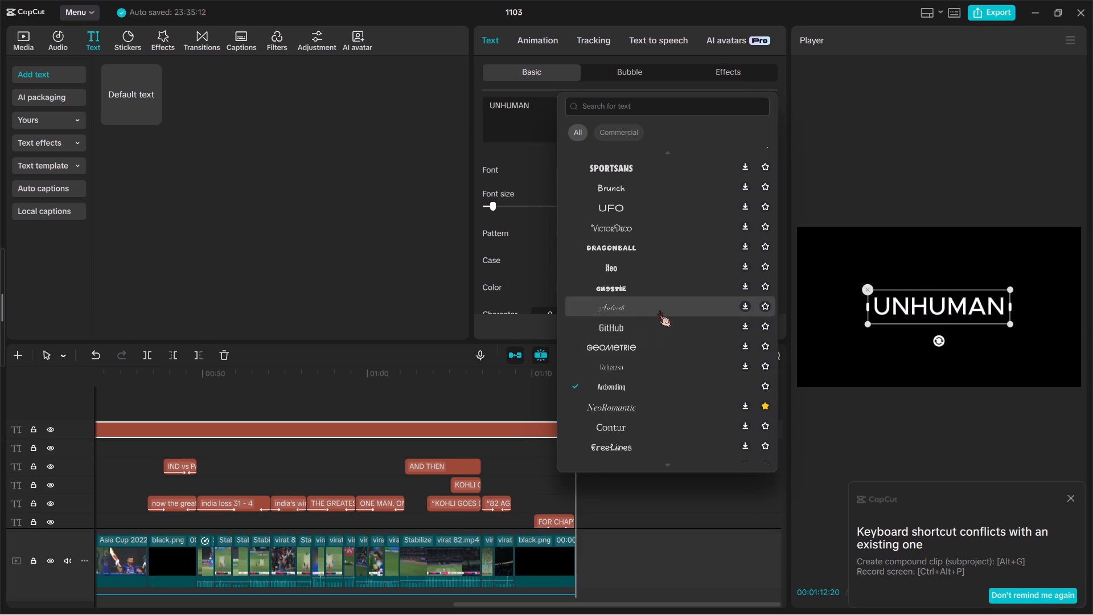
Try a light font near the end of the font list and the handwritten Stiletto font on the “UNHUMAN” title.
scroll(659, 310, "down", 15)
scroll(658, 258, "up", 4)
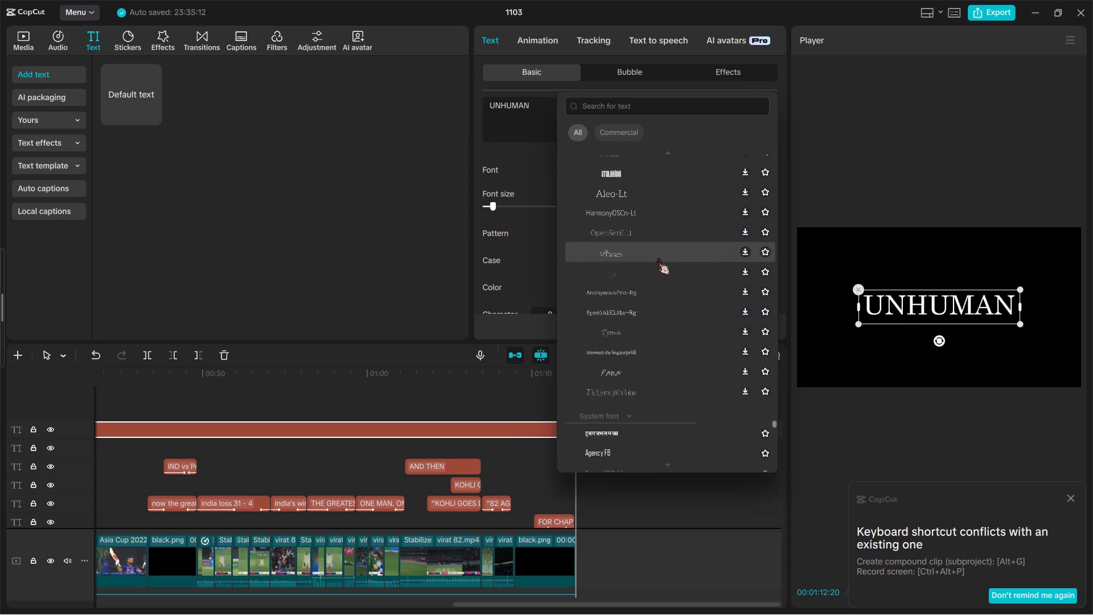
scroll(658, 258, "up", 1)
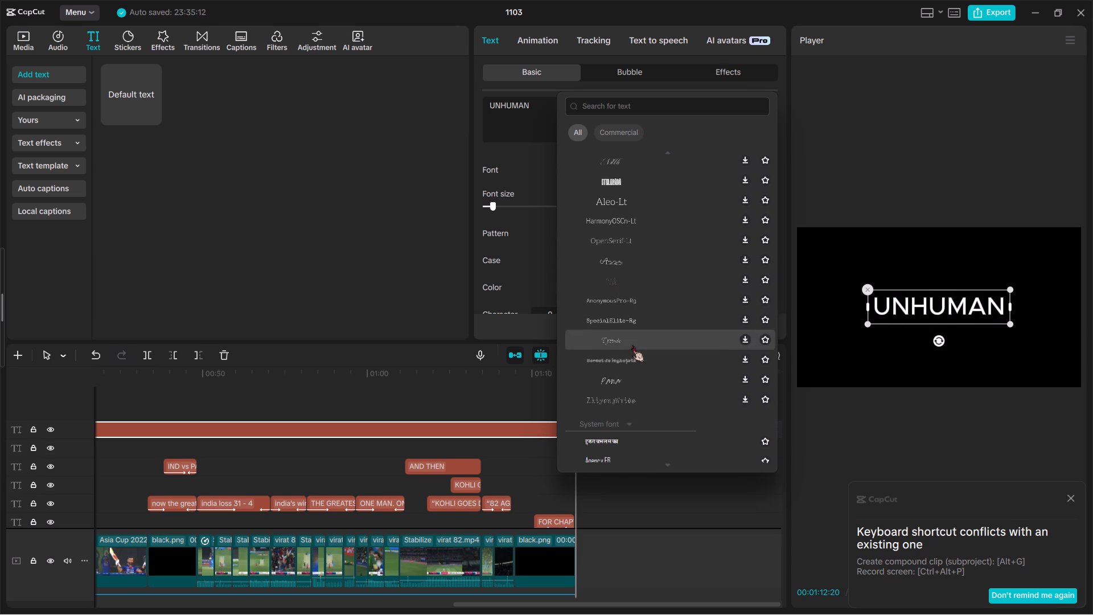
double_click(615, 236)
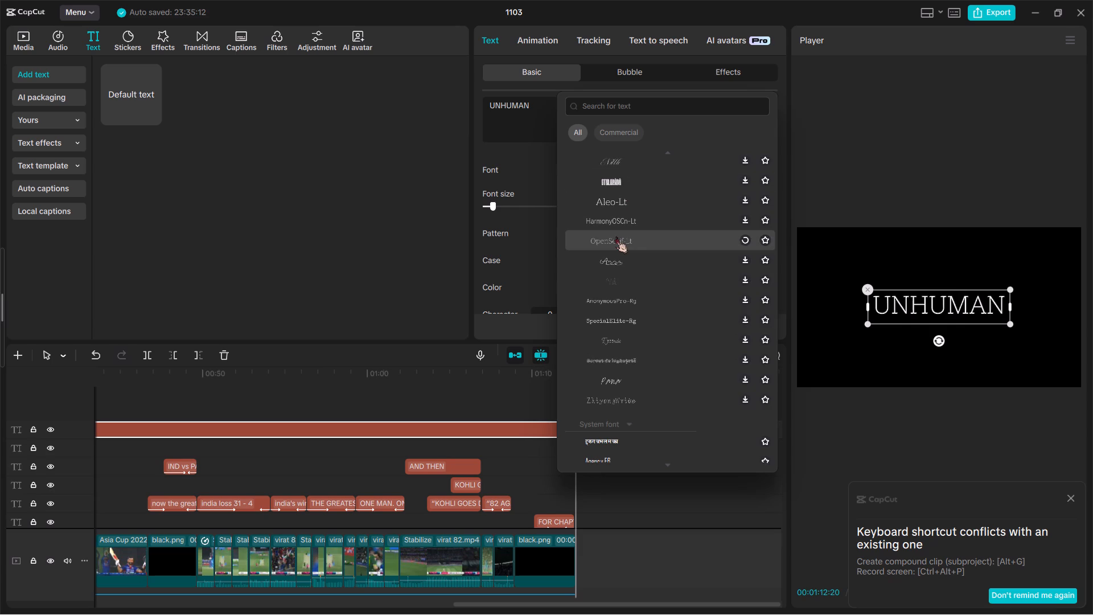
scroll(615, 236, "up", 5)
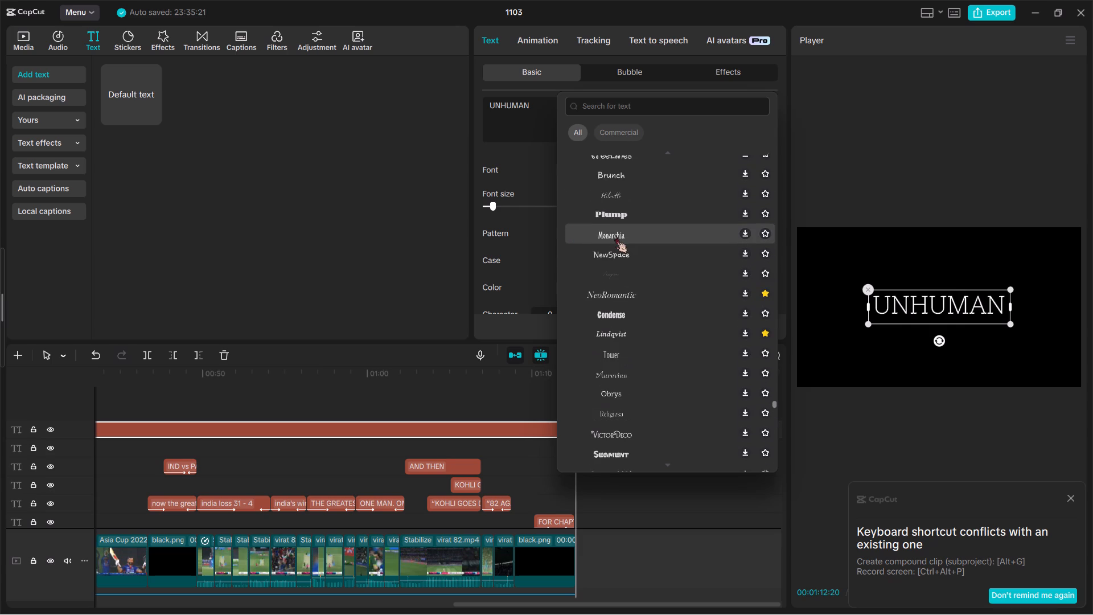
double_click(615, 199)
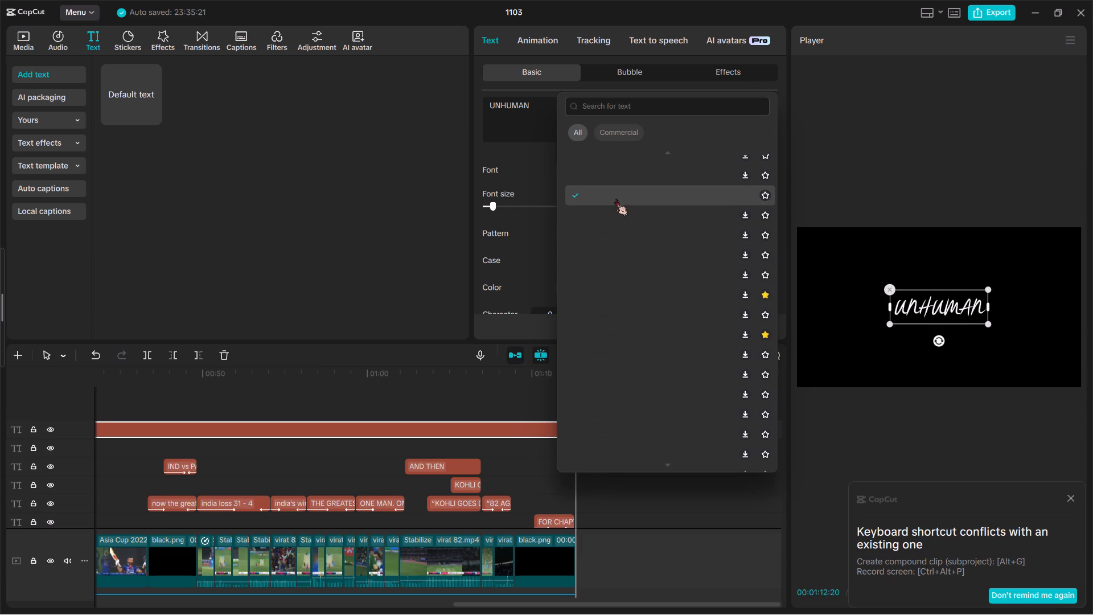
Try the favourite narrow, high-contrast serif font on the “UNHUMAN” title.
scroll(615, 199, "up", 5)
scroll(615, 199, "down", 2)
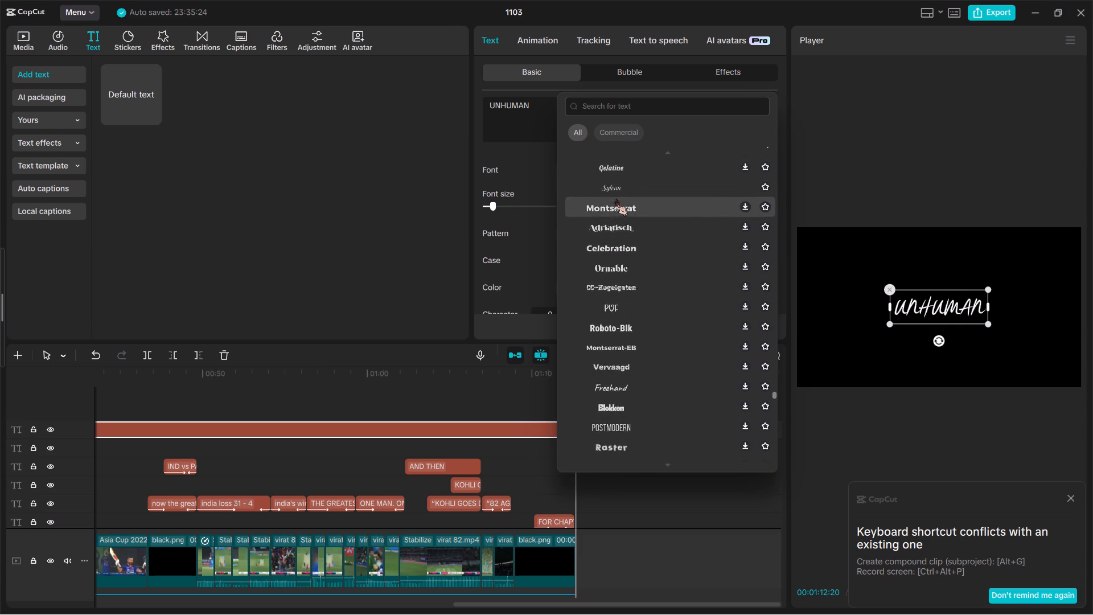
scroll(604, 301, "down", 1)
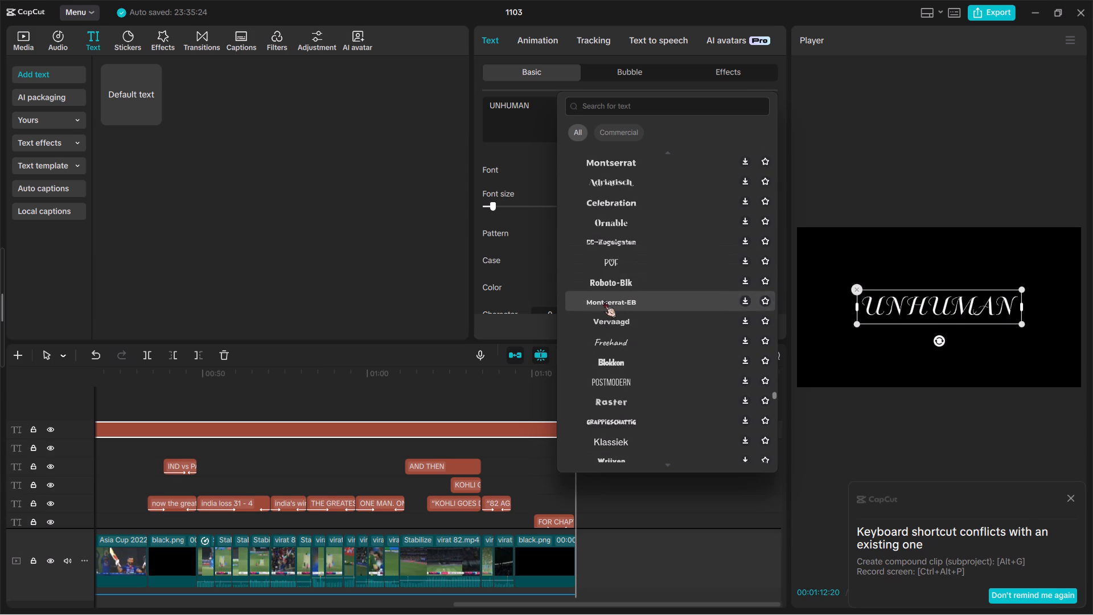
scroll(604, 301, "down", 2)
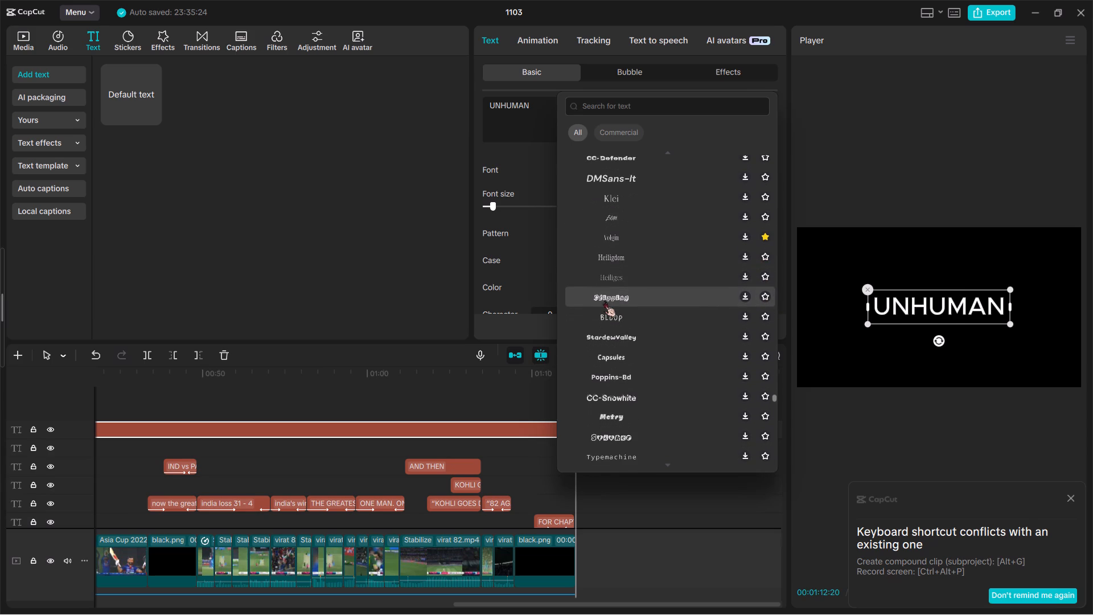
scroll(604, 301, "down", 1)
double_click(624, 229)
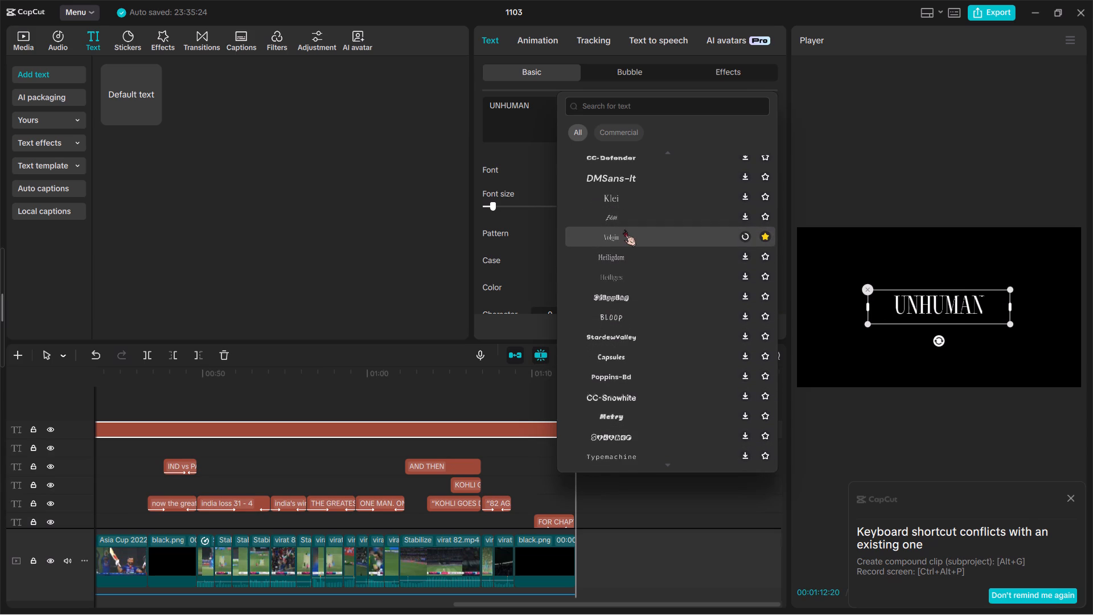
Apply the handwritten Stiletto font to the “UNHUMAN” title and add it to the favourite fonts.
scroll(624, 229, "down", 2)
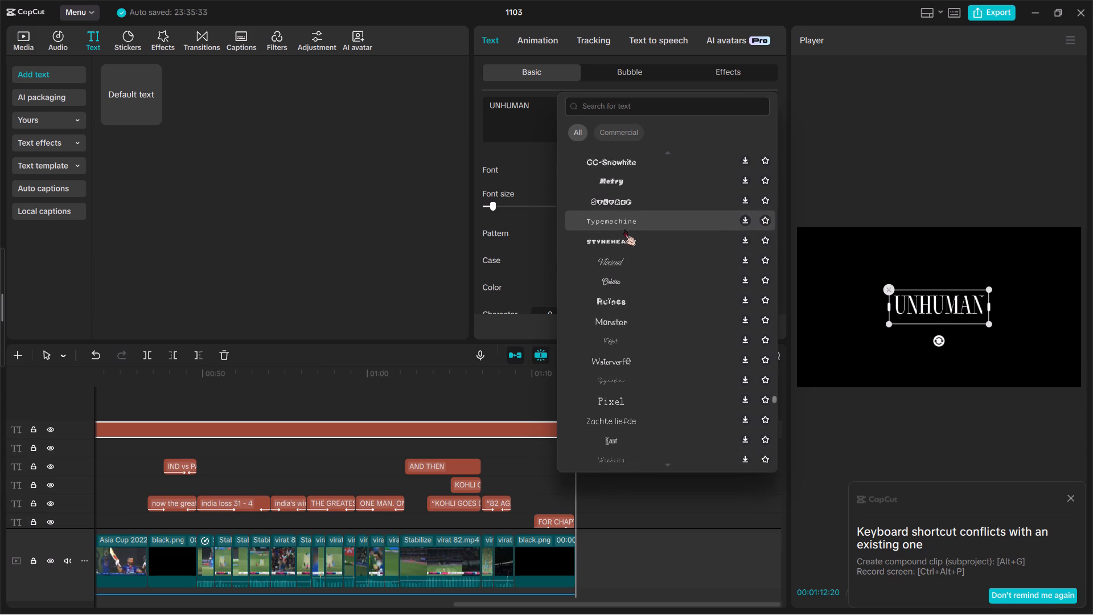
scroll(624, 229, "down", 3)
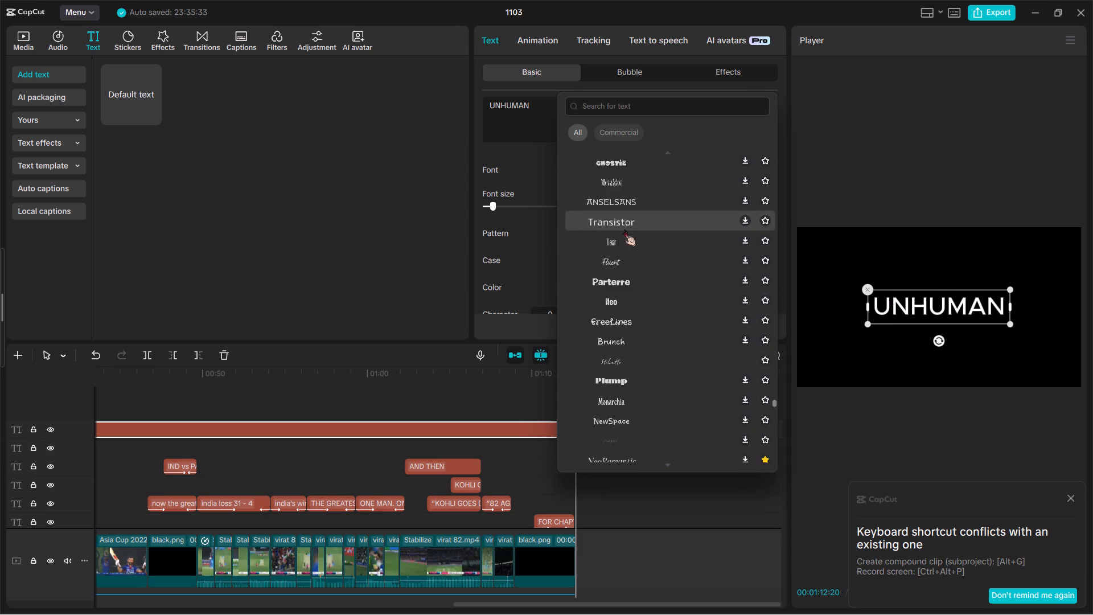
scroll(624, 229, "down", 1)
left_click(605, 302)
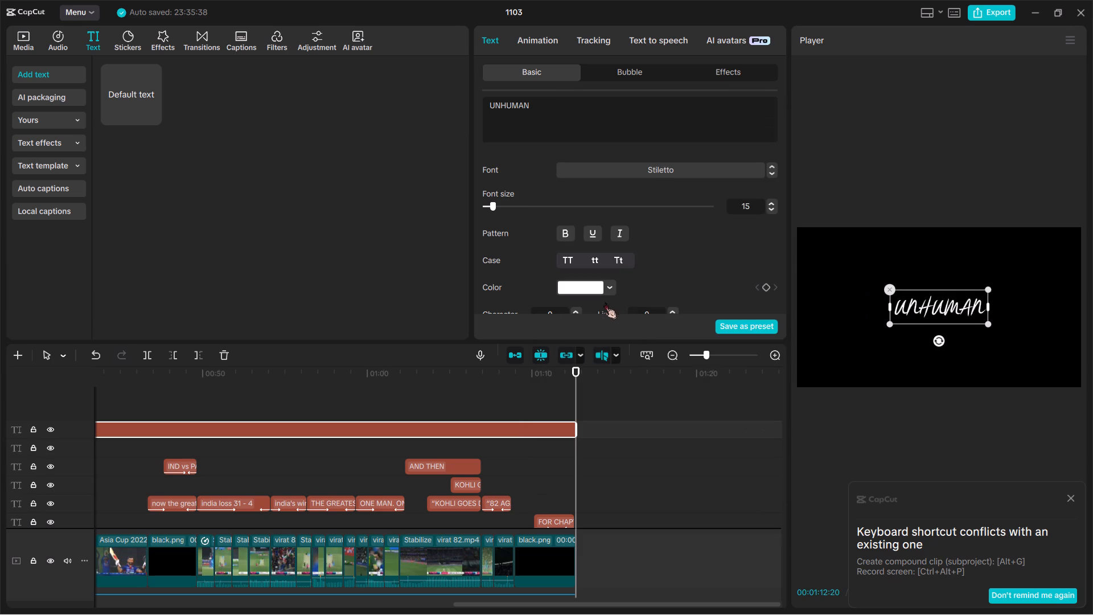
left_click(685, 171)
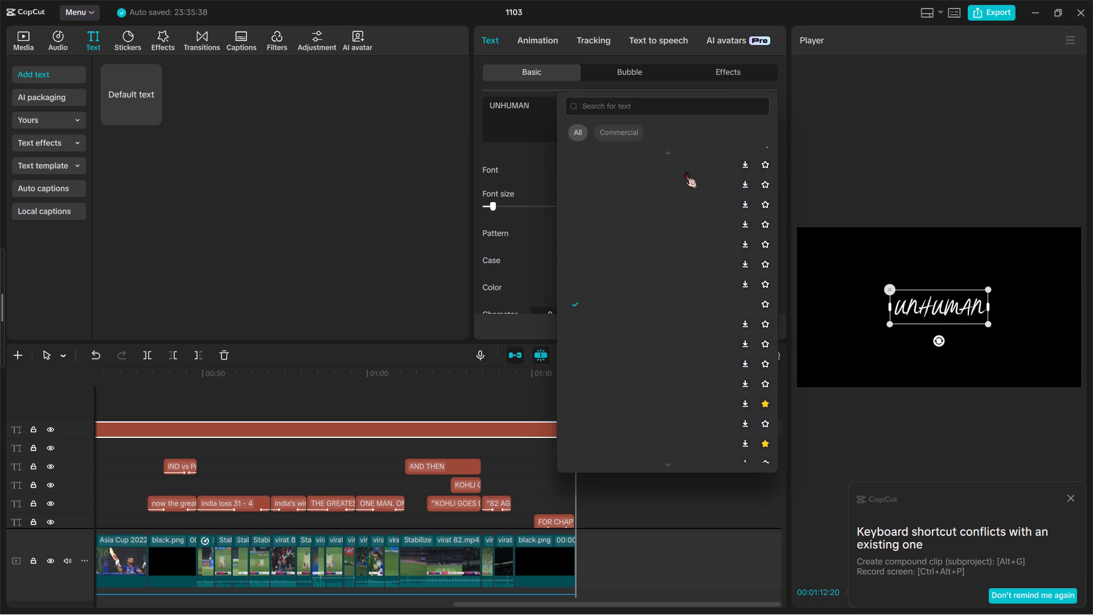
left_click(762, 306)
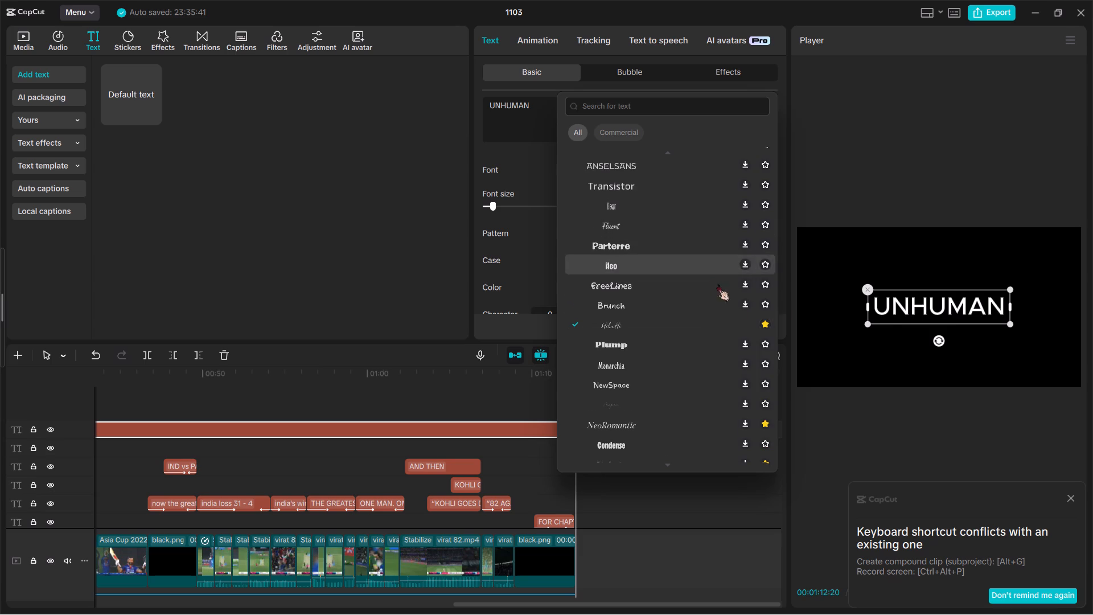
Shrink the “UNHUMAN” title to about 60% of its size and place it in the video frame's lower-right corner.
left_click_drag(983, 321, 956, 309)
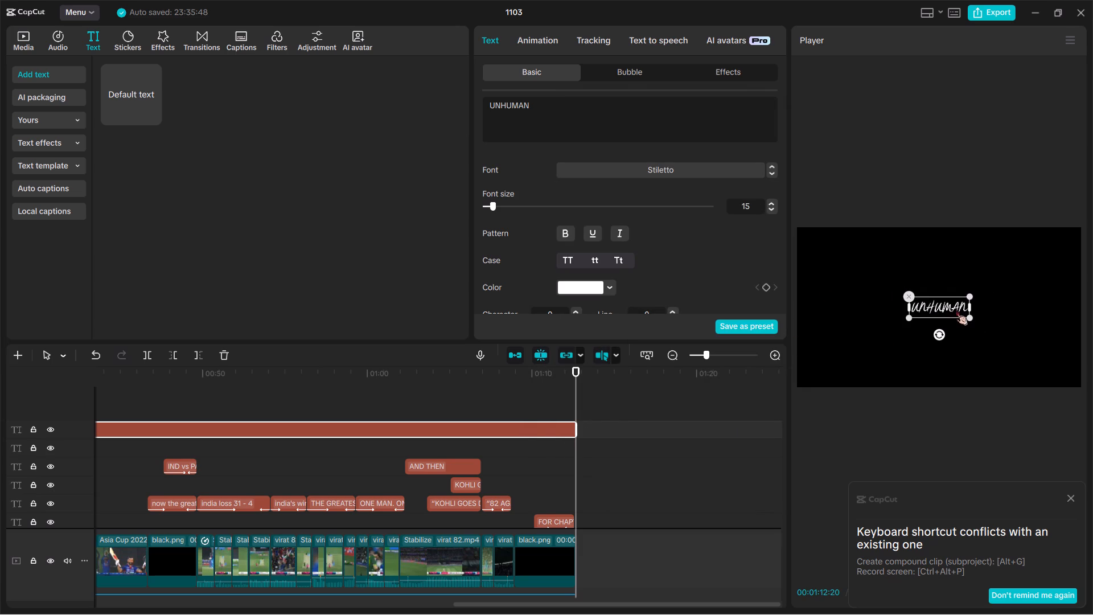
left_click_drag(947, 307, 1060, 371)
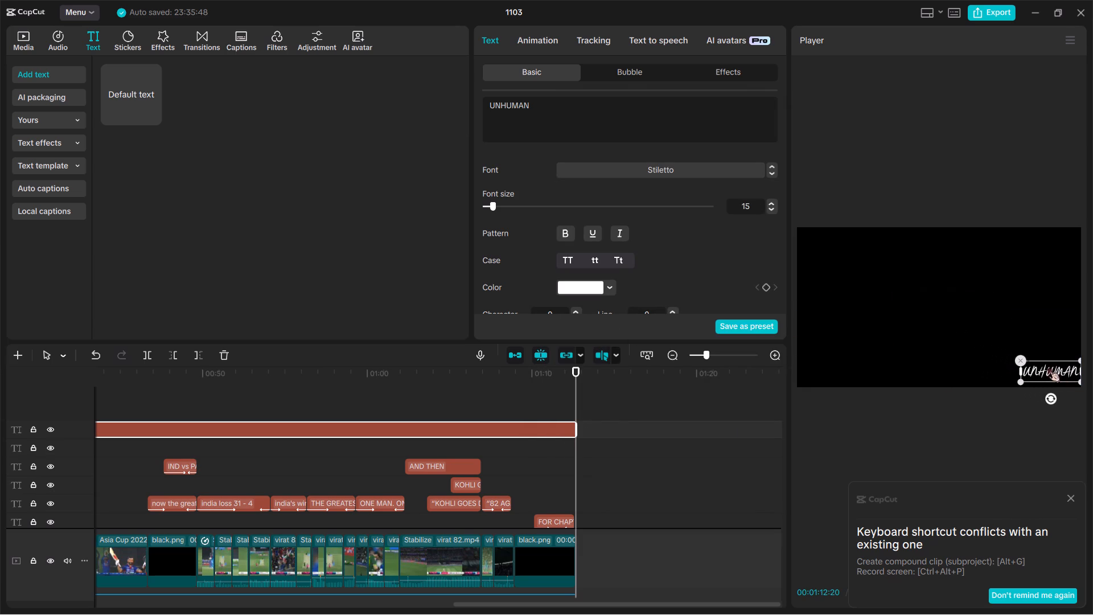
Move the “UNHUMAN” title from the corner back to just left of the video frame's centre.
left_click(681, 172)
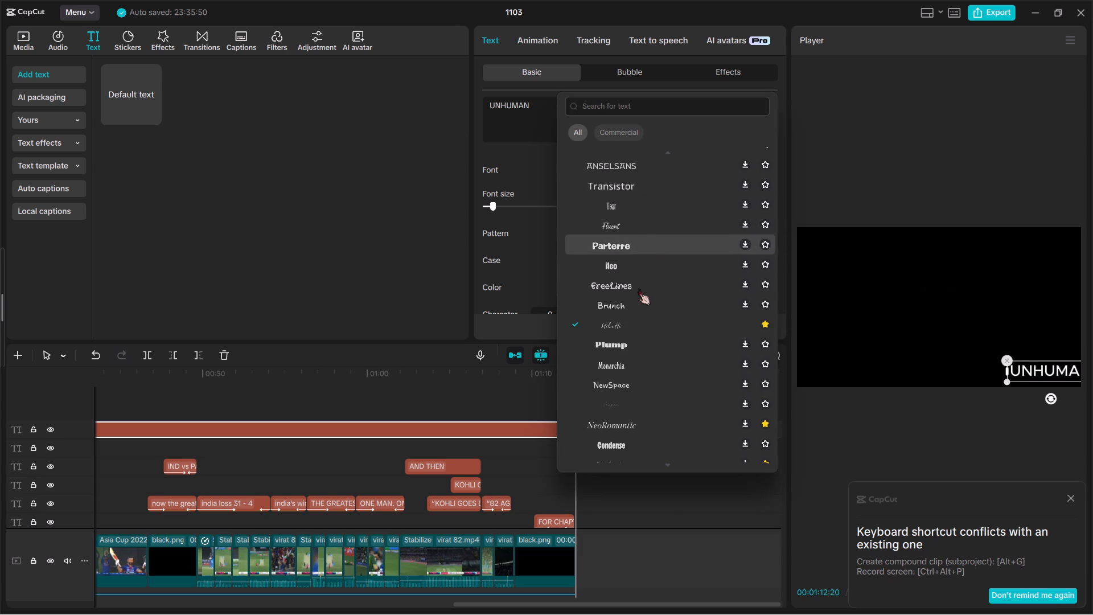
left_click_drag(1061, 374, 981, 340)
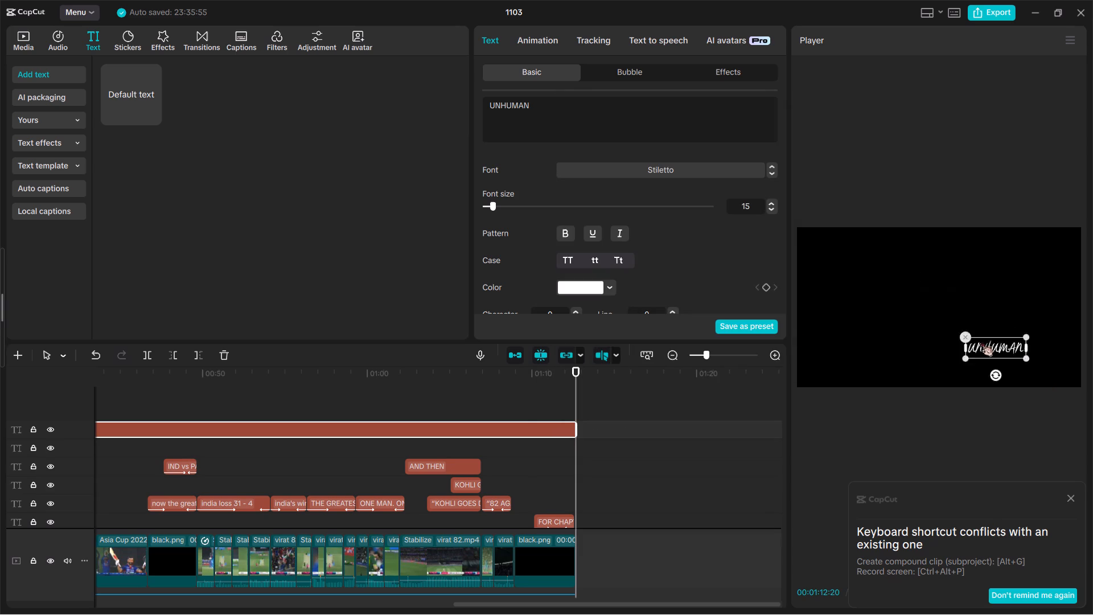
left_click_drag(981, 340, 933, 314)
Apply the first brush-script font among the favourites to the “UNHUMAN” title.
left_click(671, 175)
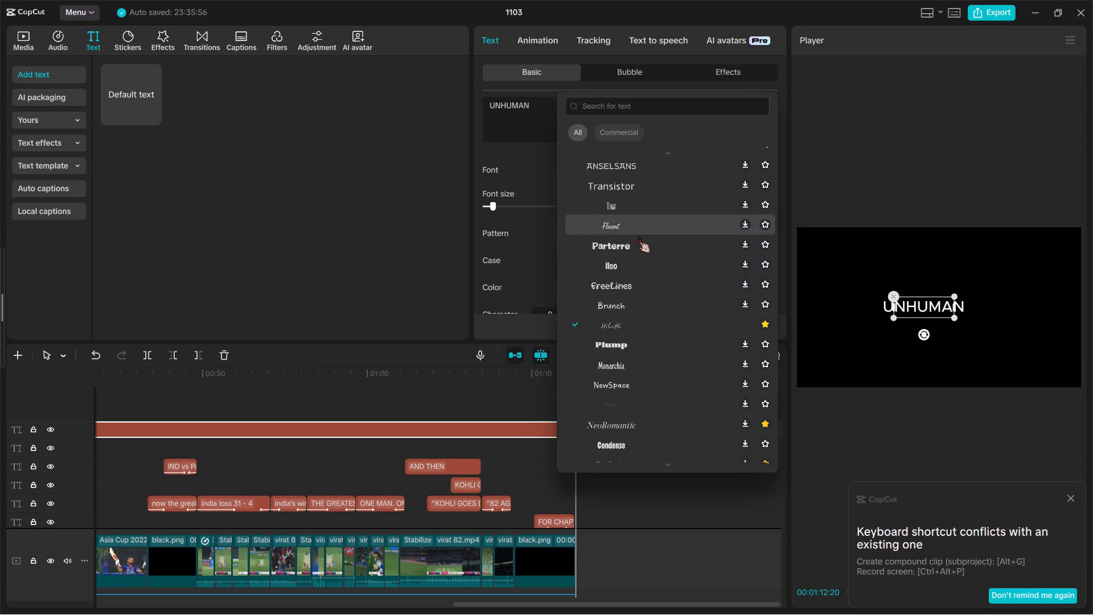
scroll(638, 236, "up", 9)
scroll(638, 236, "up", 20)
scroll(638, 236, "up", 9)
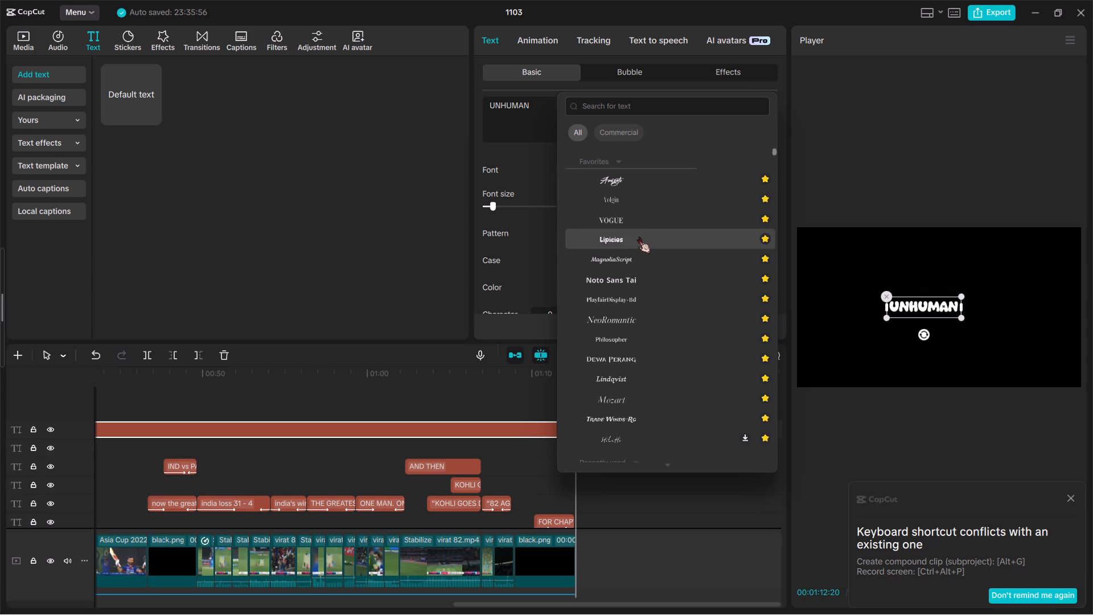
left_click(610, 179)
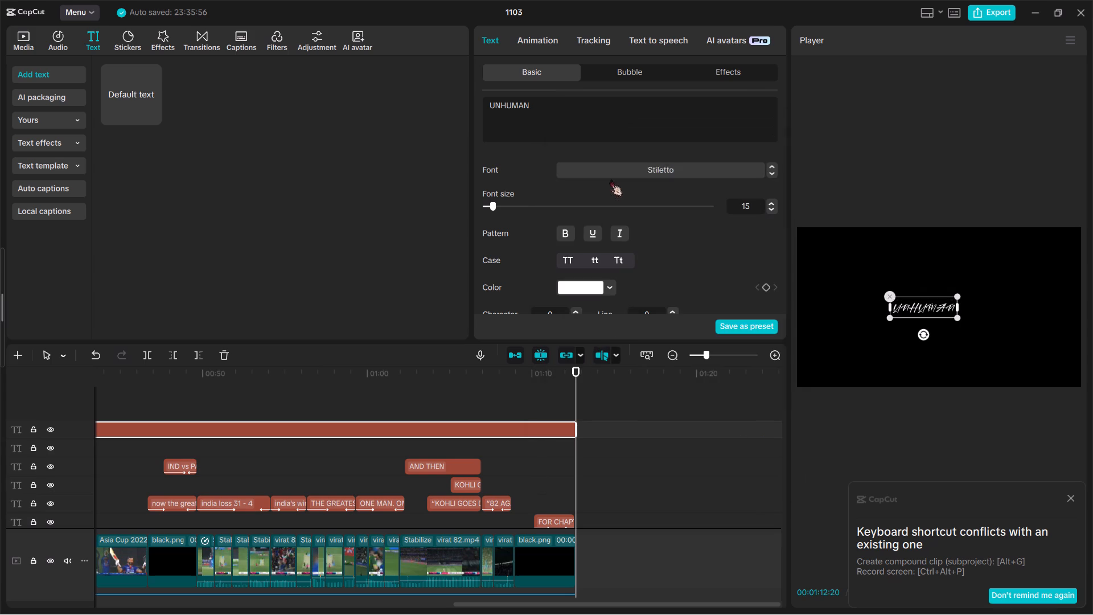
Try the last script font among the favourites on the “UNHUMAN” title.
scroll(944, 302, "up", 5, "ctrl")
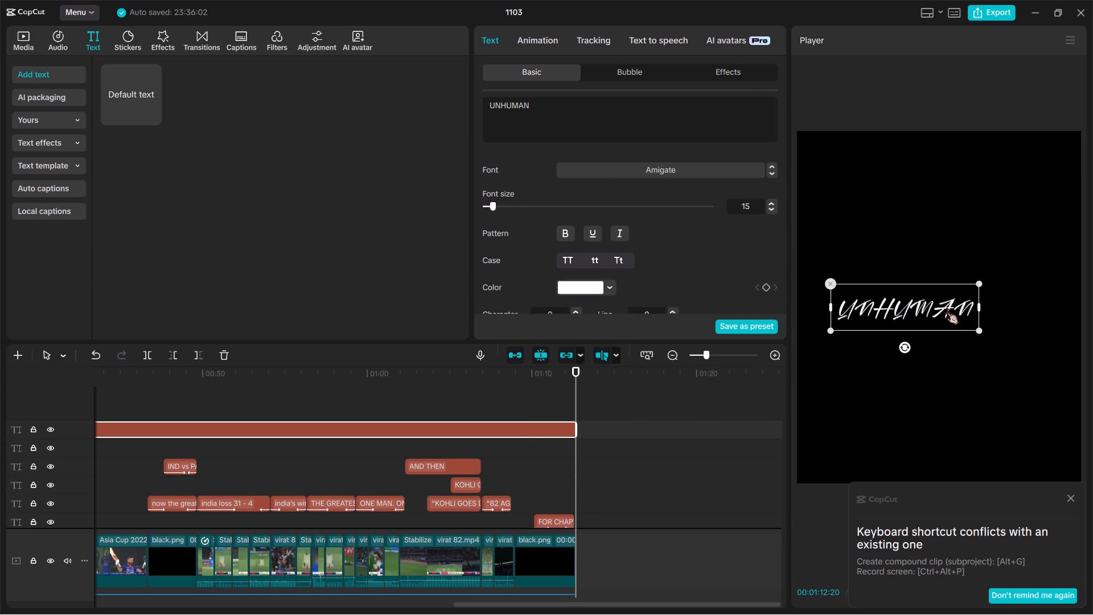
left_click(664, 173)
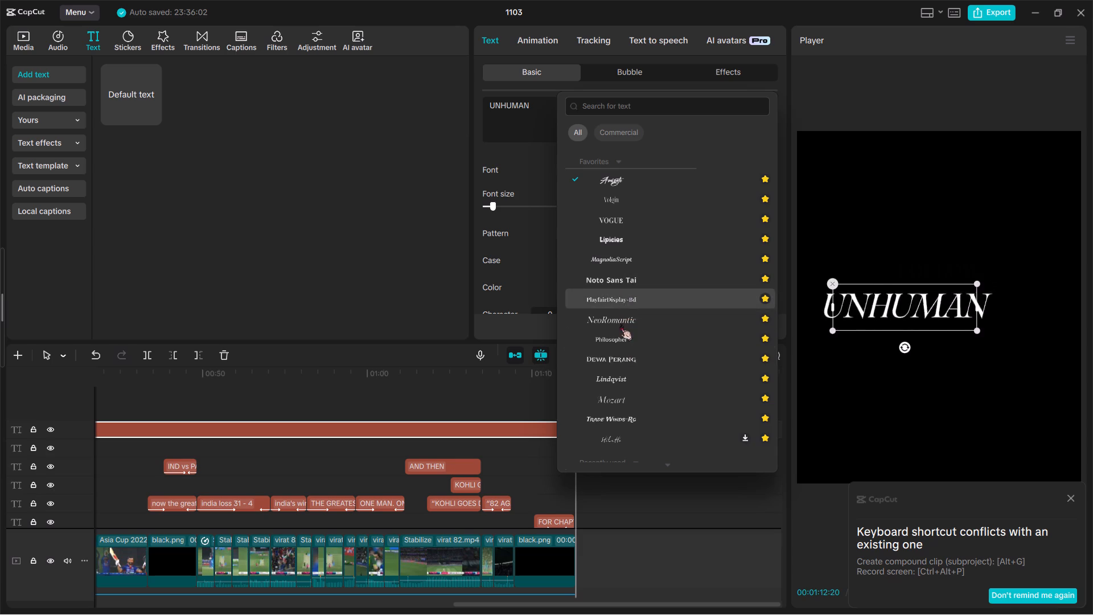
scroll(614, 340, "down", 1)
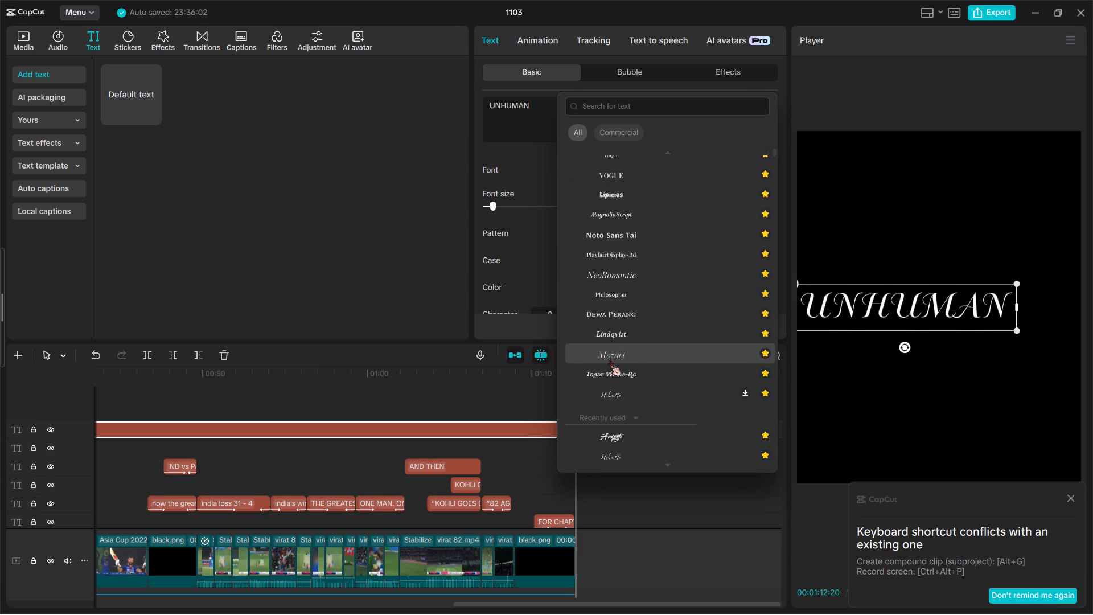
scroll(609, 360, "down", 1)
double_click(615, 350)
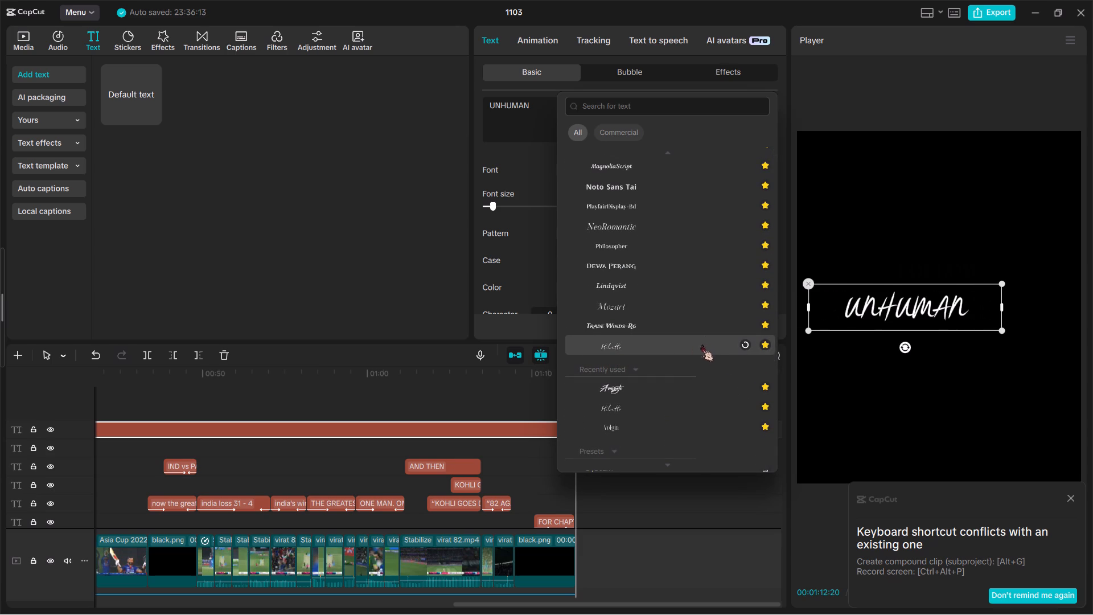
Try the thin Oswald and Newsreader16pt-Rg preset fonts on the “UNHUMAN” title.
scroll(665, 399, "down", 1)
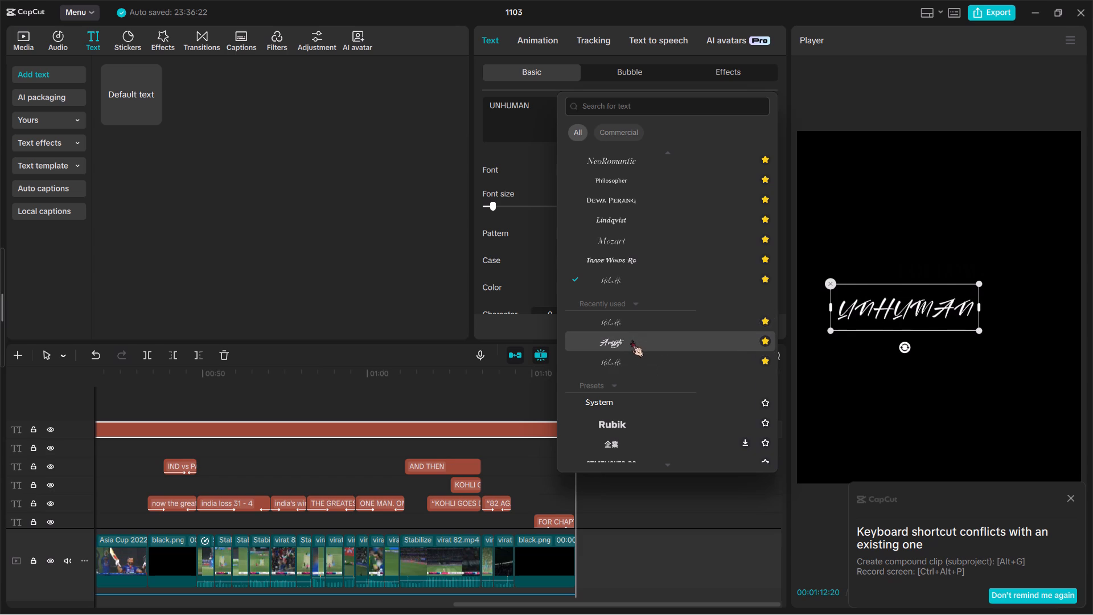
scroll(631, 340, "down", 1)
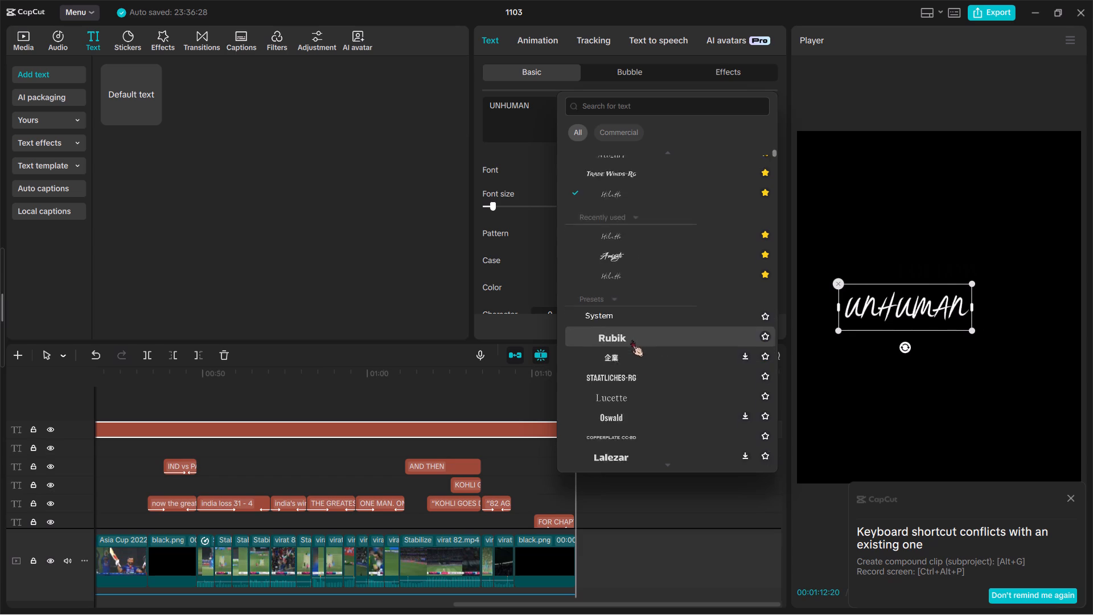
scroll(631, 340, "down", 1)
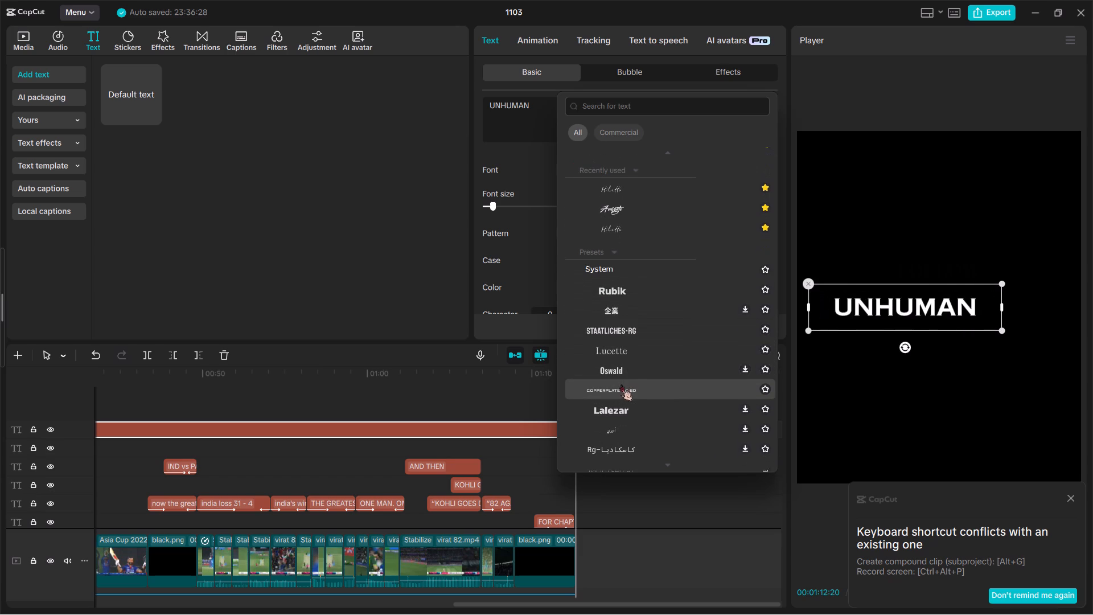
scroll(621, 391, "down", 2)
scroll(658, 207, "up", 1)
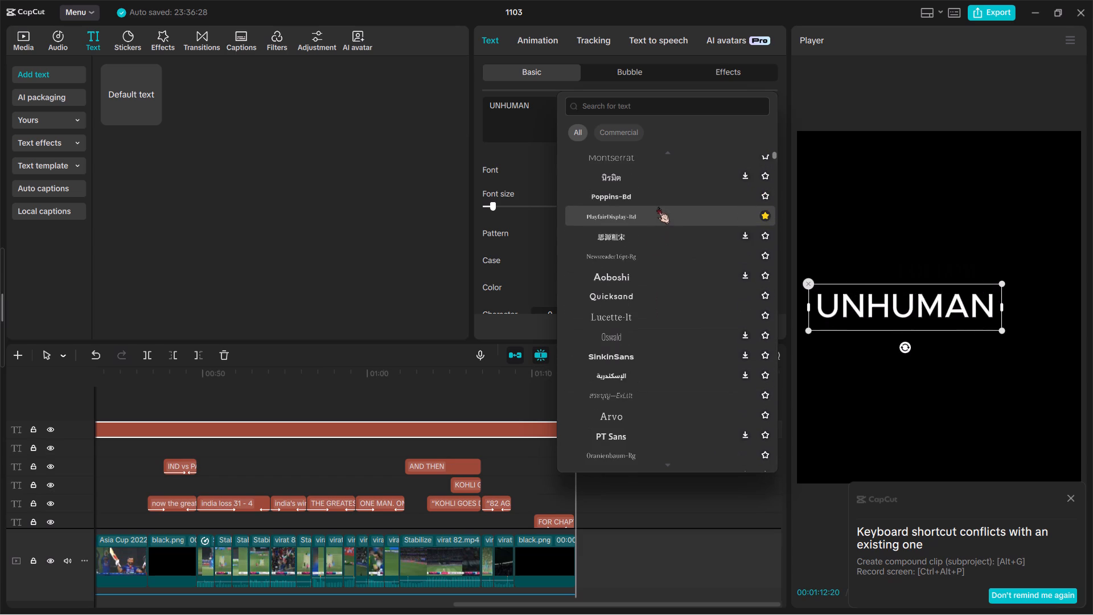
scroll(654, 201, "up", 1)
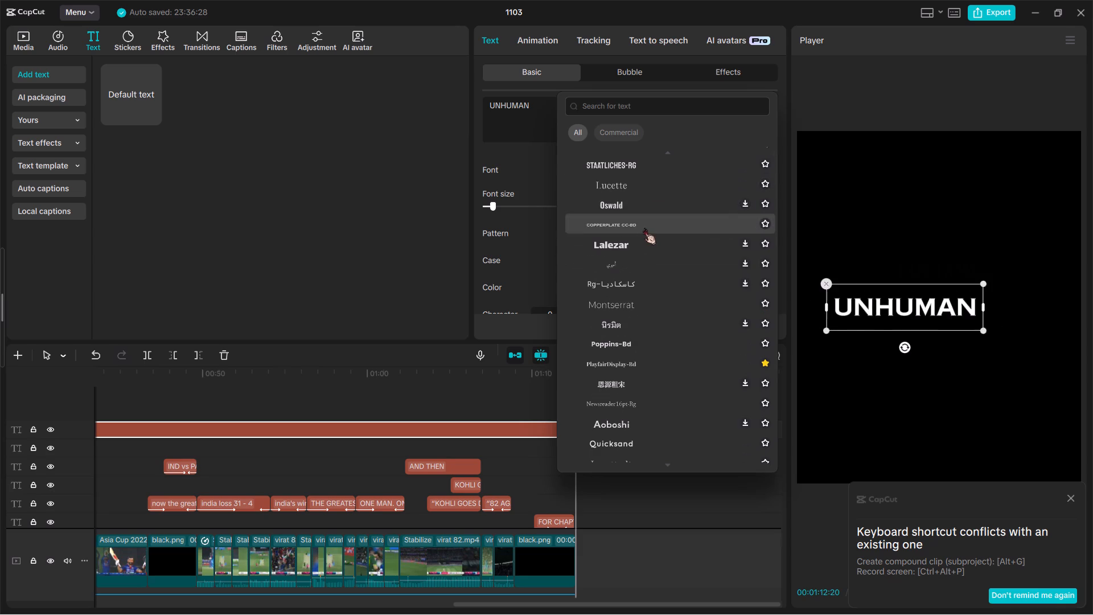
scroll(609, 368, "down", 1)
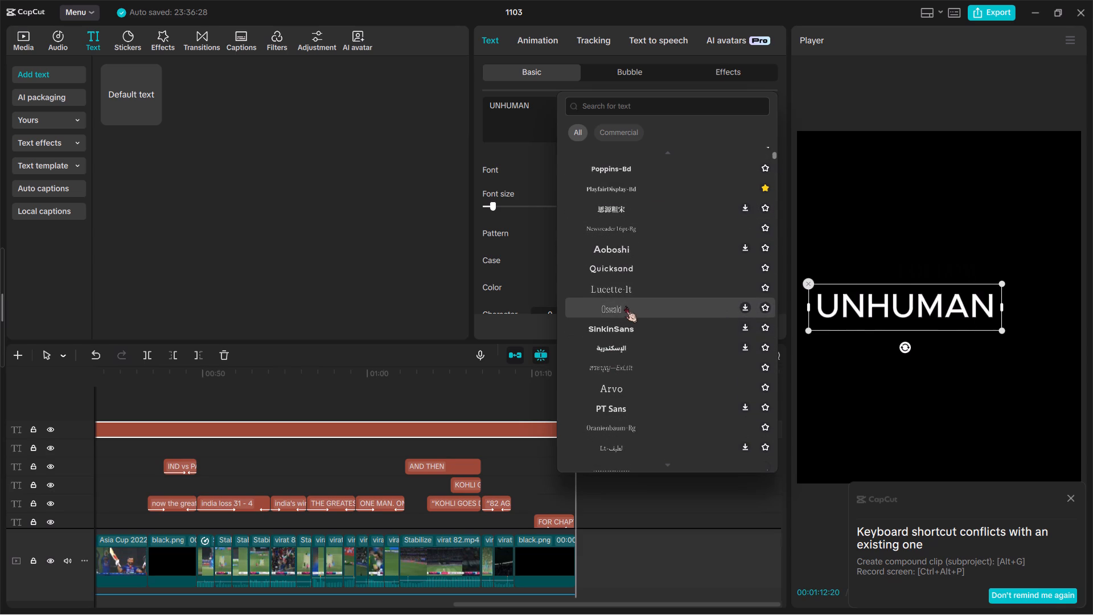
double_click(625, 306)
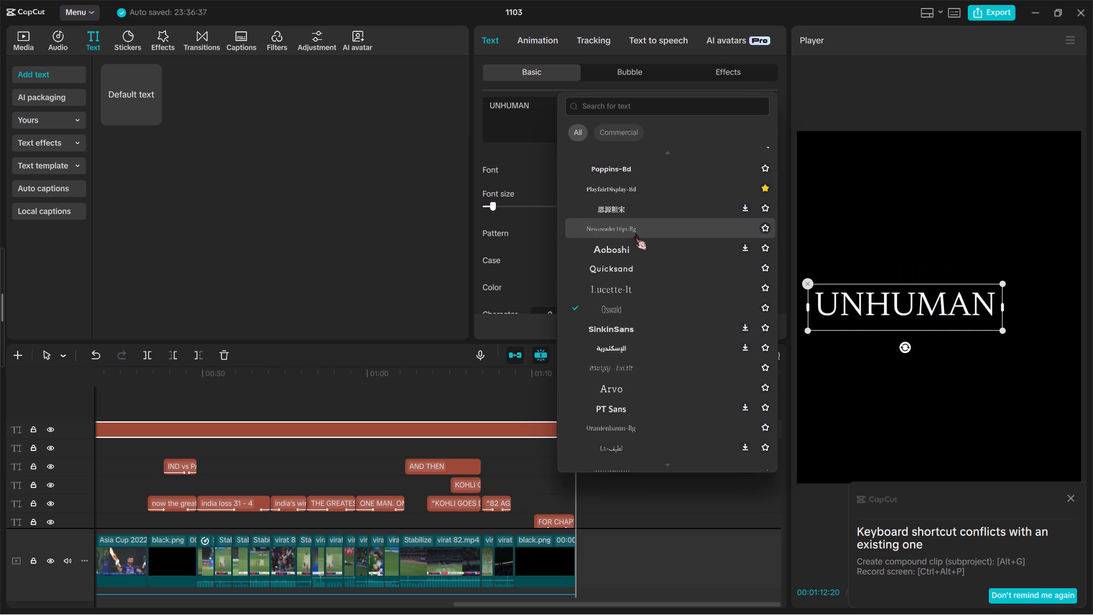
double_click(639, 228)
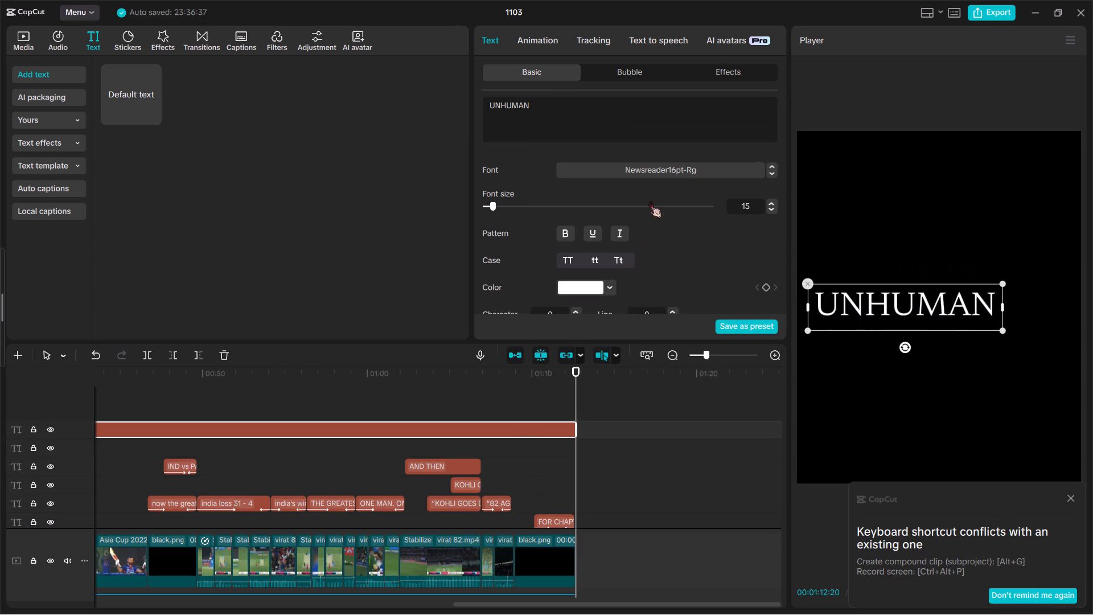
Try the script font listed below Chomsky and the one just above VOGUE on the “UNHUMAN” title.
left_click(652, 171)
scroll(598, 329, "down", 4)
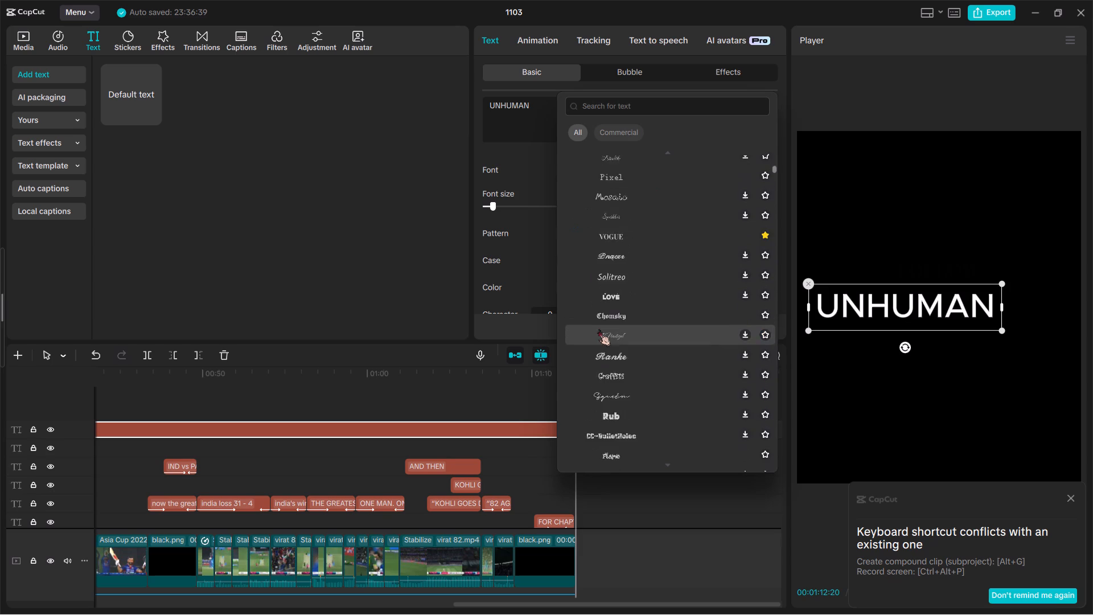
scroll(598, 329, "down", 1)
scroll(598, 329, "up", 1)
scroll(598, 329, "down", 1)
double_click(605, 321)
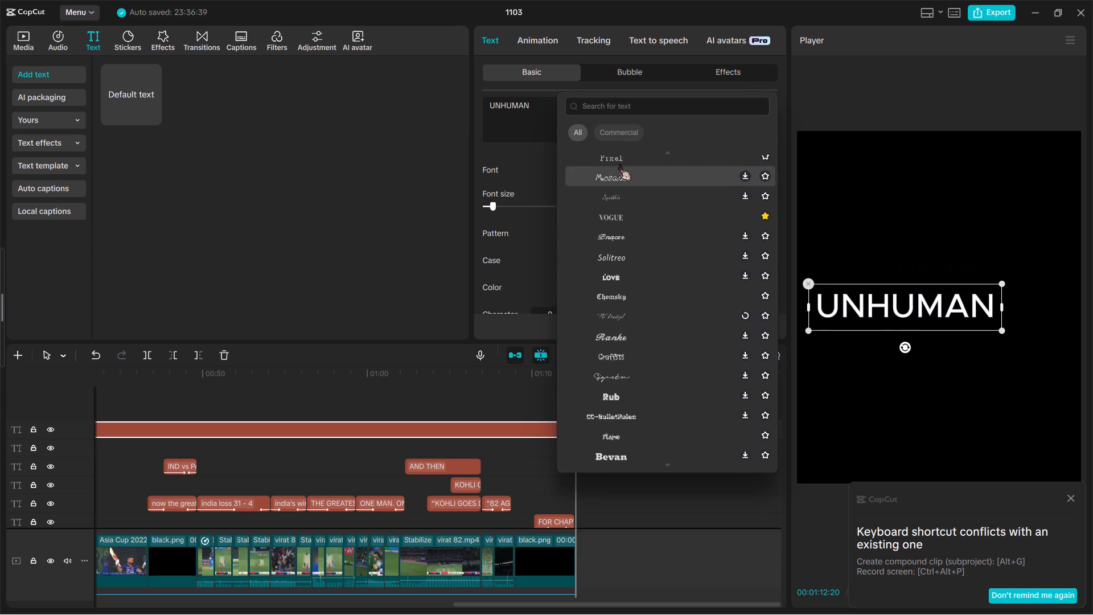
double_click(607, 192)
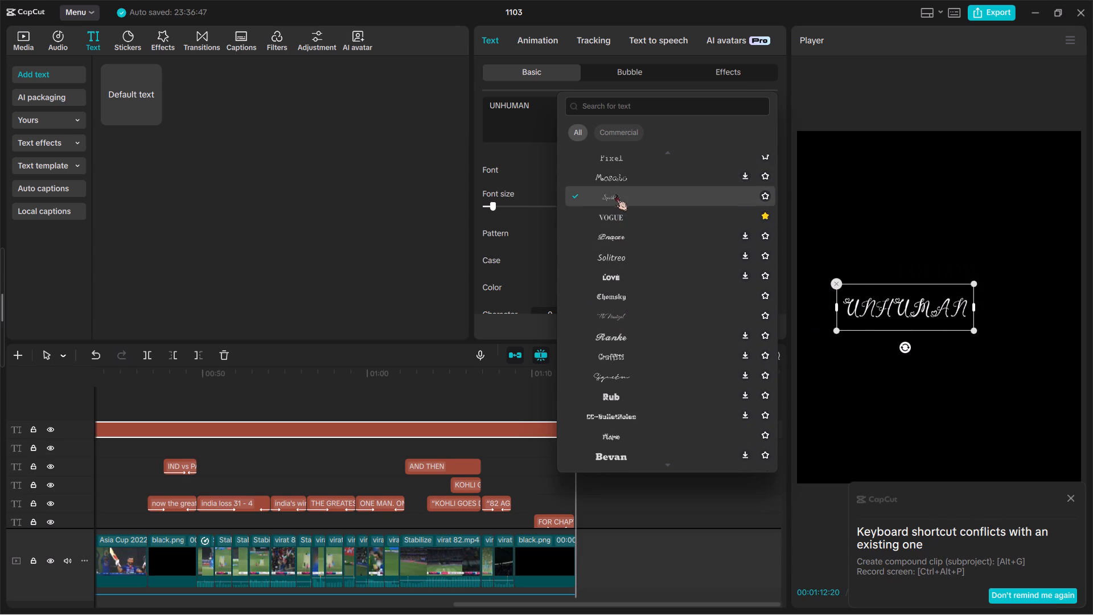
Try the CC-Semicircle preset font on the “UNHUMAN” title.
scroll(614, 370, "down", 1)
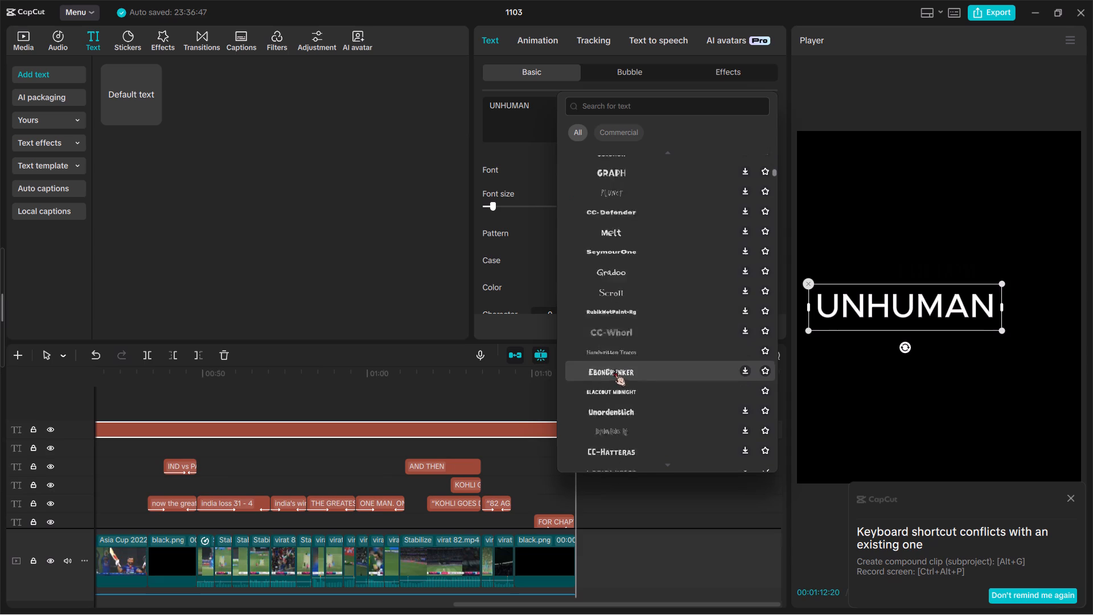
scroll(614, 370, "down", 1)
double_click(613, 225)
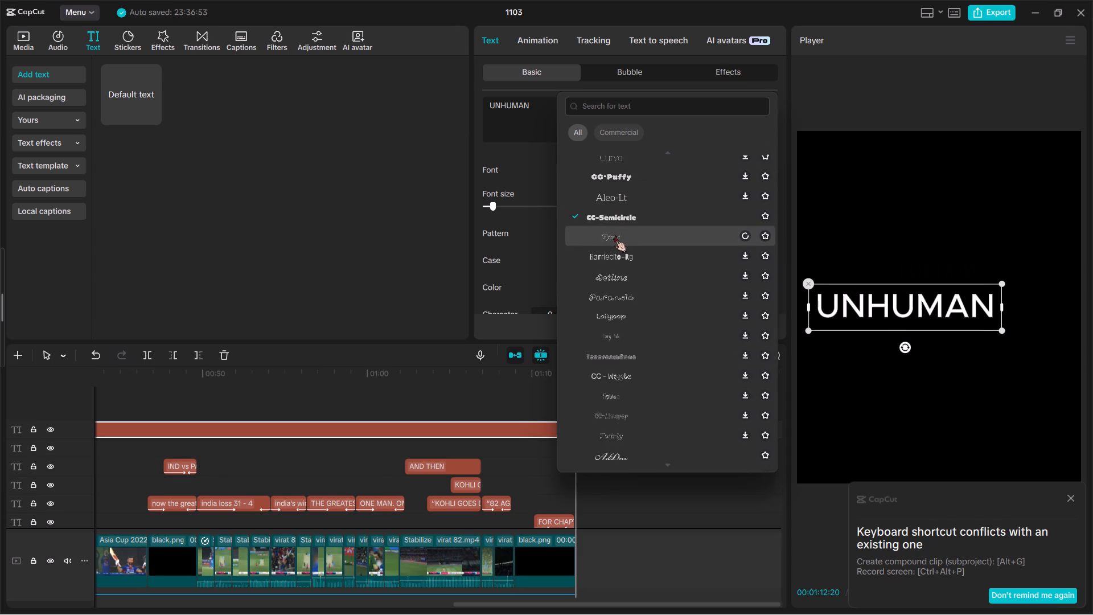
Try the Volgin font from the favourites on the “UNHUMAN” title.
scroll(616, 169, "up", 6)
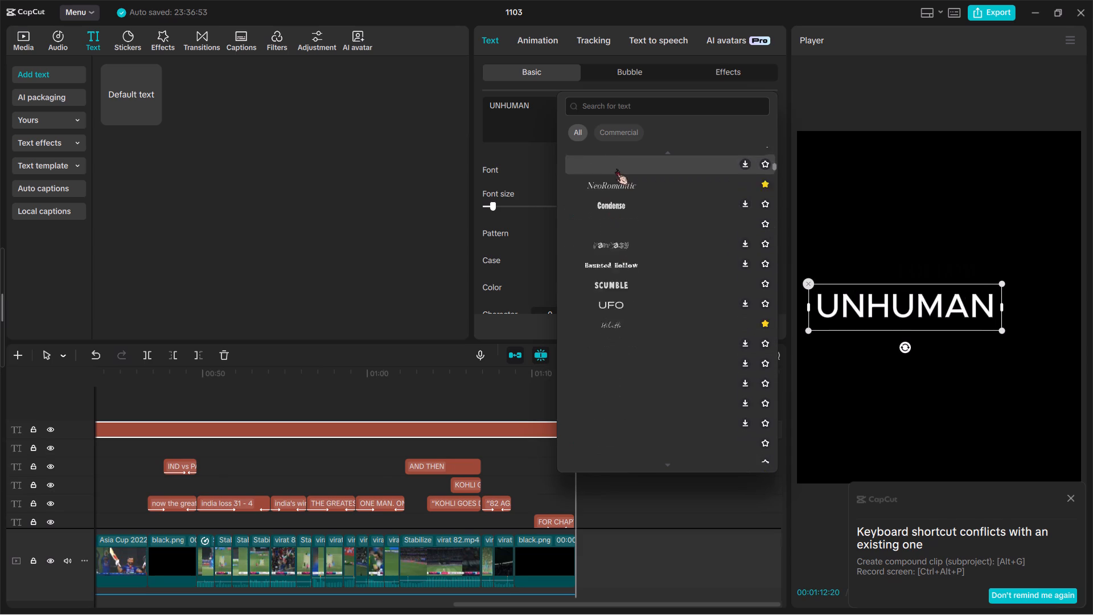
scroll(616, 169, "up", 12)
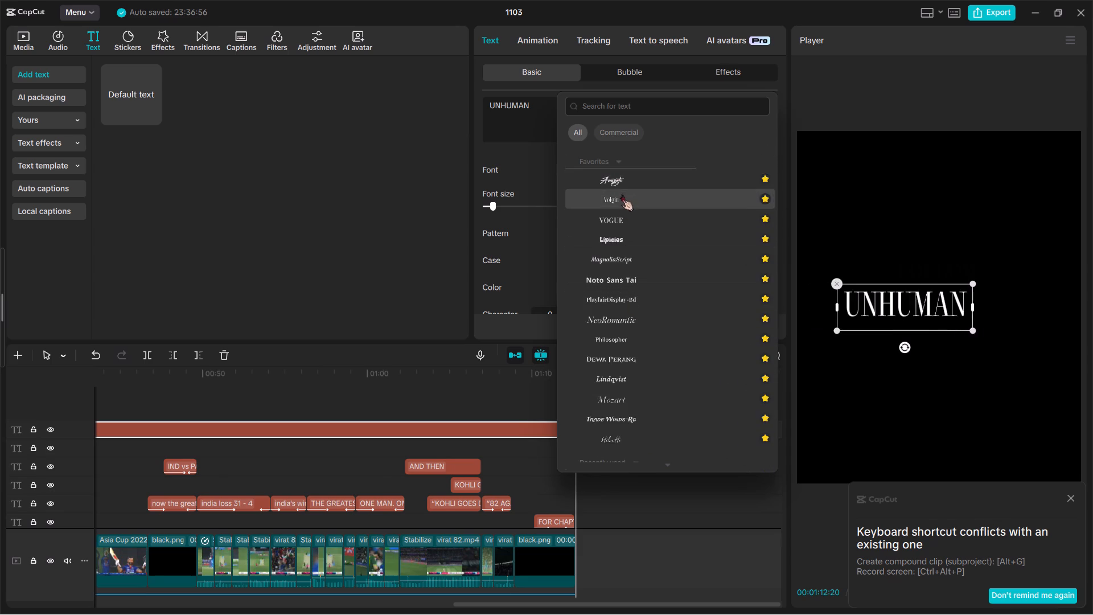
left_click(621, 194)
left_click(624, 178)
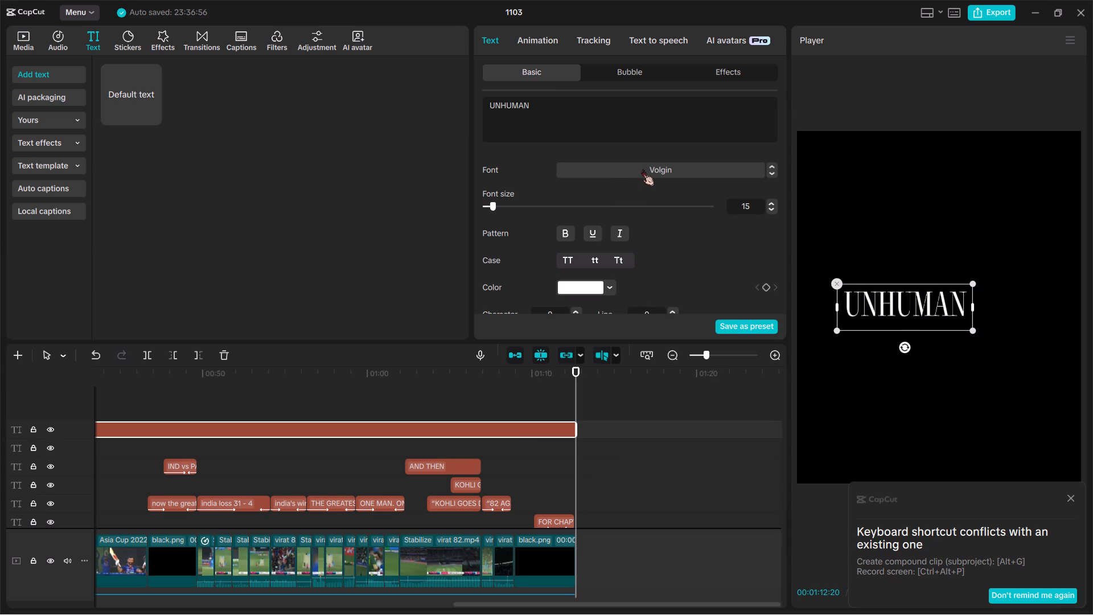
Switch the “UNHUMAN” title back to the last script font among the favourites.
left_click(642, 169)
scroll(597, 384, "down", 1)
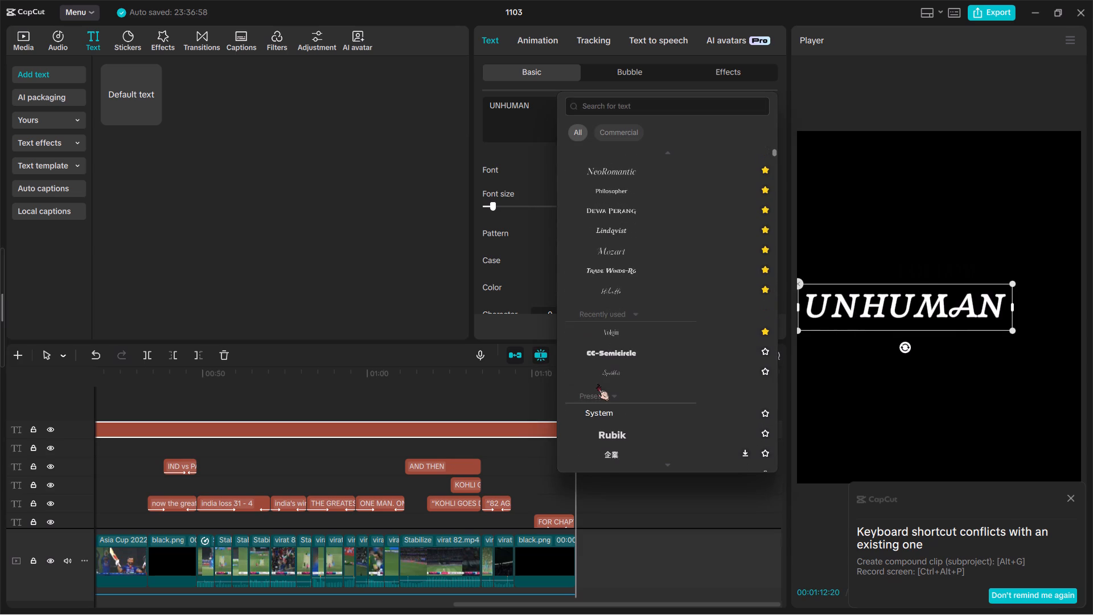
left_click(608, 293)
Replace the title's text with “unhuman” in lowercase letters.
left_click_drag(544, 96, 540, 121)
left_click(540, 121)
left_click(540, 121)
key("BackSpace")
key("BackSpace")
key("BackSpace")
key("BackSpace")
key("BackSpace")
key("BackSpace")
key("BackSpace")
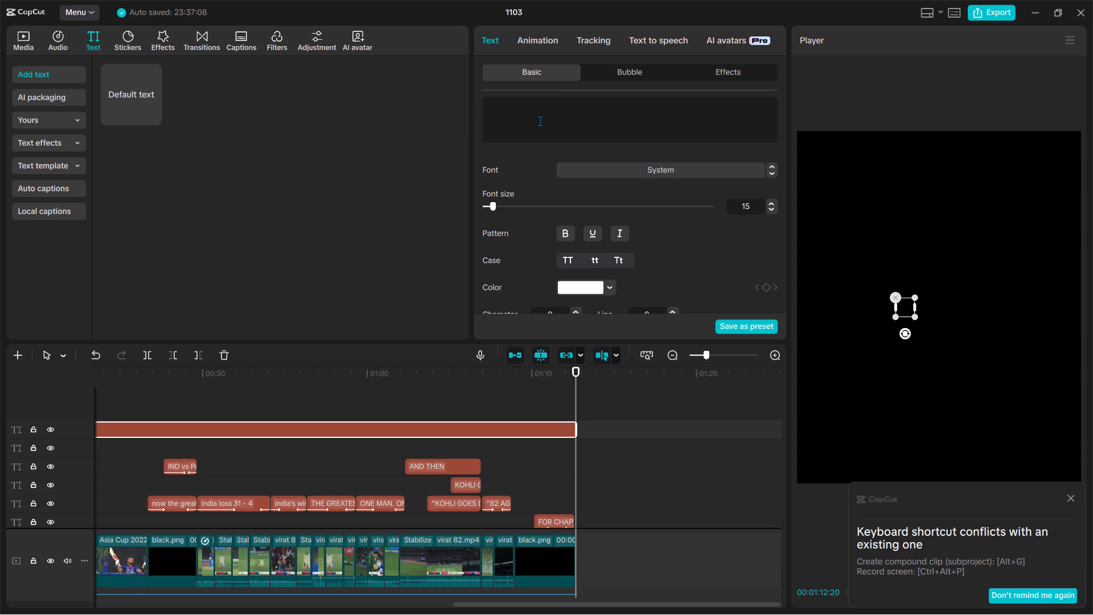
type("un")
type("human")
Apply the favourite Amigate brush-script font to the “unhuman” title.
left_click(644, 167)
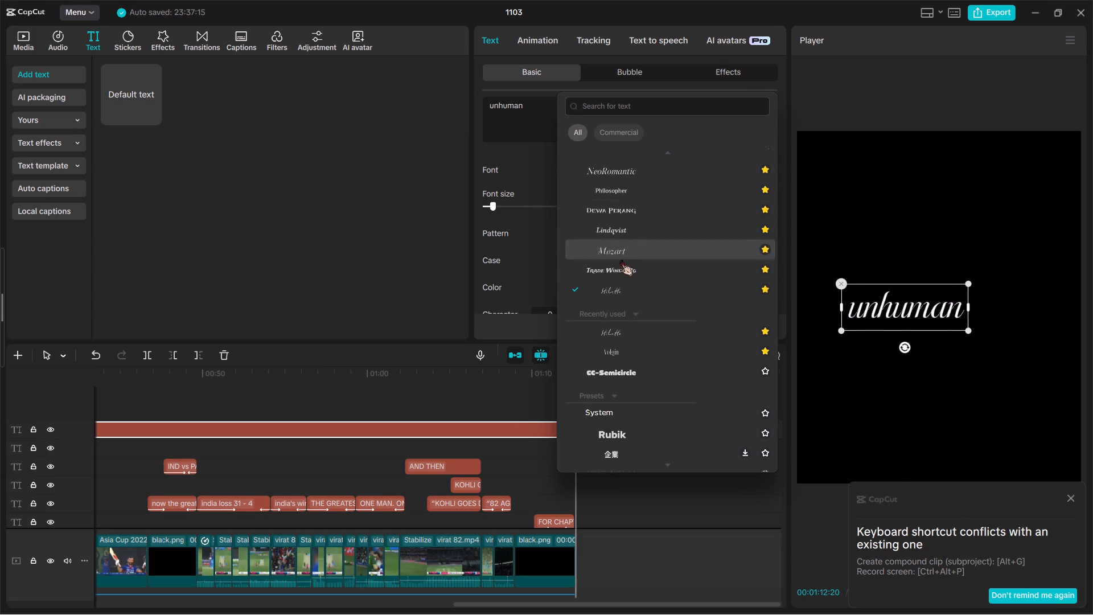
scroll(646, 220, "up", 1)
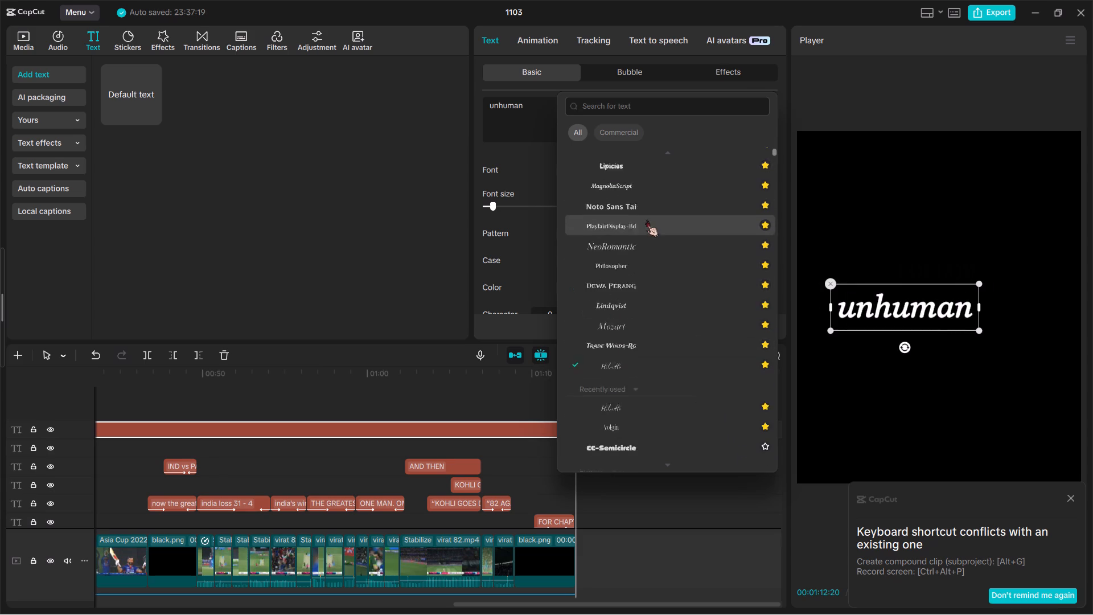
scroll(646, 220, "up", 1)
scroll(636, 174, "up", 1)
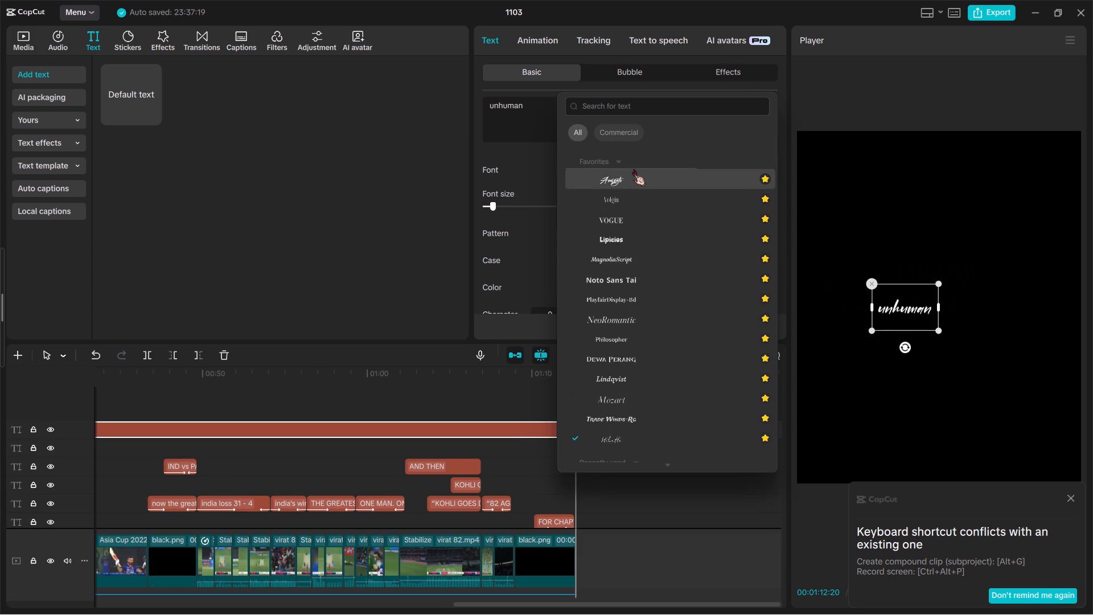
left_click(626, 179)
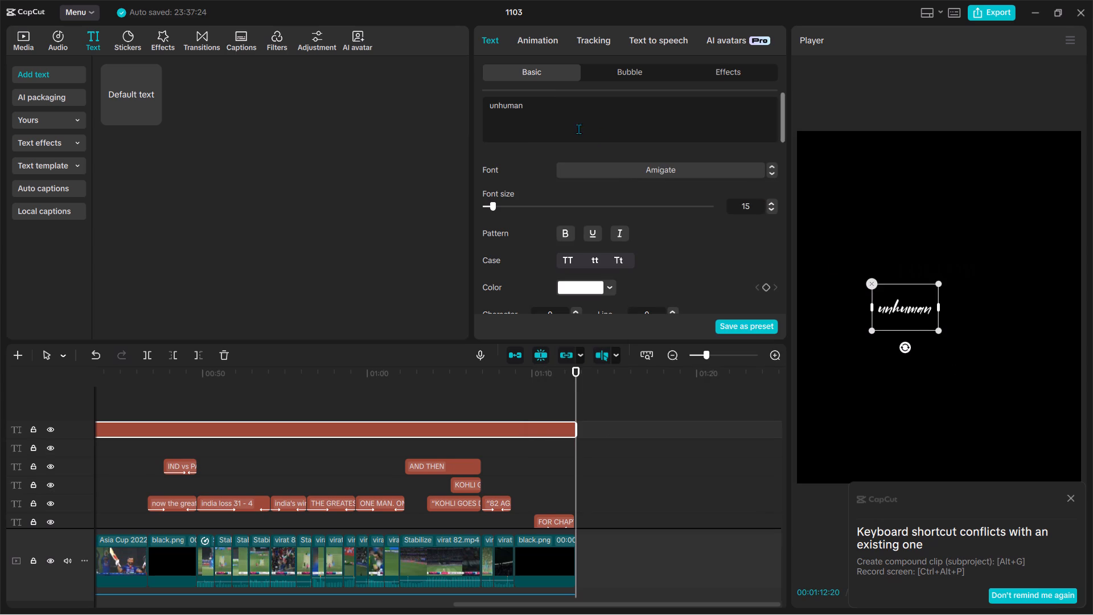
Capitalize the title's first letter so that it reads “Unhuman”.
left_click(497, 110)
key("BackSpace")
key("BackSpace")
type("un")
key("BackSpace")
key("BackSpace")
type("UN")
key("BackSpace")
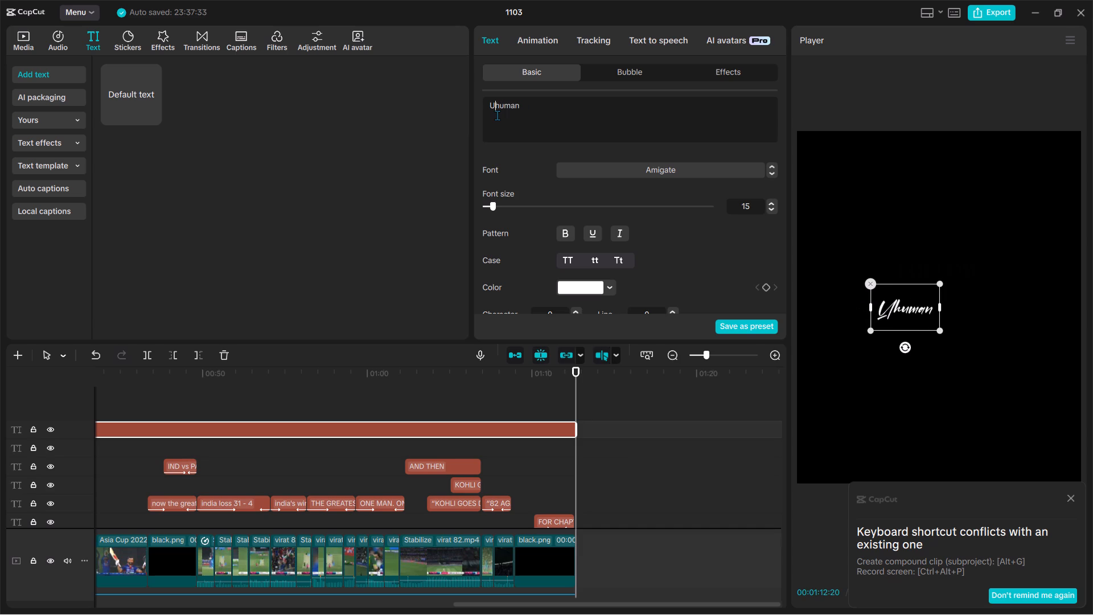
key("BackSpace")
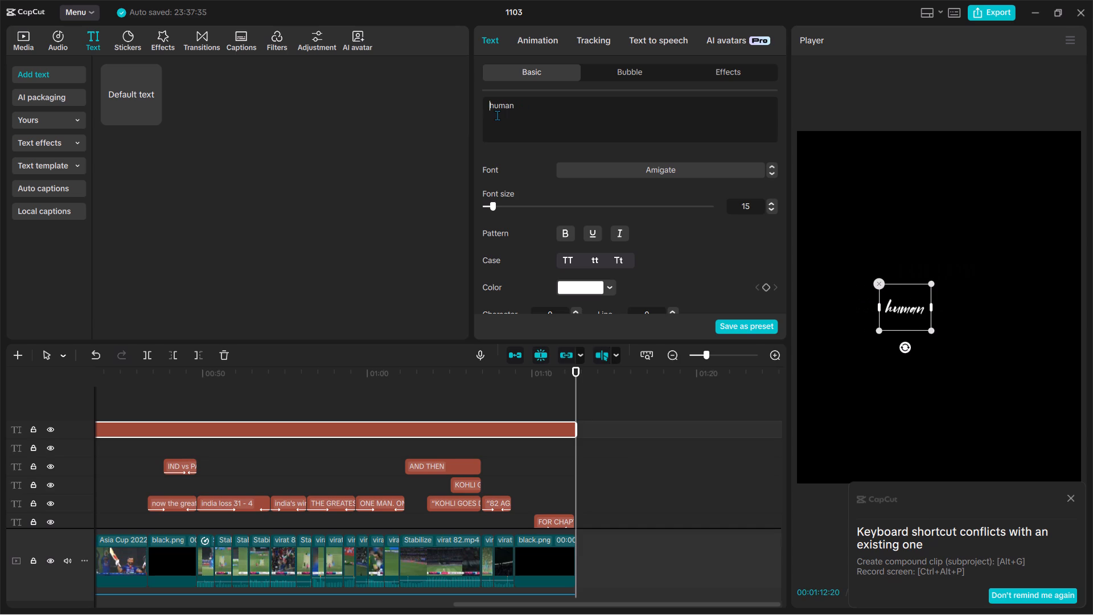
key("n")
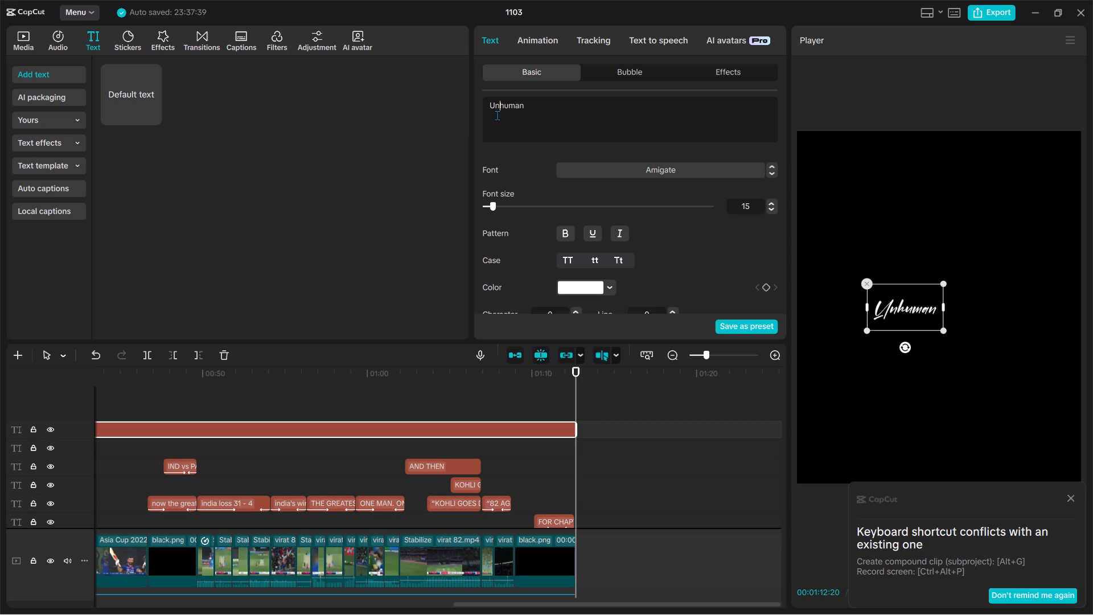
Place the “Unhuman” title in the lower-right corner of the video frame.
left_click_drag(897, 305, 1018, 456)
scroll(1018, 456, "down", 1)
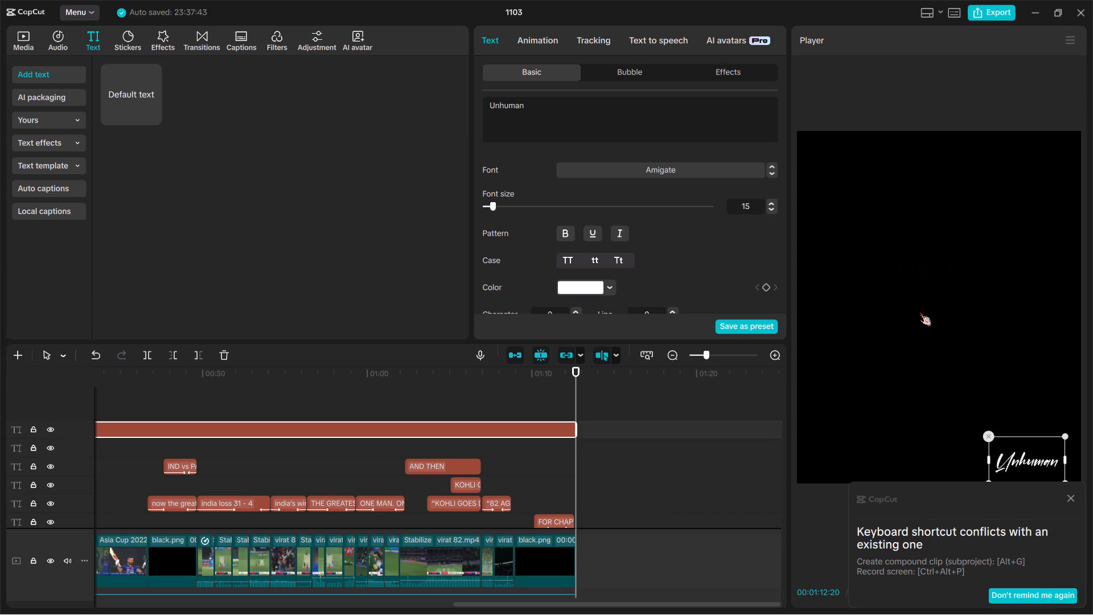
scroll(919, 309, "down", 6)
scroll(919, 309, "down", 3, "ctrl")
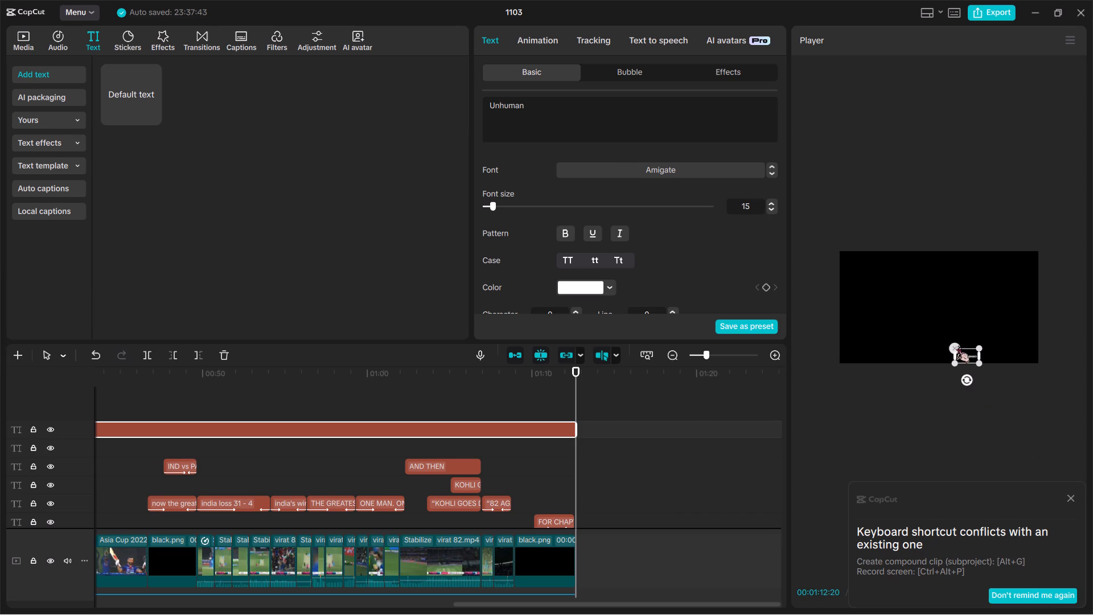
scroll(960, 346, "up", 4, "ctrl")
scroll(959, 353, "down", 2, "ctrl")
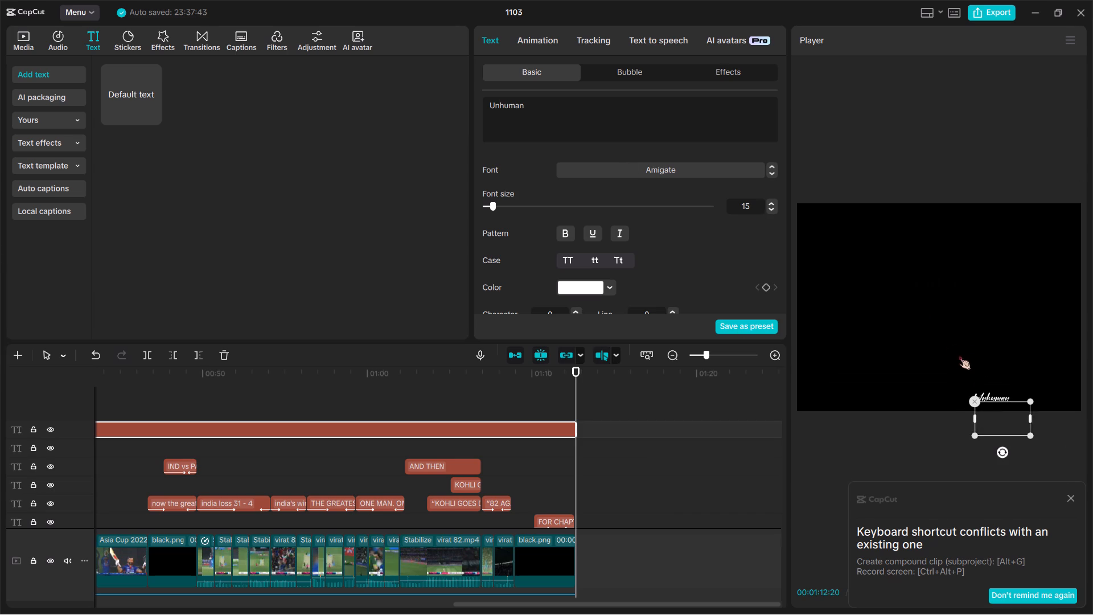
scroll(959, 353, "down", 1, "ctrl")
left_click_drag(985, 396, 1035, 401)
scroll(1035, 401, "left", 1)
scroll(981, 453, "left", 1)
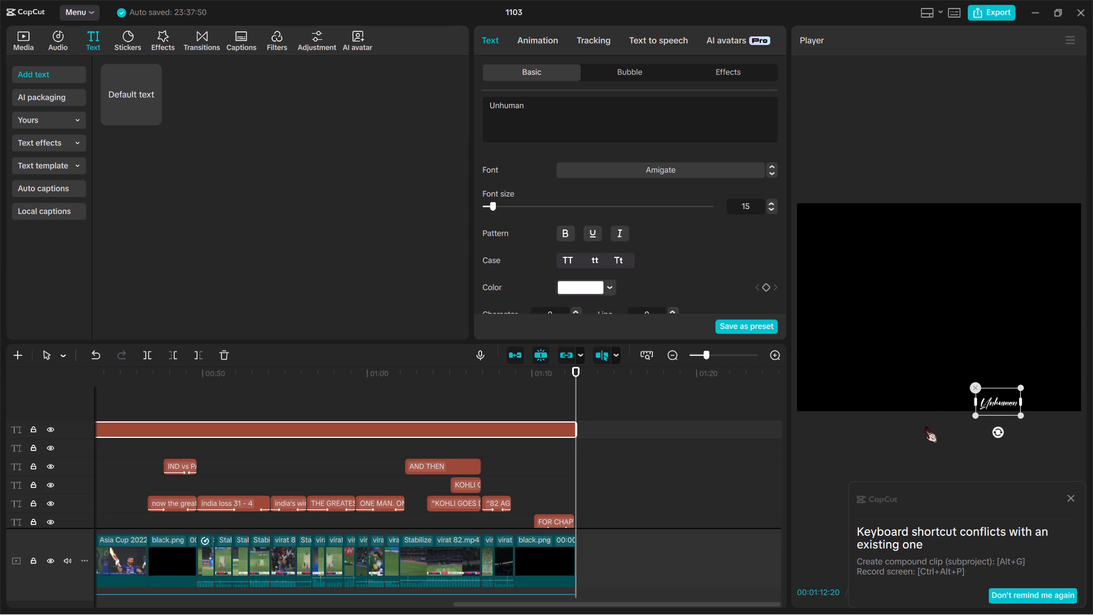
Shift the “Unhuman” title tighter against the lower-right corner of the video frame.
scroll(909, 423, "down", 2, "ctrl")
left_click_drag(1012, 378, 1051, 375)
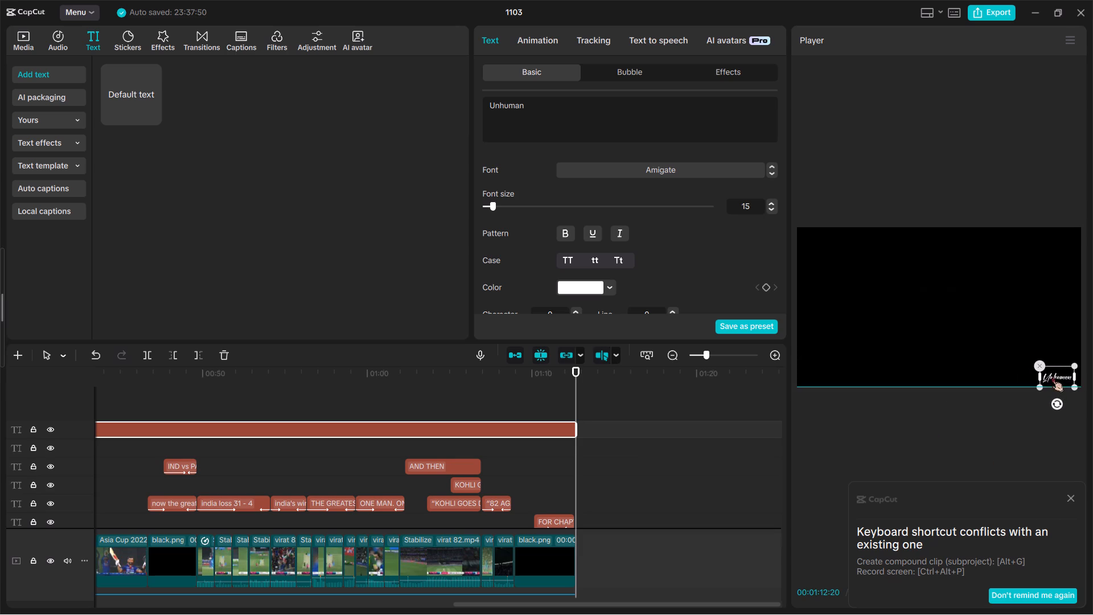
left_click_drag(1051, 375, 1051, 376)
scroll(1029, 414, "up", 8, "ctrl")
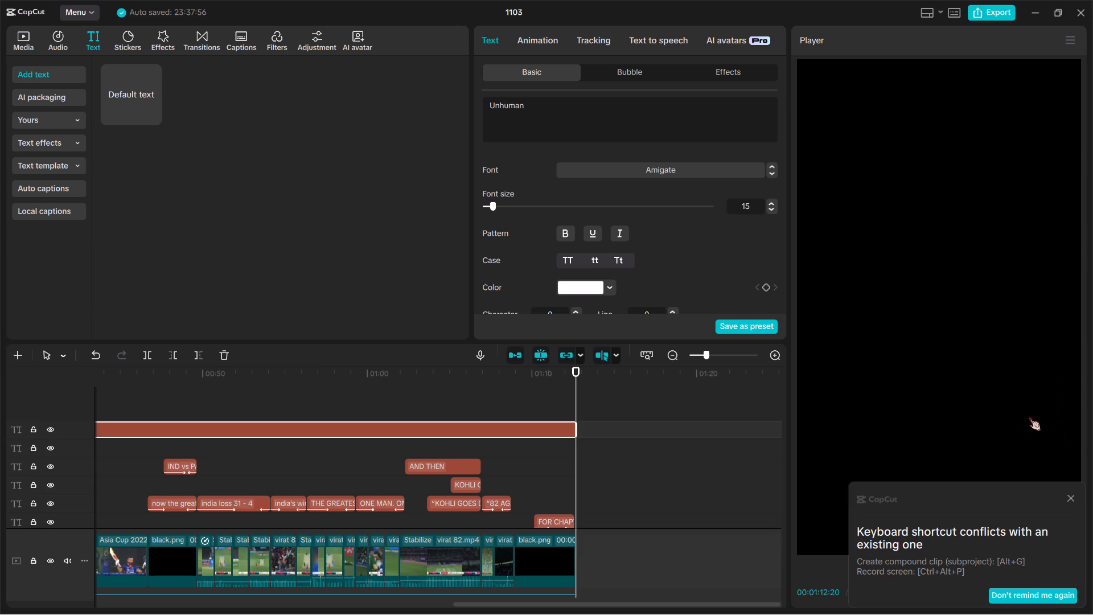
Dismiss the keyboard shortcut conflict notice covering the preview.
scroll(1029, 414, "down", 6)
left_click(1070, 493)
left_click(1073, 499)
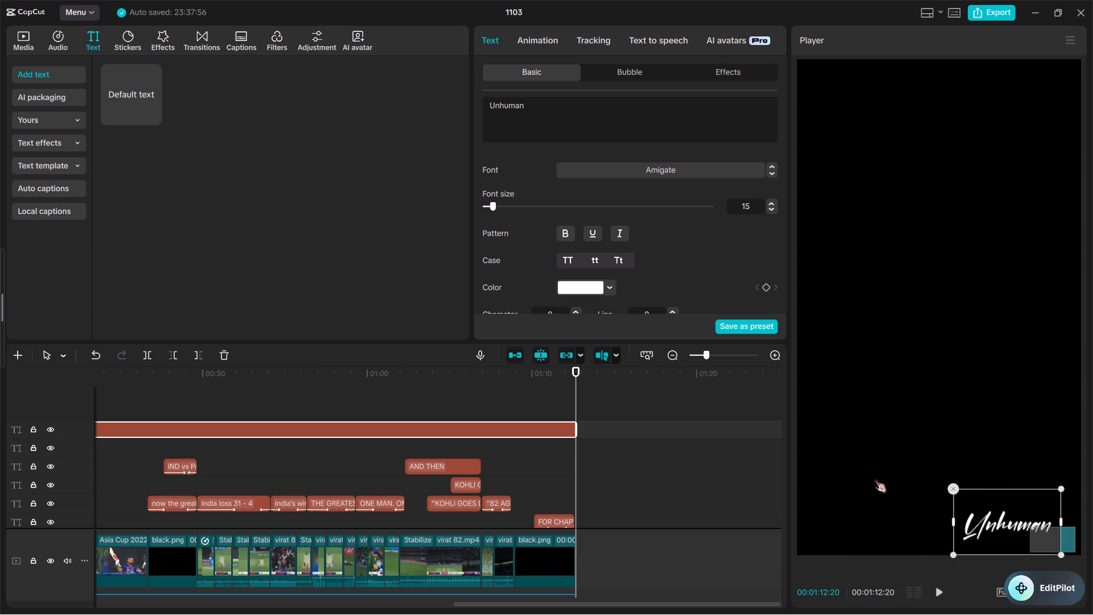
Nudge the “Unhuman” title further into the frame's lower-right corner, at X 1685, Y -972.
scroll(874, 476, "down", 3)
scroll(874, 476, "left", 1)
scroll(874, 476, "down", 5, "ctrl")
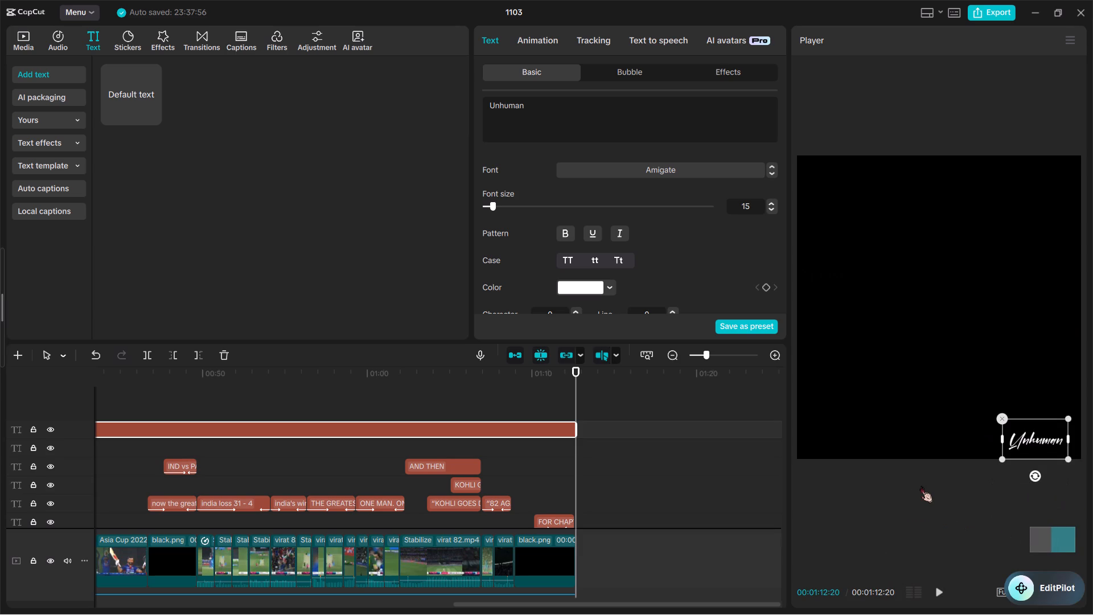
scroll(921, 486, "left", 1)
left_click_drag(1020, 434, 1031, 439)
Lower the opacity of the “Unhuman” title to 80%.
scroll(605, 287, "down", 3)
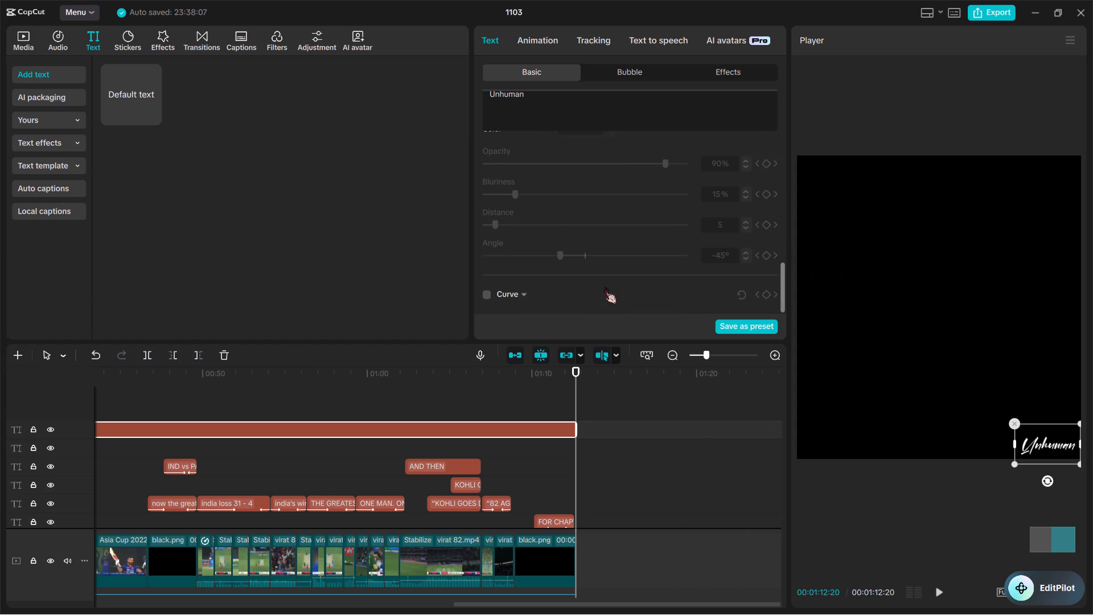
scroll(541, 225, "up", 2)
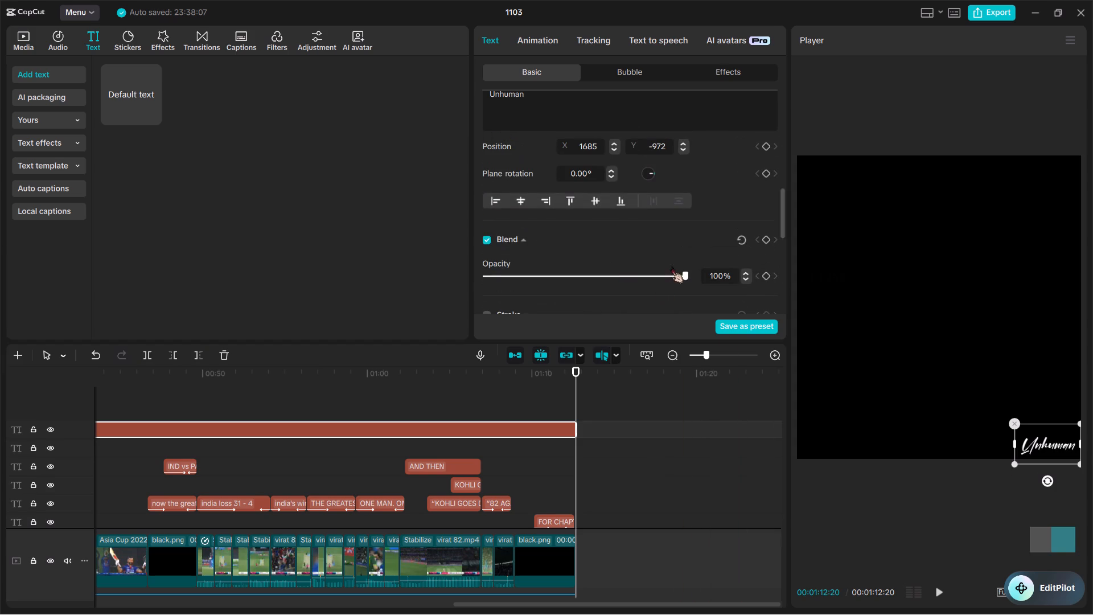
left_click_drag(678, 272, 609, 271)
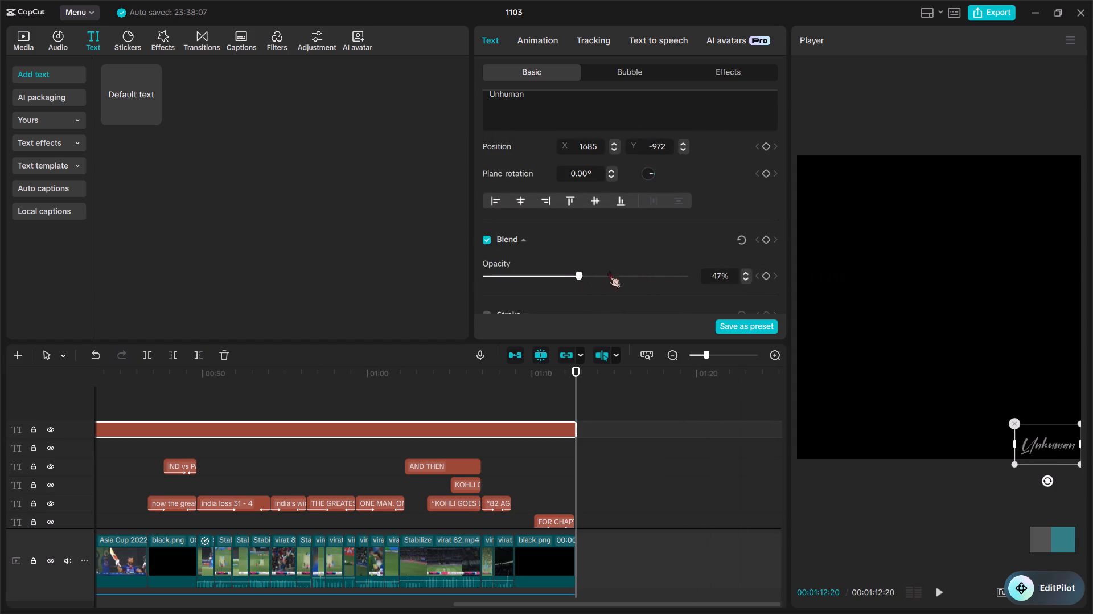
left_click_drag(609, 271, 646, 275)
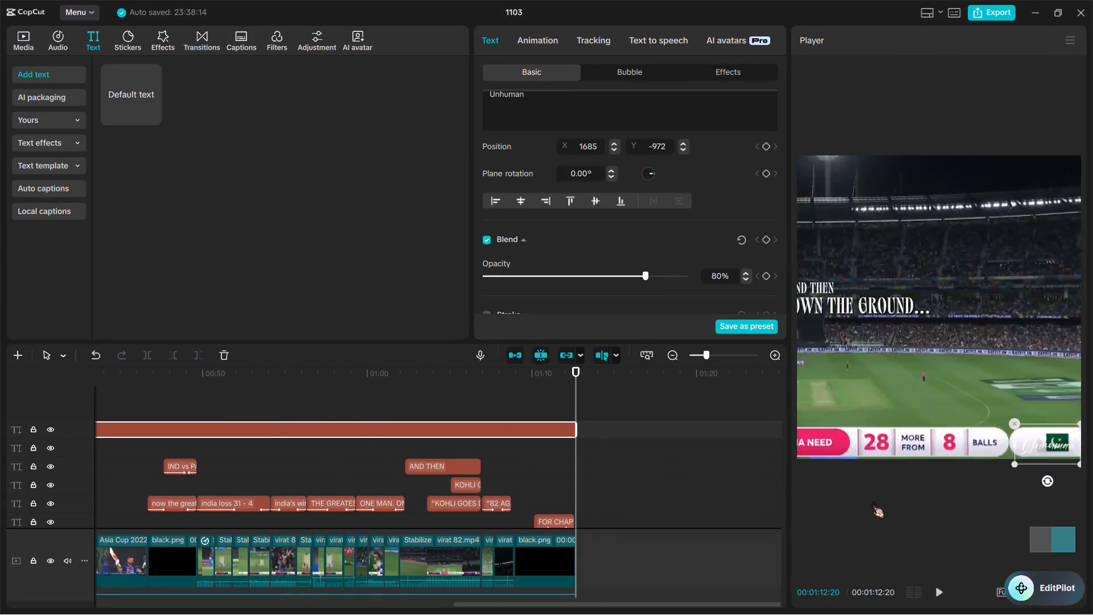
Move the “Unhuman” title to the upper-right corner of the video frame, at about X 1652, Y 970.
left_click_drag(1071, 445, 1058, 196)
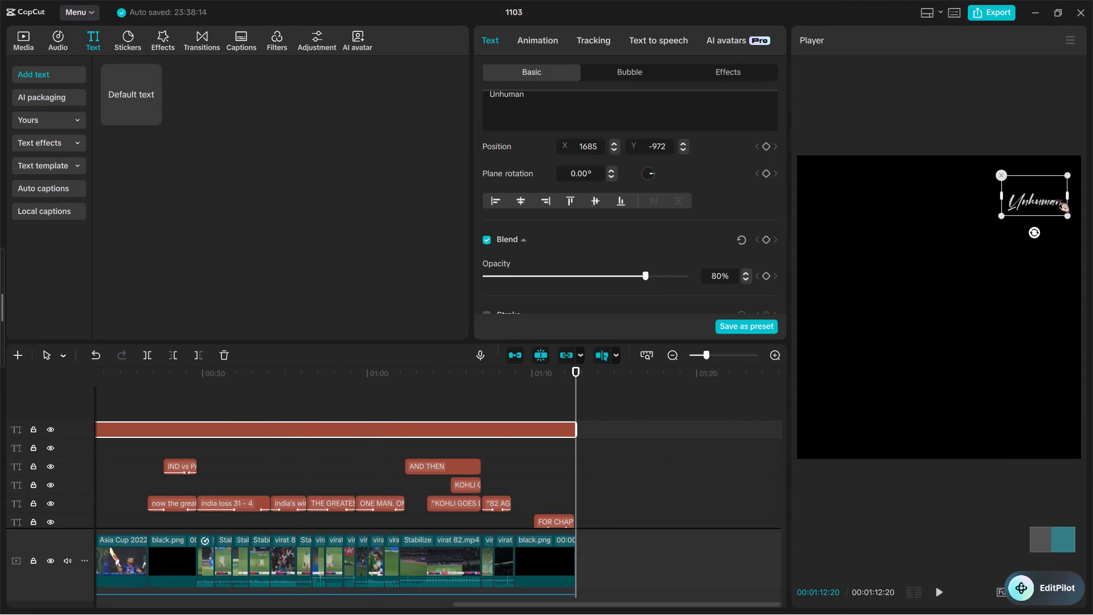
left_click_drag(1058, 196, 1068, 174)
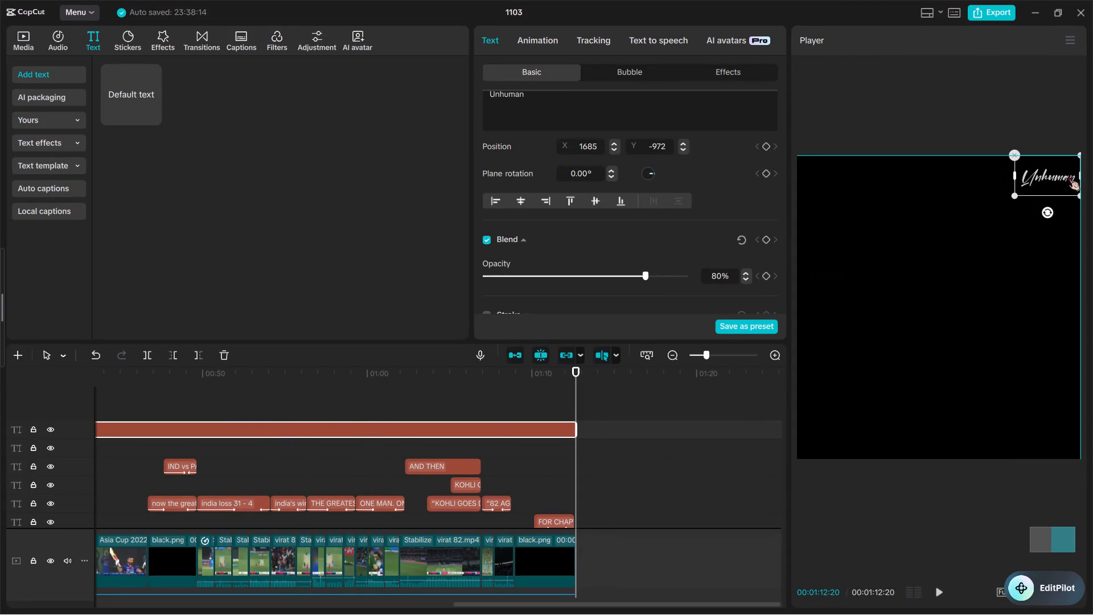
left_click_drag(1068, 174, 1066, 171)
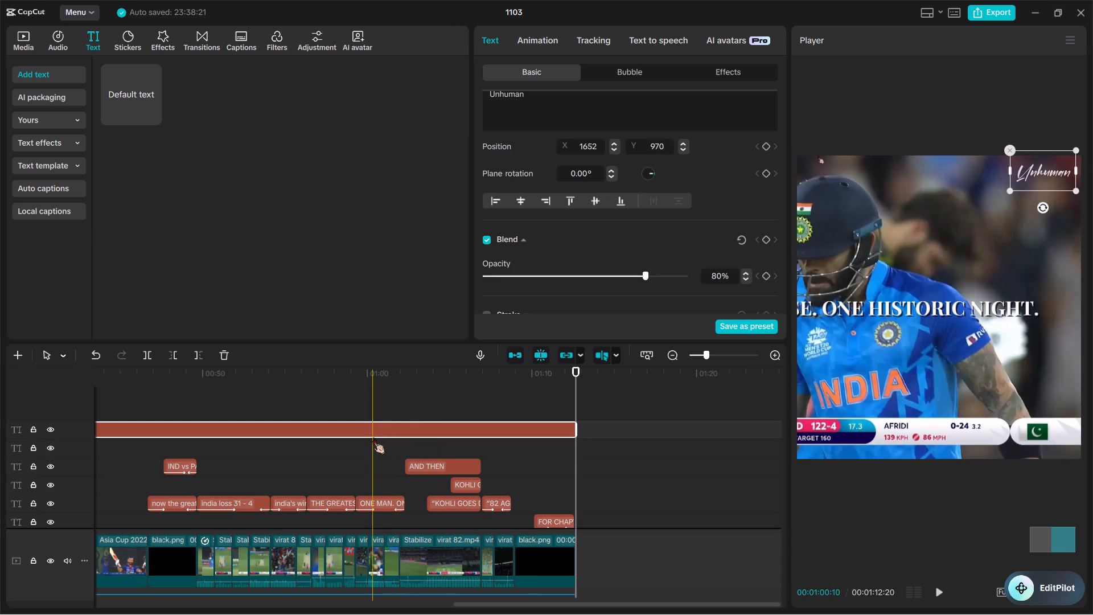
Play the video's opening section to check the “Unhuman” title, and set its opacity to 100%.
scroll(373, 437, "right", 2)
scroll(373, 437, "down", 10, "ctrl")
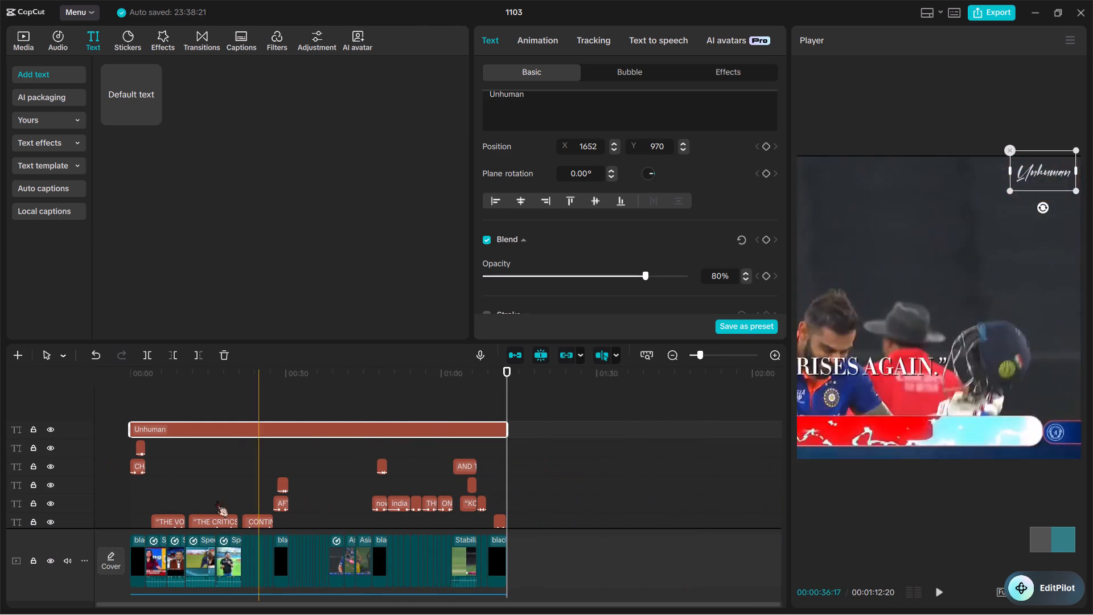
key("space")
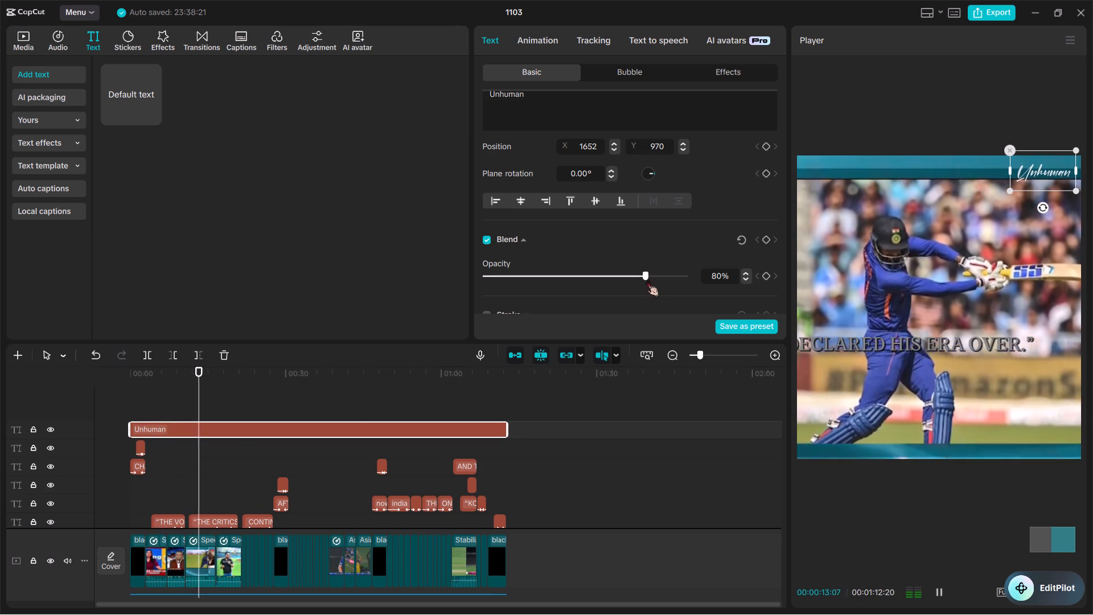
left_click_drag(646, 280, 692, 272)
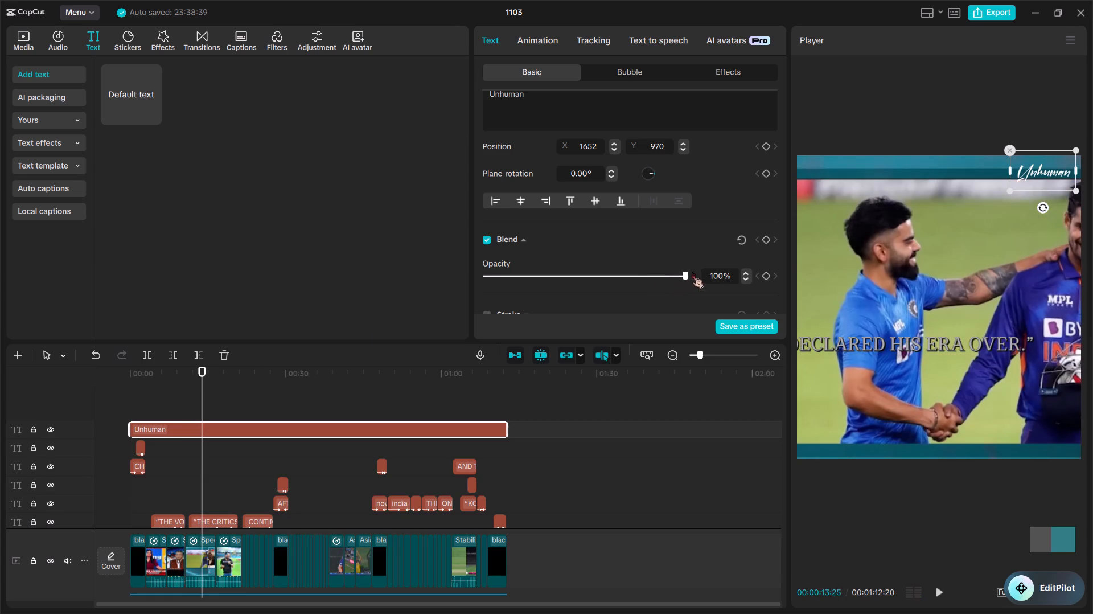
Nudge the “Unhuman” title within the frame's upper-right corner to X 1639, Y 975.
key("space")
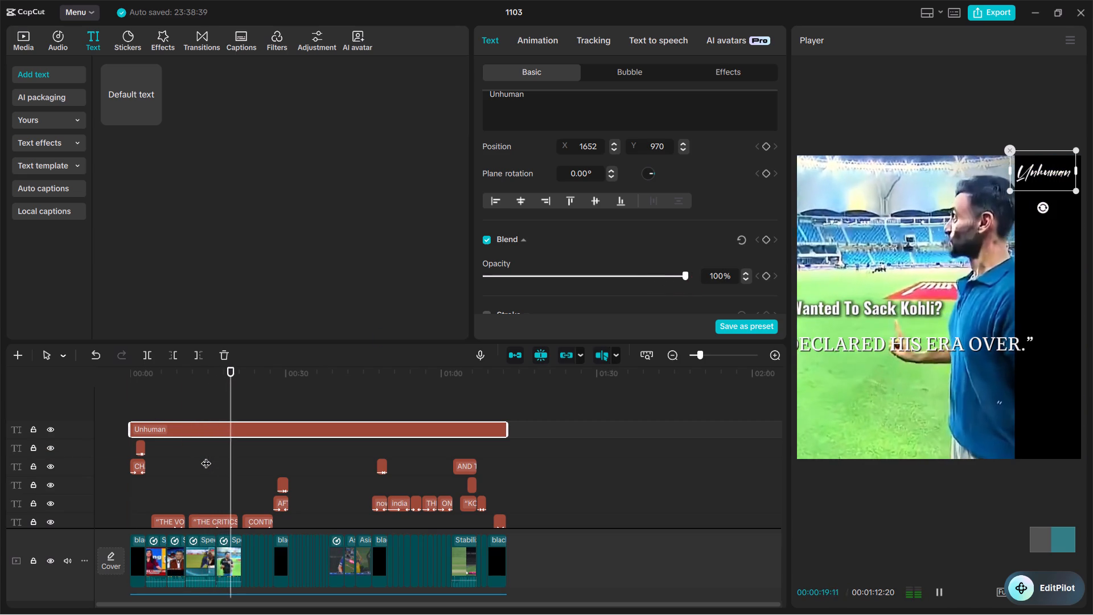
left_click_drag(1049, 177, 1049, 166)
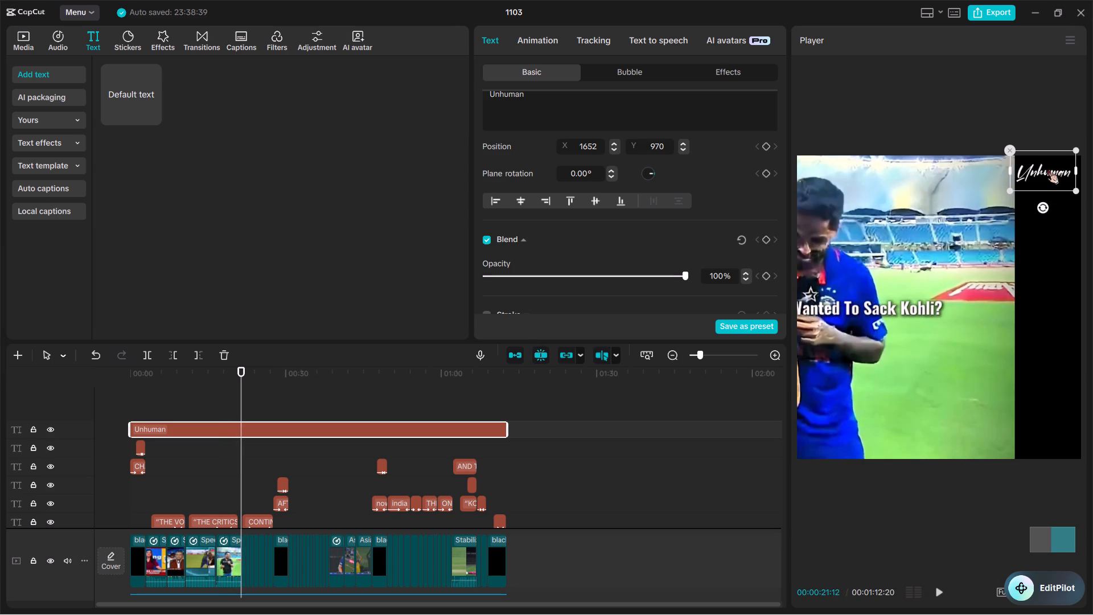
left_click(1047, 167)
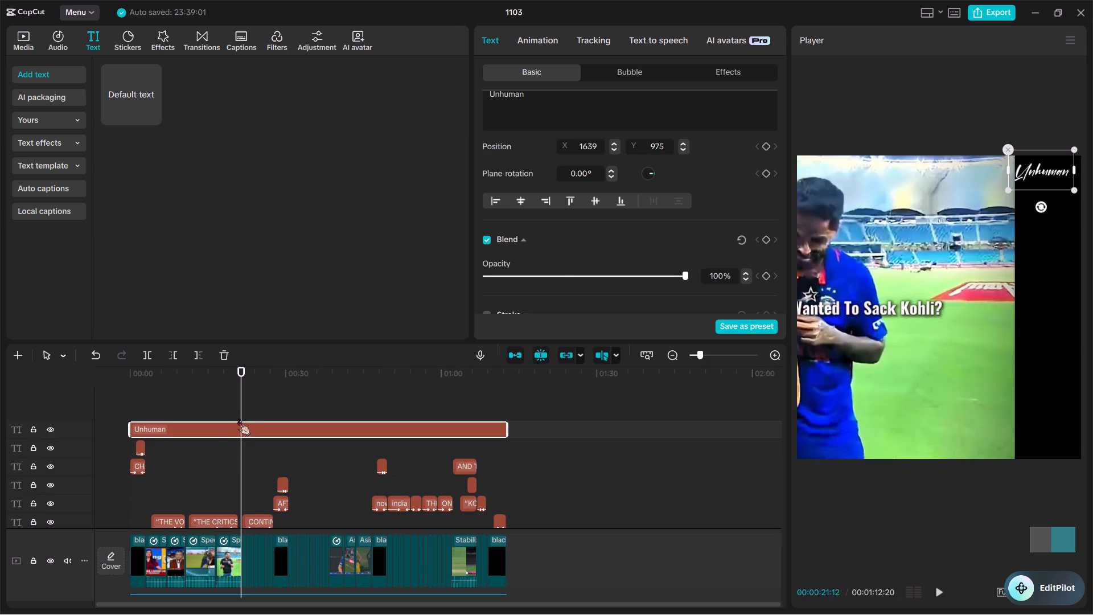
Play the rest of the video up to the closing “FOLLOW” text, checking the “Unhuman” title and captions across the clips.
key("space")
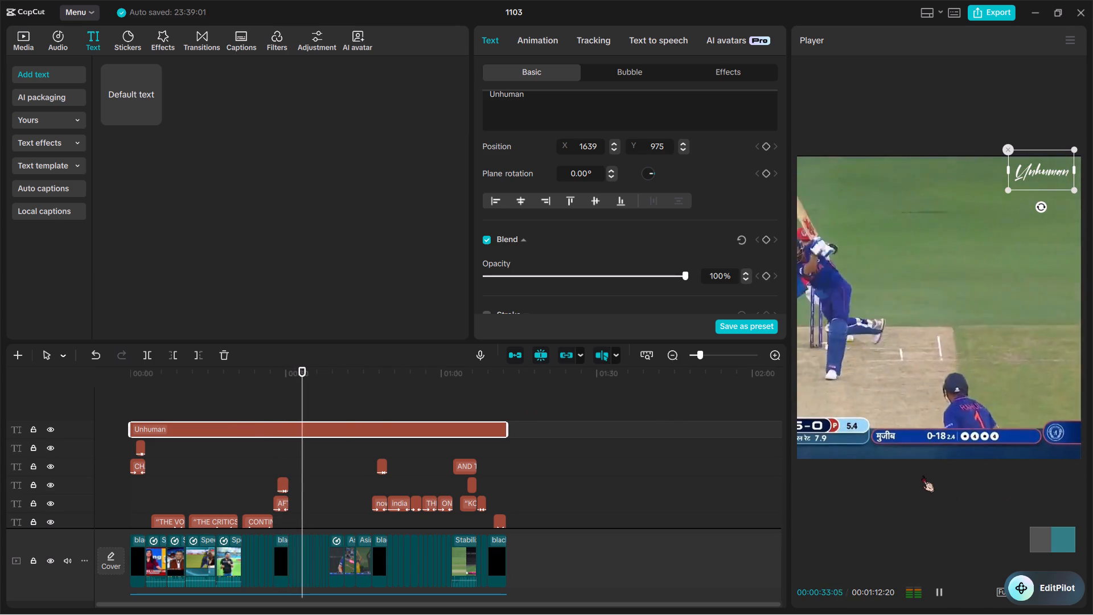
left_click(922, 475)
scroll(922, 475, "down", 6, "ctrl")
scroll(922, 475, "up", 2, "ctrl")
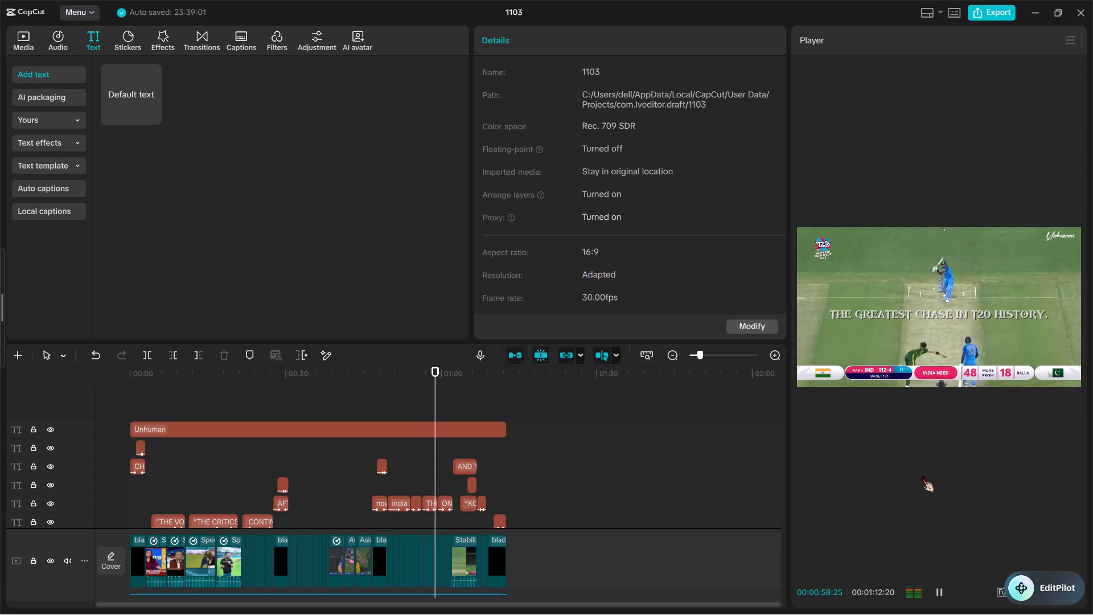
scroll(922, 475, "up", 5, "ctrl")
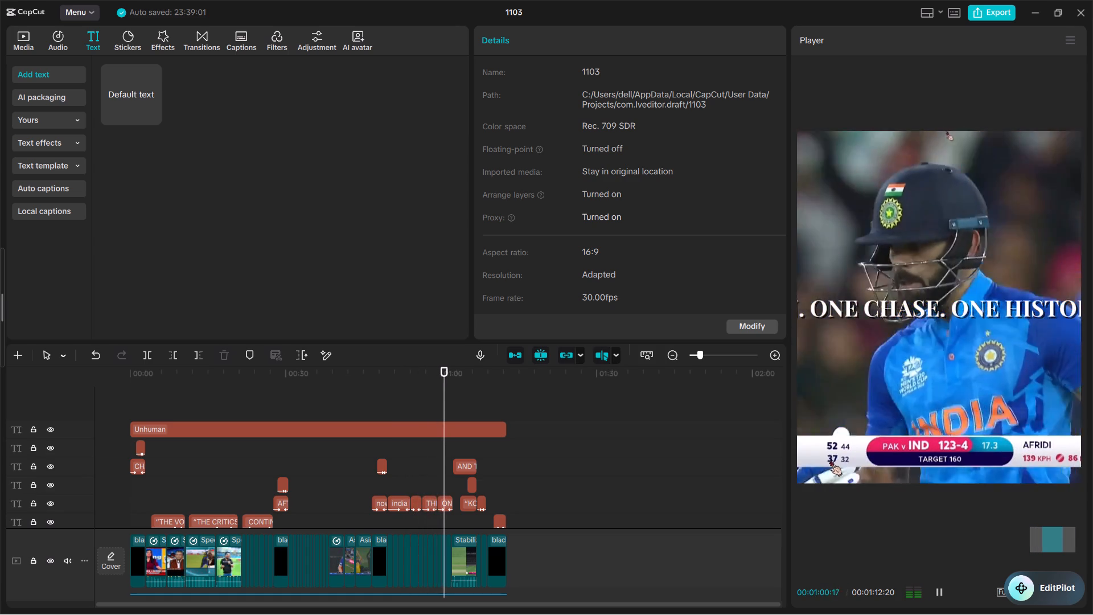
scroll(830, 459, "down", 6, "ctrl")
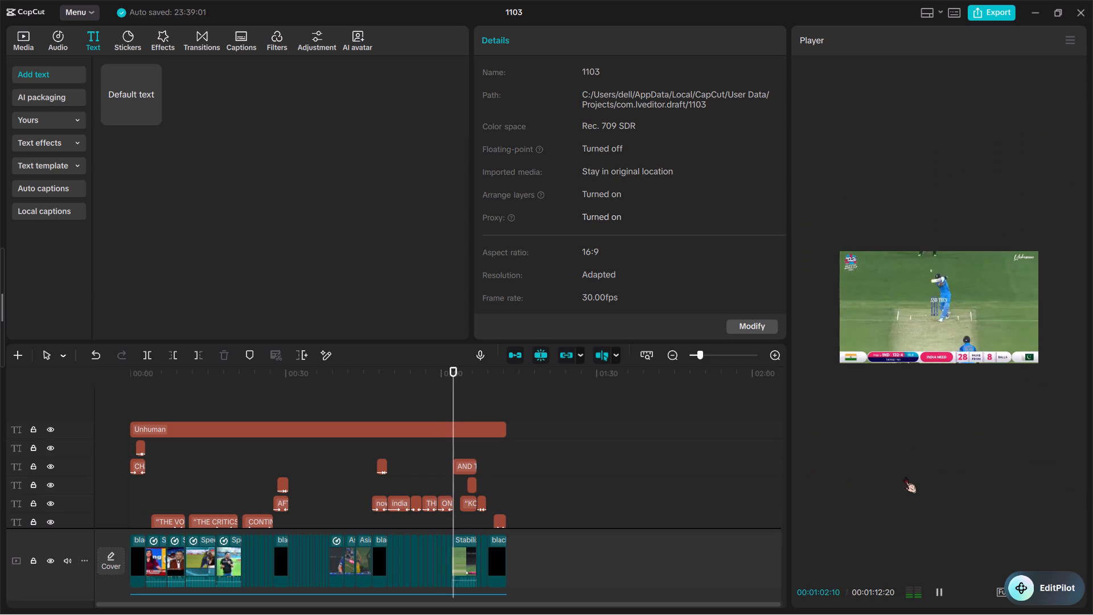
scroll(905, 477, "up", 2, "ctrl")
scroll(367, 478, "left", 1)
scroll(367, 478, "up", 9, "ctrl")
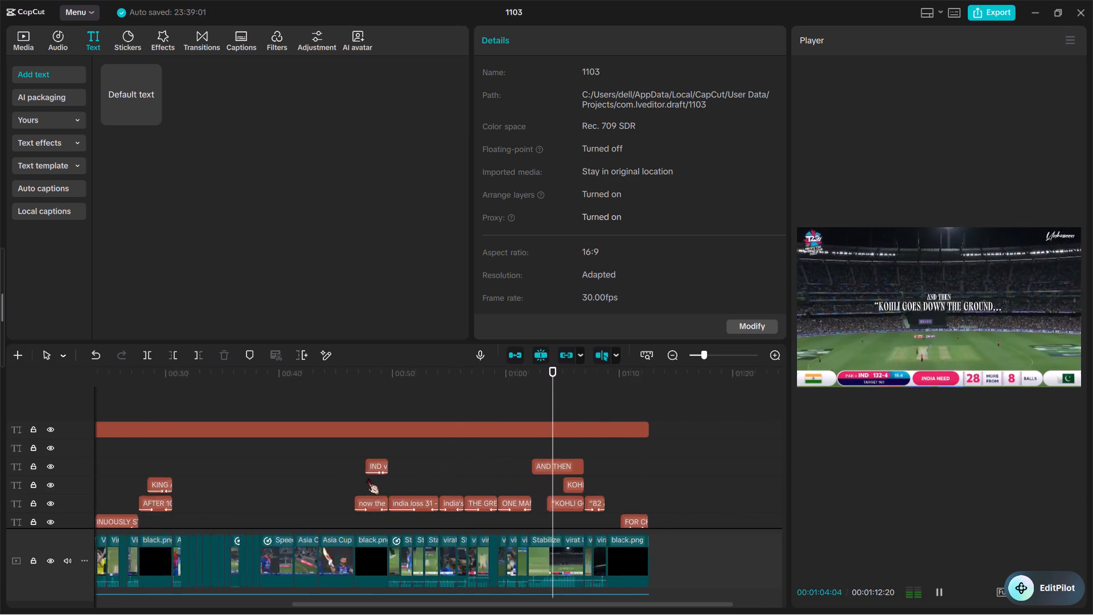
scroll(367, 478, "up", 8, "ctrl")
scroll(367, 478, "left", 3)
scroll(508, 492, "up", 4, "ctrl")
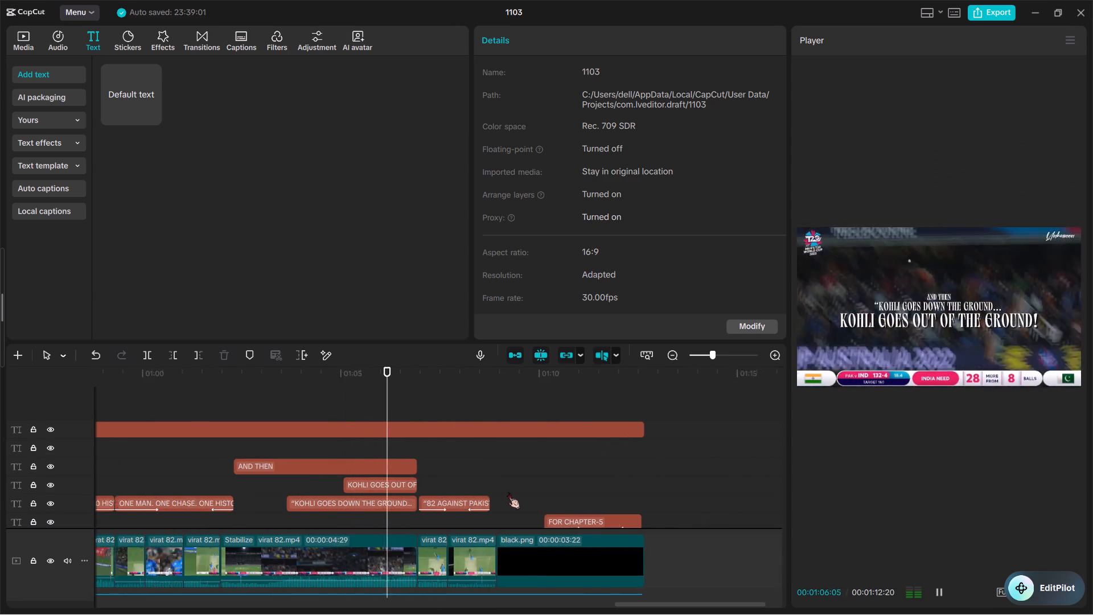
scroll(508, 492, "up", 5, "ctrl")
scroll(508, 492, "down", 2)
scroll(478, 509, "up", 1)
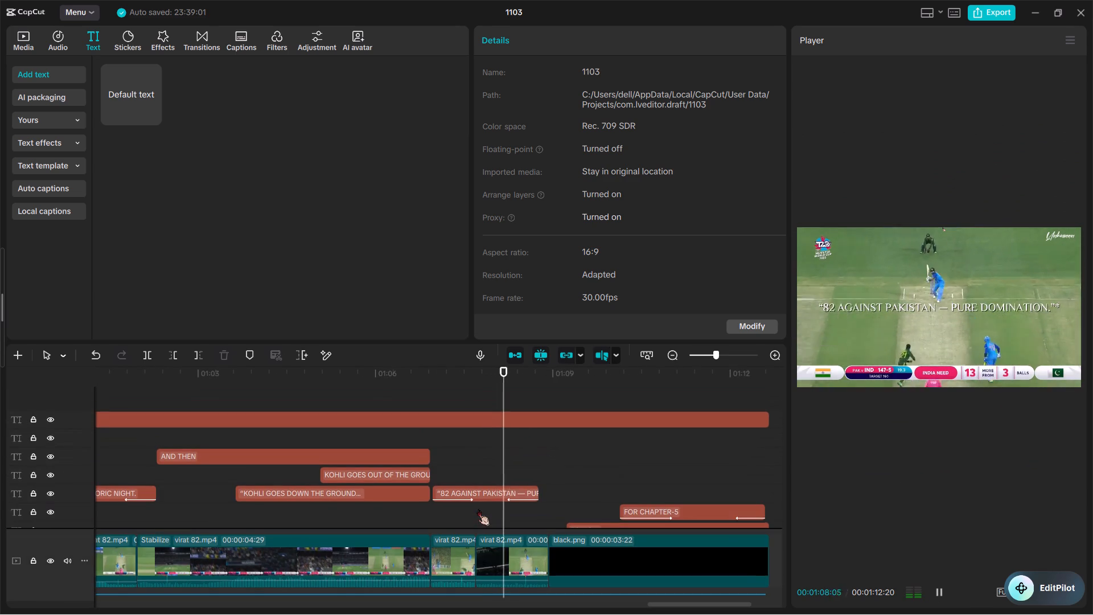
scroll(611, 514, "down", 1)
key("space")
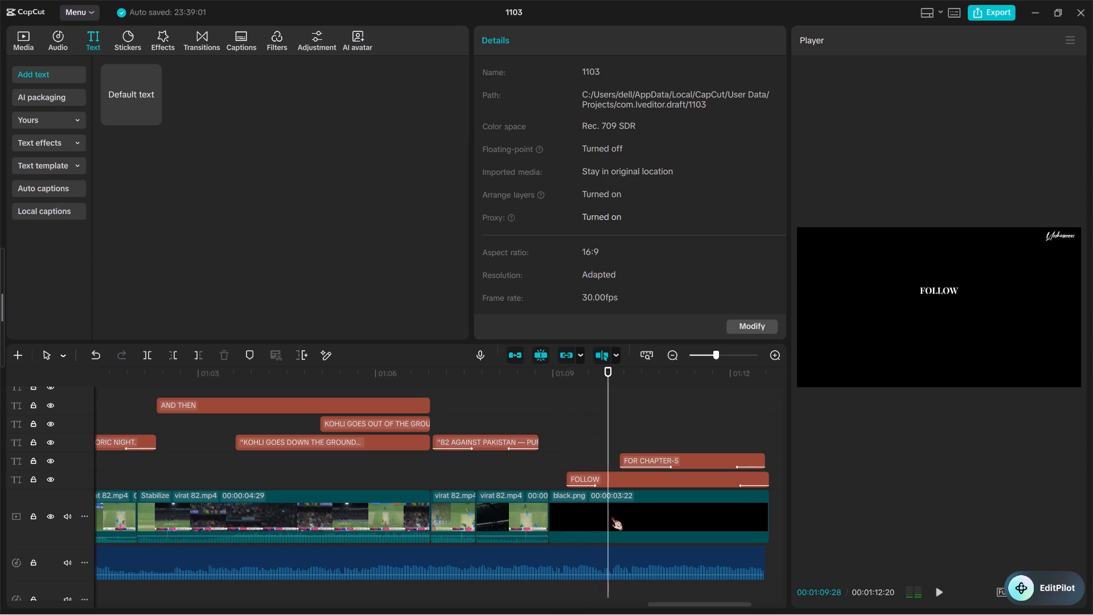
Trim the ends of the “FOLLOW” text and the closing black.png clip to 00:01:12:18, in line with the “FOR CHAPTER-5” text.
scroll(610, 459, "up", 16, "ctrl")
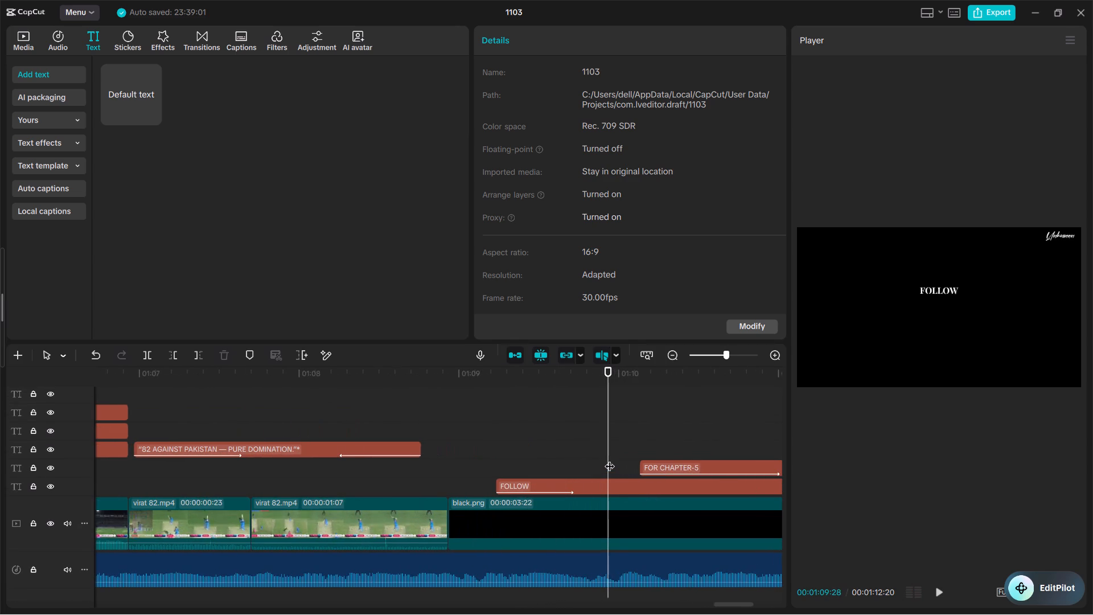
scroll(616, 469, "left", 1)
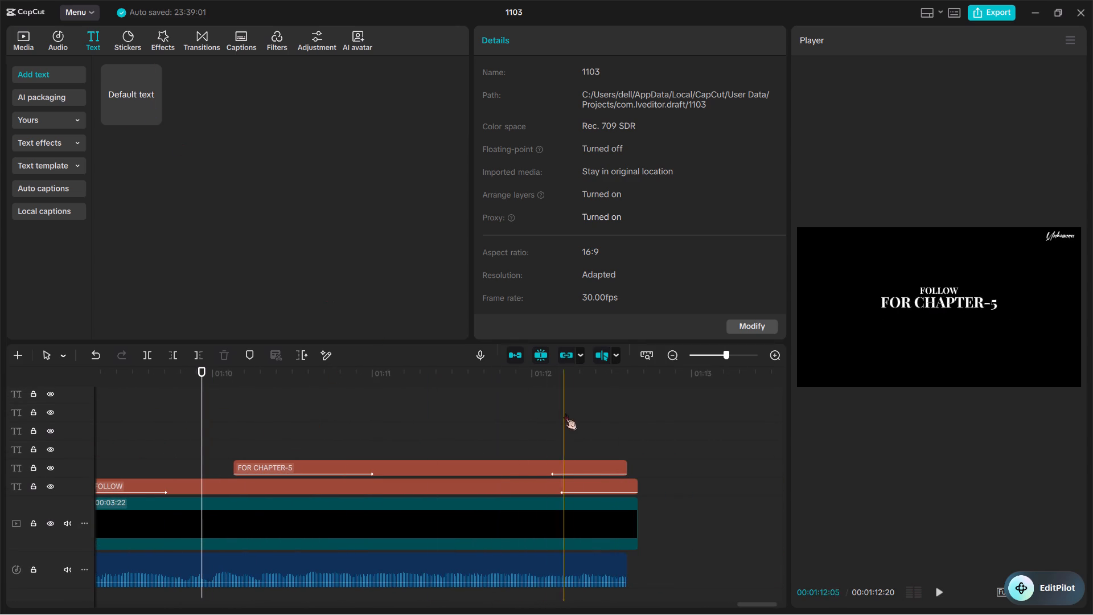
left_click(622, 475)
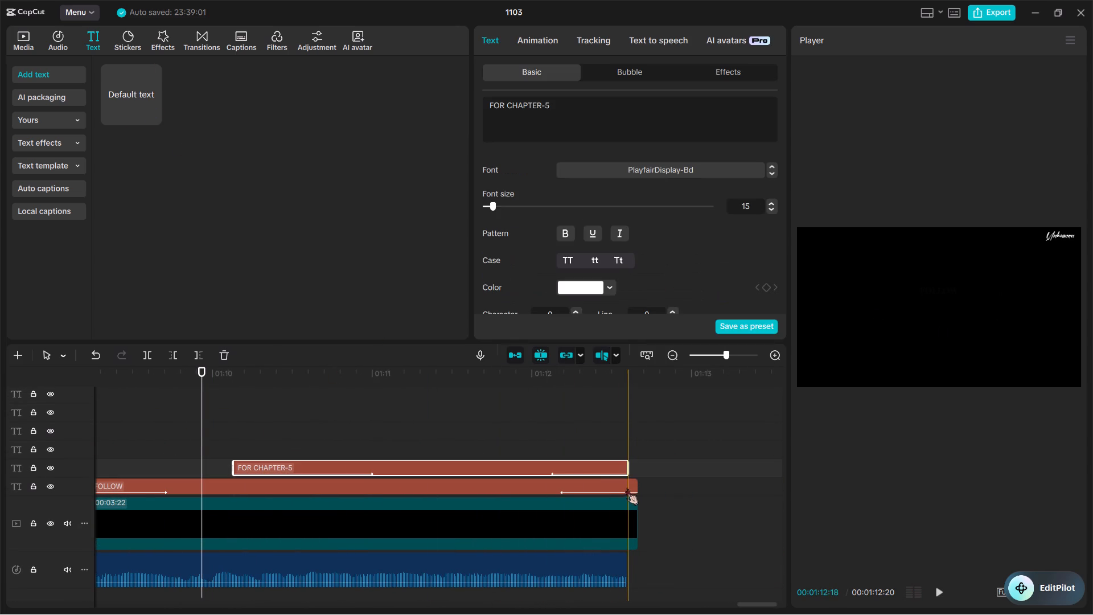
key("w")
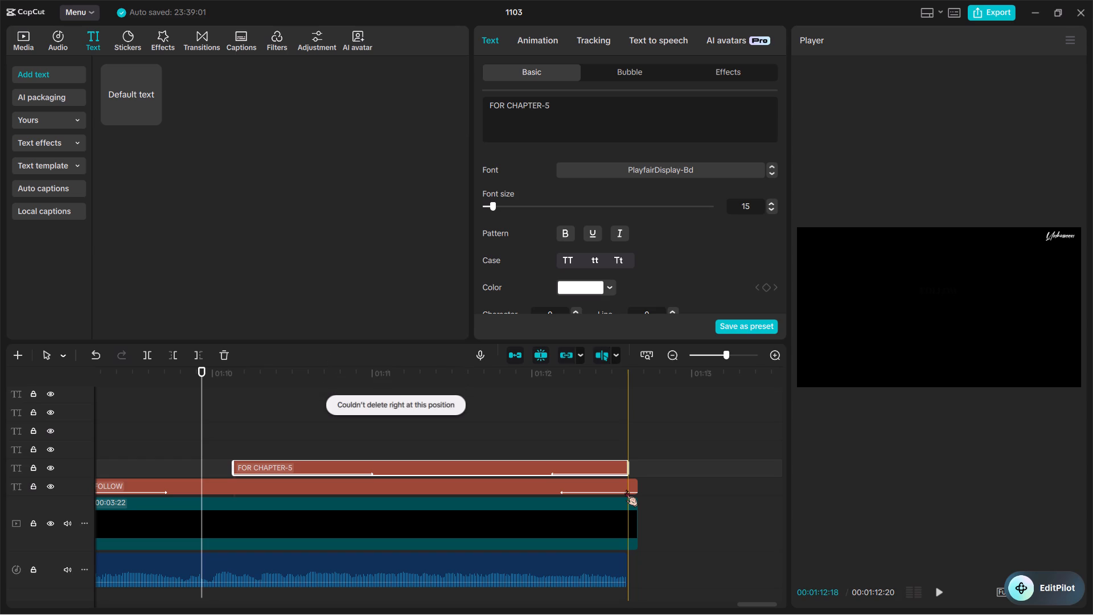
double_click(626, 490)
key("w")
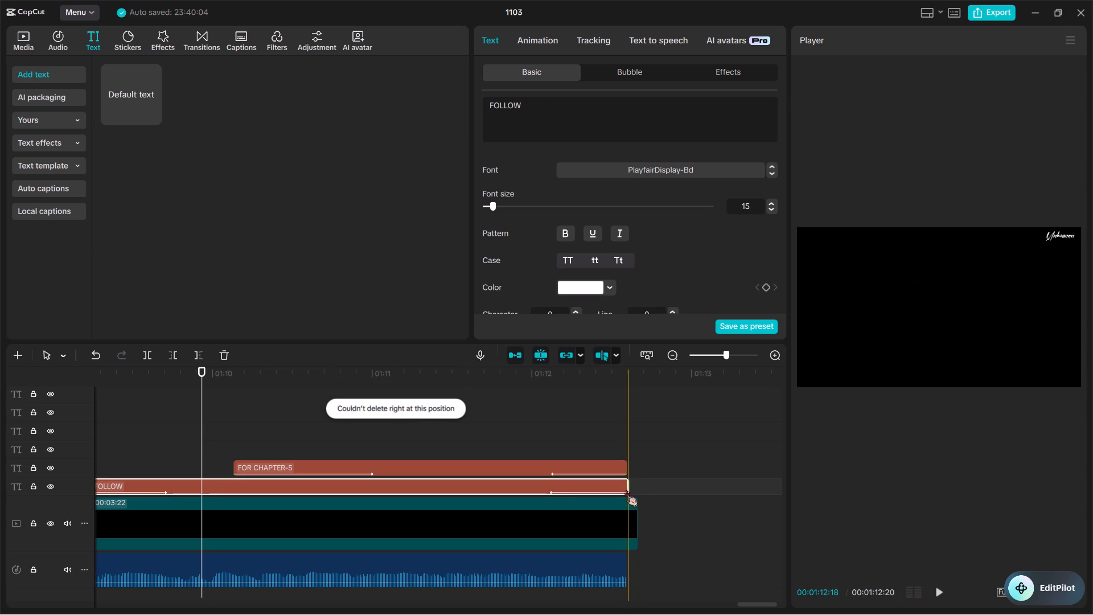
double_click(626, 500)
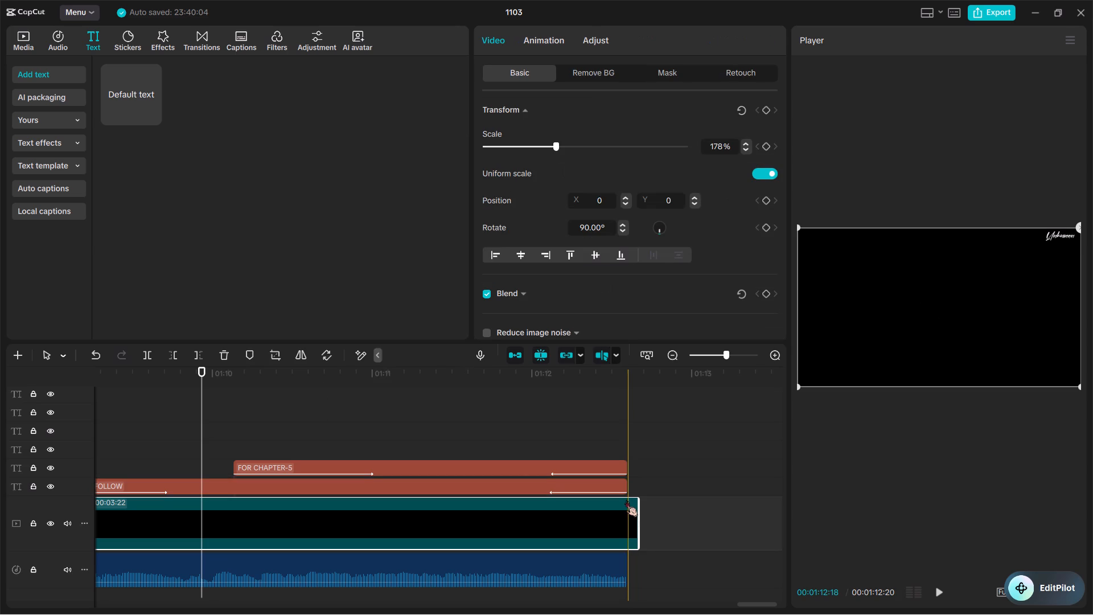
key("w")
Add a default text clip above the “FOR CHAPTER-5” text, starting where the closing black.png clip begins.
scroll(626, 500, "right", 1)
scroll(626, 500, "down", 4, "ctrl")
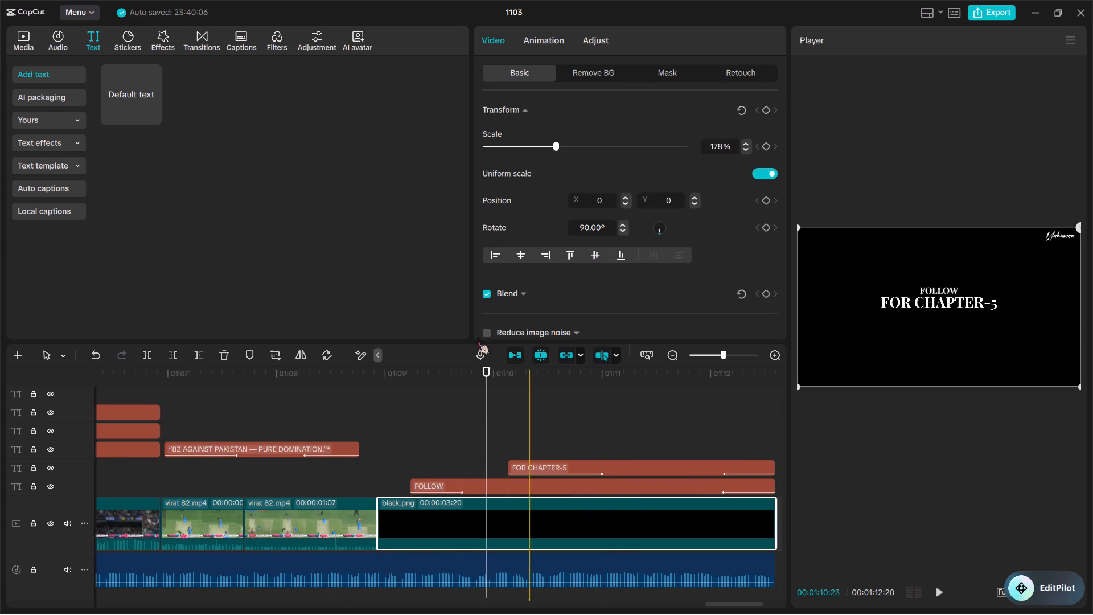
left_click_drag(138, 75, 417, 437)
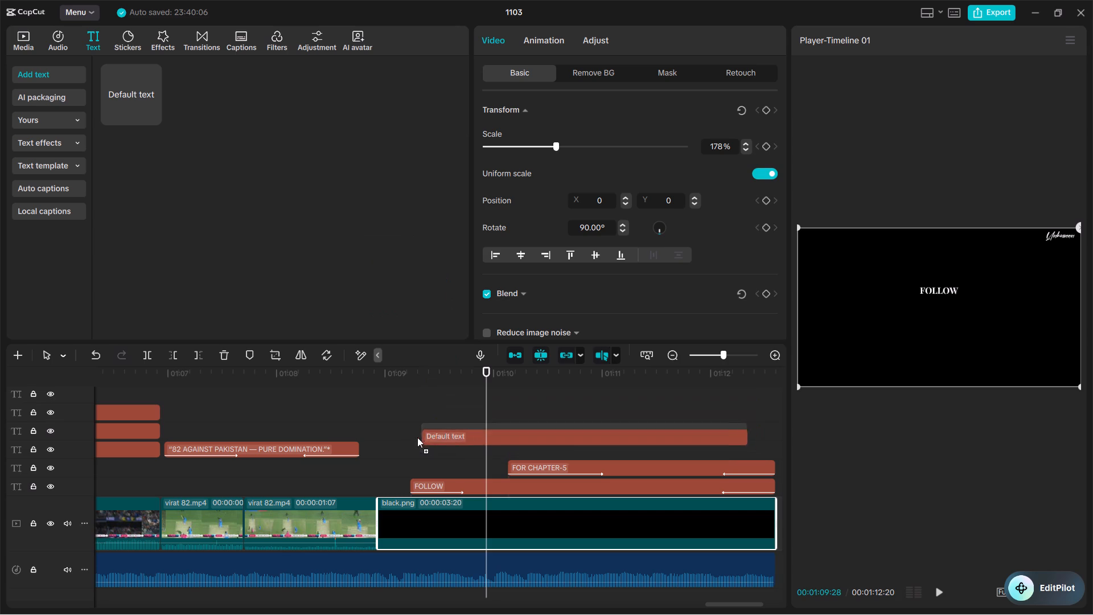
left_click_drag(417, 437, 379, 450)
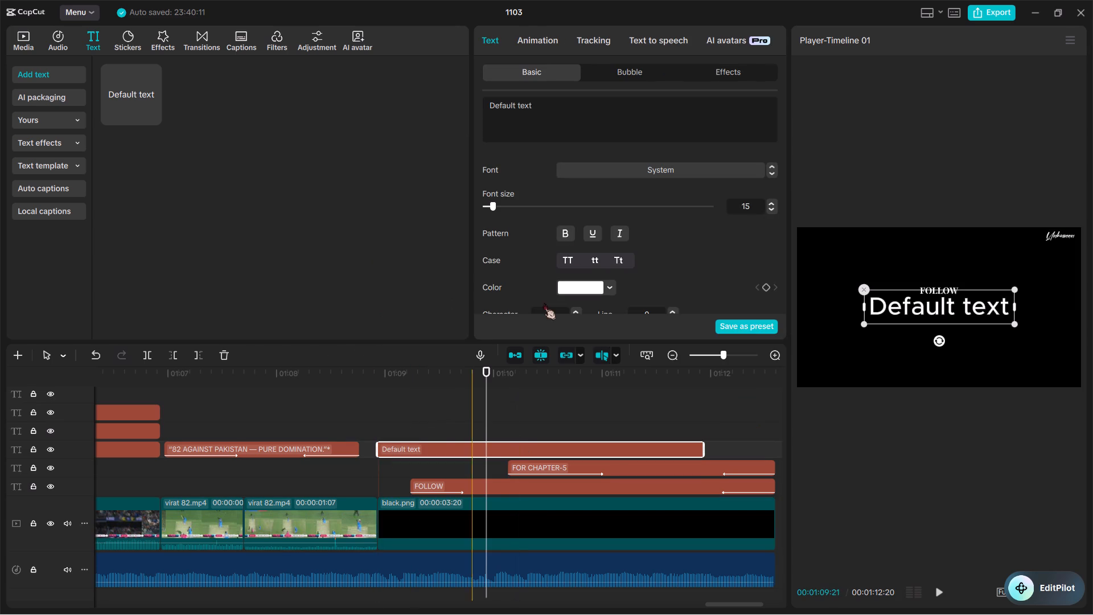
Replace the new closing text clip's default wording with “Unhuman”.
left_click_drag(533, 102, 462, 104)
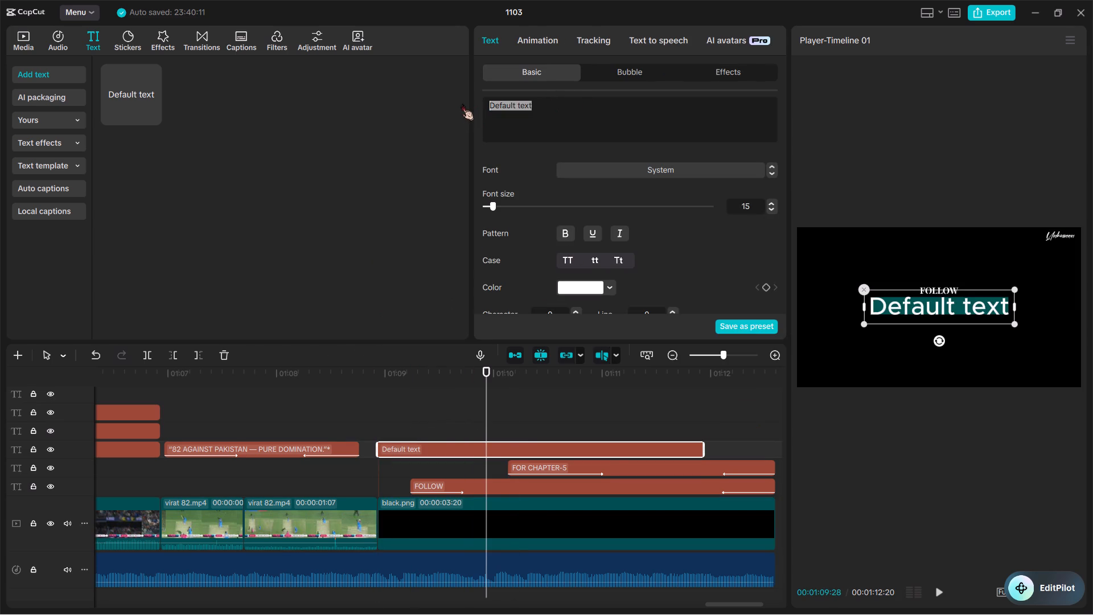
left_click_drag(462, 104, 461, 104)
key("BackSpace")
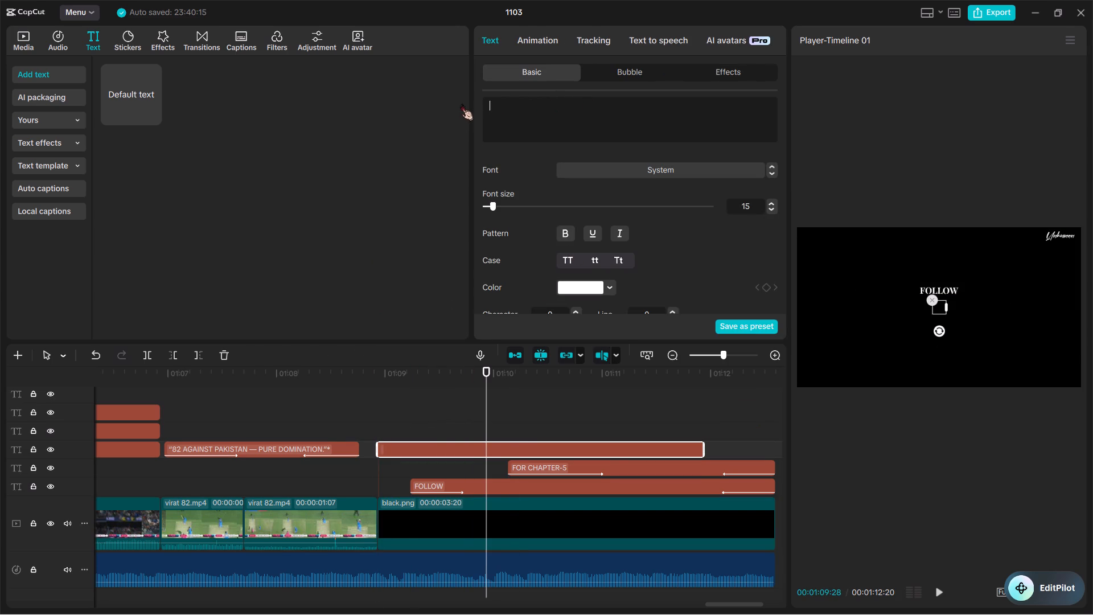
type("NH")
key("BackSpace")
type("nhuma")
key("n")
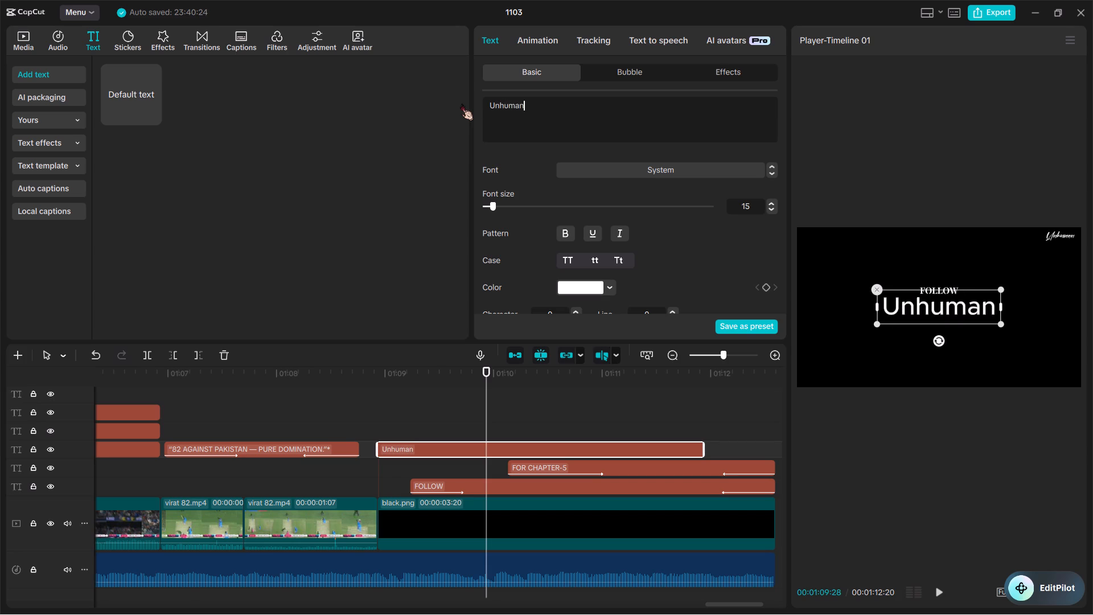
Set the closing “Unhuman” text's font to Amigate from the favourite fonts.
left_click(651, 169)
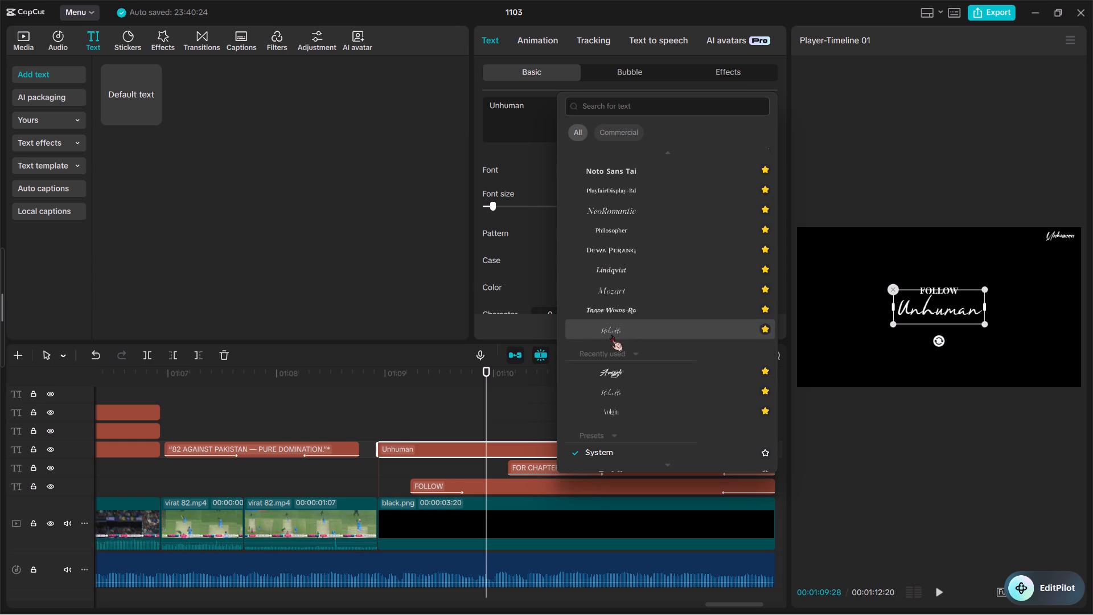
scroll(626, 181, "up", 1)
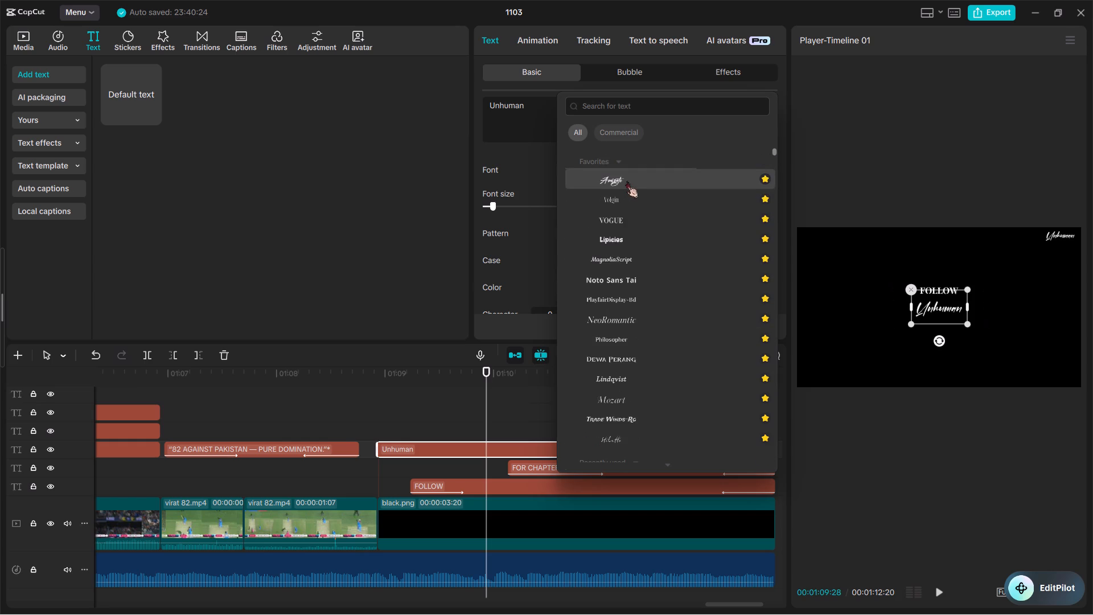
scroll(626, 181, "up", 1)
left_click(626, 181)
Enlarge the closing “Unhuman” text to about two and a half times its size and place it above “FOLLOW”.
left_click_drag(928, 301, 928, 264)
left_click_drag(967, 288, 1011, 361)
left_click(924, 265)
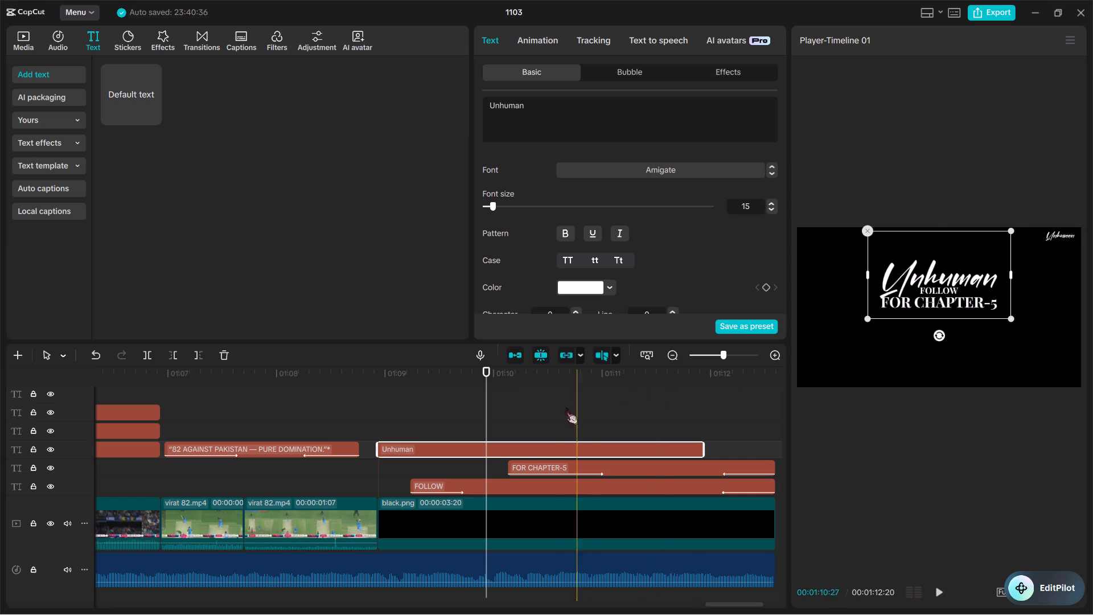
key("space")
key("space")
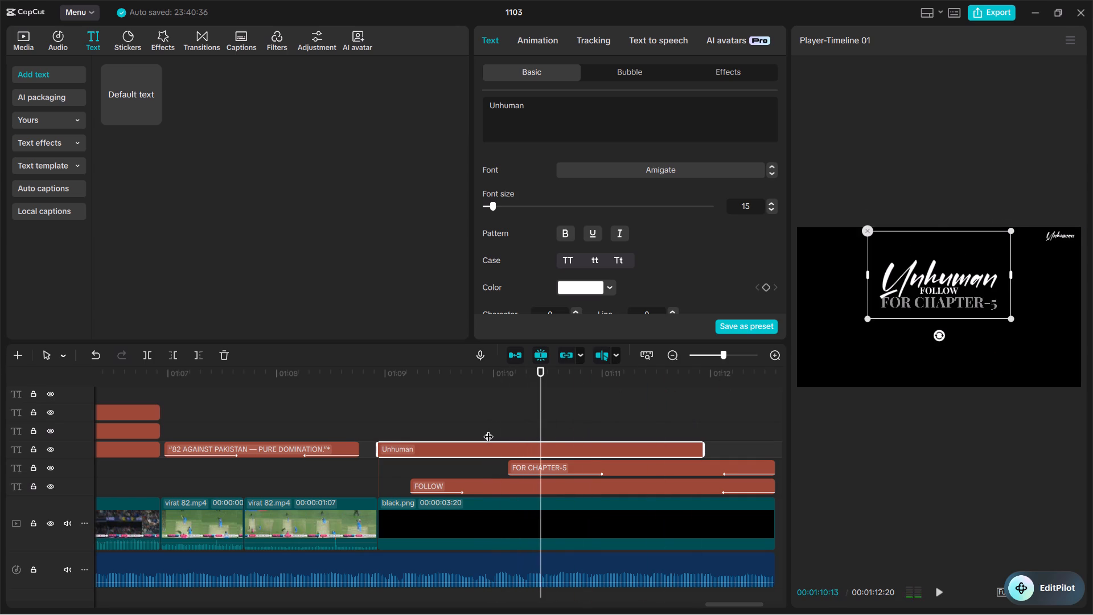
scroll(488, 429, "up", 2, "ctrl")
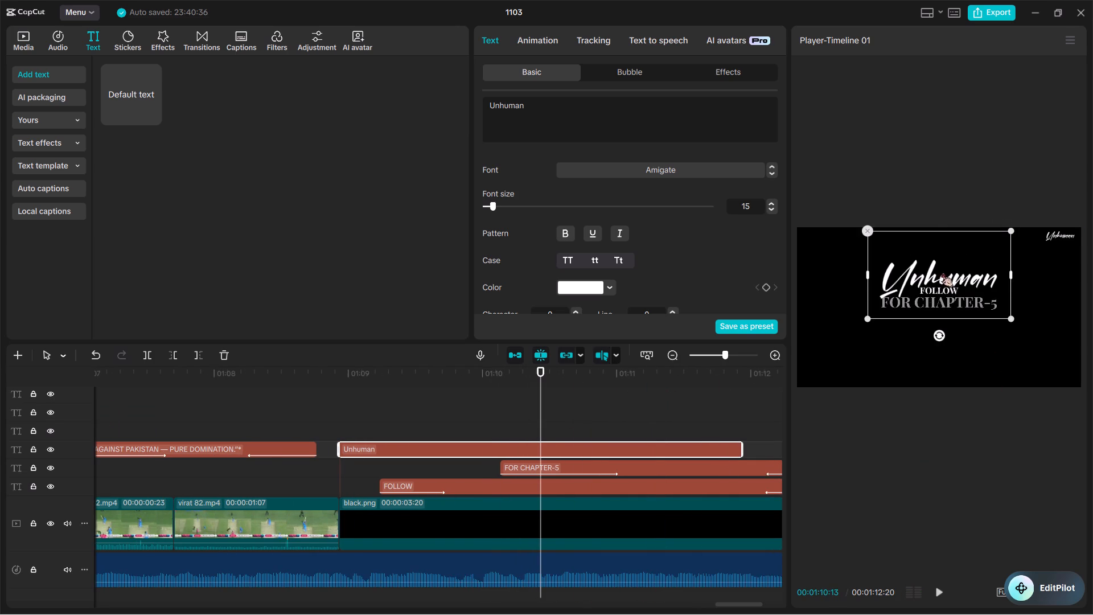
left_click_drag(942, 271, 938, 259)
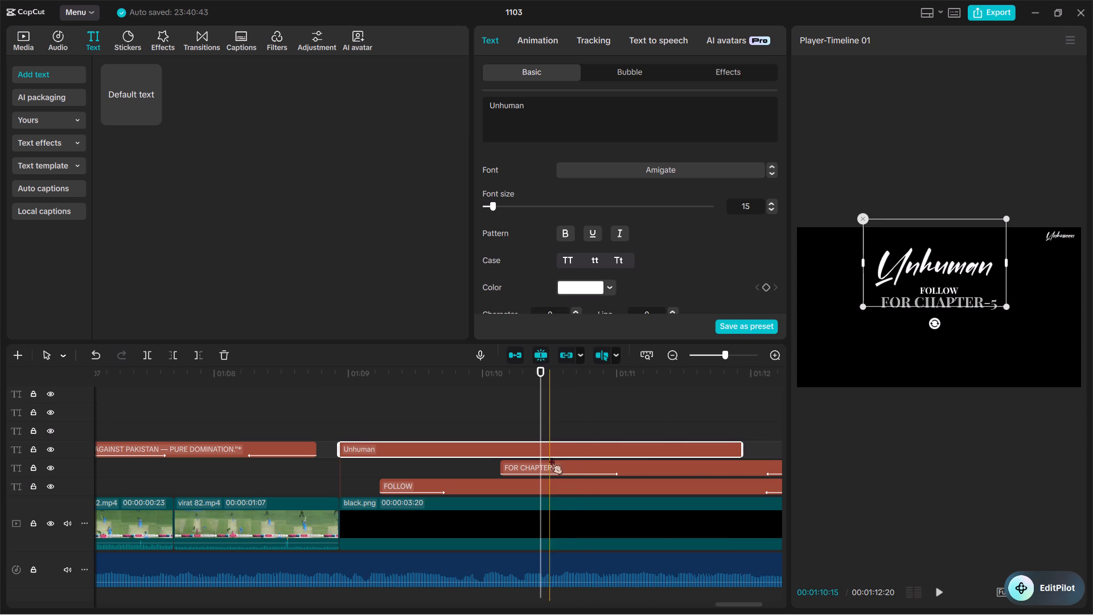
Move the “FOR CHAPTER-5” text lower in the frame, horizontally centred with a gap beneath “FOLLOW”.
left_click(536, 483)
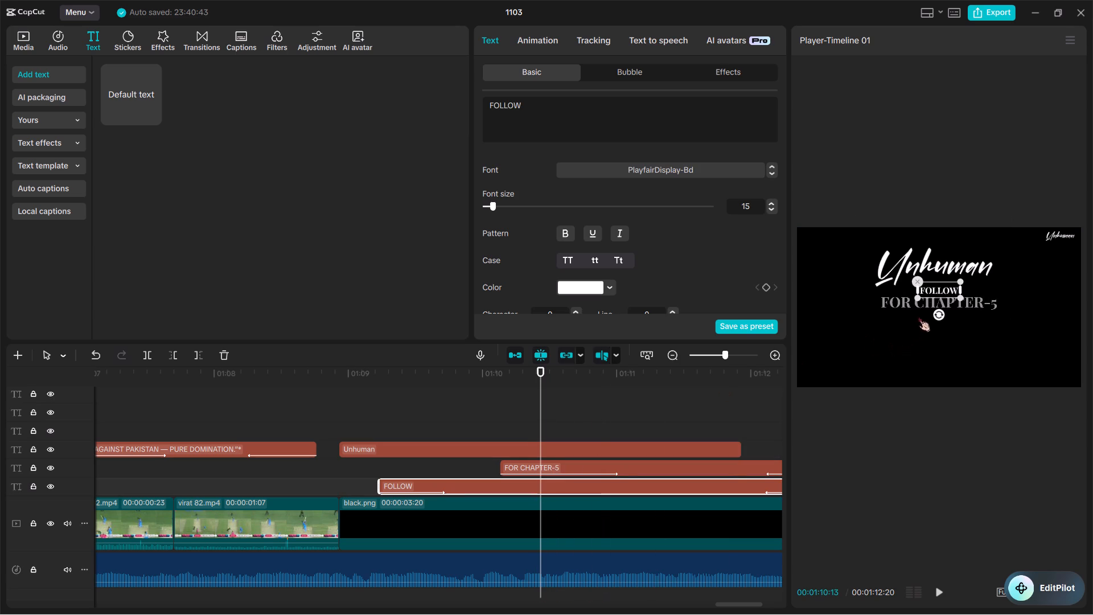
left_click_drag(912, 302, 923, 337)
left_click(899, 309)
left_click_drag(899, 305, 907, 343)
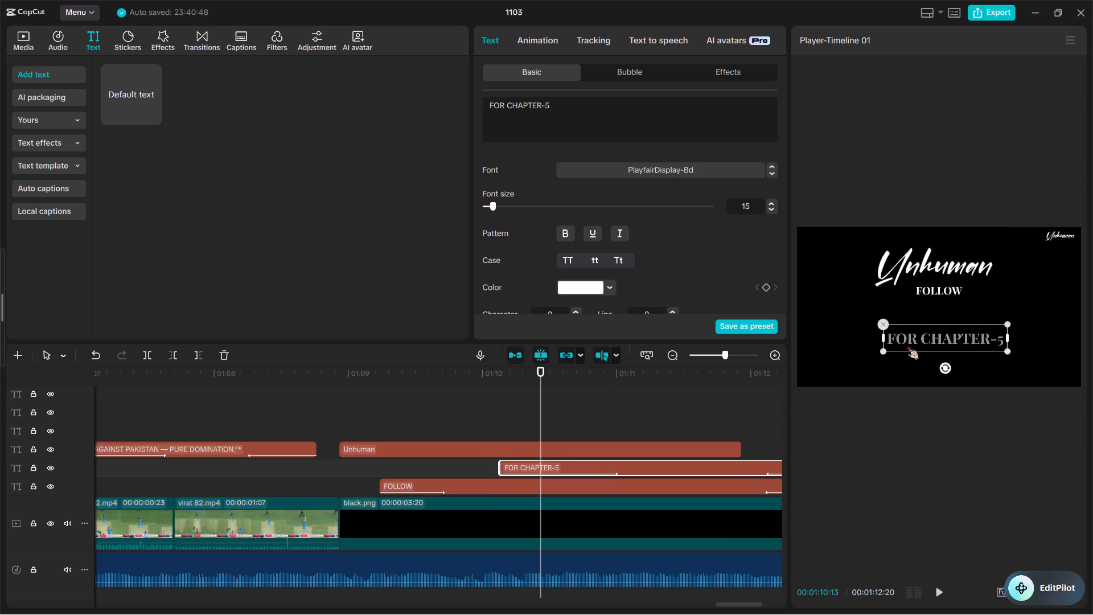
left_click_drag(907, 343, 897, 335)
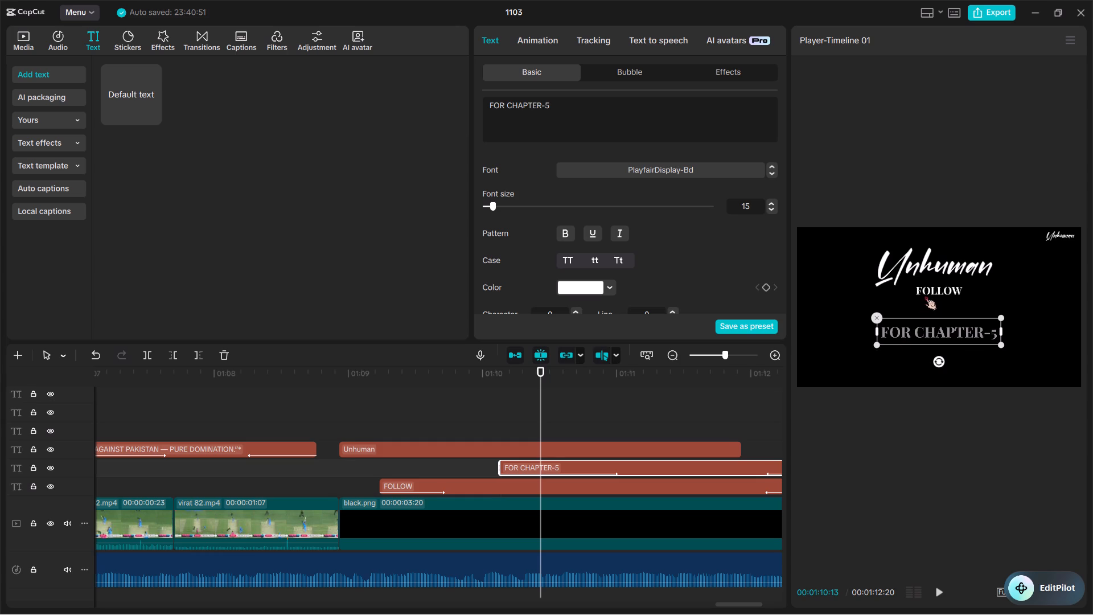
Move the “FOLLOW” text down to just above “FOR CHAPTER-5” and scale it down slightly.
left_click(924, 293)
left_click_drag(924, 293, 924, 301)
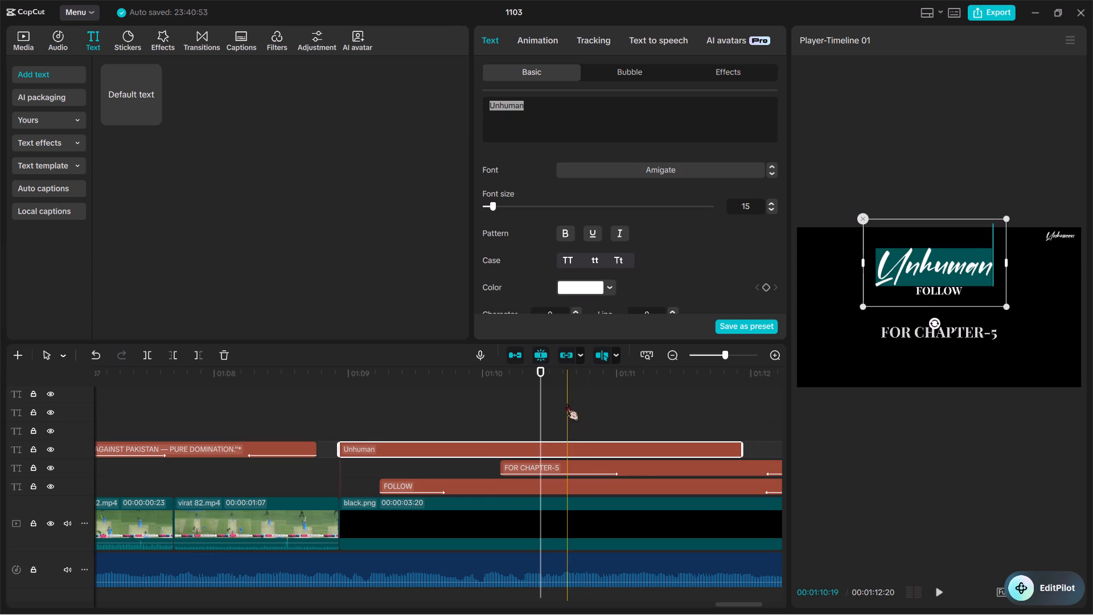
left_click(572, 468)
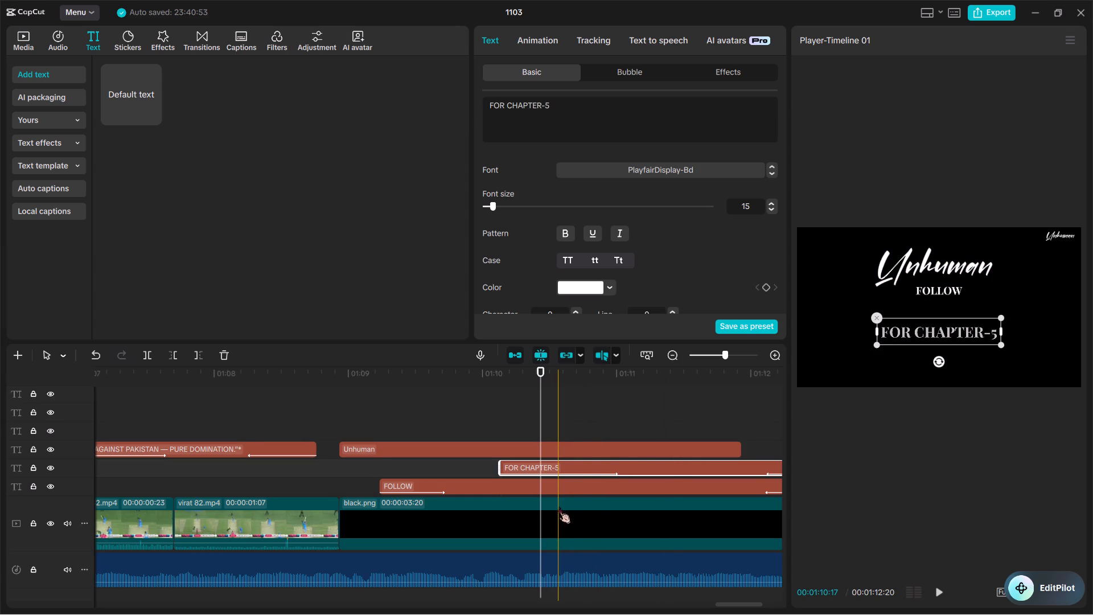
left_click(558, 489)
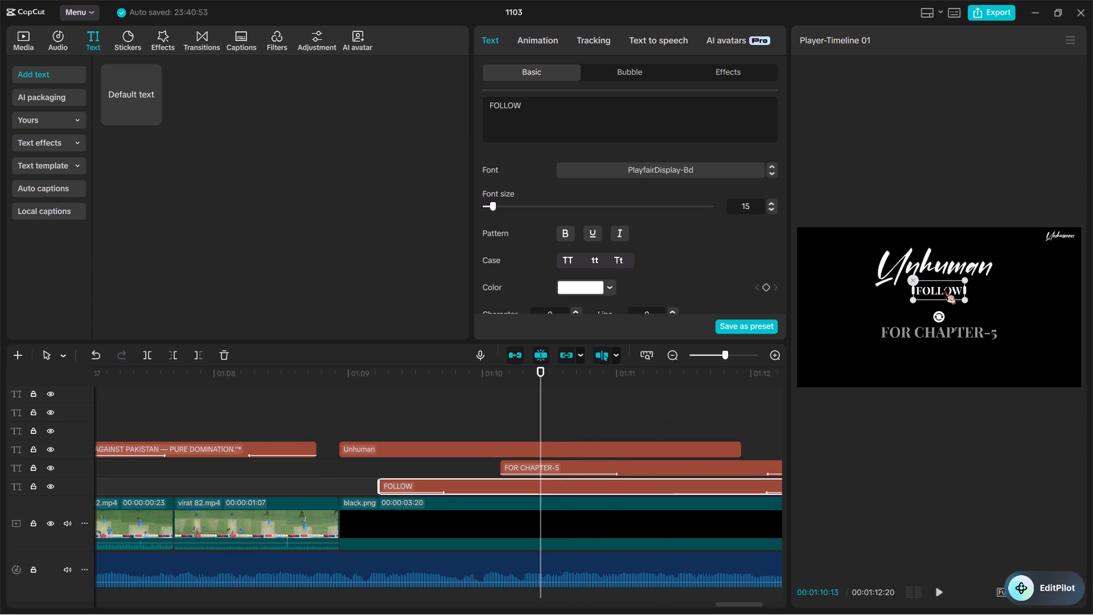
left_click_drag(944, 288, 941, 312)
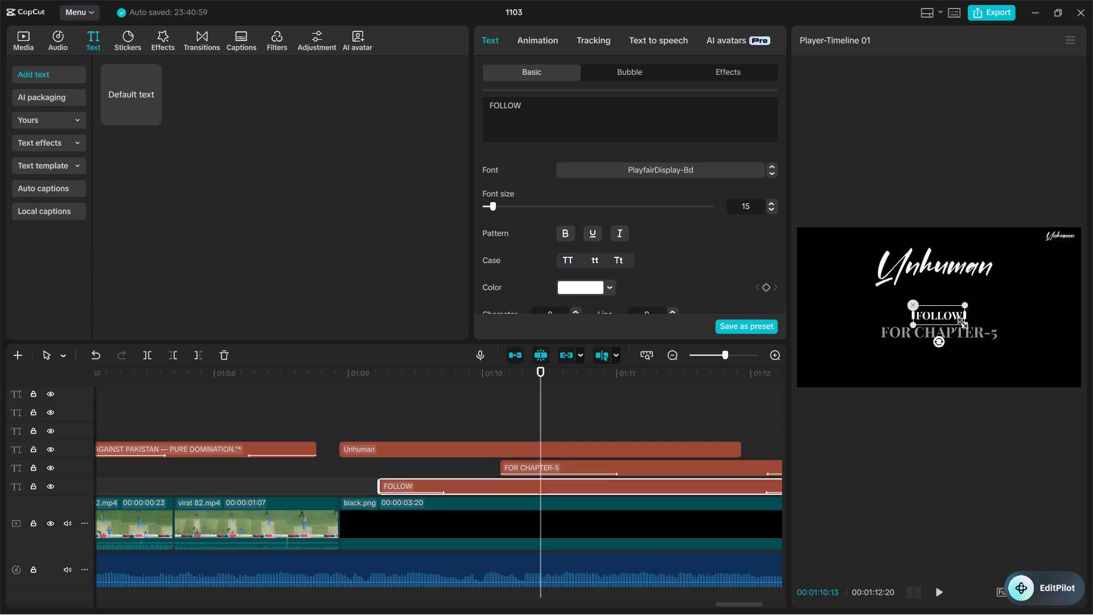
left_click_drag(959, 321, 952, 317)
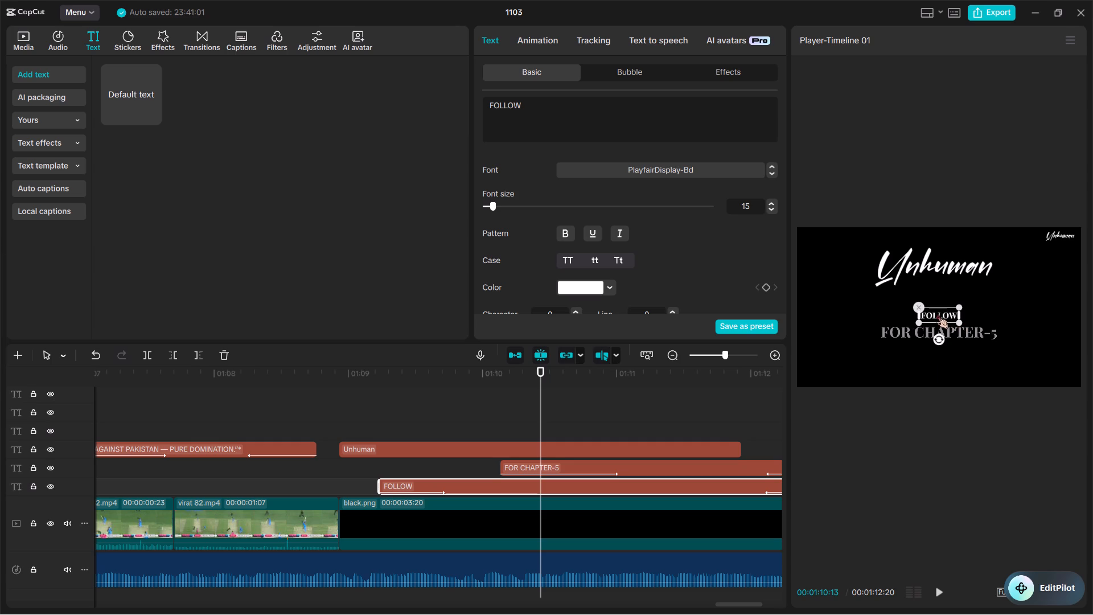
left_click(936, 312)
Shrink the closing “Unhuman” text to about half its size and bring it down to just above “FOLLOW”.
left_click(561, 438)
left_click(562, 446)
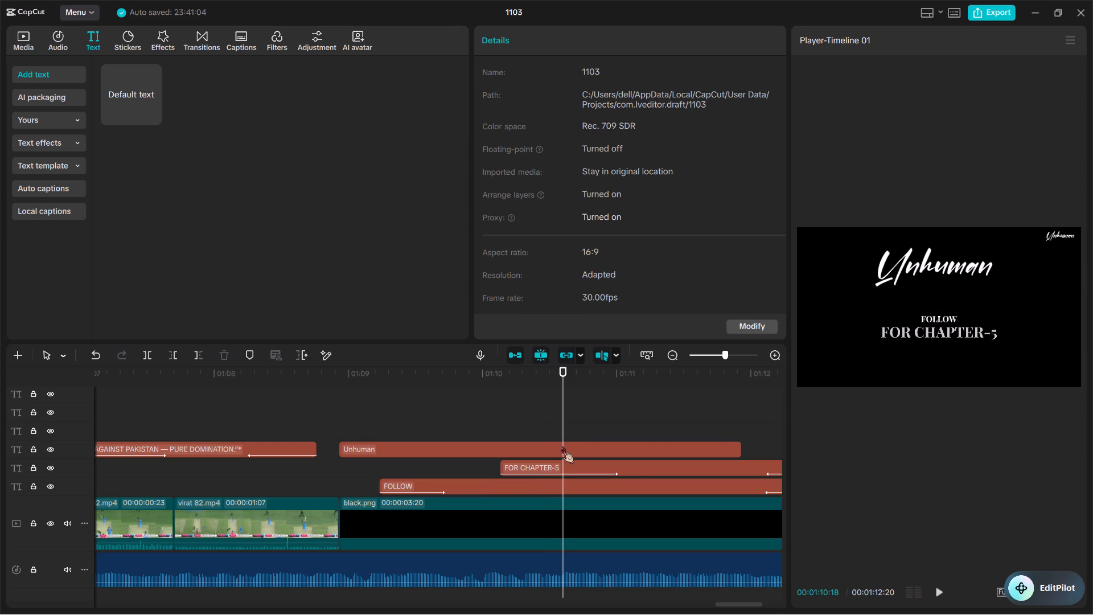
left_click_drag(949, 272, 947, 313)
left_click_drag(1002, 346, 980, 326)
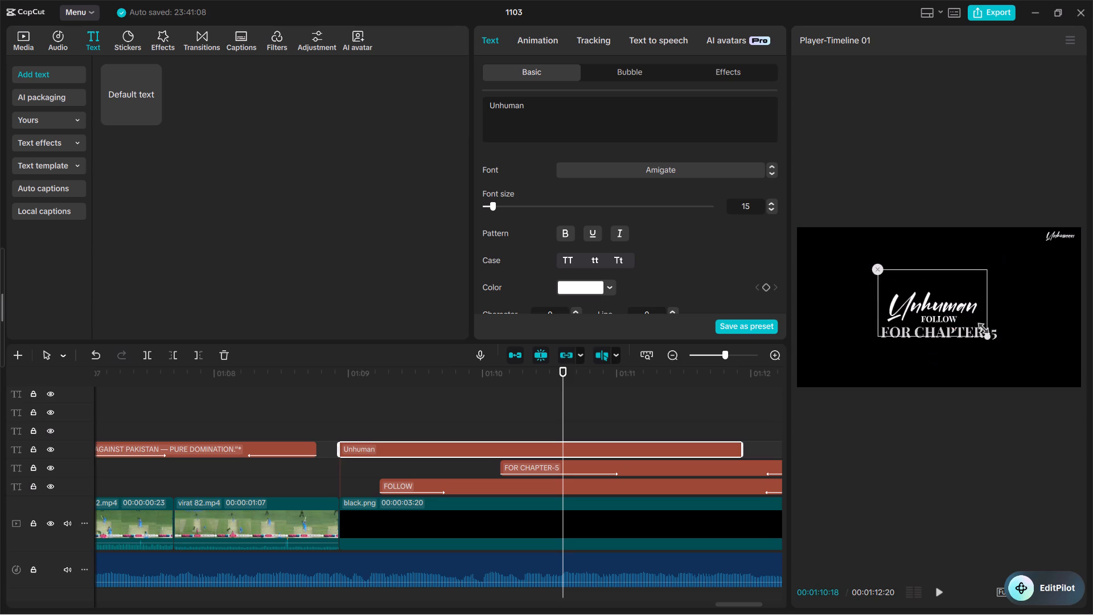
left_click_drag(980, 326, 959, 307)
left_click(925, 302)
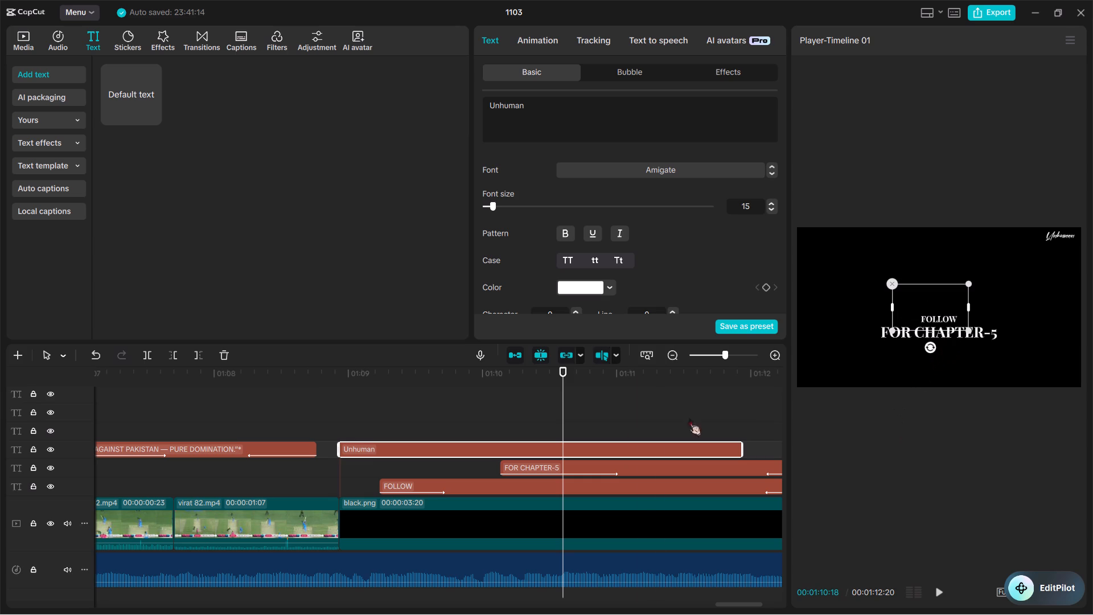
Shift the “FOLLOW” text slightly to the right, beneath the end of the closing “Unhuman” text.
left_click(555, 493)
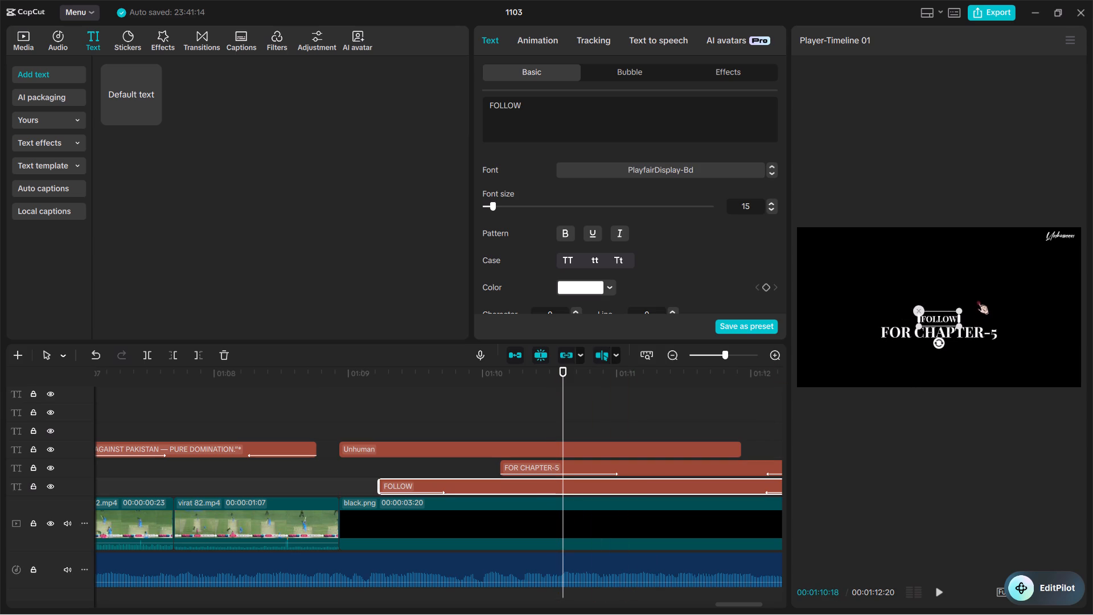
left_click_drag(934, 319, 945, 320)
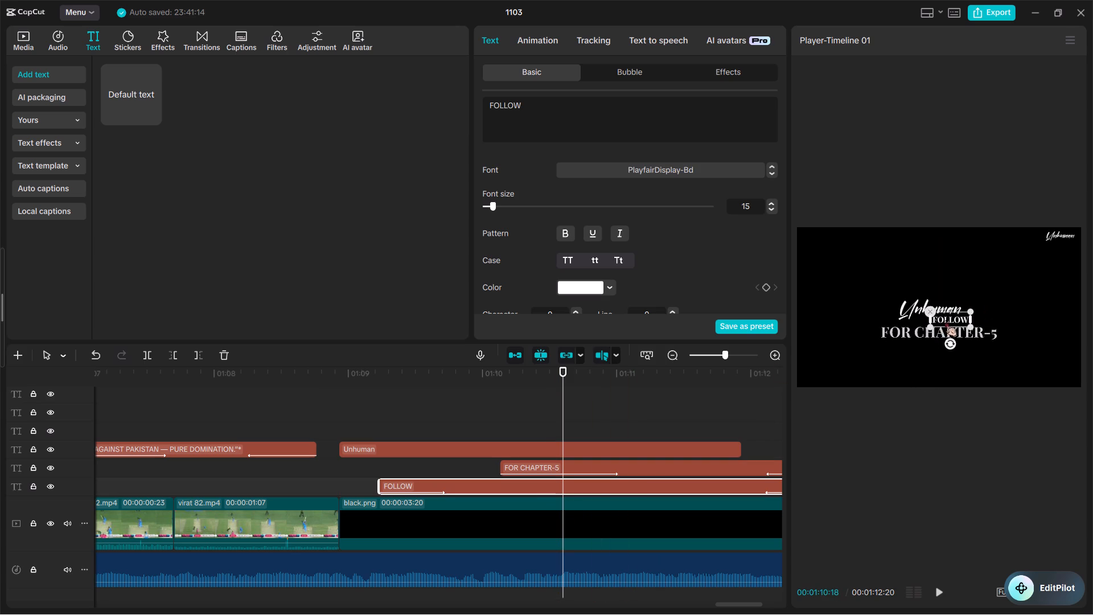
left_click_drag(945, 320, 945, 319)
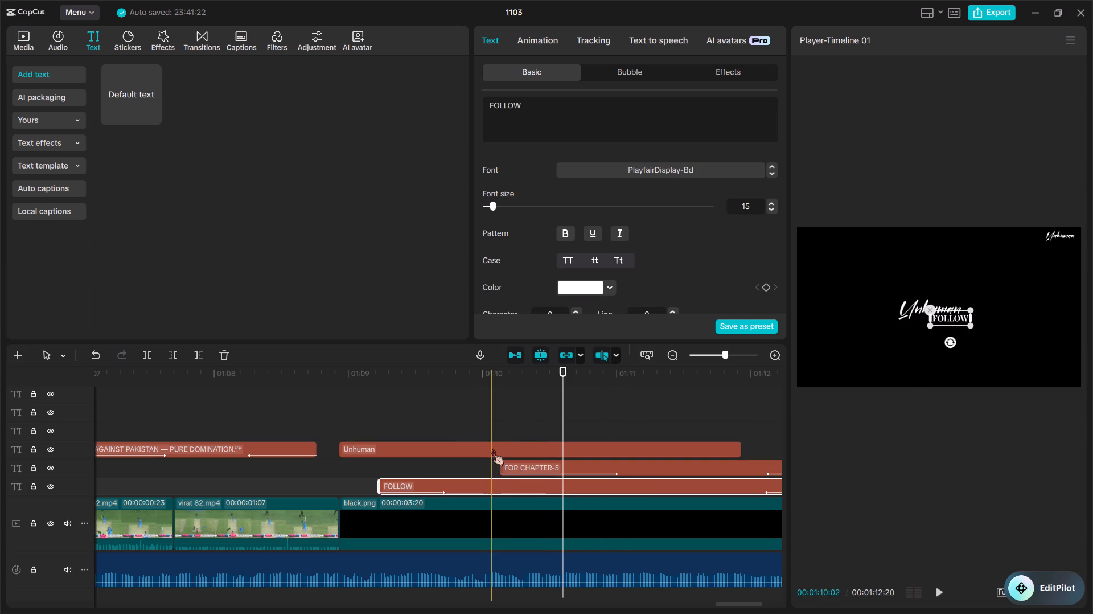
Shift the closing “Unhuman” text to the right so it sits roughly centred above “FOR CHAPTER-5”.
left_click(492, 449)
left_click_drag(907, 298, 919, 298)
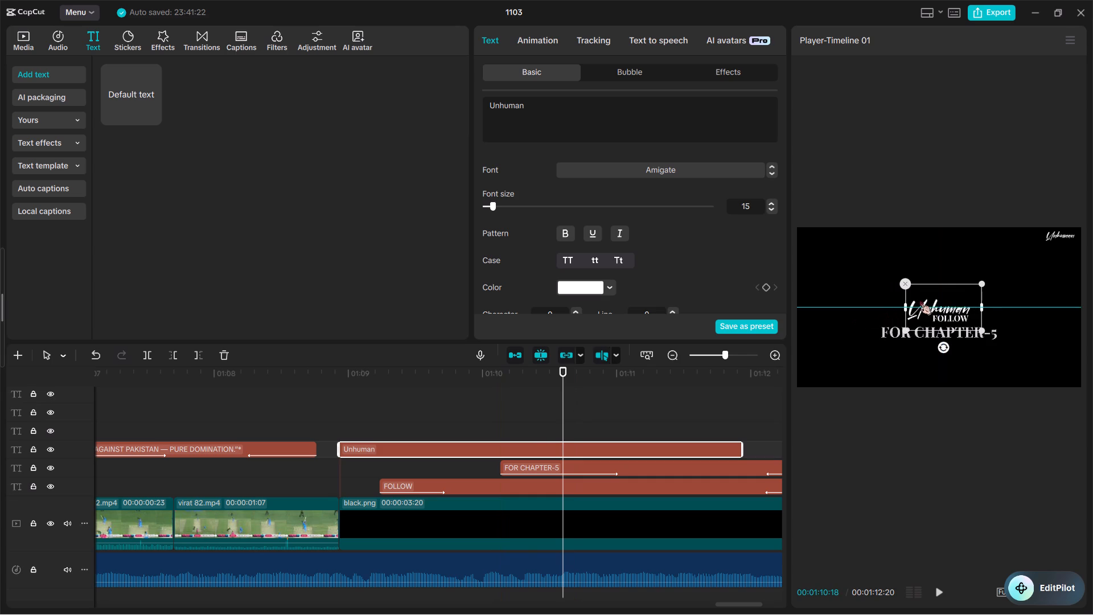
left_click_drag(919, 298, 919, 298)
left_click_drag(919, 298, 929, 298)
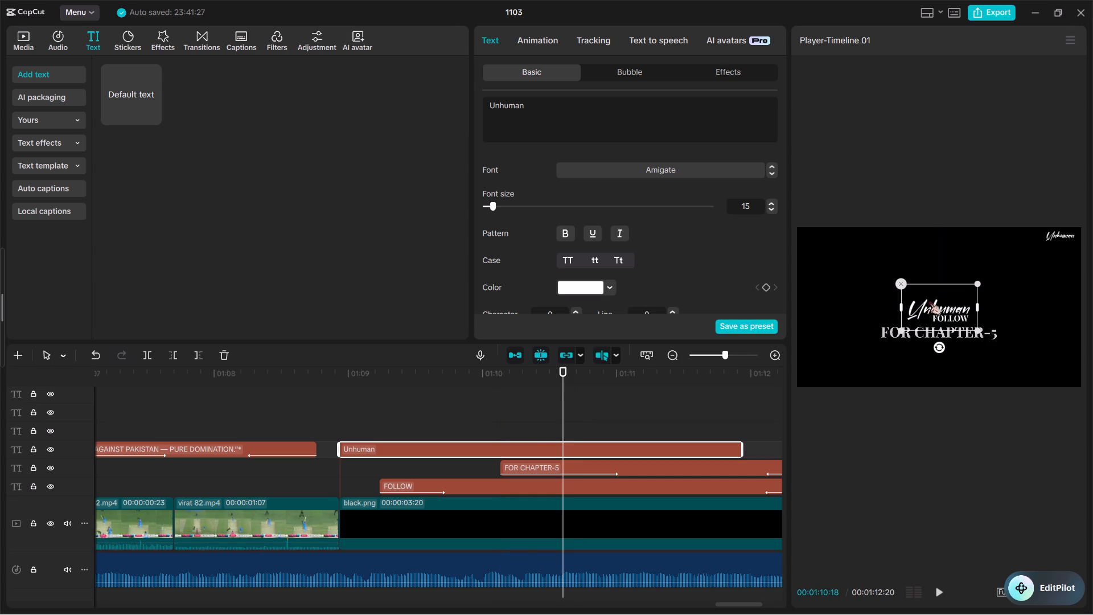
left_click_drag(929, 298, 935, 299)
left_click(931, 309)
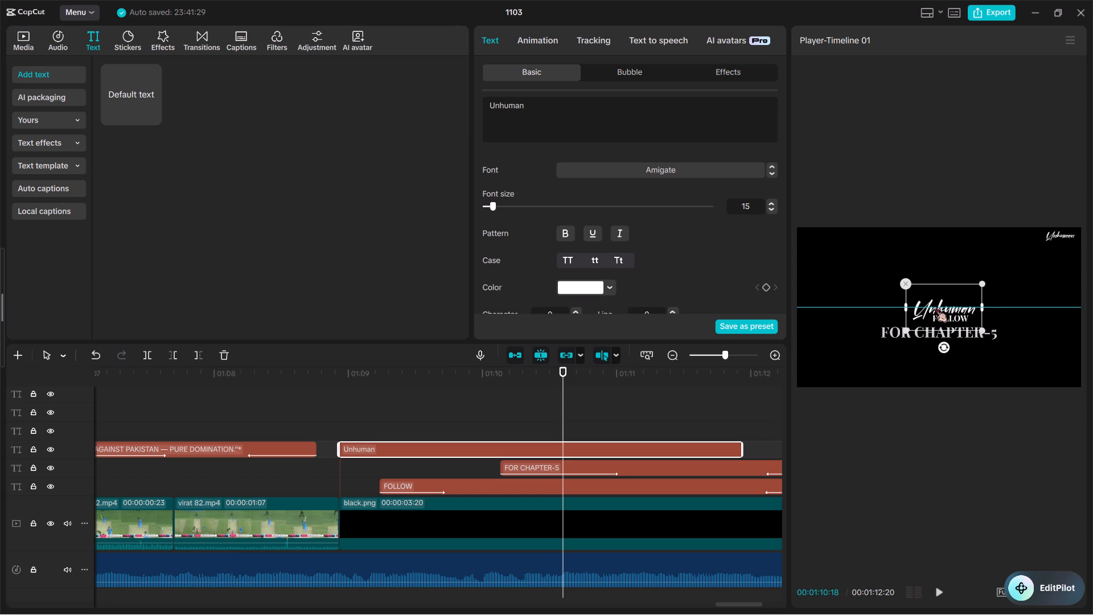
Nudge the “FOLLOW” text back to the left so it sits centred between “Unhuman” and “FOR CHAPTER-5”.
left_click(508, 485)
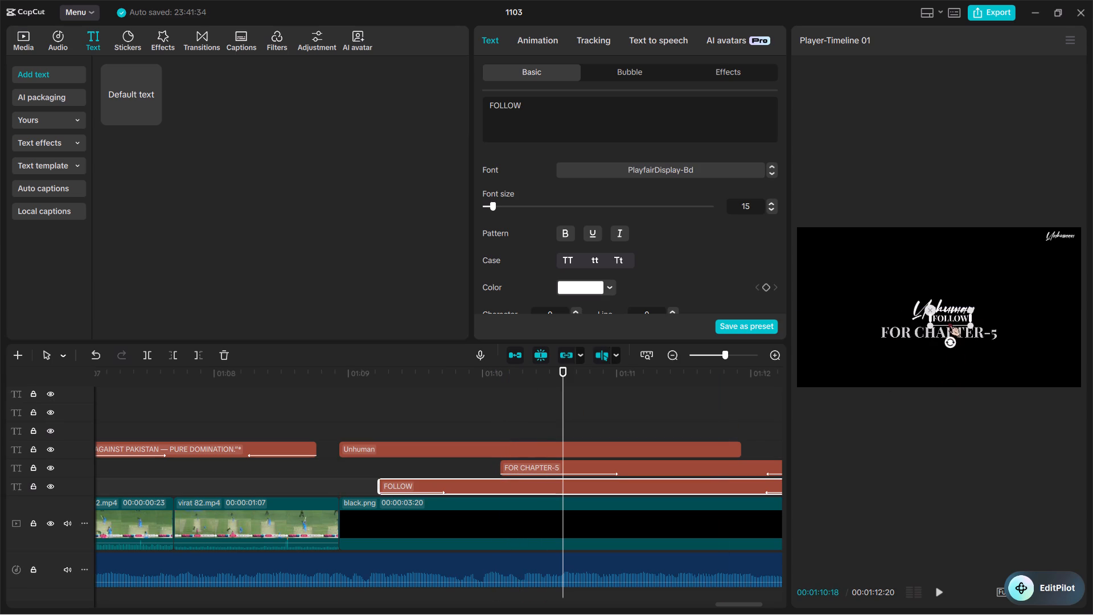
scroll(948, 320, "up", 5, "ctrl")
left_click_drag(950, 331, 935, 335)
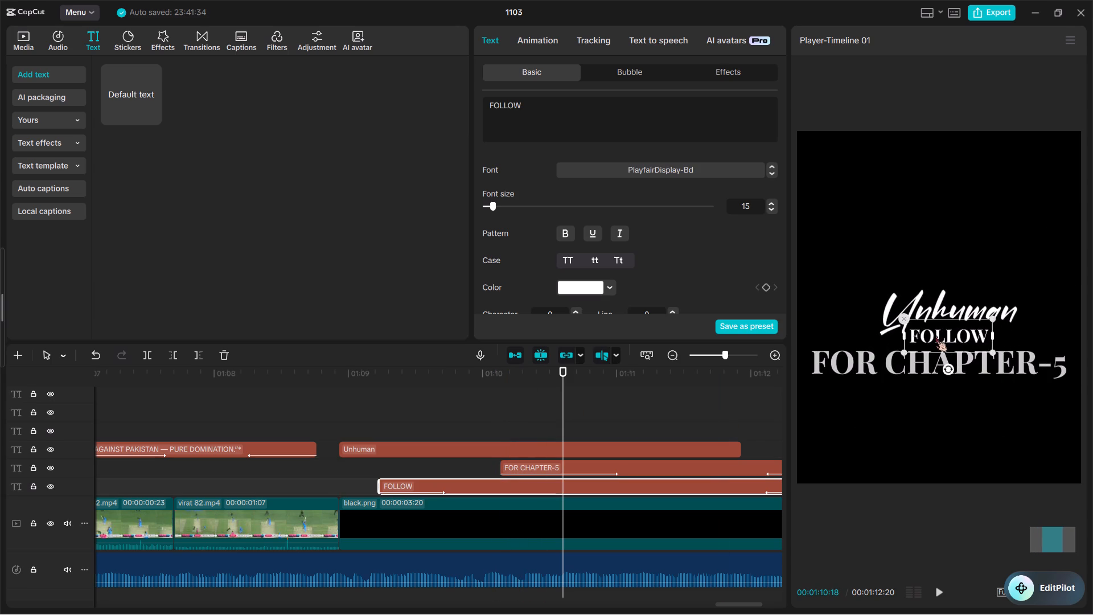
left_click_drag(935, 335, 938, 335)
scroll(887, 442, "down", 3, "ctrl")
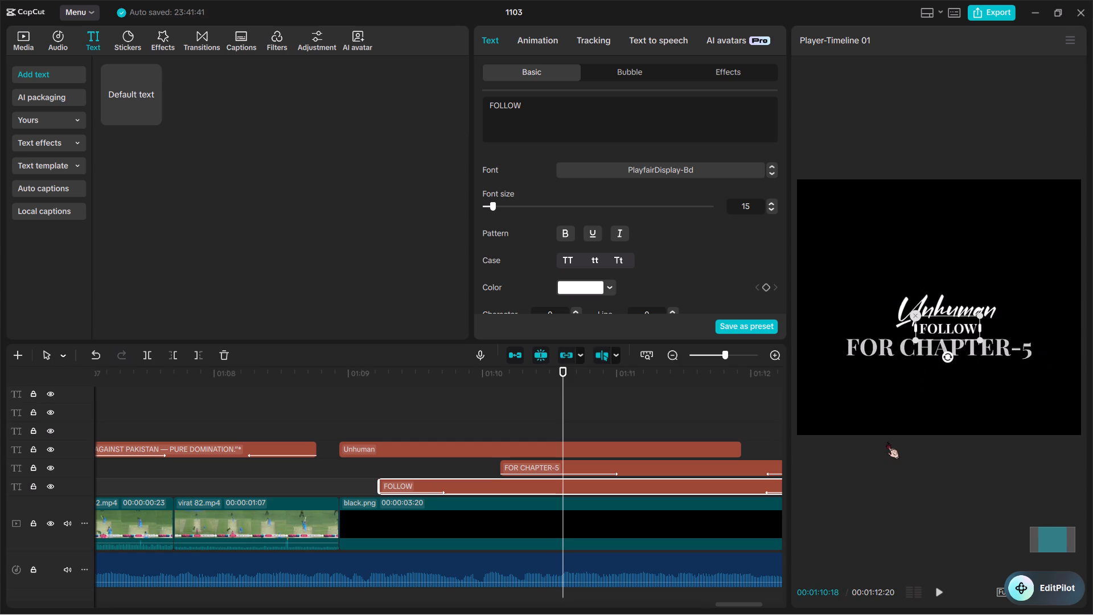
scroll(887, 442, "down", 4, "ctrl")
scroll(819, 371, "up", 1, "ctrl")
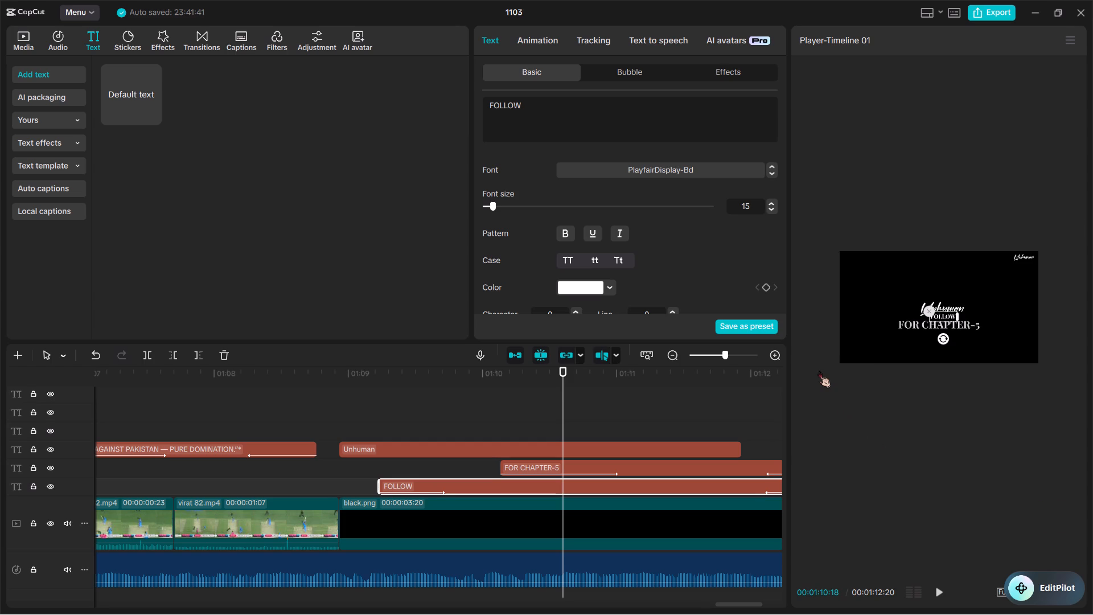
scroll(900, 440, "up", 2, "ctrl")
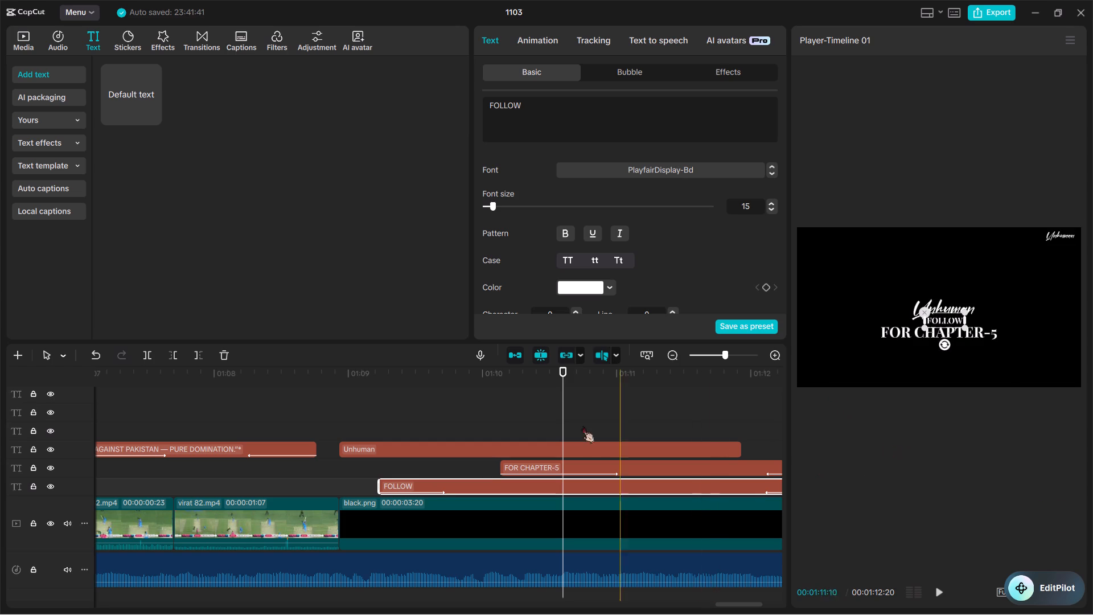
Extend the end of the closing “Unhuman” text clip to line up with the “FOLLOW”, “FOR CHAPTER-5” and black.png clips.
scroll(622, 436, "left", 1)
left_click(470, 452)
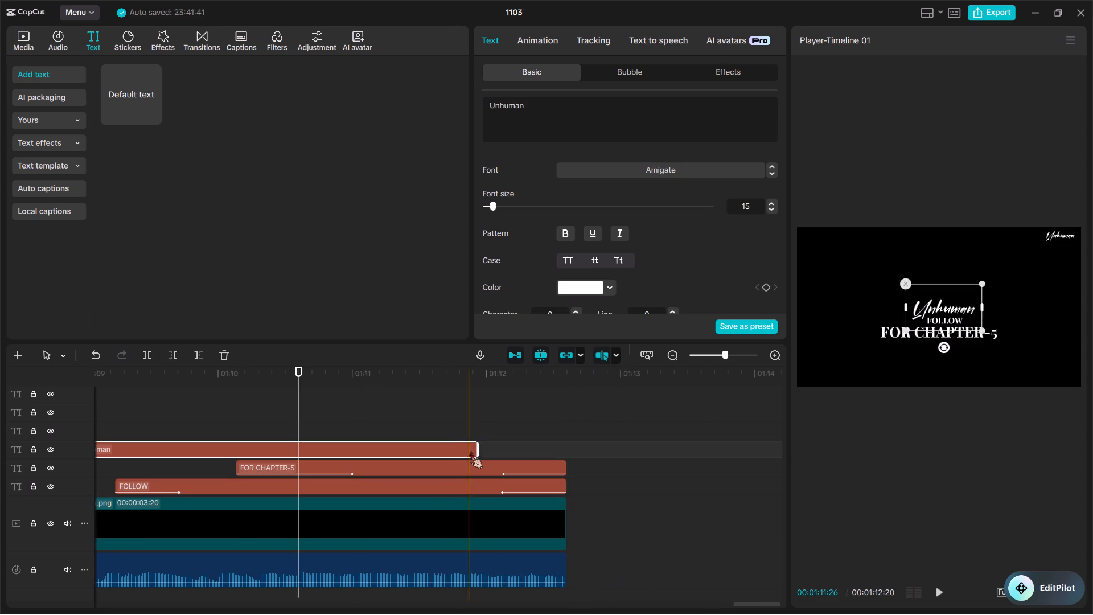
left_click_drag(477, 452, 565, 458)
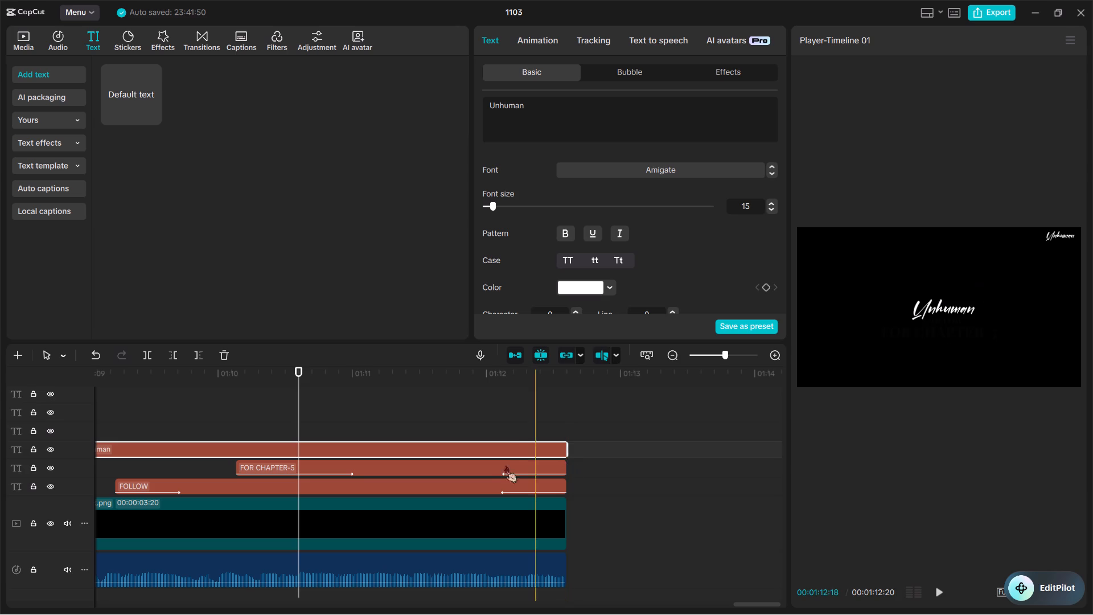
Apply a Fade In entrance and a Fade Out exit animation to the closing “Unhuman” text.
left_click(534, 36)
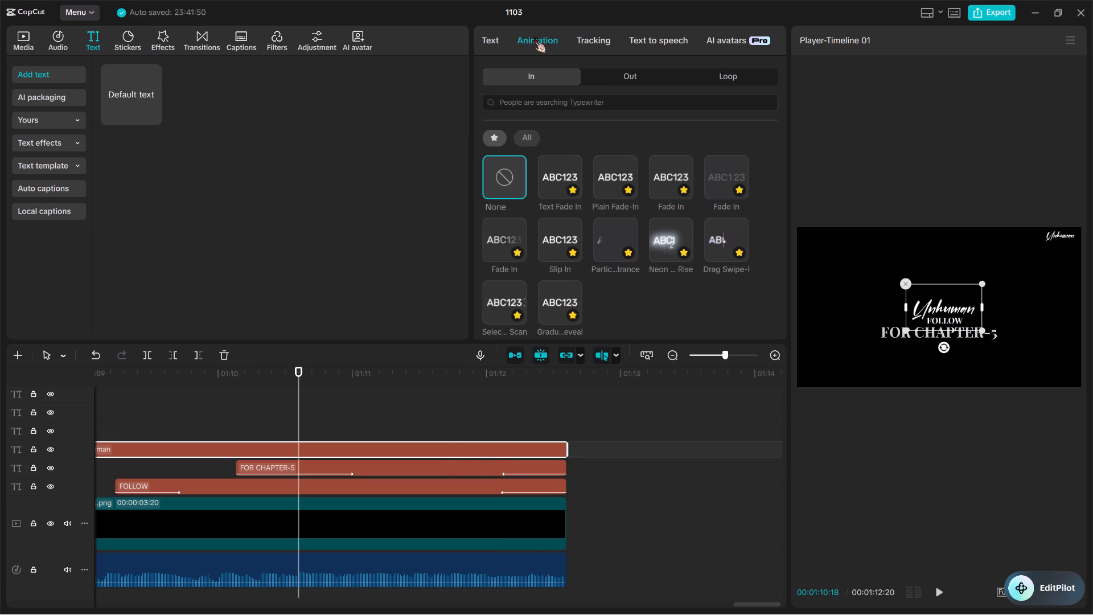
double_click(716, 188)
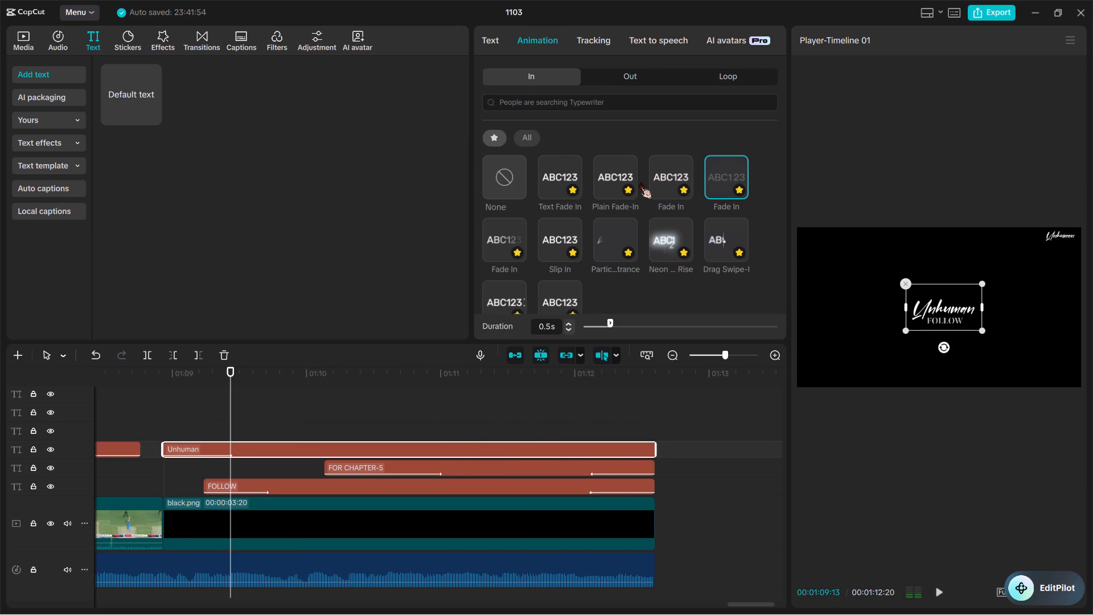
left_click(609, 81)
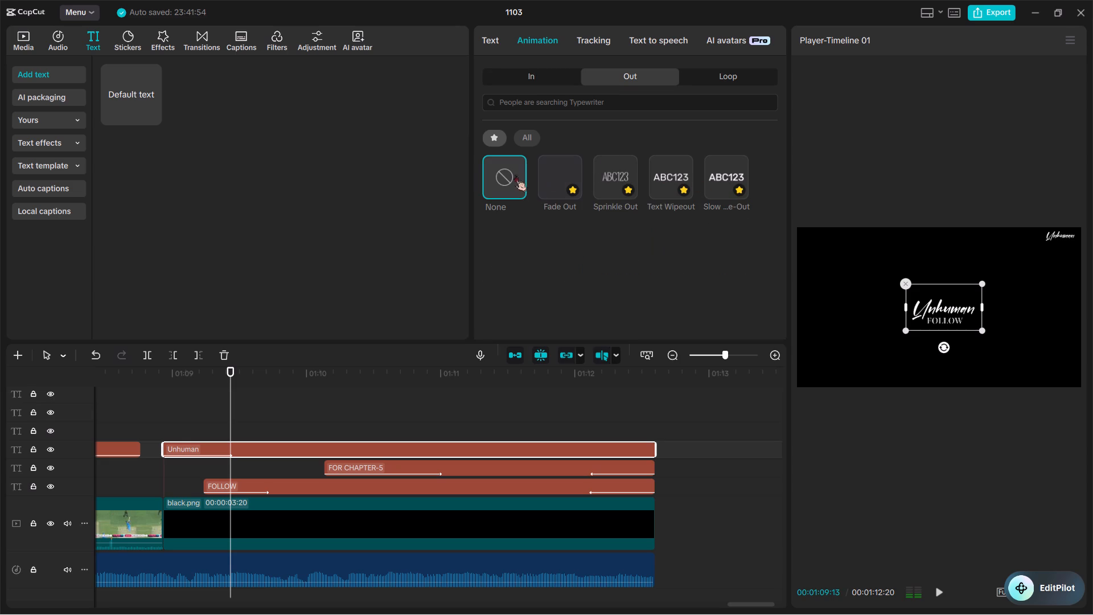
double_click(544, 179)
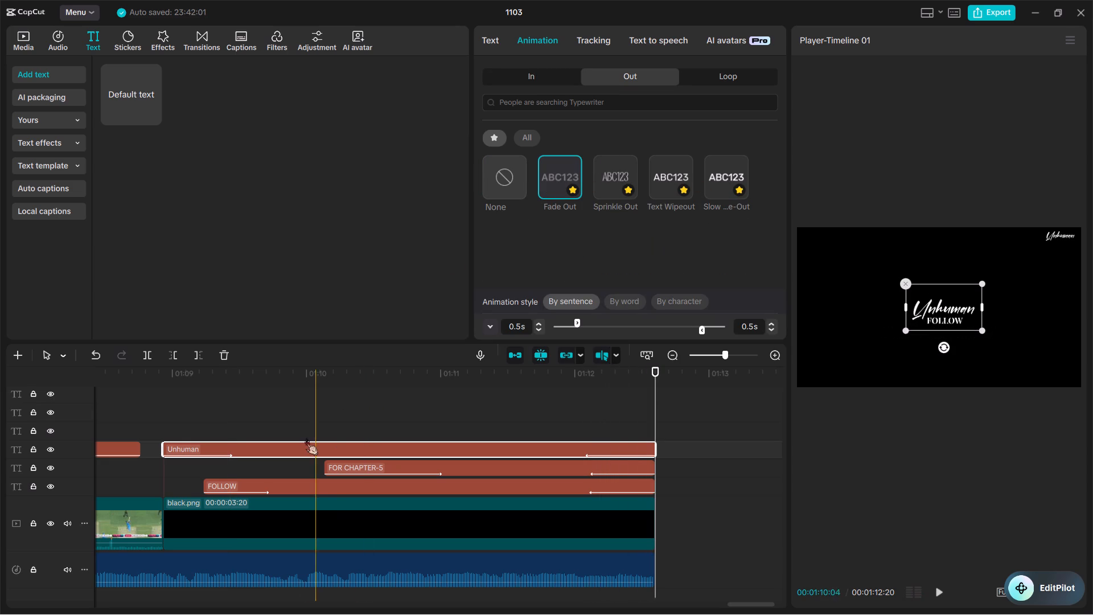
Trim the start of the “FOLLOW” text clip to about 01:09:13, where the closing “Unhuman” text's entrance animation ends.
left_click(239, 485)
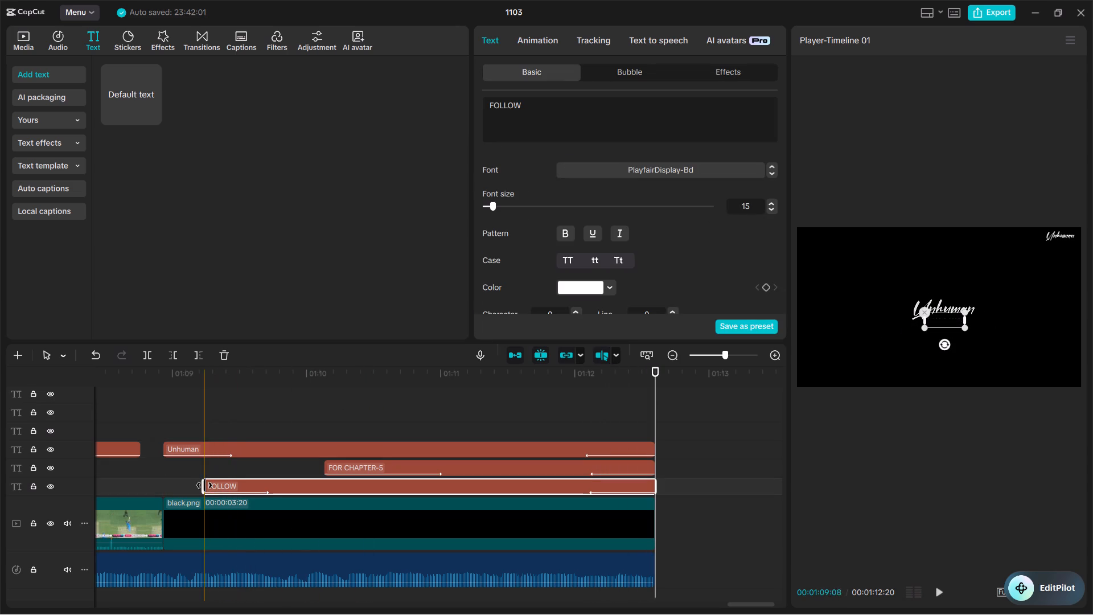
left_click_drag(203, 485, 233, 486)
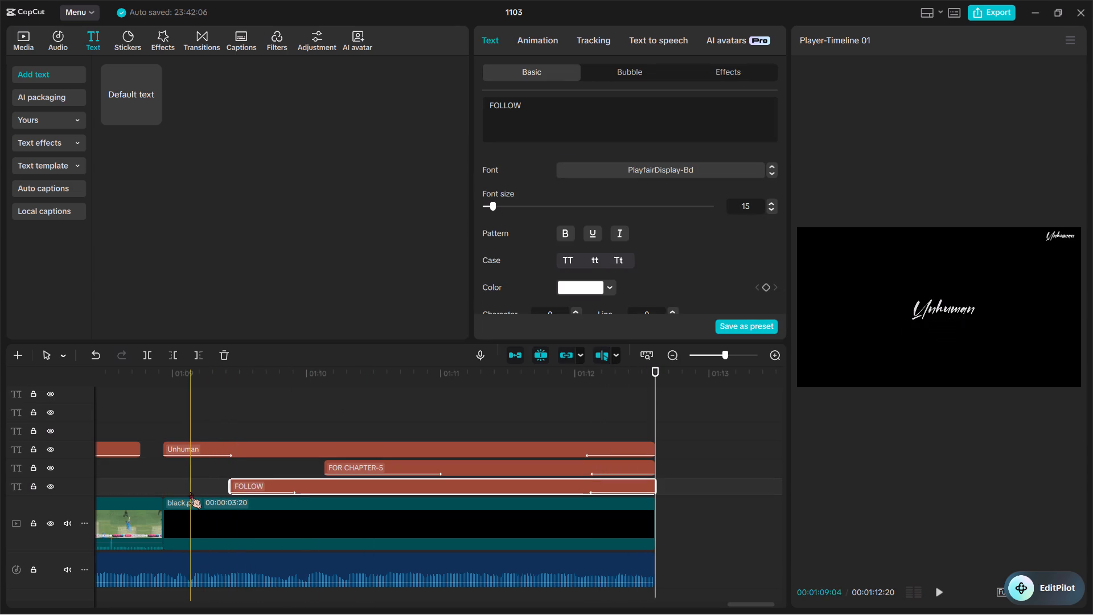
Play back the closing screen to check the timing of its text animations.
key("space")
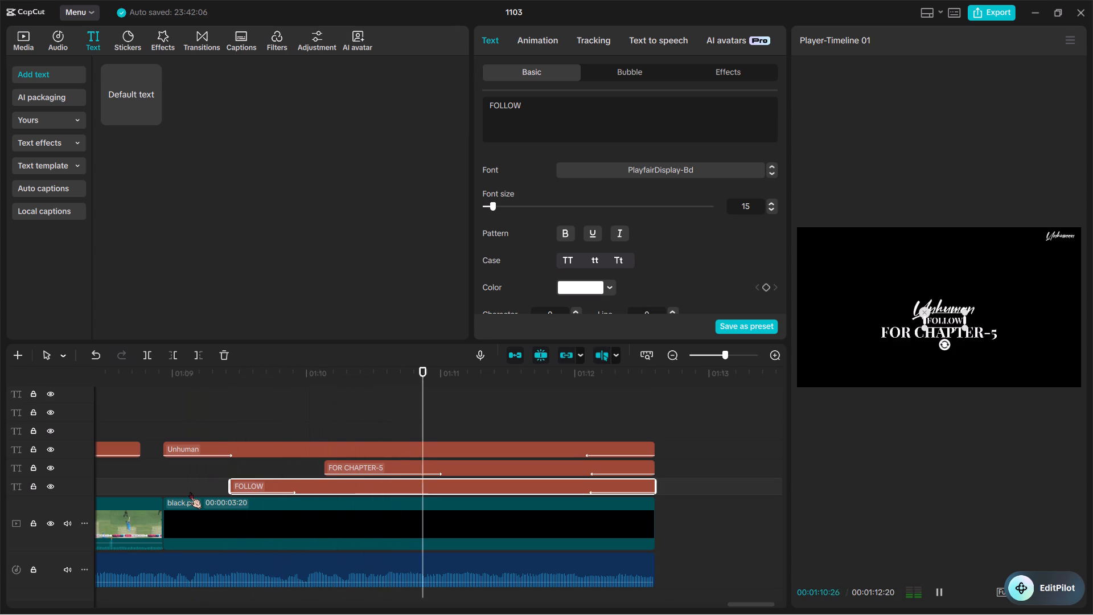
key("space")
key("space")
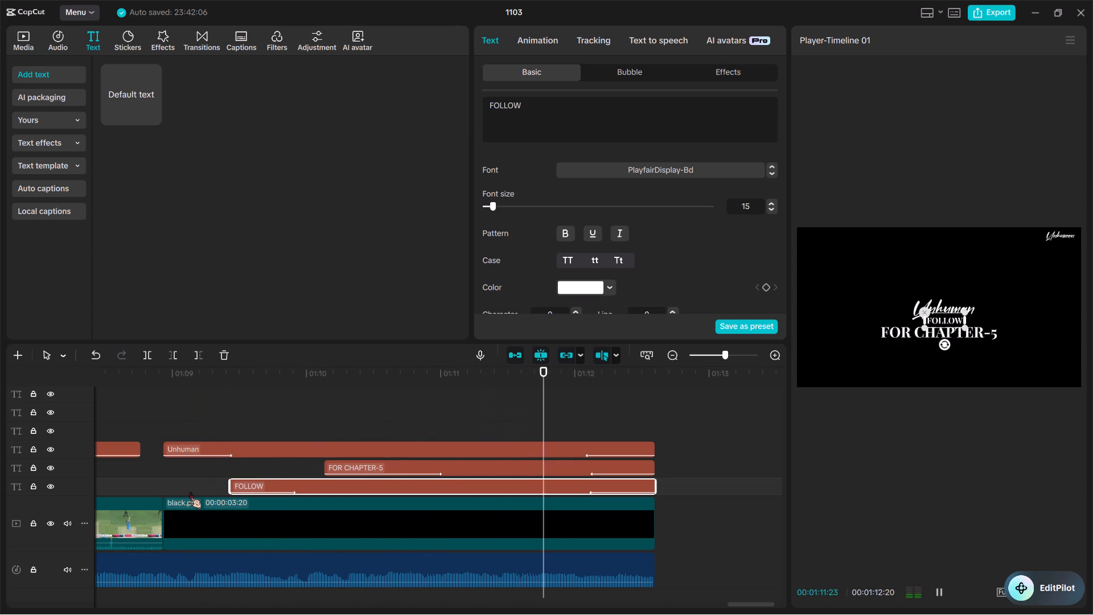
key("space")
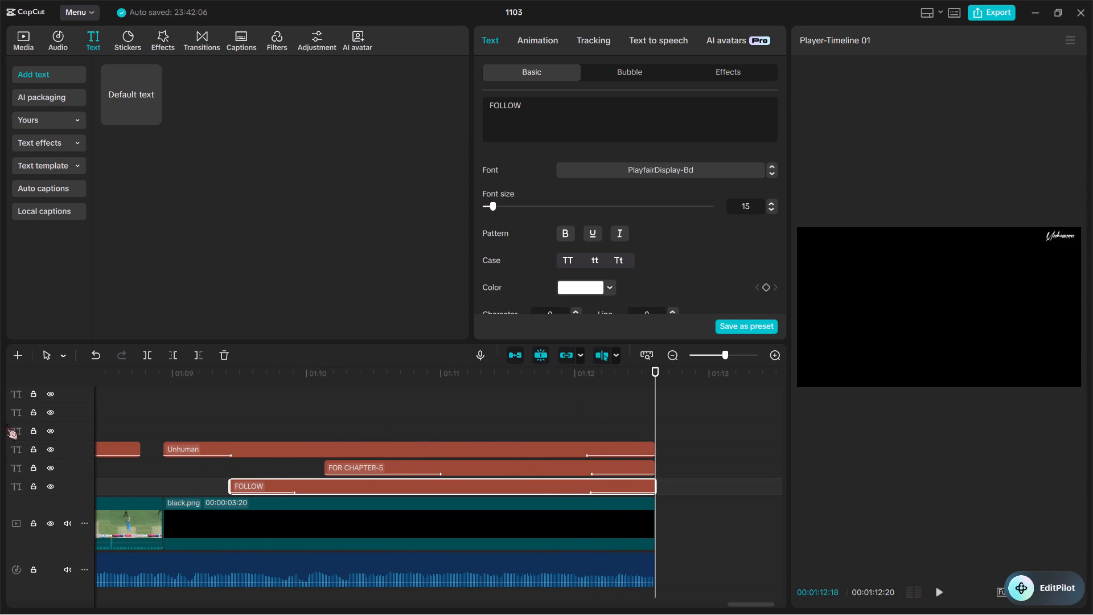
key("space")
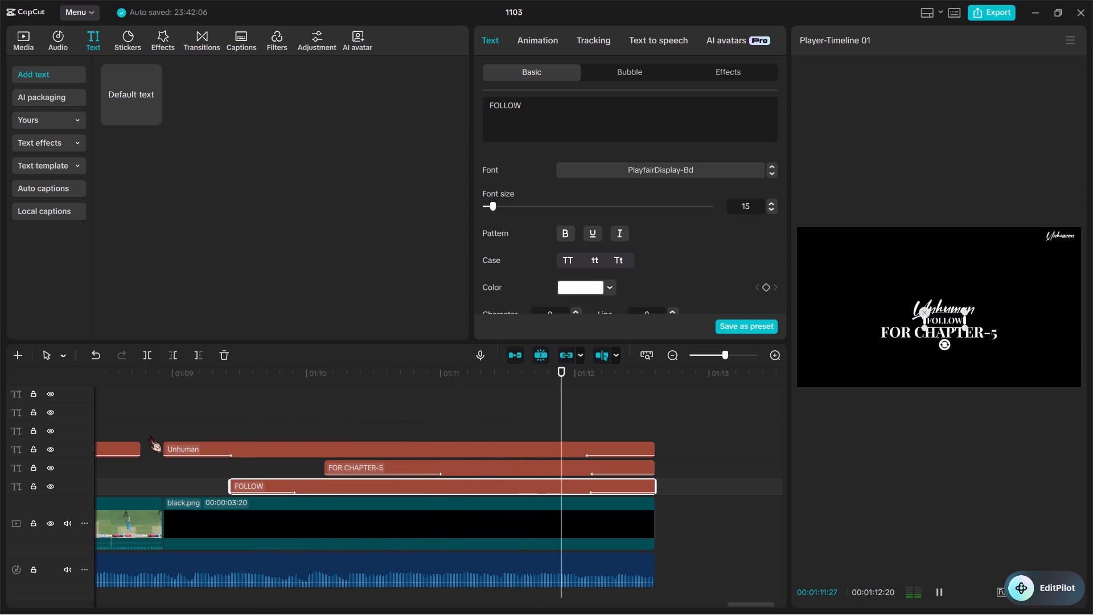
key("space")
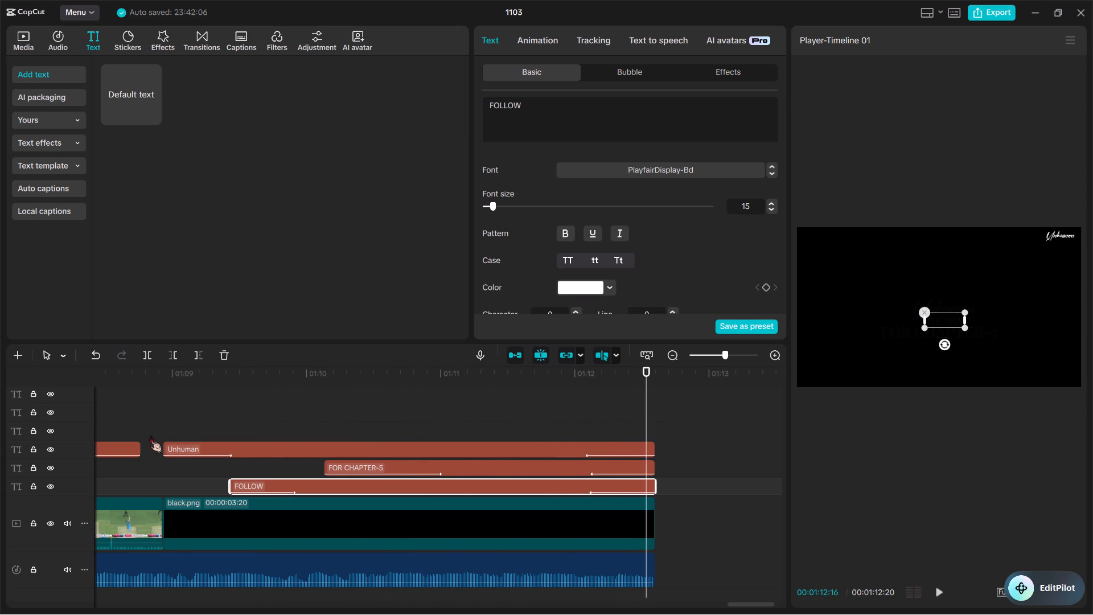
Move the closing “Unhuman” text up and enlarge it slightly, keeping it roughly centred above “FOLLOW”.
left_click(387, 420)
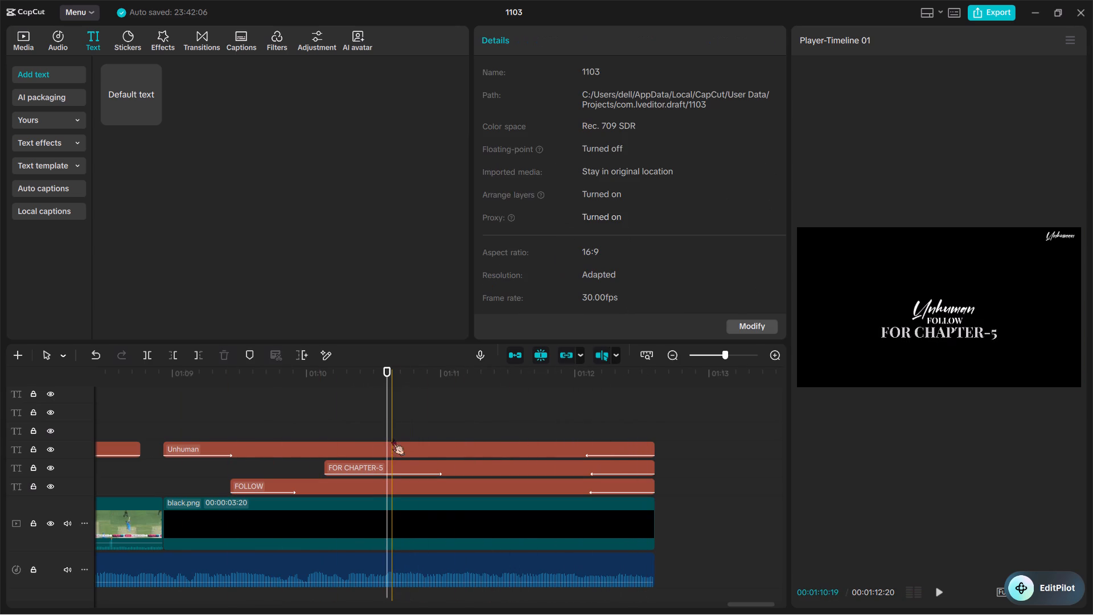
left_click(392, 448)
scroll(1013, 341, "up", 6, "ctrl")
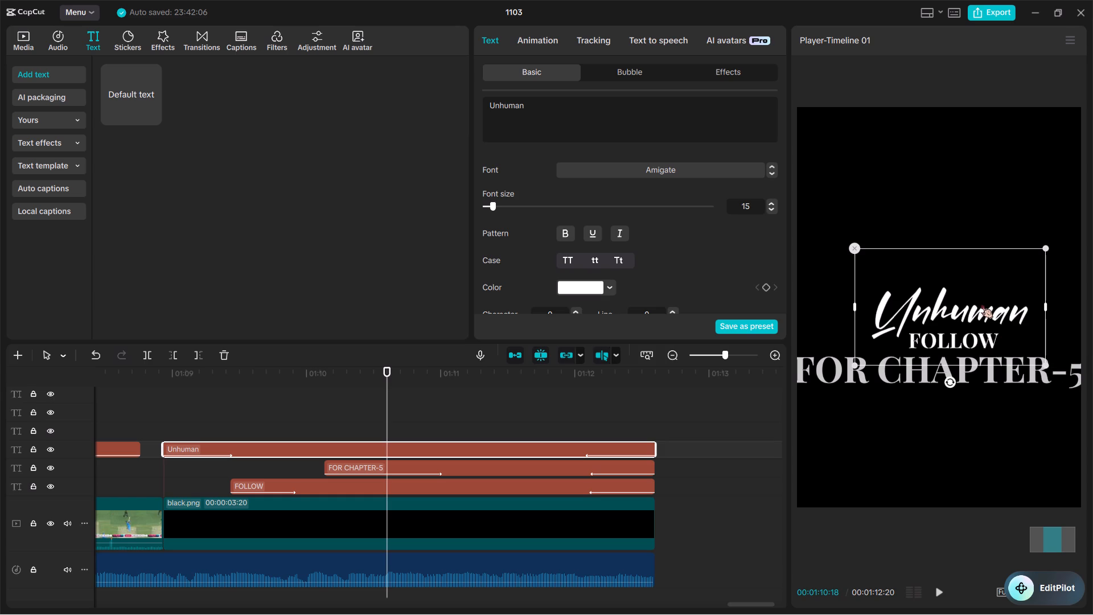
left_click_drag(981, 302, 982, 278)
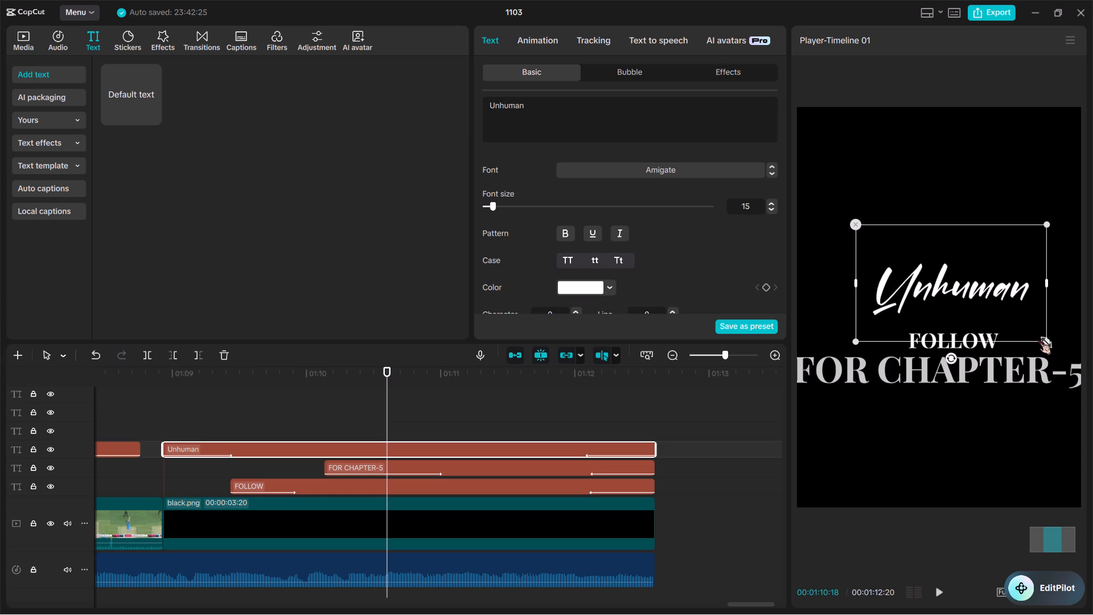
left_click_drag(1039, 338, 1046, 345)
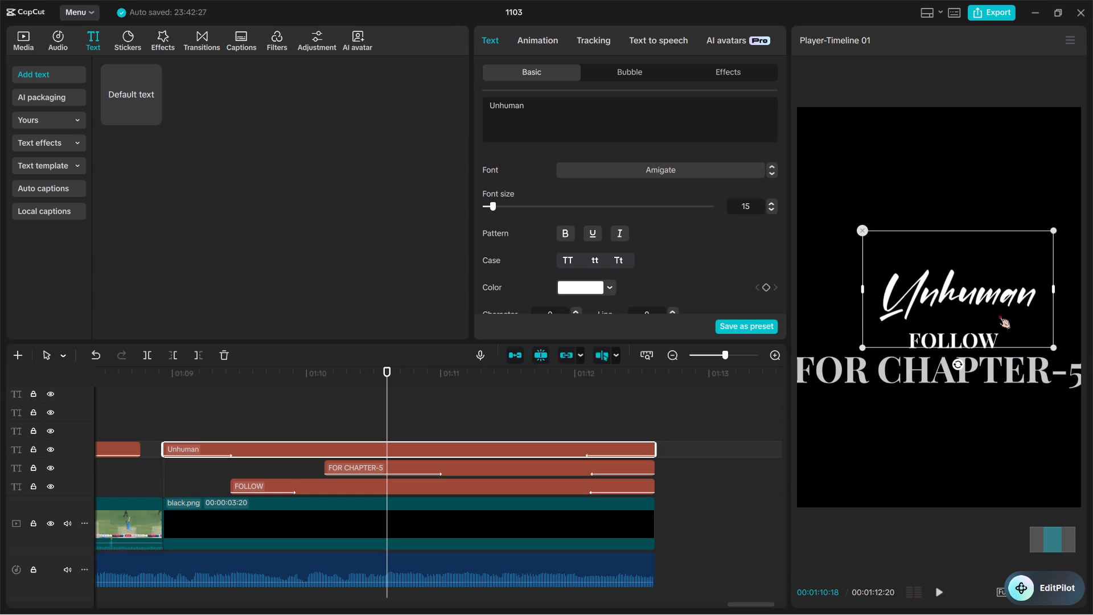
left_click_drag(999, 312, 995, 298)
left_click_drag(1046, 334, 1056, 364)
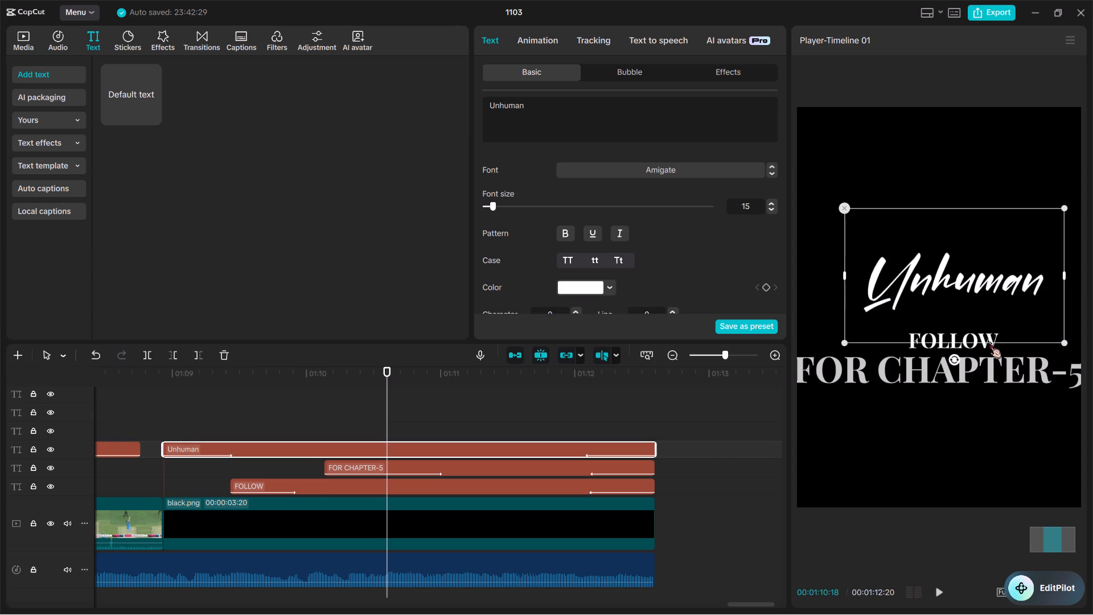
Move the “FOLLOW” text up so it sits directly beneath the enlarged “Unhuman” text, and make it very slightly larger.
left_click(989, 342)
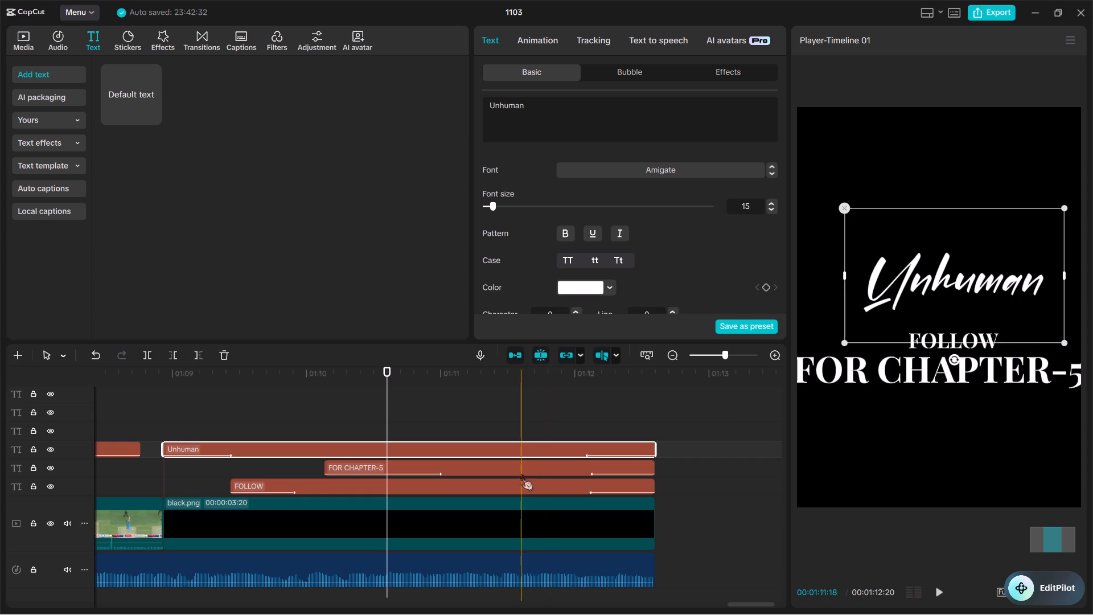
left_click(523, 483)
left_click_drag(963, 338, 967, 318)
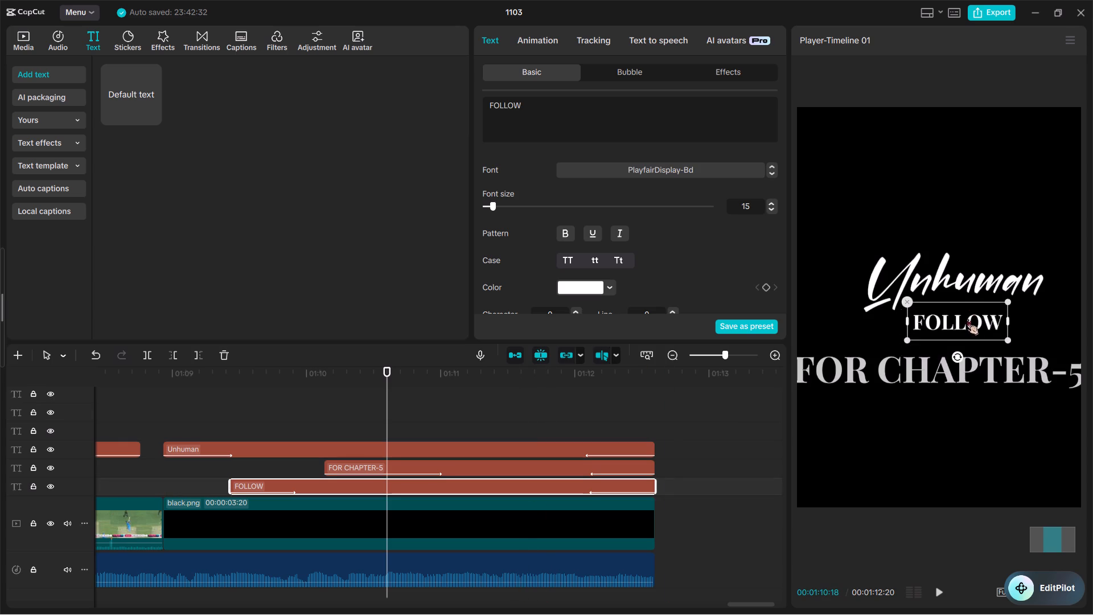
left_click_drag(967, 318, 964, 309)
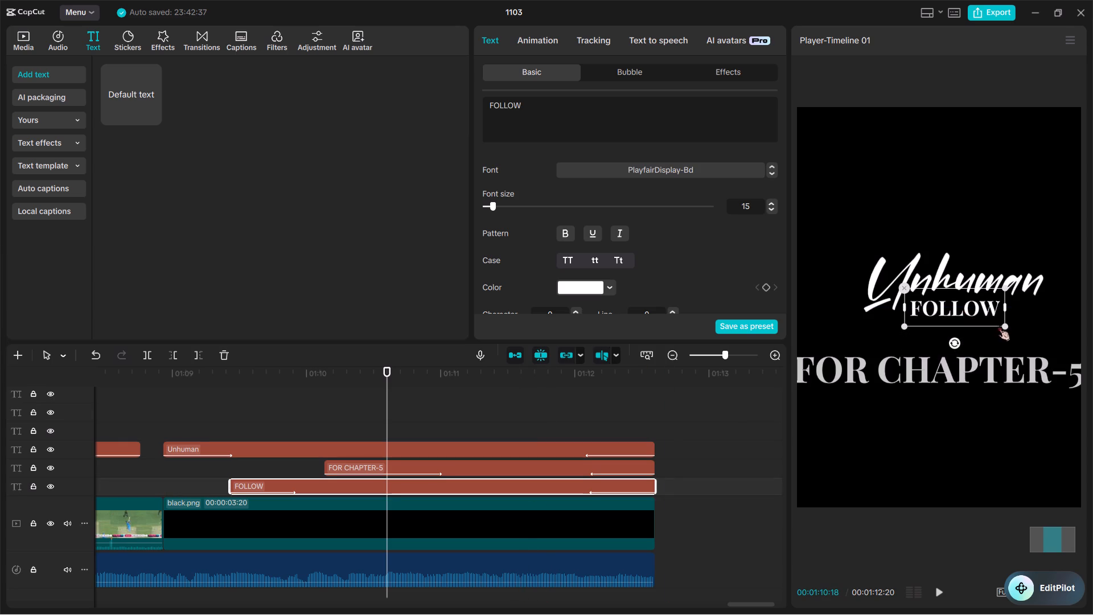
double_click(999, 324)
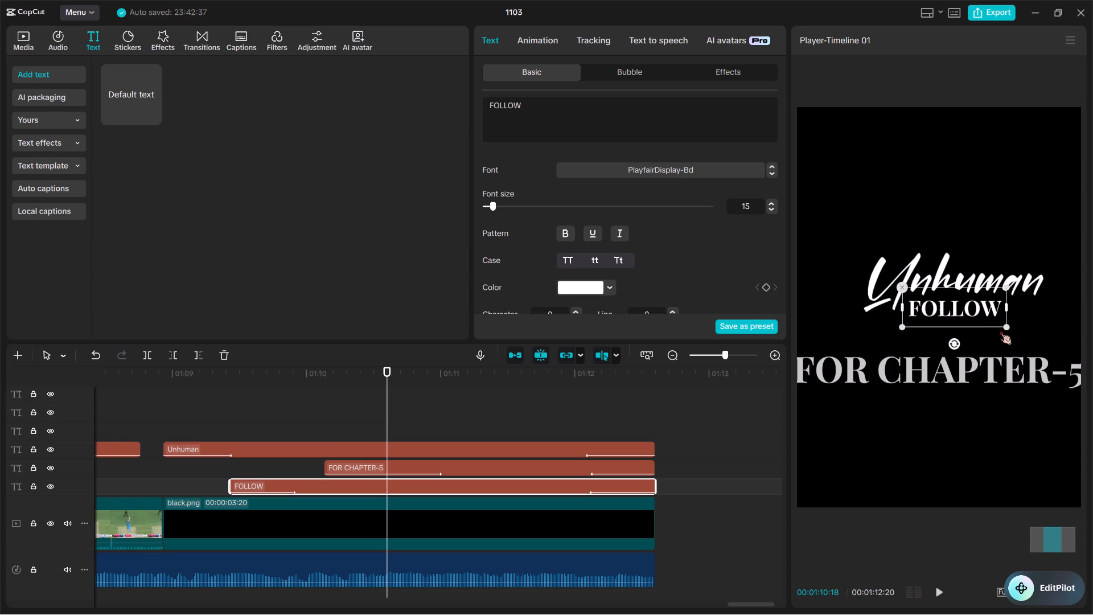
Move the “FOR CHAPTER-5” text up and slightly to the right so it sits close beneath “FOLLOW”.
left_click(880, 372)
left_click_drag(880, 372, 890, 363)
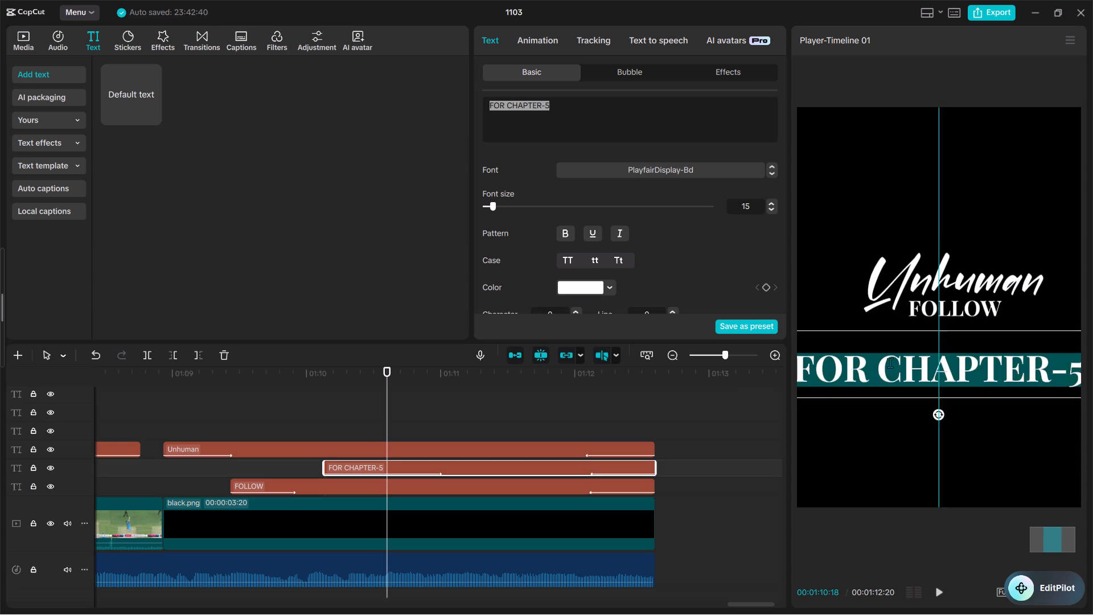
left_click_drag(890, 363, 890, 346)
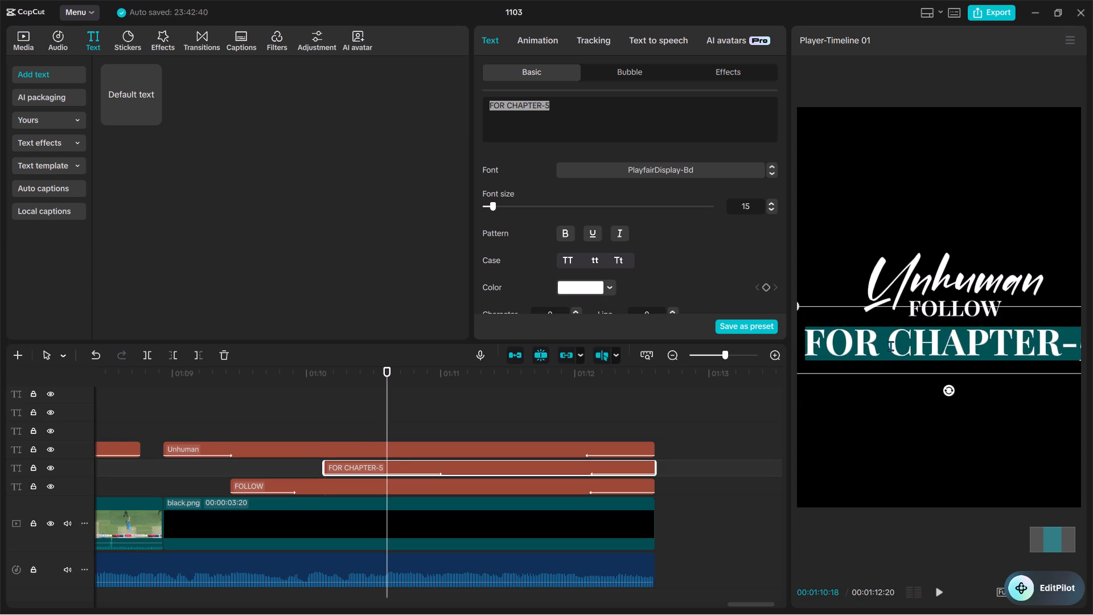
left_click(880, 460)
scroll(880, 460, "down", 7, "ctrl")
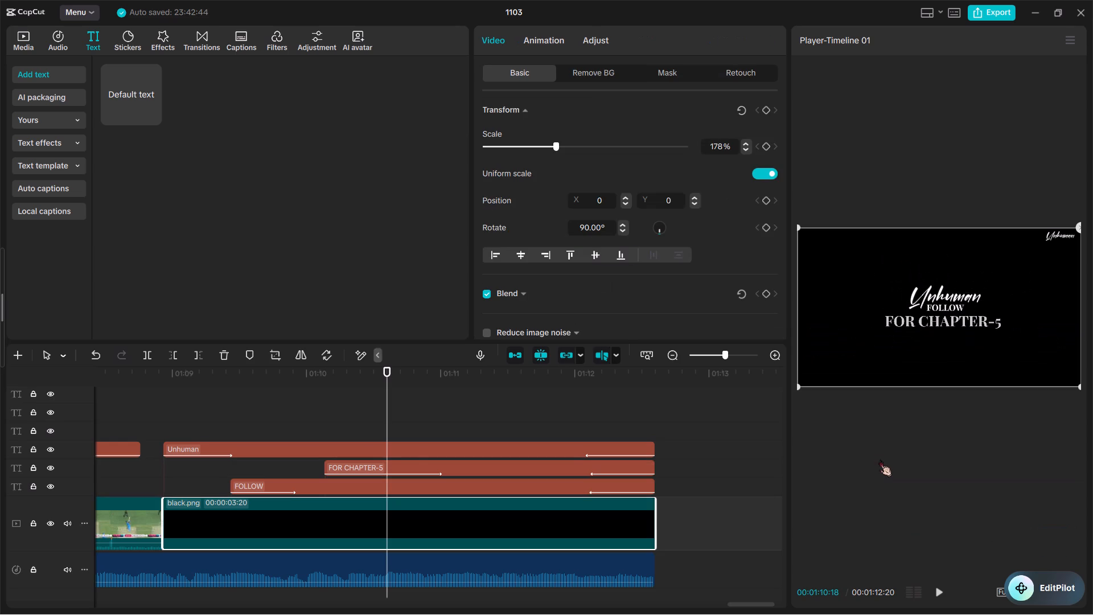
Play back the rearranged closing screen and look over the clips and captions across the whole timeline.
key("space")
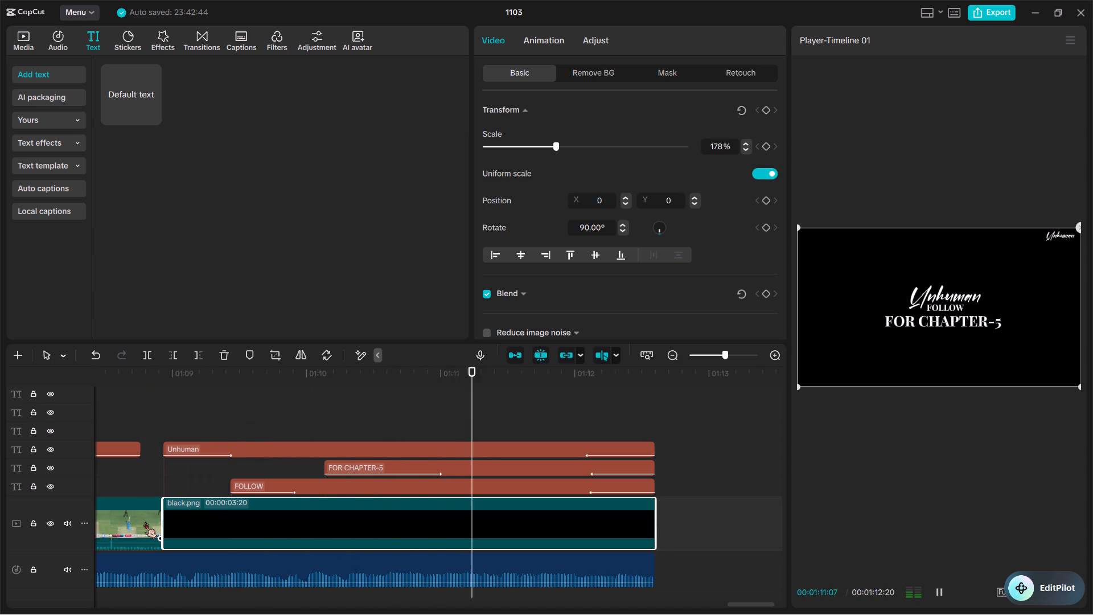
key("space")
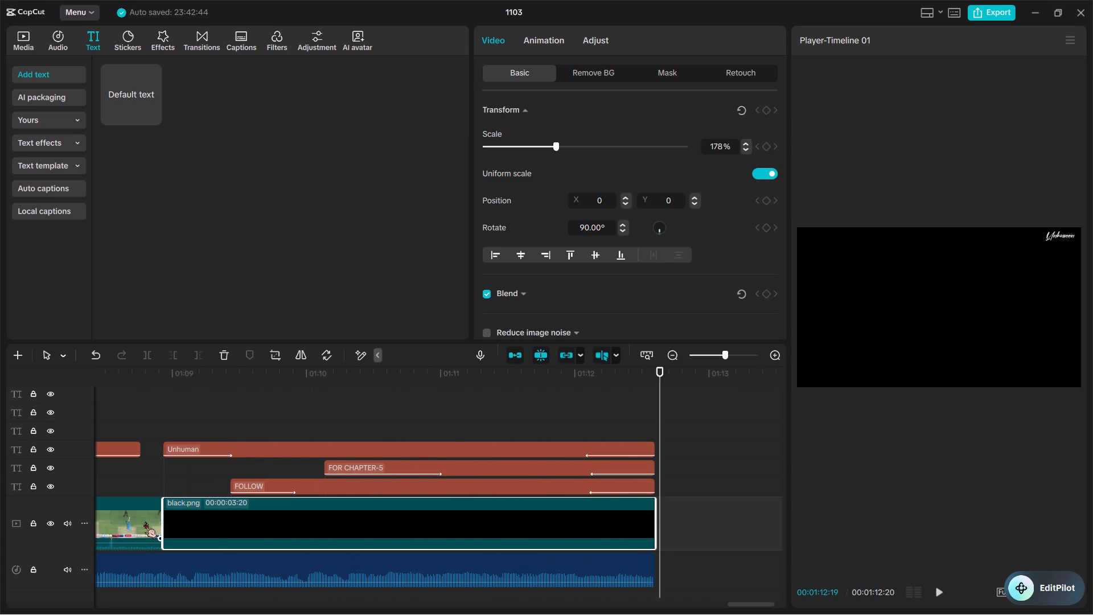
scroll(539, 452, "down", 15, "ctrl")
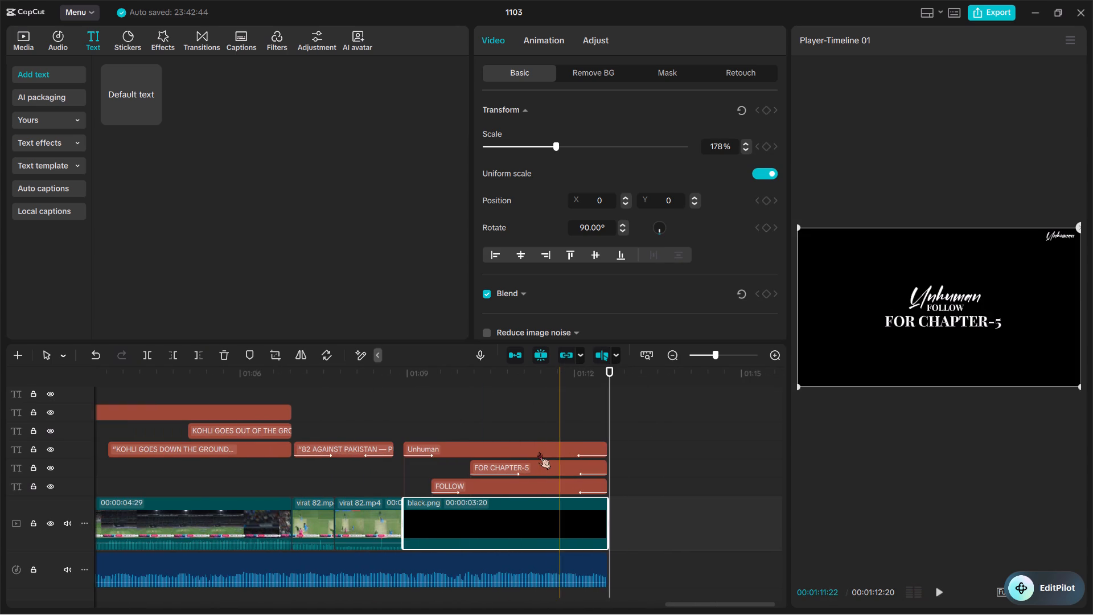
scroll(651, 442, "down", 7, "ctrl")
scroll(651, 442, "right", 3)
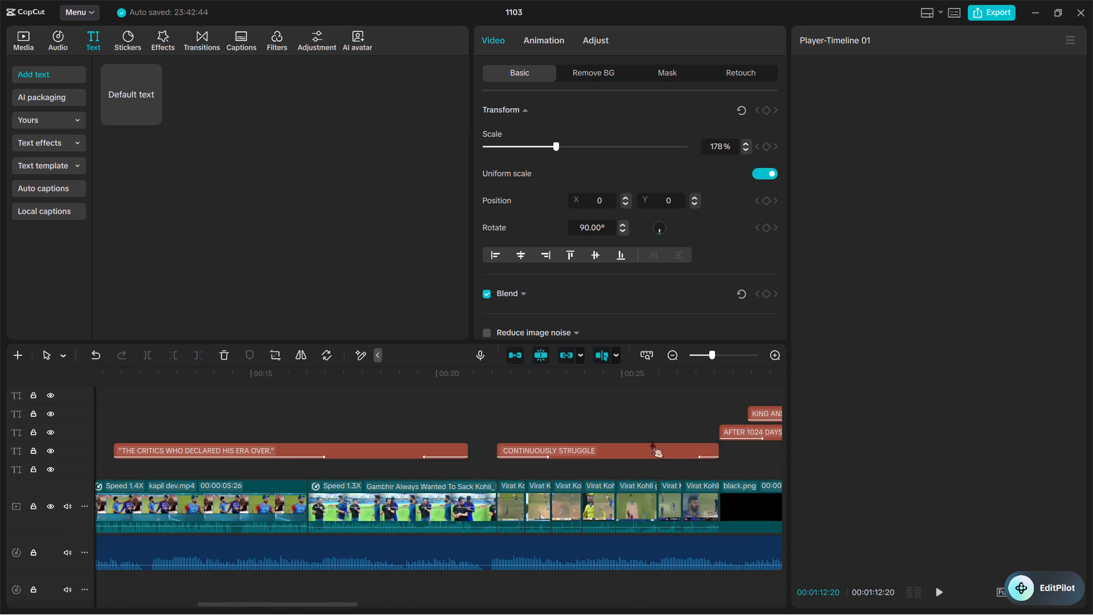
scroll(651, 442, "down", 14, "ctrl")
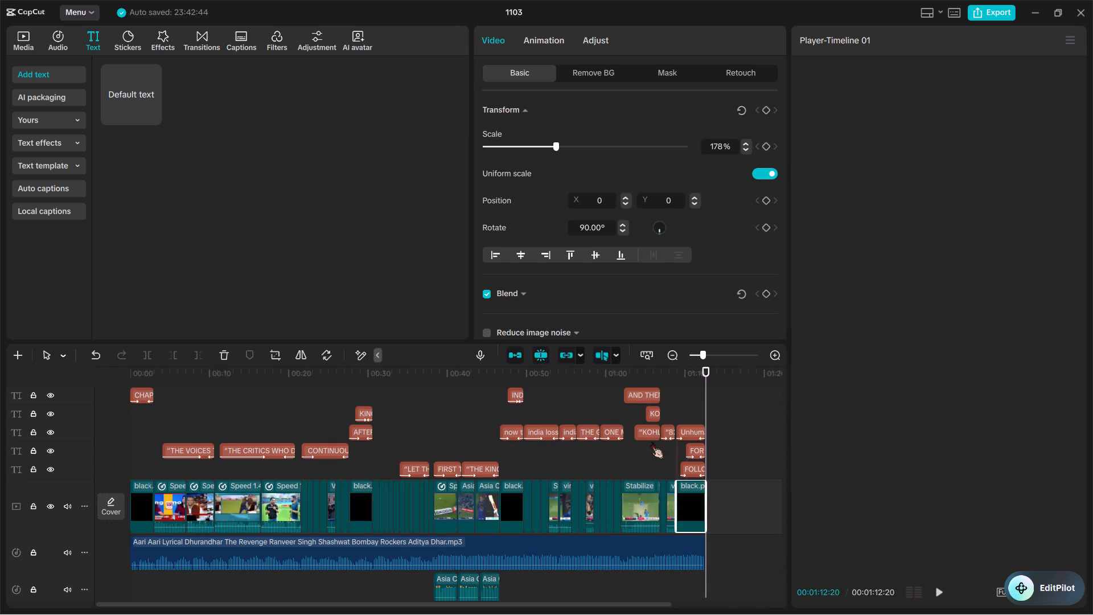
scroll(651, 442, "down", 3, "ctrl")
scroll(651, 442, "right", 1)
scroll(558, 505, "up", 7, "ctrl")
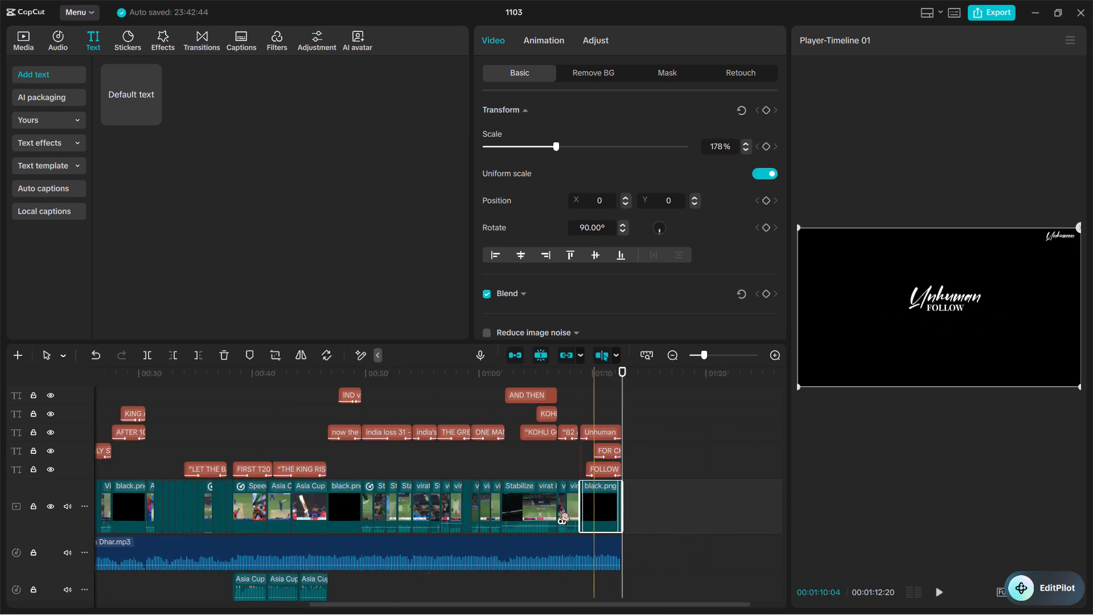
scroll(558, 505, "up", 12, "ctrl")
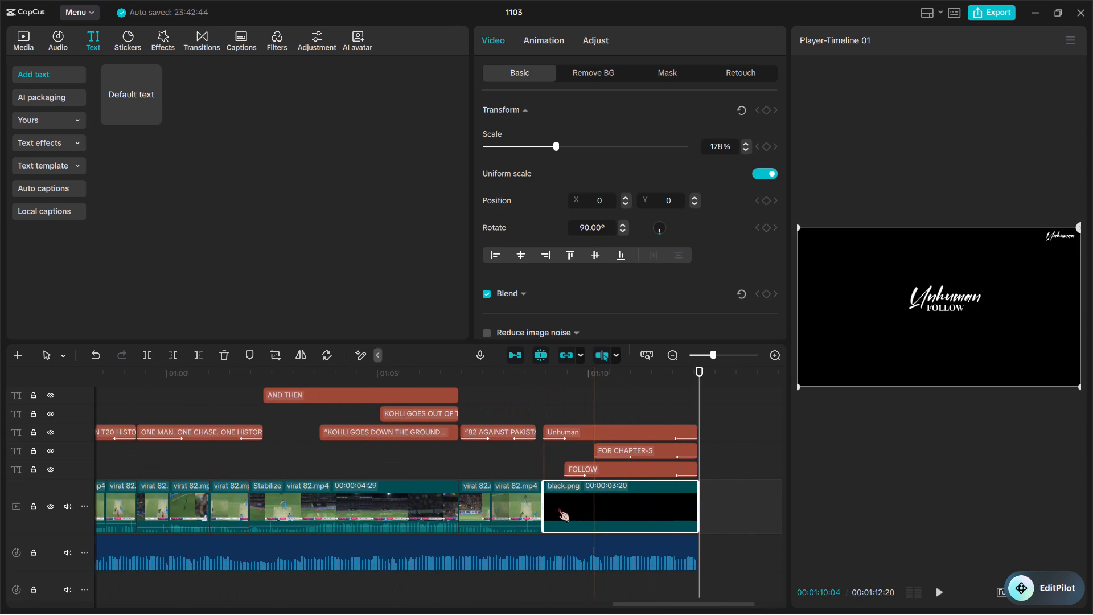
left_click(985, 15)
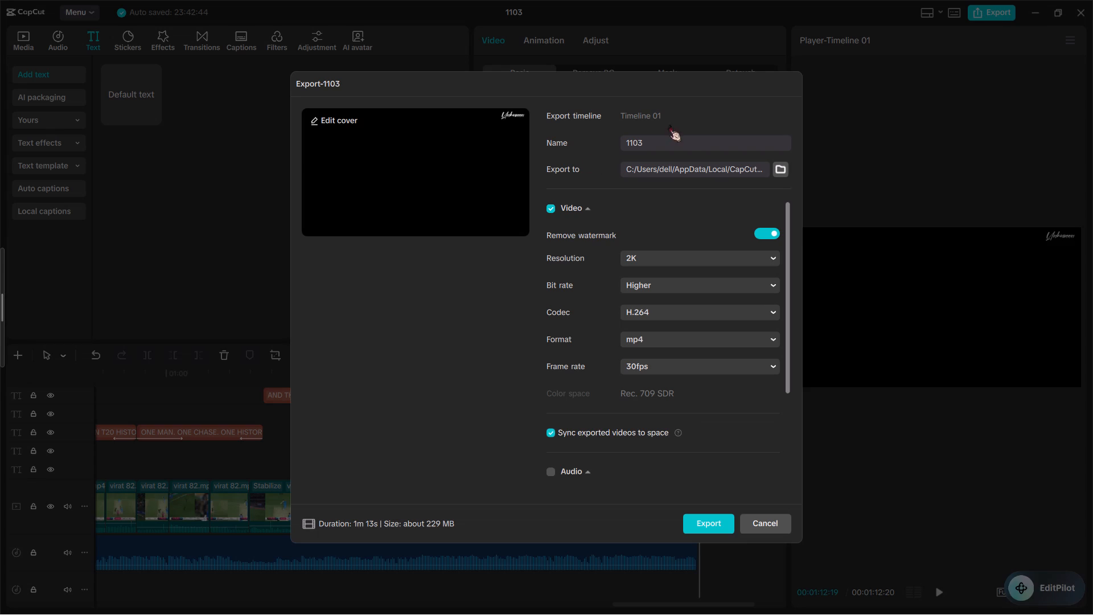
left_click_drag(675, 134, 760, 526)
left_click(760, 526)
Play the opening of the video from the “CHAPTER-4” title into the first news clip.
scroll(452, 481, "right", 9)
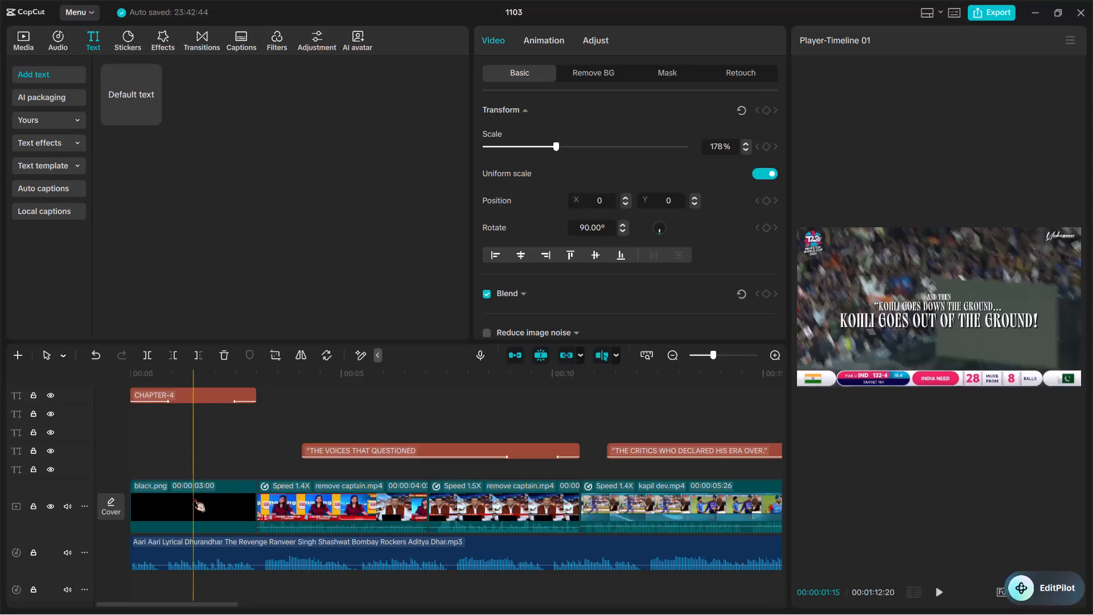
key("space")
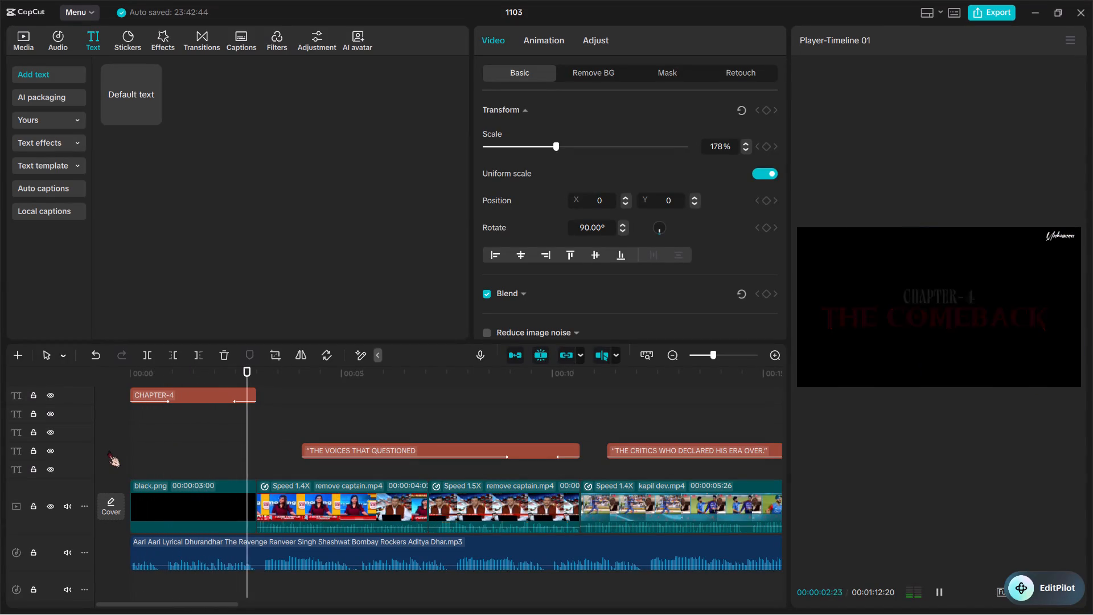
key("space")
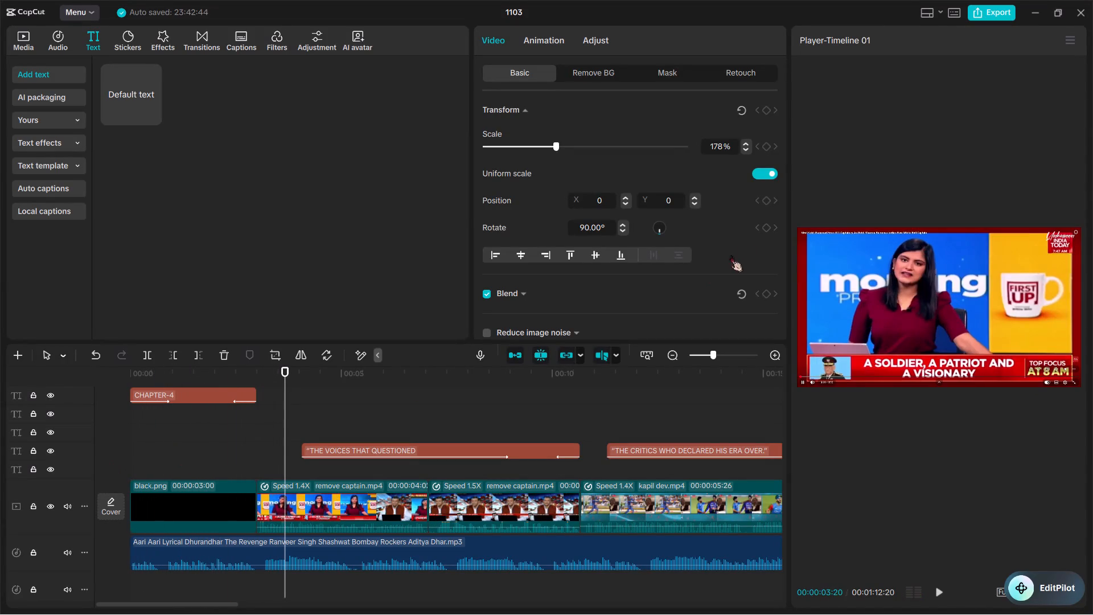
Export the video under the name “chapter 4”, keeping the existing export settings.
left_click(985, 7)
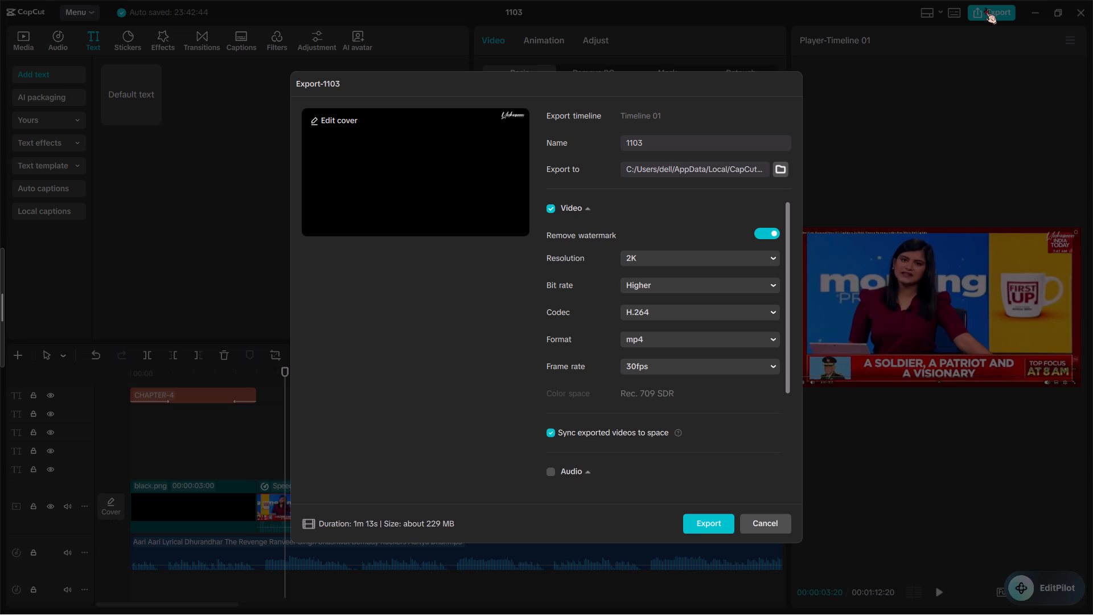
left_click_drag(684, 138, 608, 154)
key("BackSpace")
type("ch")
type("ap")
type("ter")
key("space")
key("4")
key("Return")
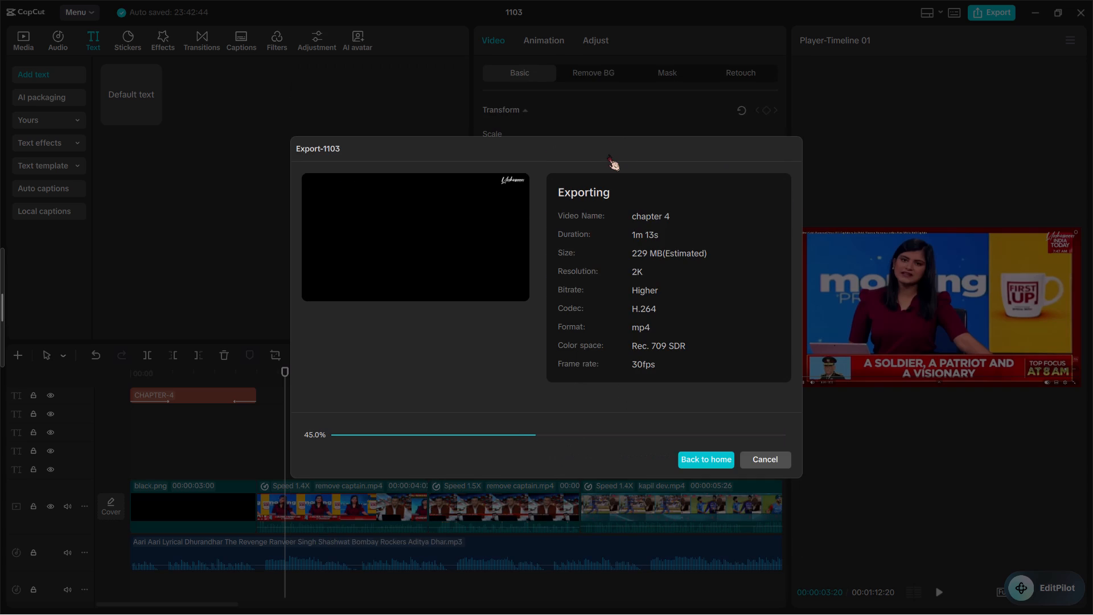